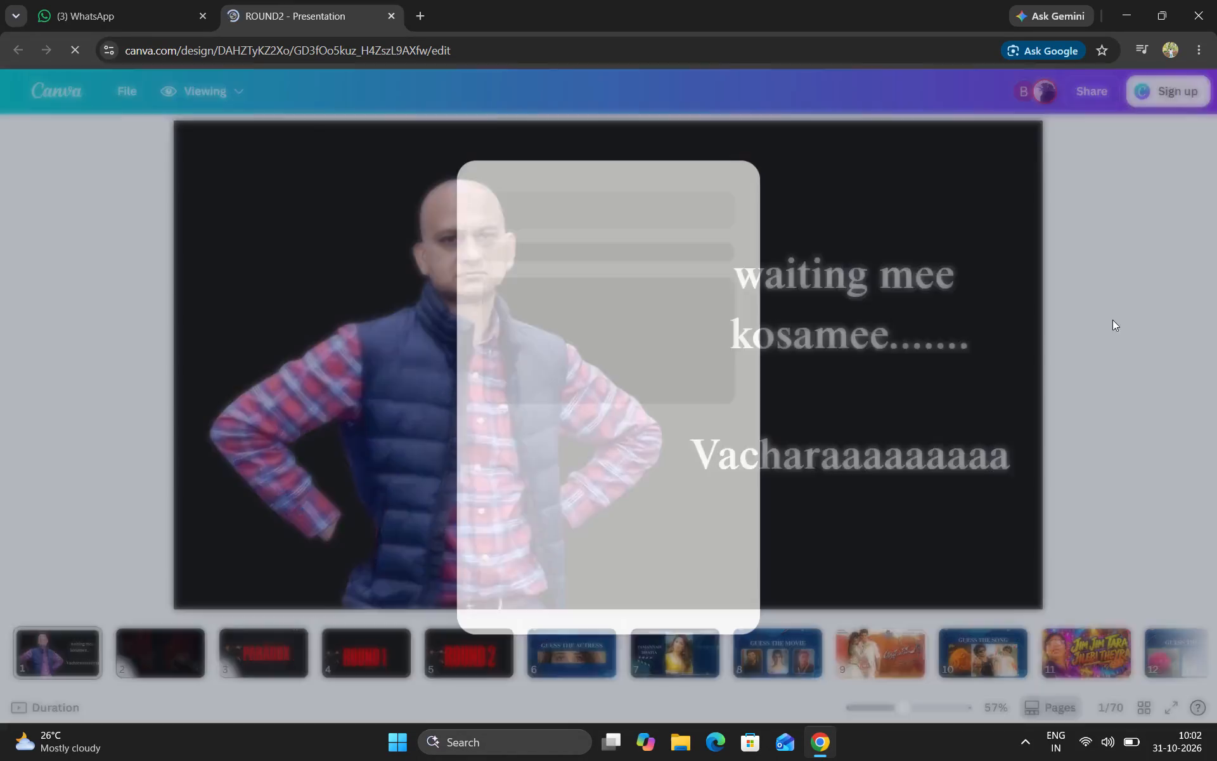
# Dismiss the sign-up prompt and sign in to Canva with the suggested Google account.
pyautogui.click(776, 171)
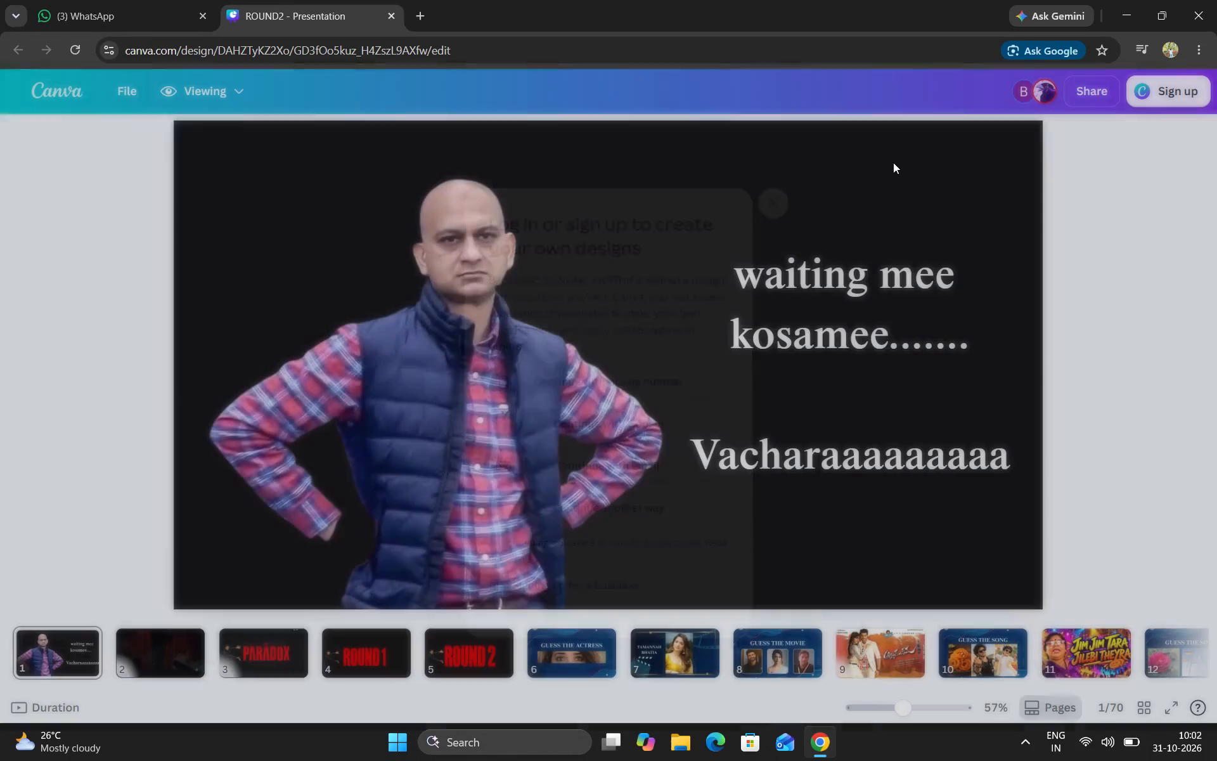
pyautogui.click(1040, 88)
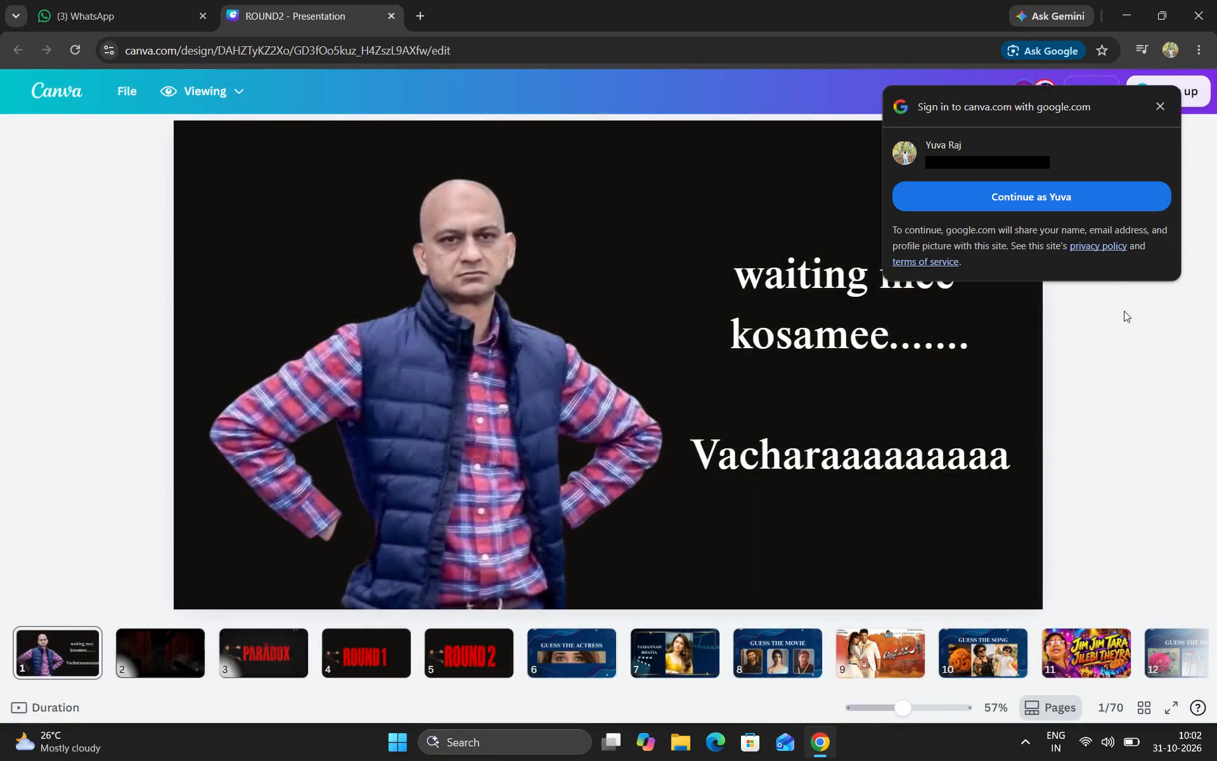
pyautogui.click(1080, 196)
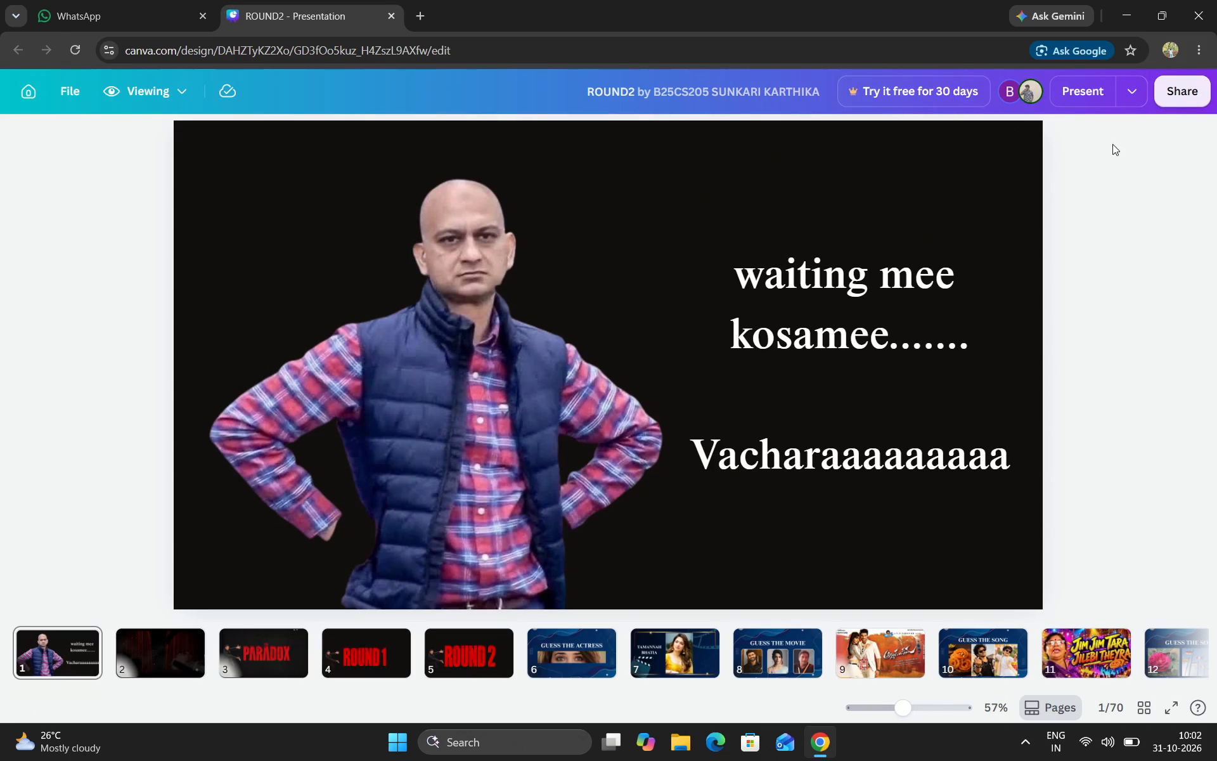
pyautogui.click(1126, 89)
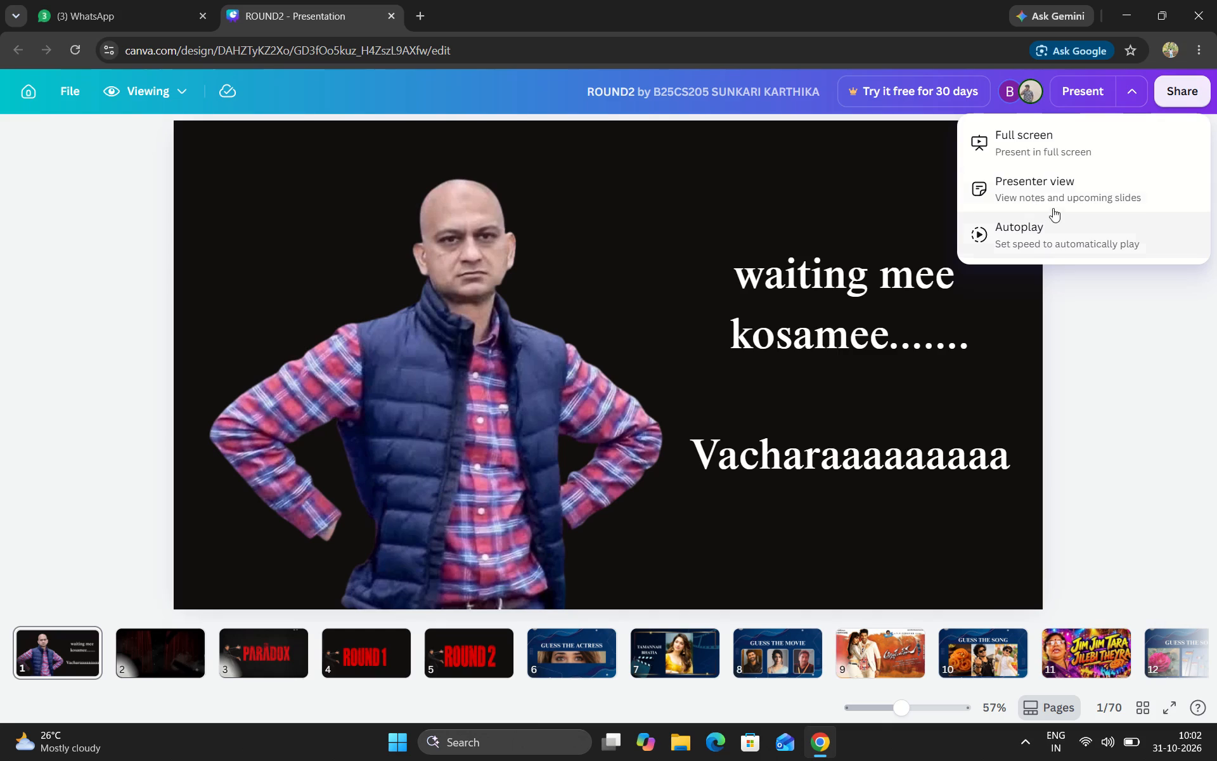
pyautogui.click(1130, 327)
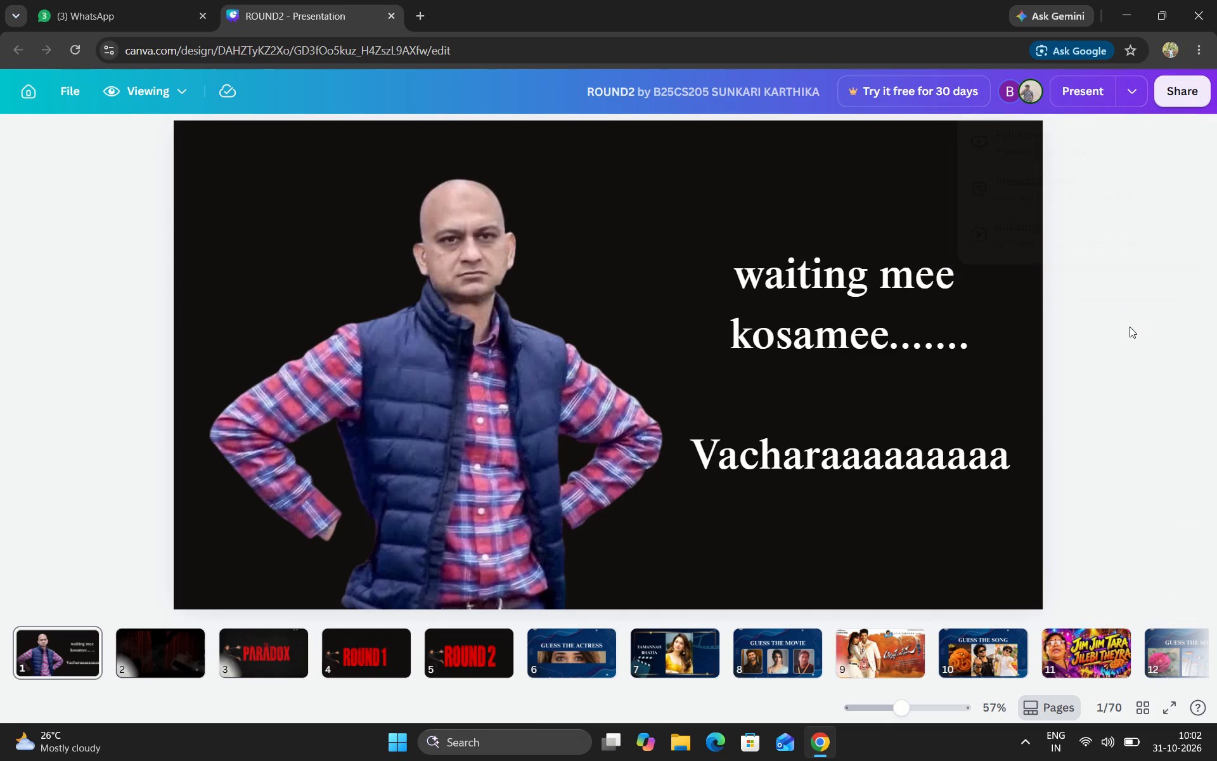
# Request edit access to the ROUND2 presentation from its owner.
pyautogui.click(150, 95)
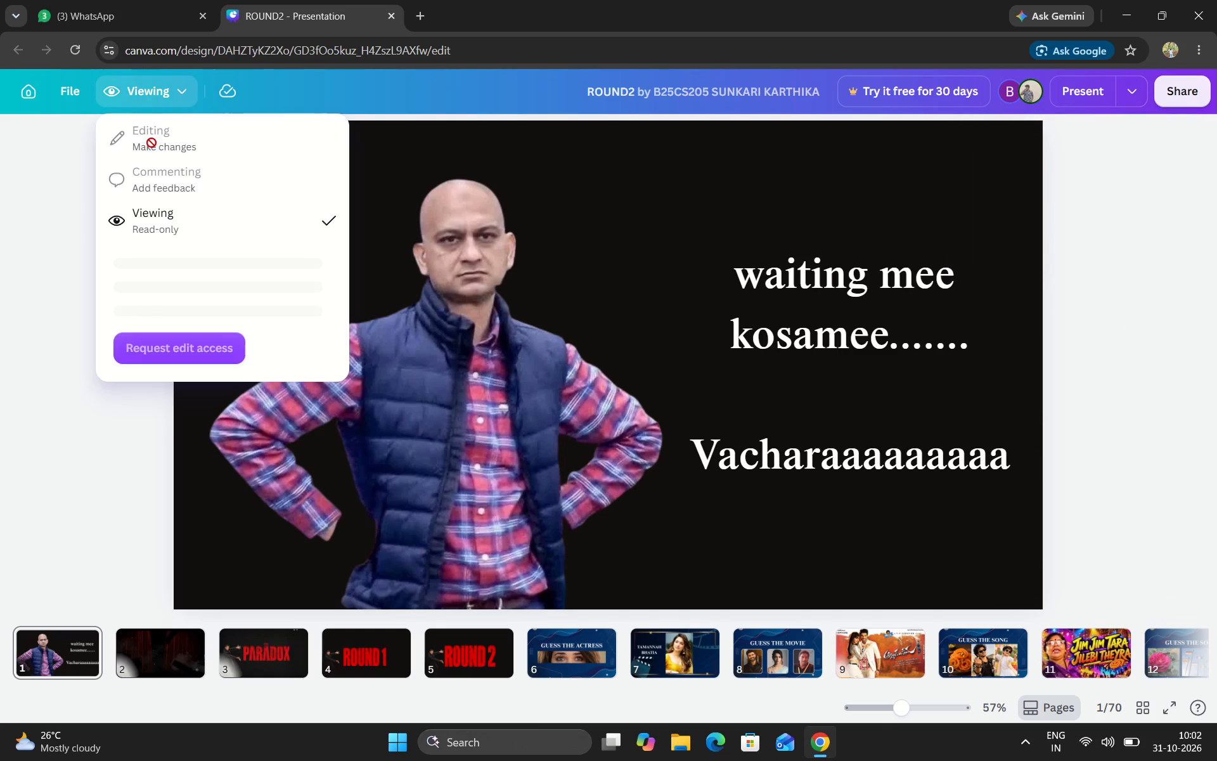
pyautogui.click(152, 145)
pyautogui.click(181, 352)
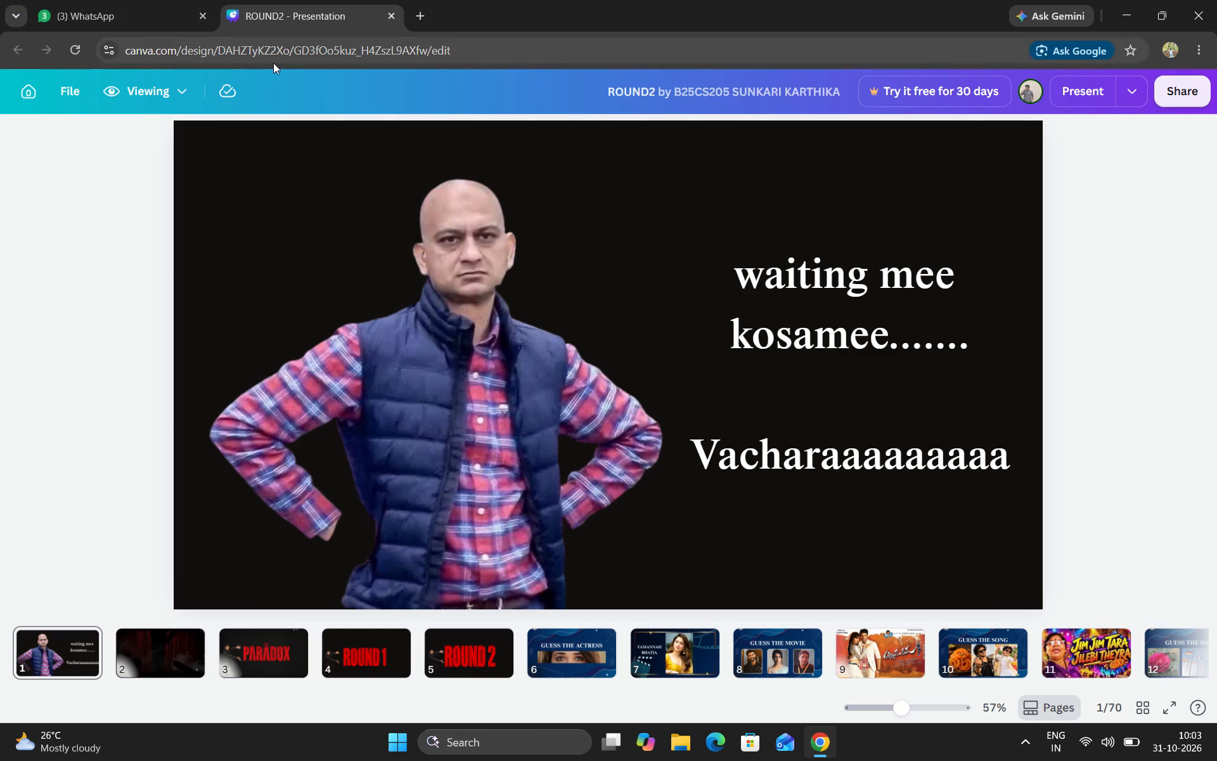
# Check the edit access request for the ROUND2 presentation and reload the page to apply the editing permission.
pyautogui.click(134, 81)
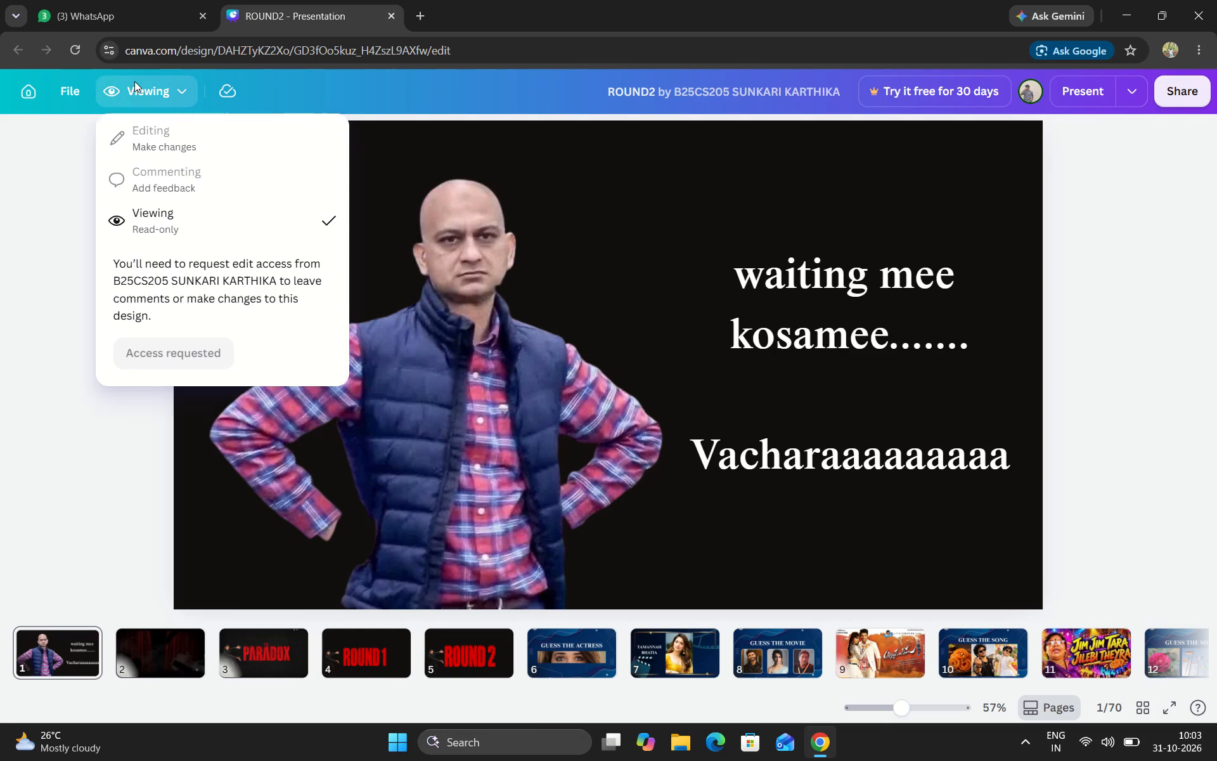
pyautogui.click(181, 144)
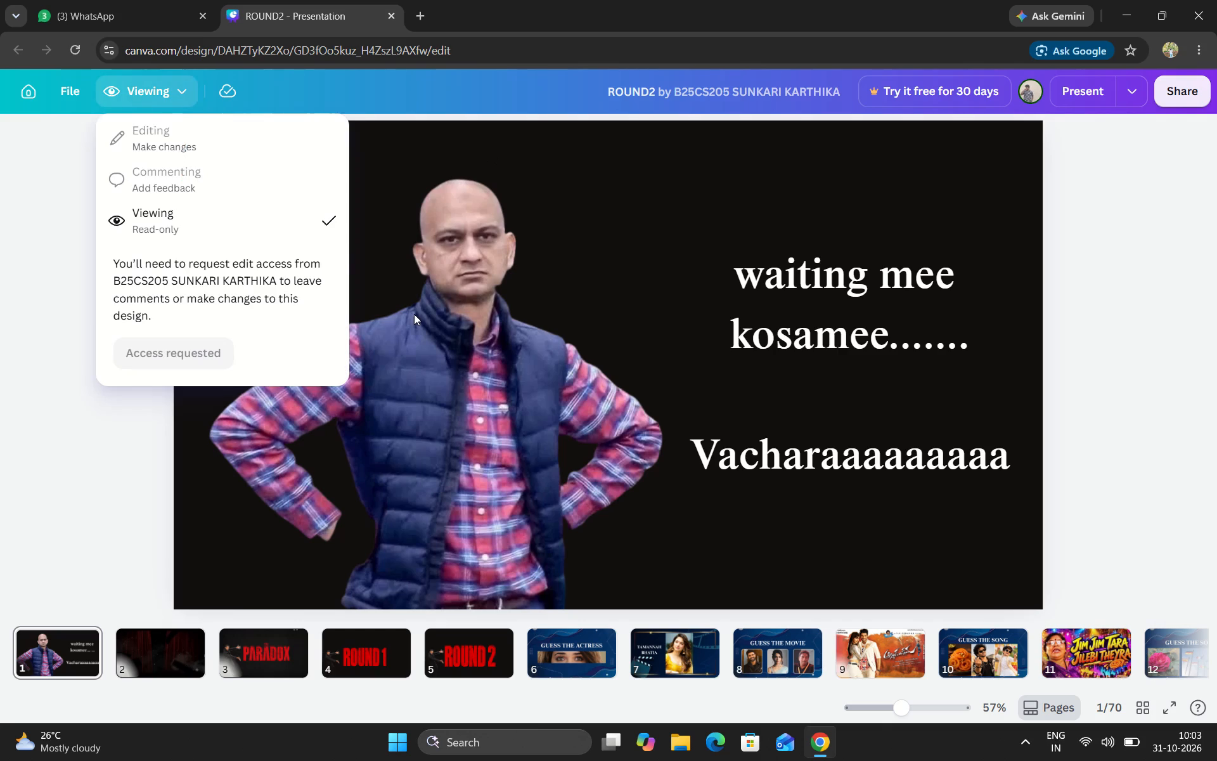
pyautogui.click(414, 314)
pyautogui.click(75, 47)
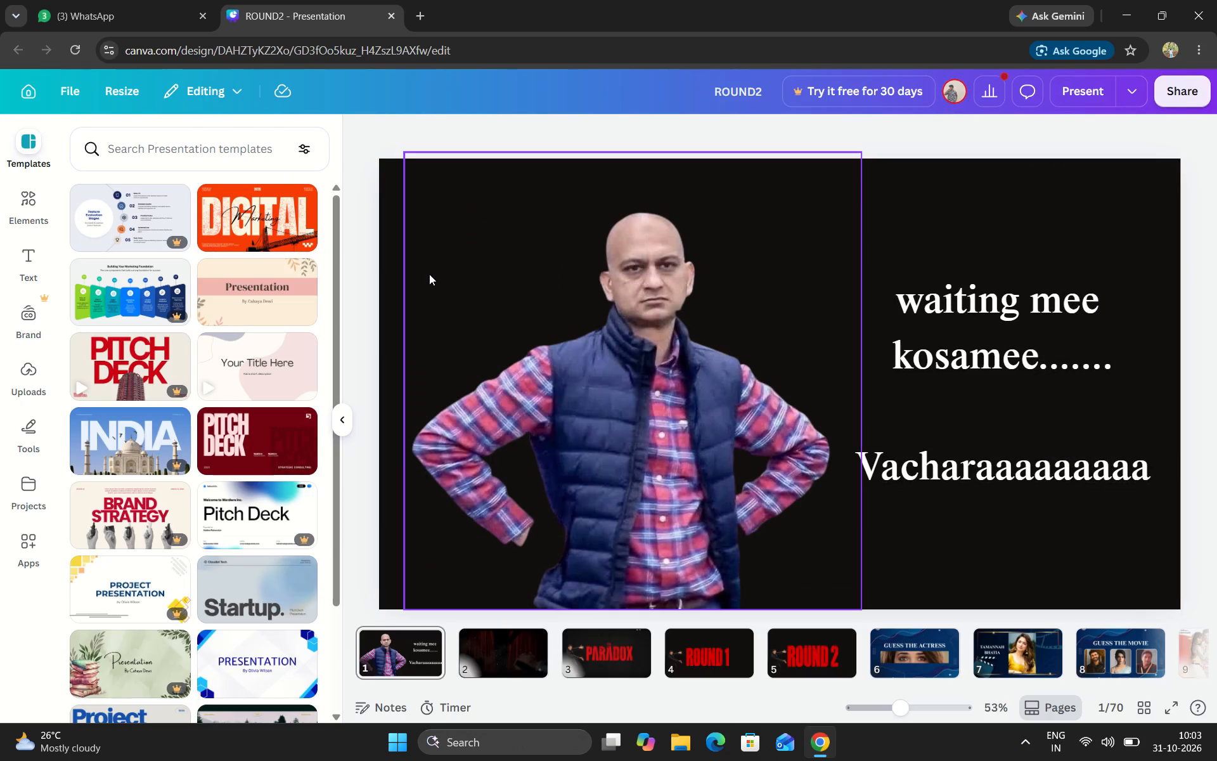
# Look through the slide thumbnails of the ROUND2 presentation up to about page 32.
pyautogui.hscroll(-4, 866, 649)
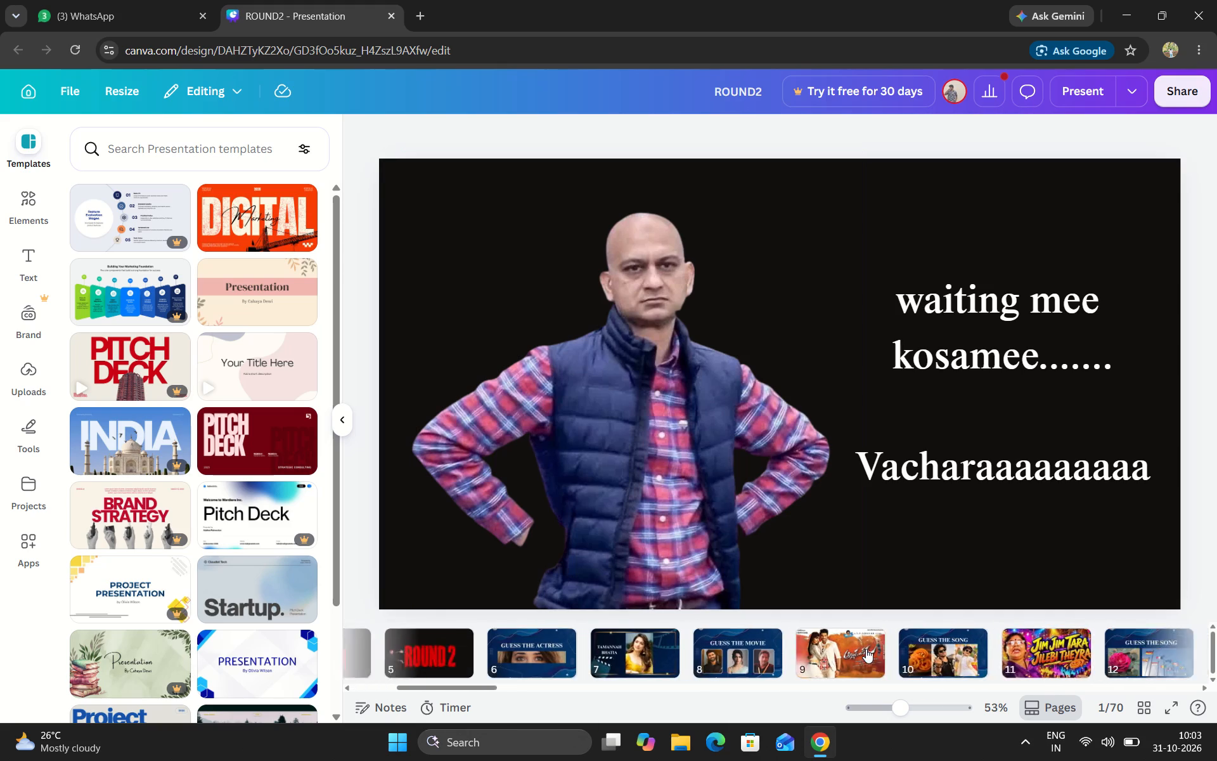
pyautogui.hscroll(-3, 866, 649)
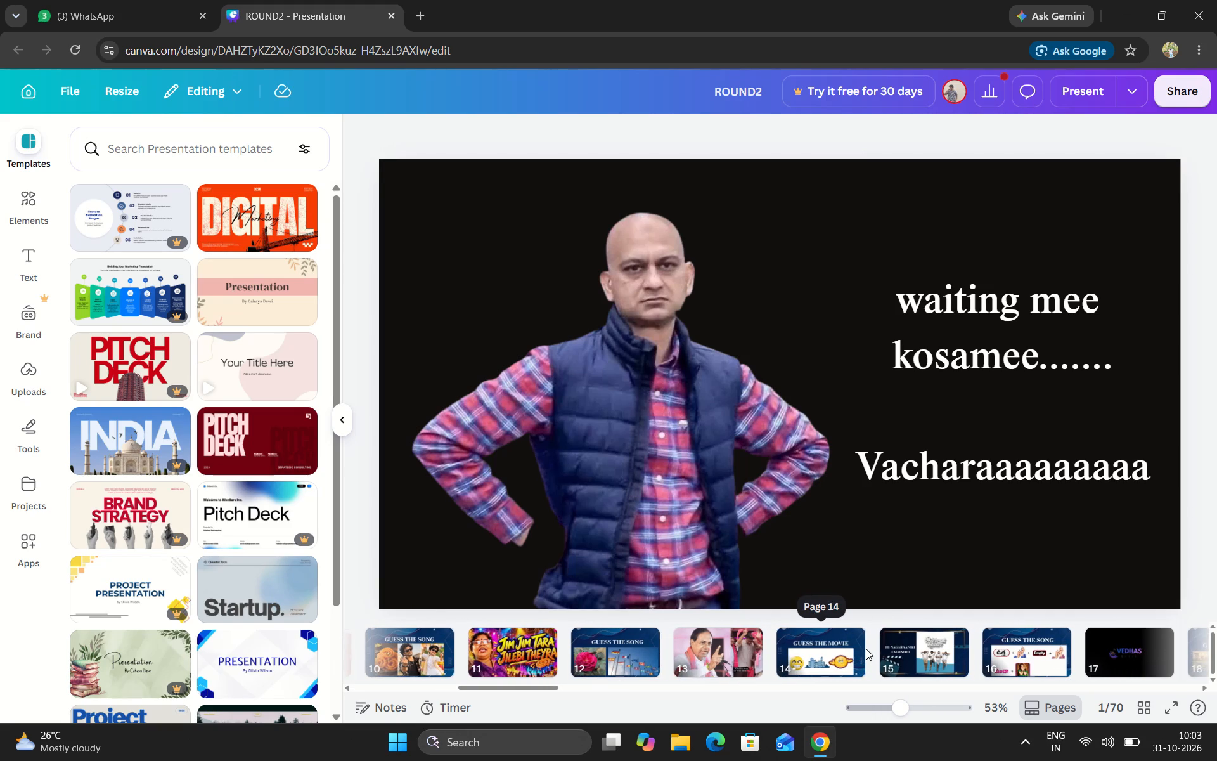
pyautogui.hscroll(-6, 859, 639)
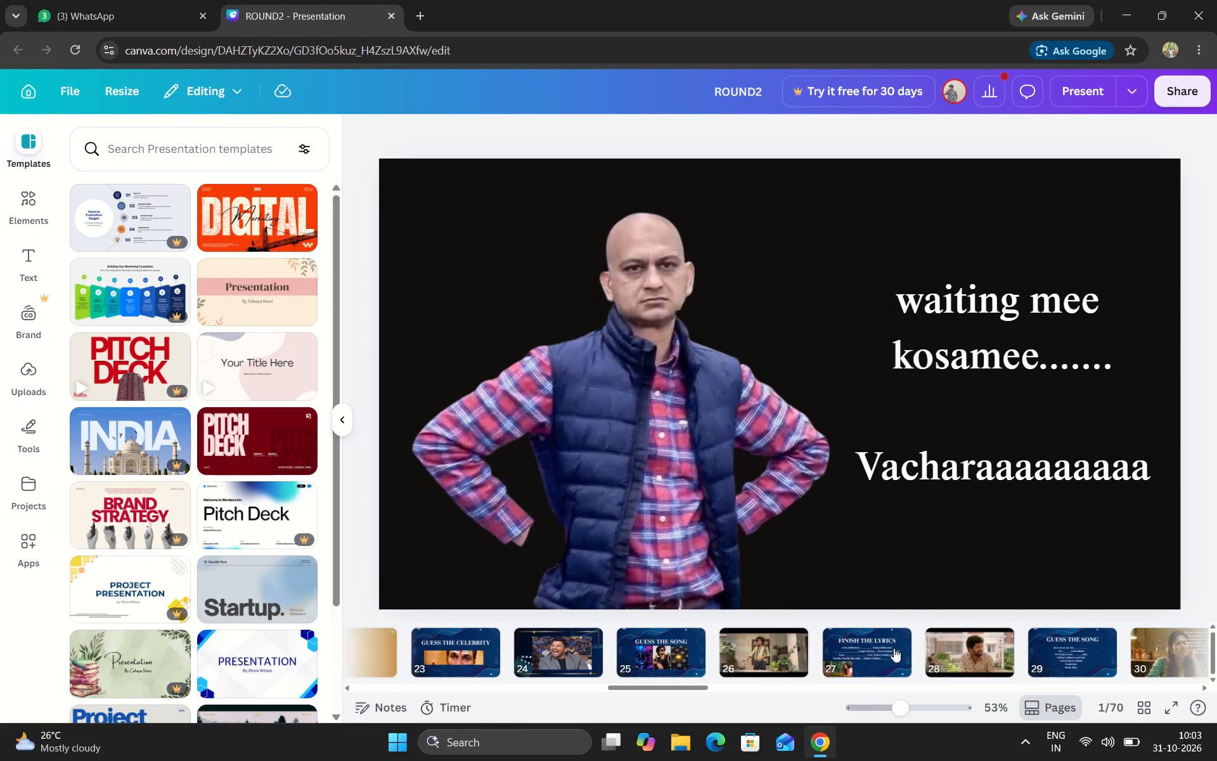
pyautogui.hscroll(-1, 894, 648)
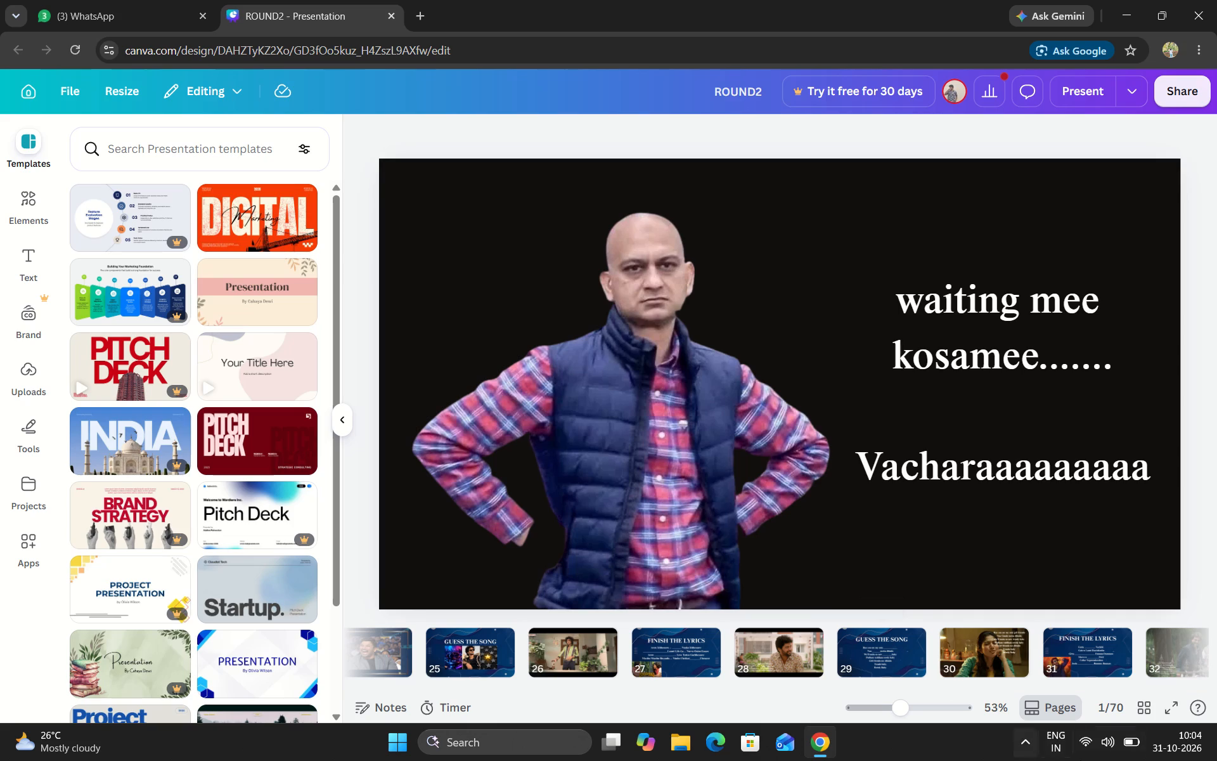
# Switch to the Windows quick settings and look through all available Bluetooth devices, both paired and new.
pyautogui.click(1081, 736)
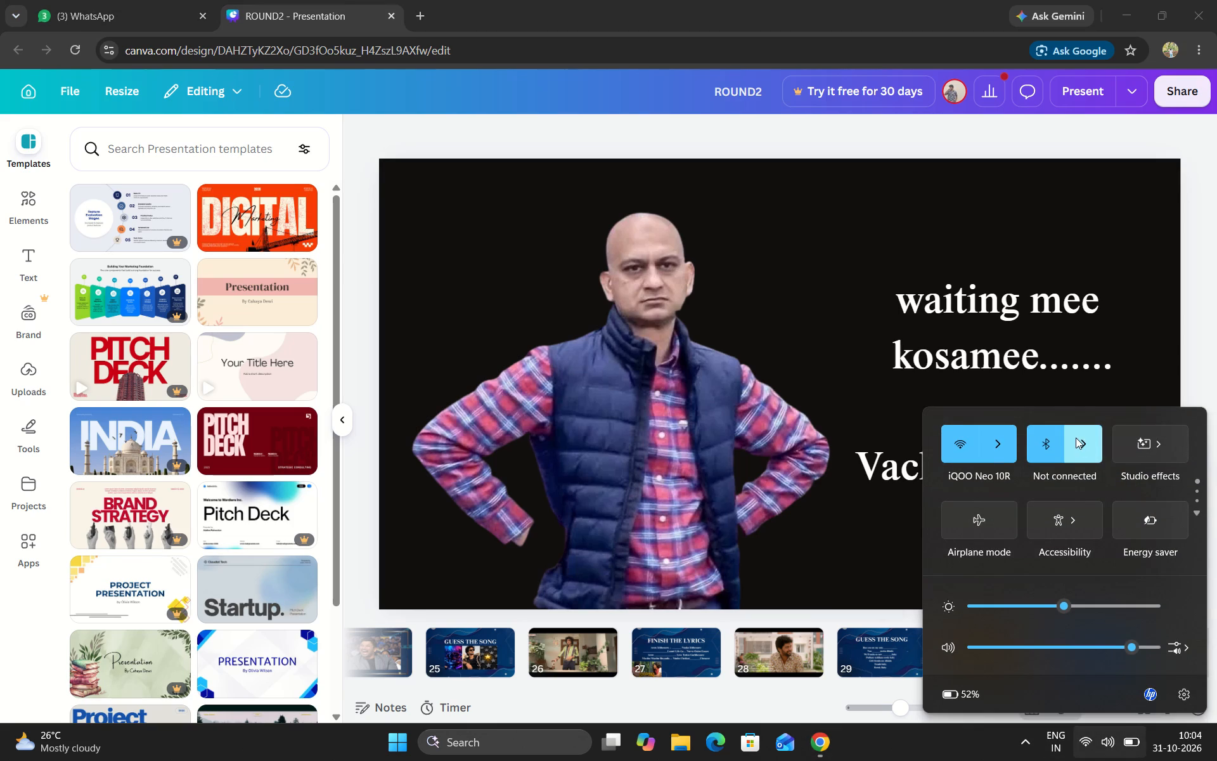
pyautogui.click(1076, 438)
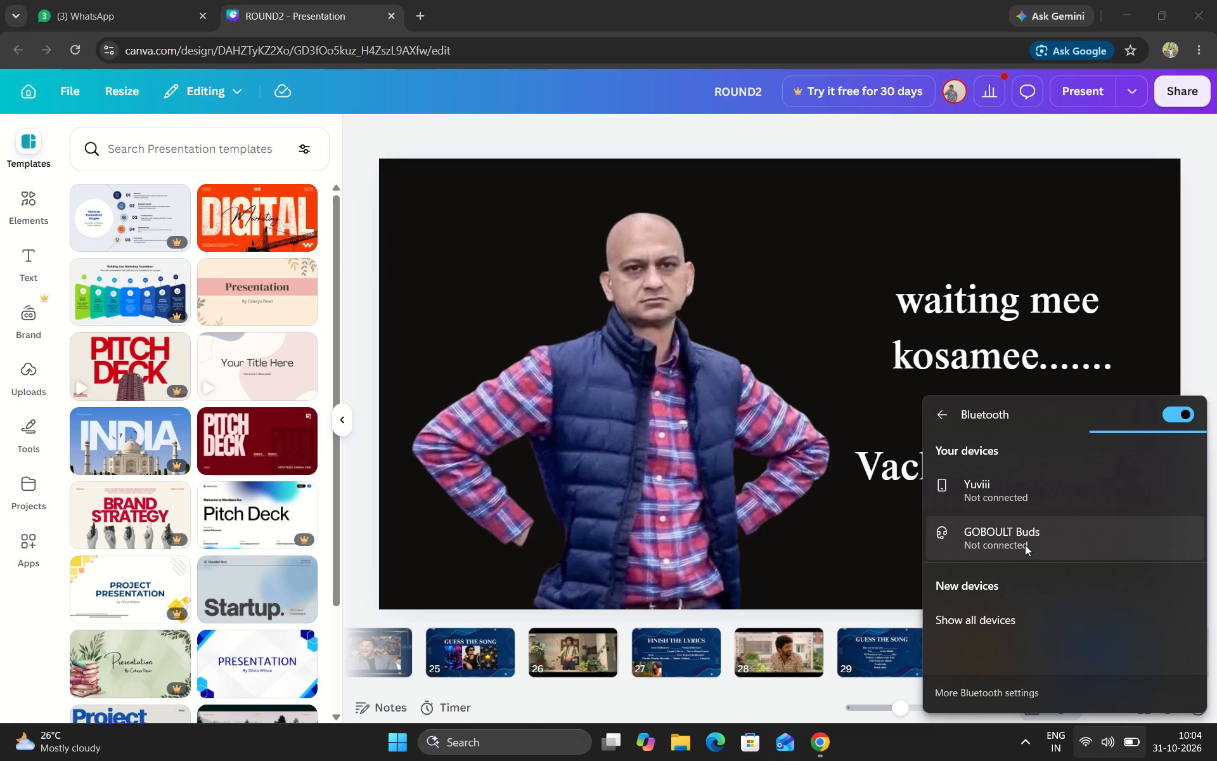
pyautogui.click(999, 617)
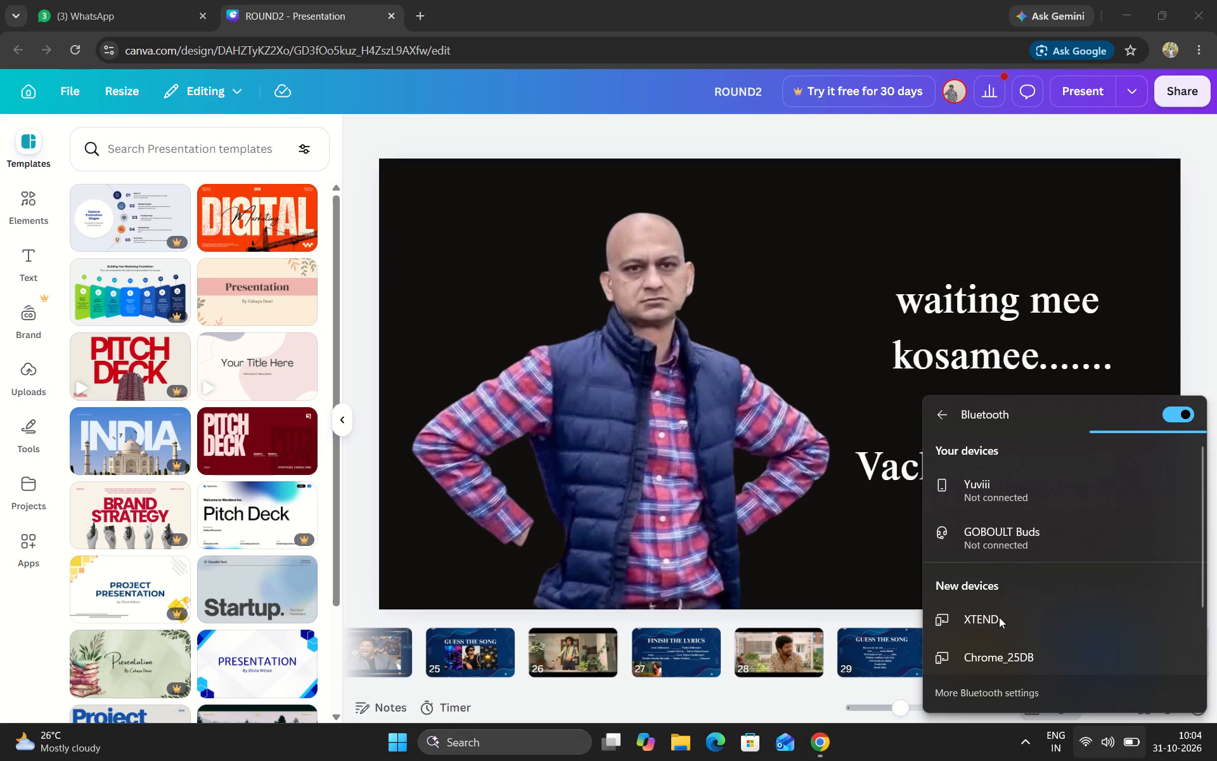
pyautogui.scroll(-3, 999, 617)
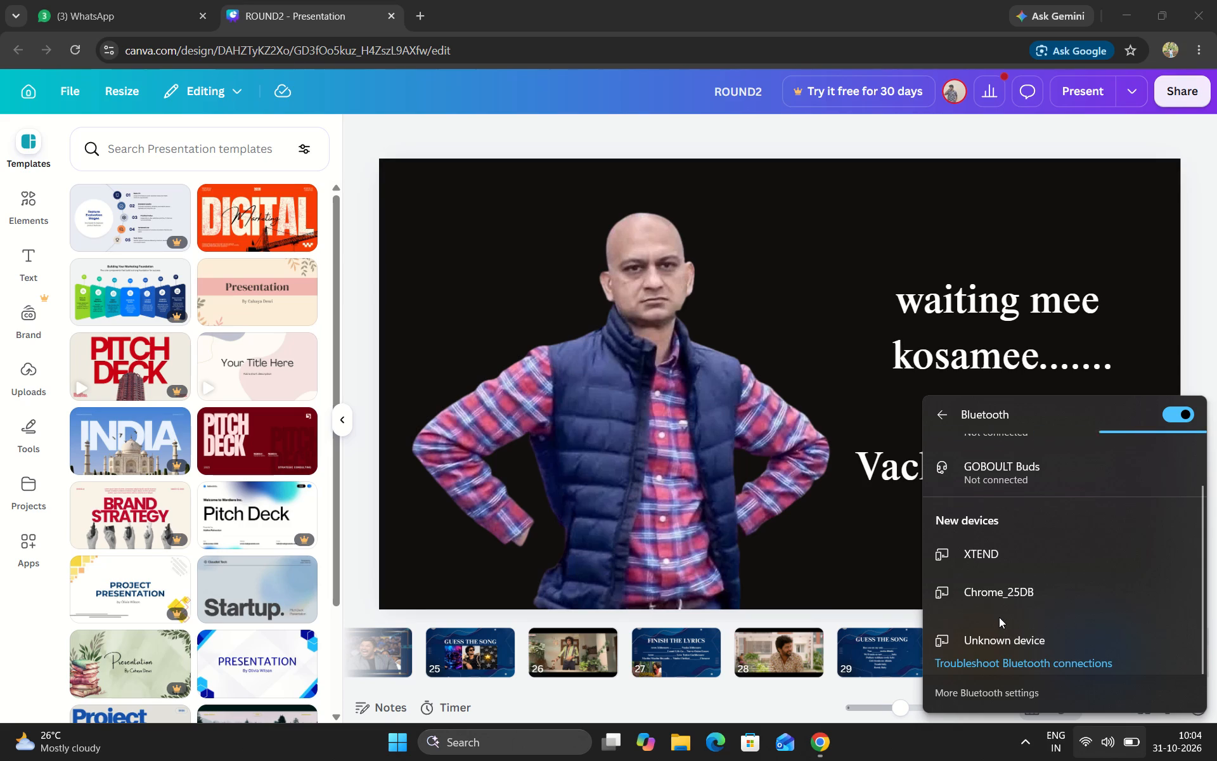
pyautogui.scroll(-2, 1029, 577)
pyautogui.scroll(1, 1029, 577)
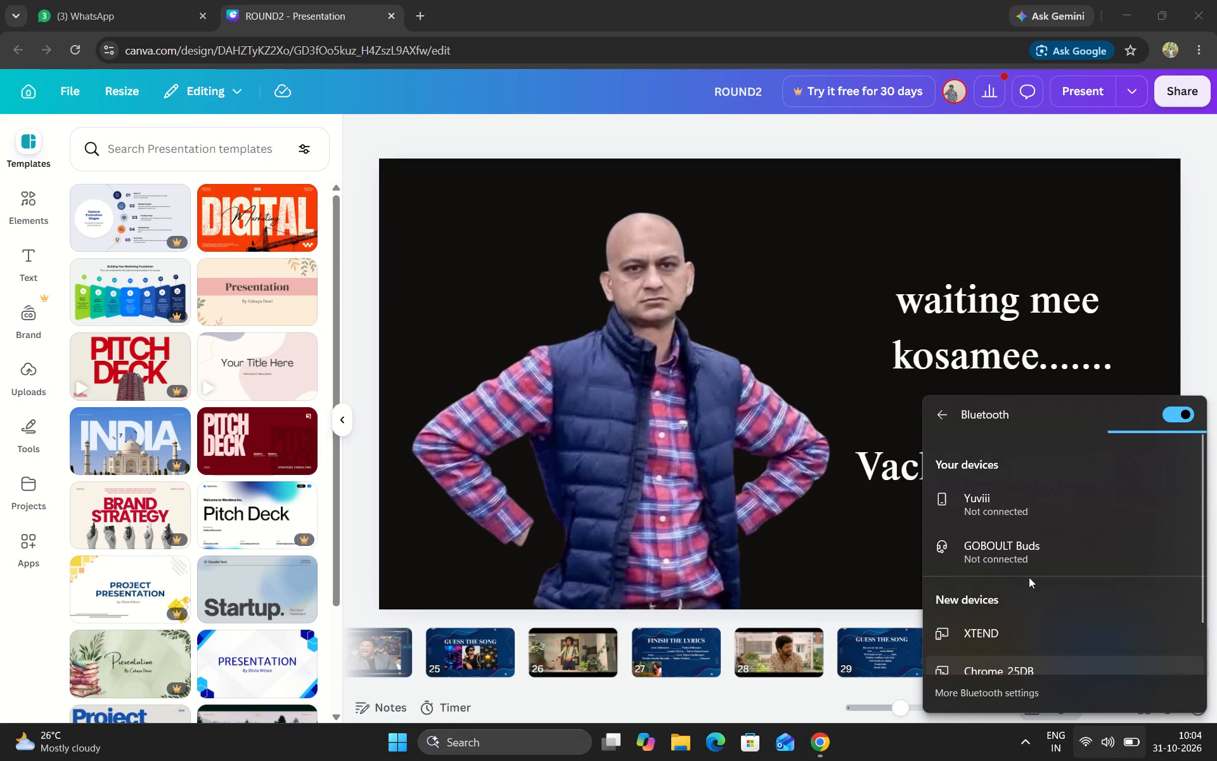
pyautogui.scroll(1, 1029, 577)
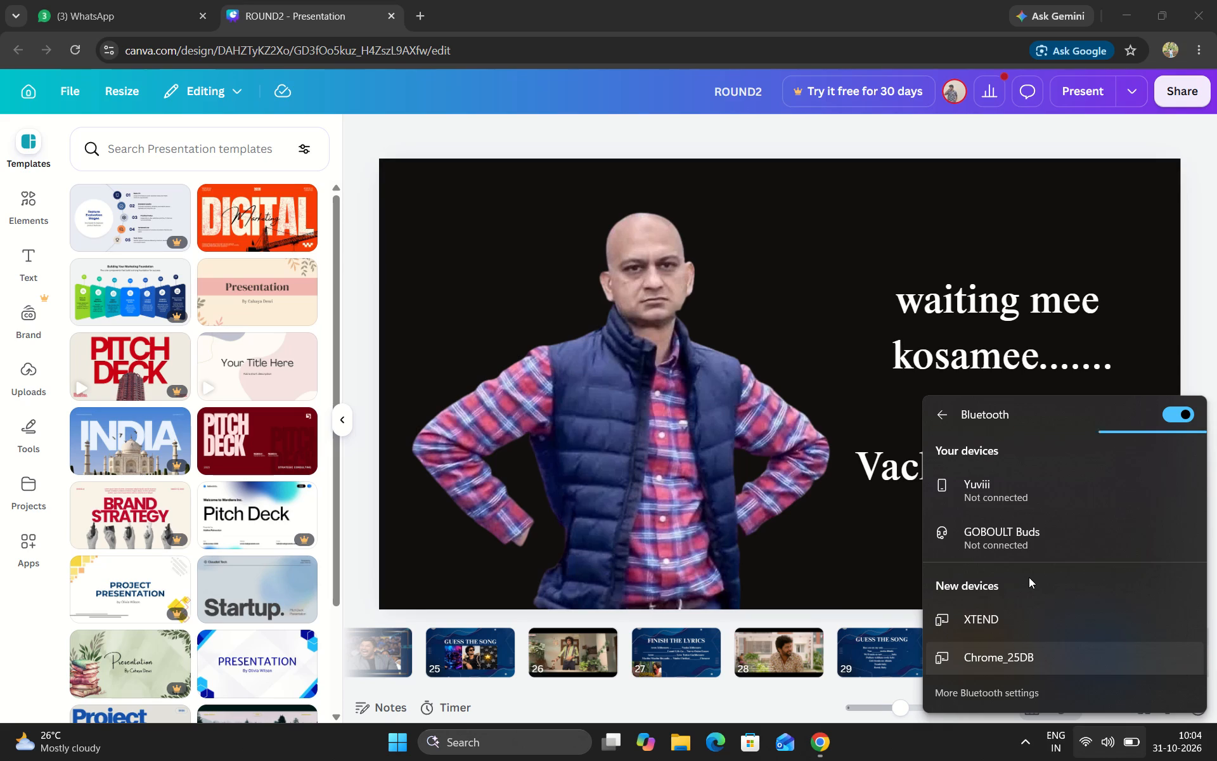
pyautogui.scroll(-1, 1041, 545)
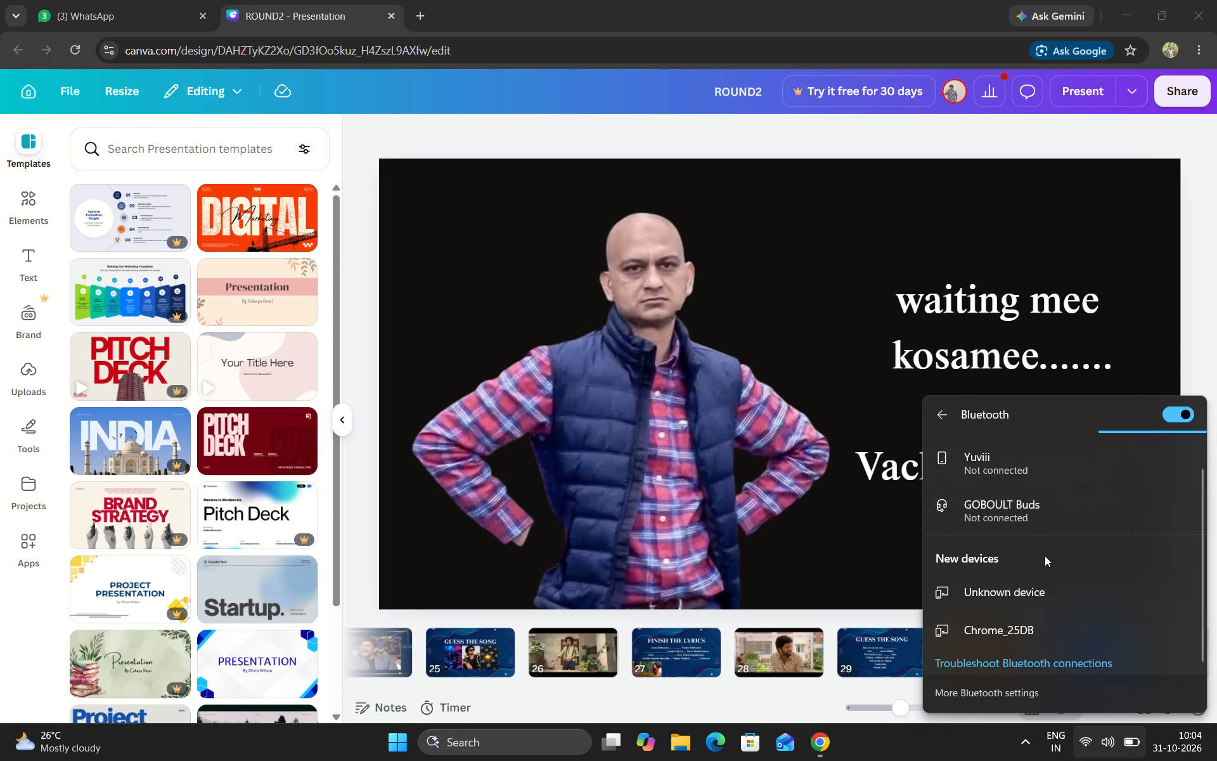
pyautogui.scroll(-1, 1046, 545)
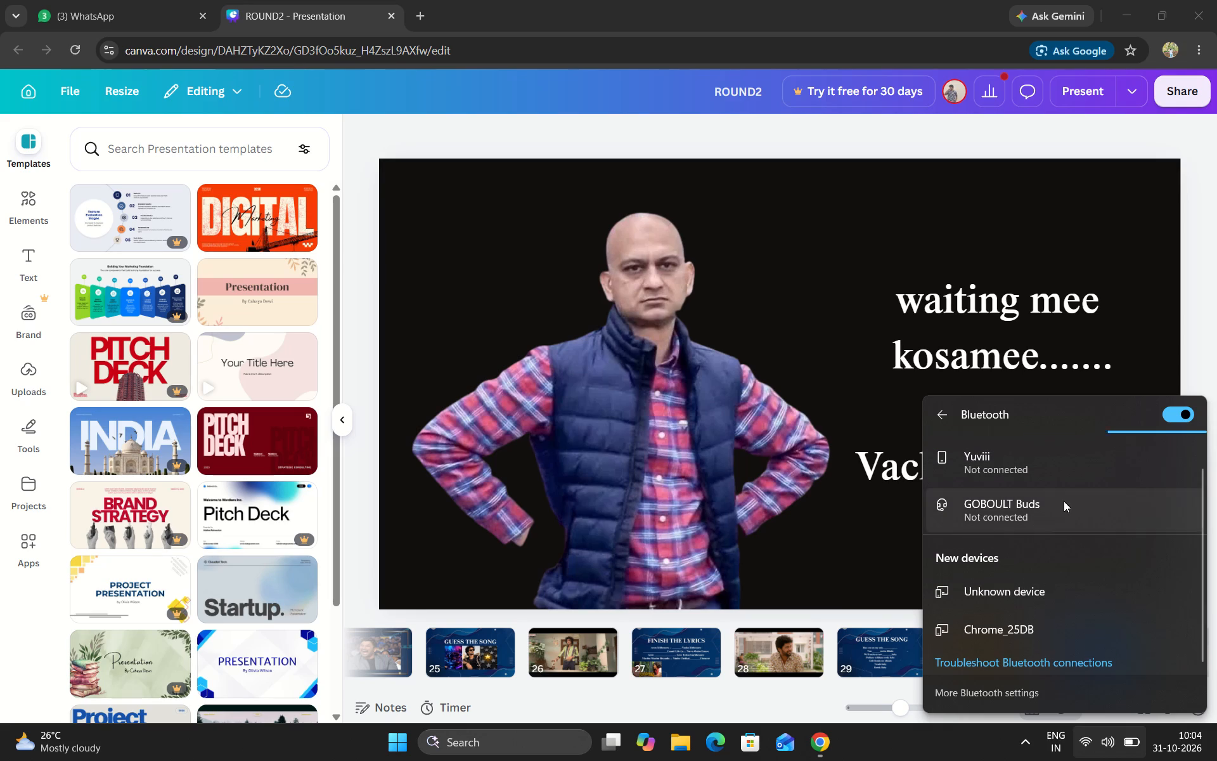
pyautogui.scroll(2, 1064, 501)
pyautogui.scroll(-5, 1018, 556)
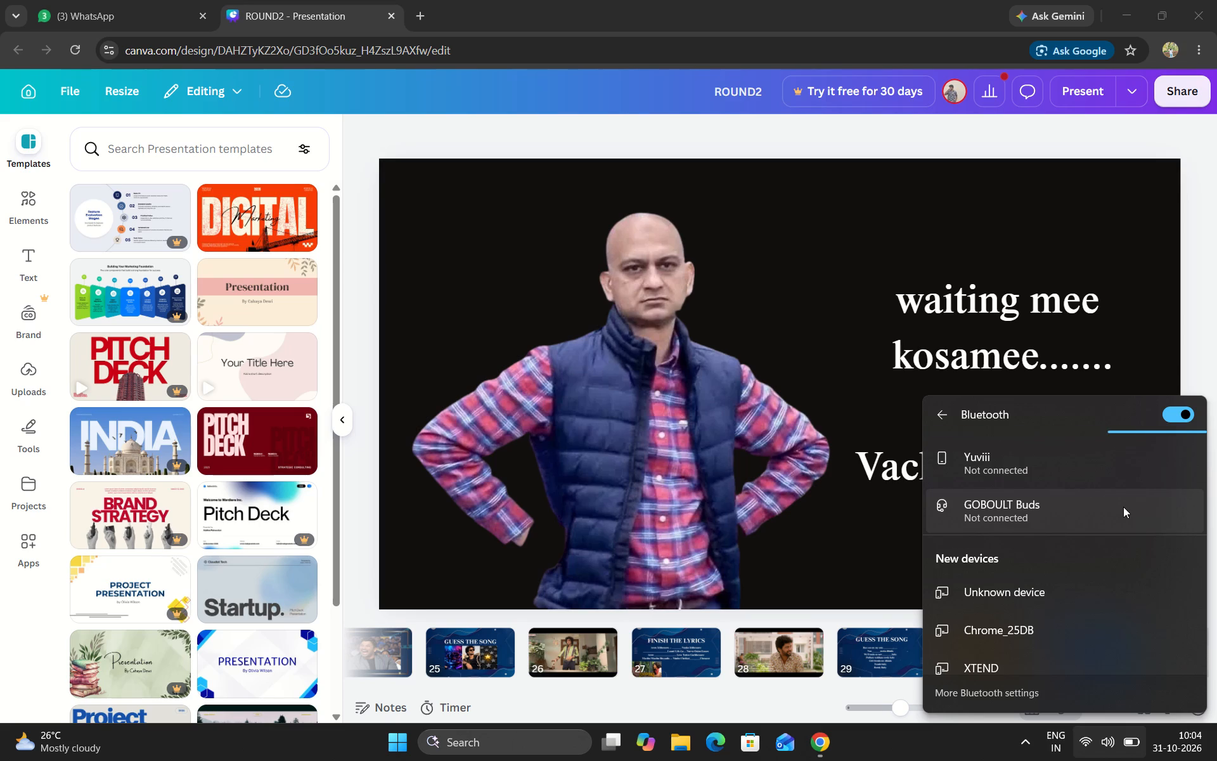
# Restart Bluetooth, look through the refreshed device list, and return to the presentation.
pyautogui.click(1178, 408)
pyautogui.click(1178, 408)
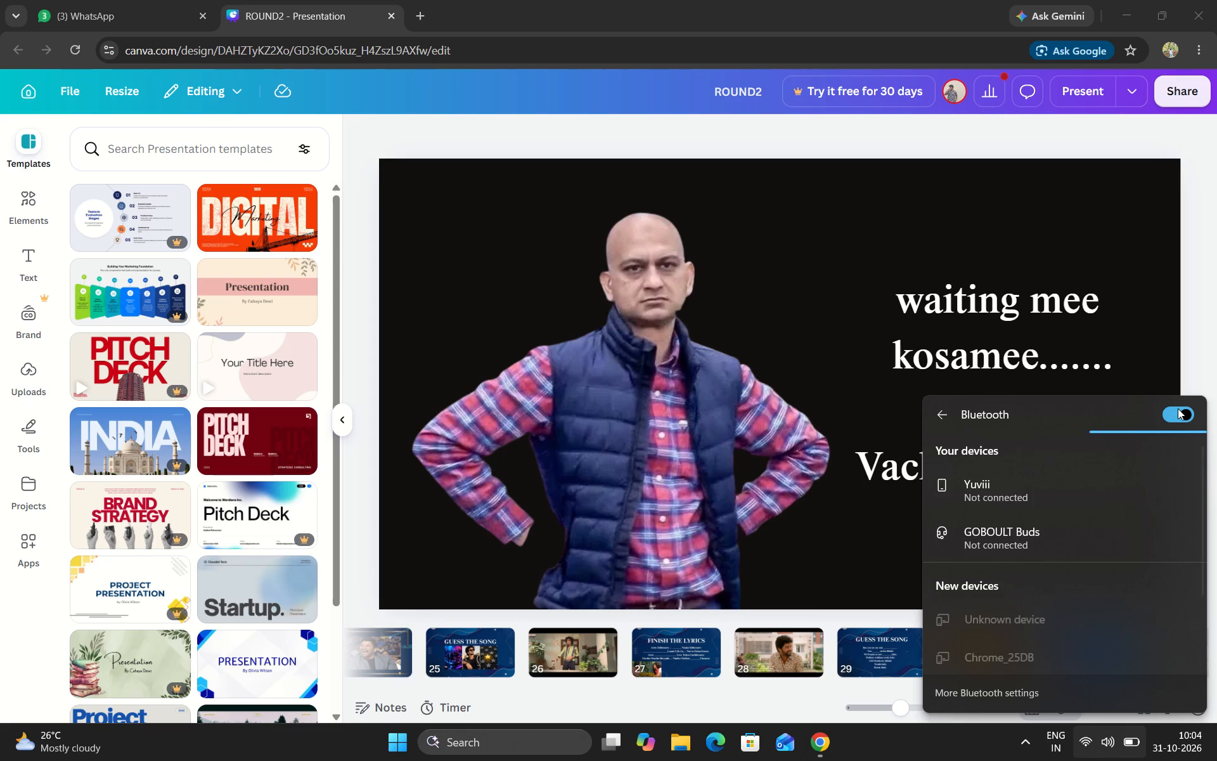
pyautogui.scroll(-1, 1178, 438)
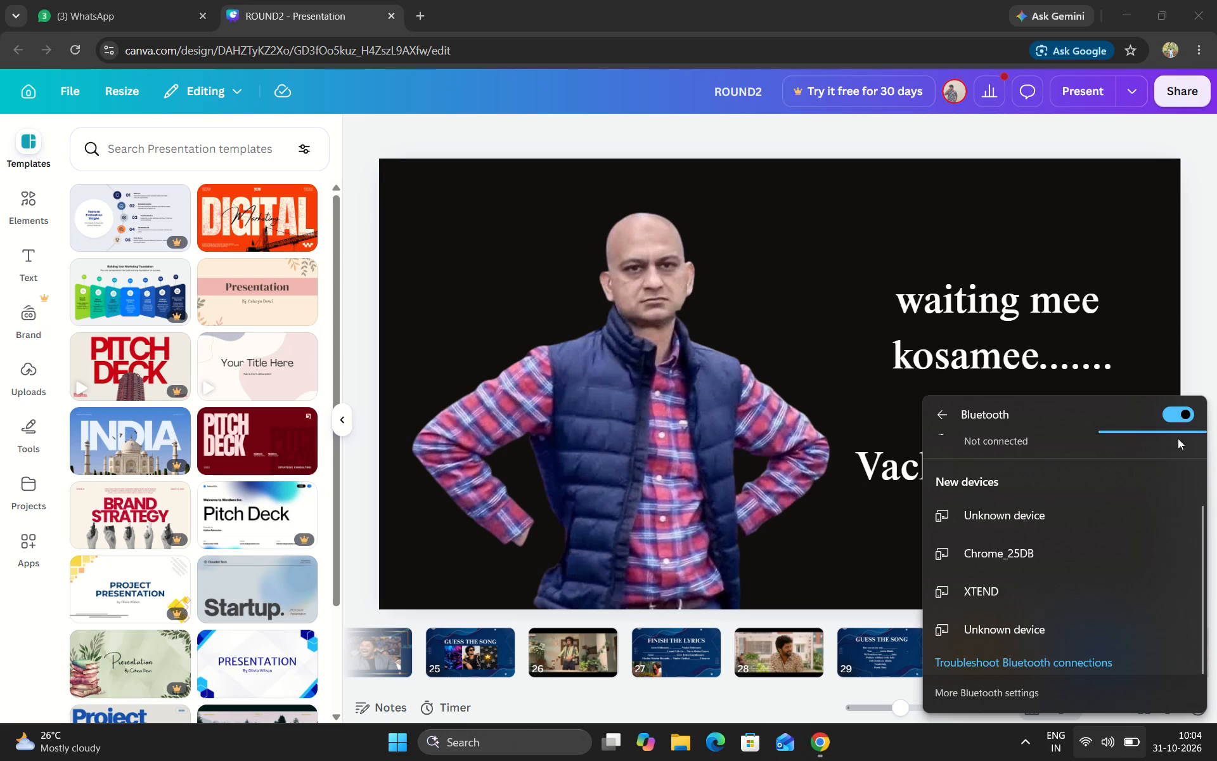
pyautogui.scroll(-3, 1178, 438)
pyautogui.scroll(4, 1178, 438)
pyautogui.scroll(-2, 1178, 438)
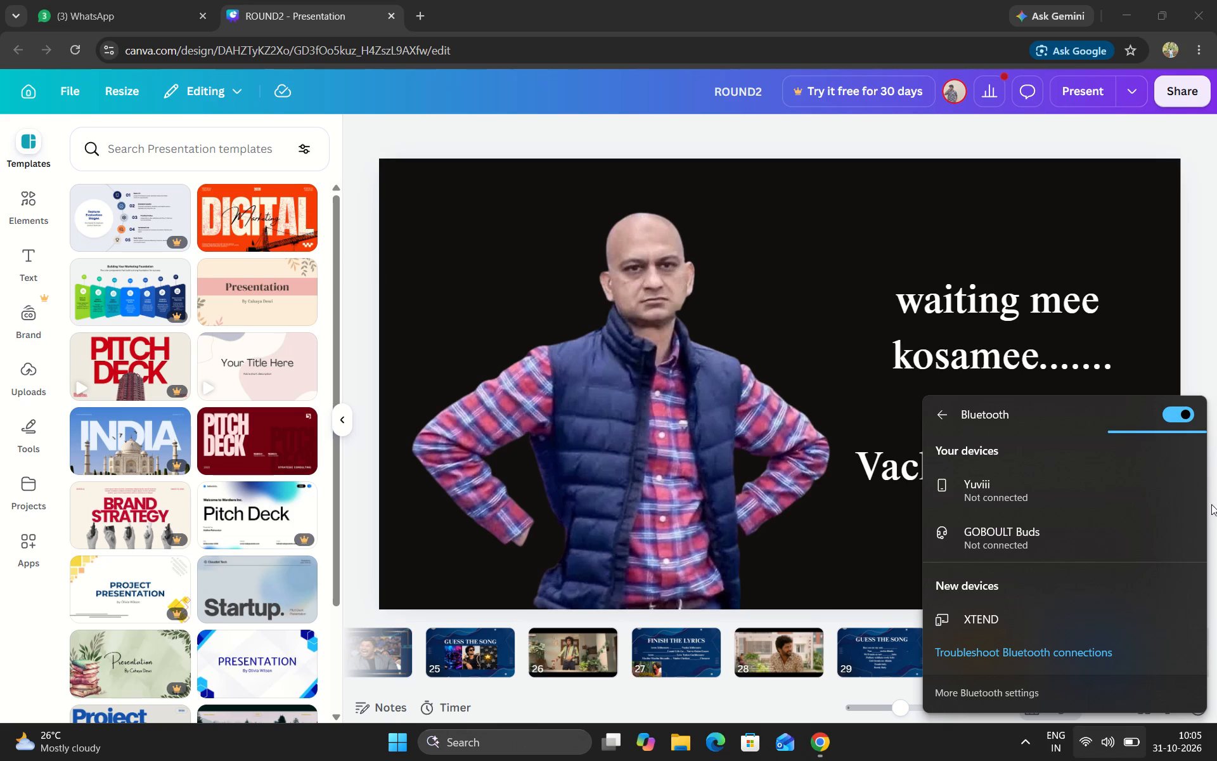
pyautogui.scroll(-1, 1036, 509)
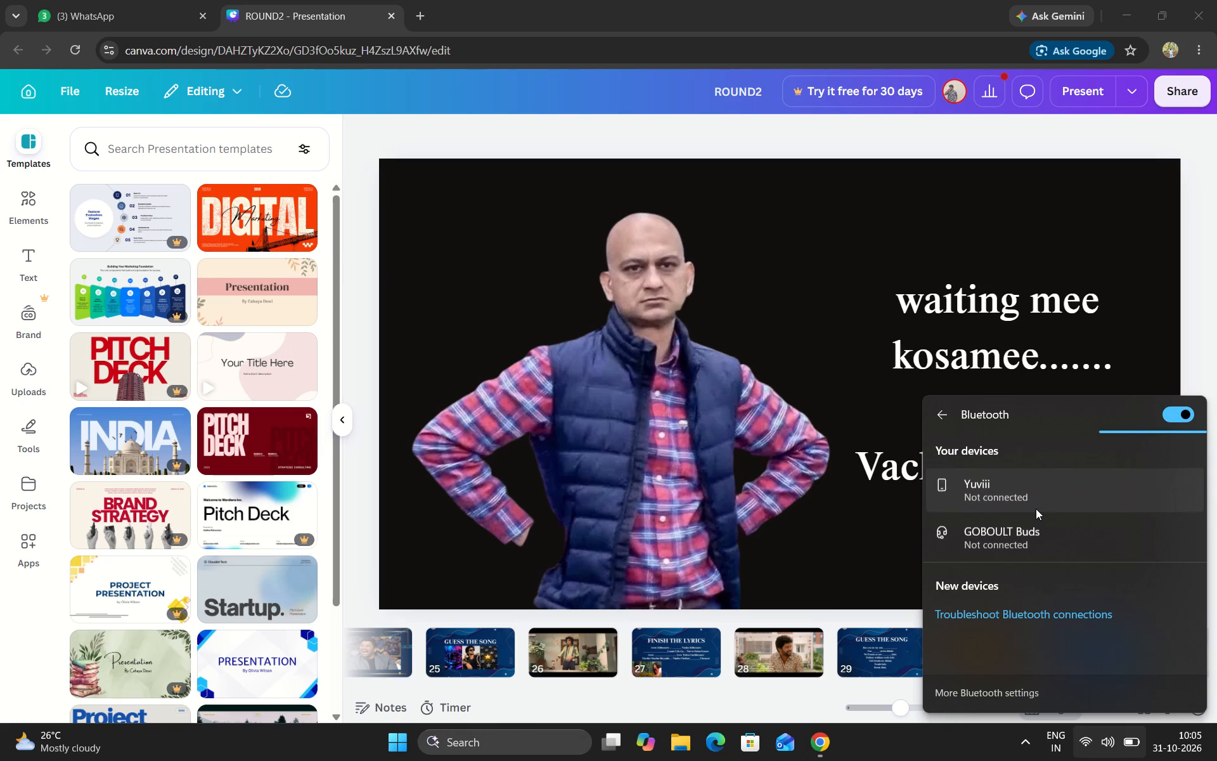
pyautogui.scroll(-1, 1036, 509)
pyautogui.scroll(1, 1036, 509)
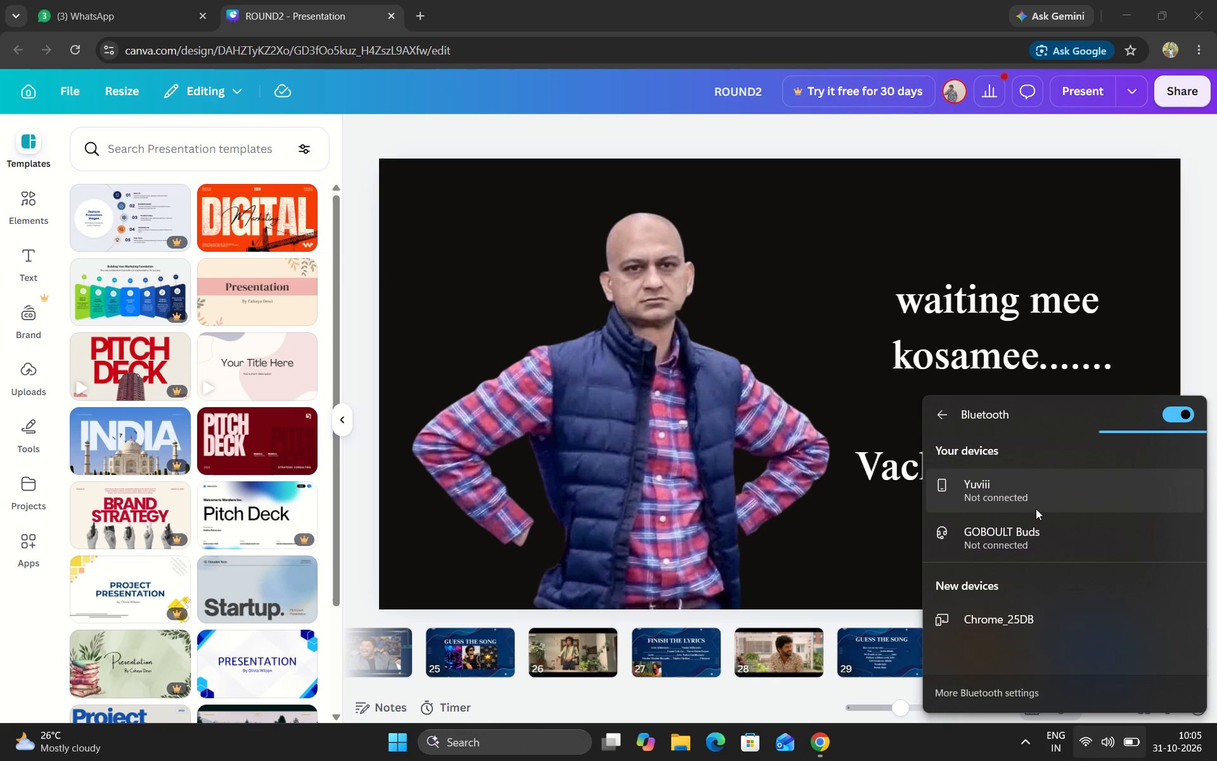
pyautogui.click(1036, 509)
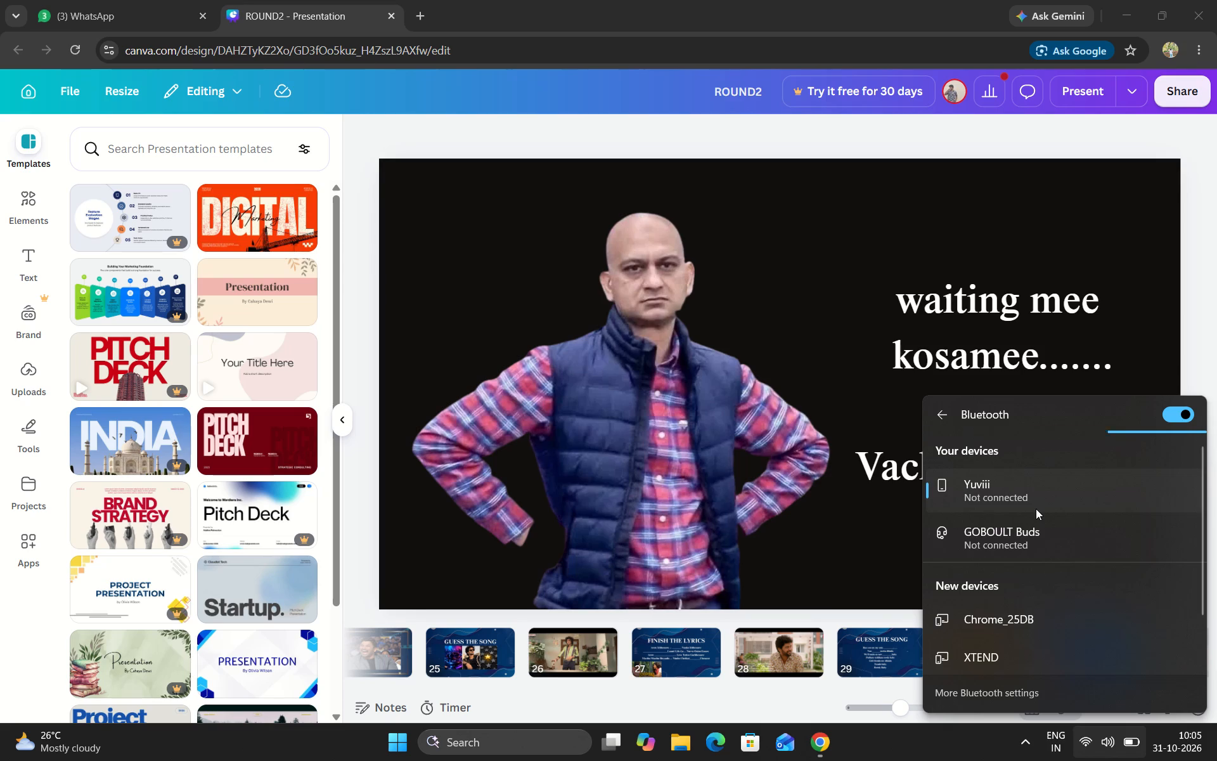
pyautogui.click(897, 290)
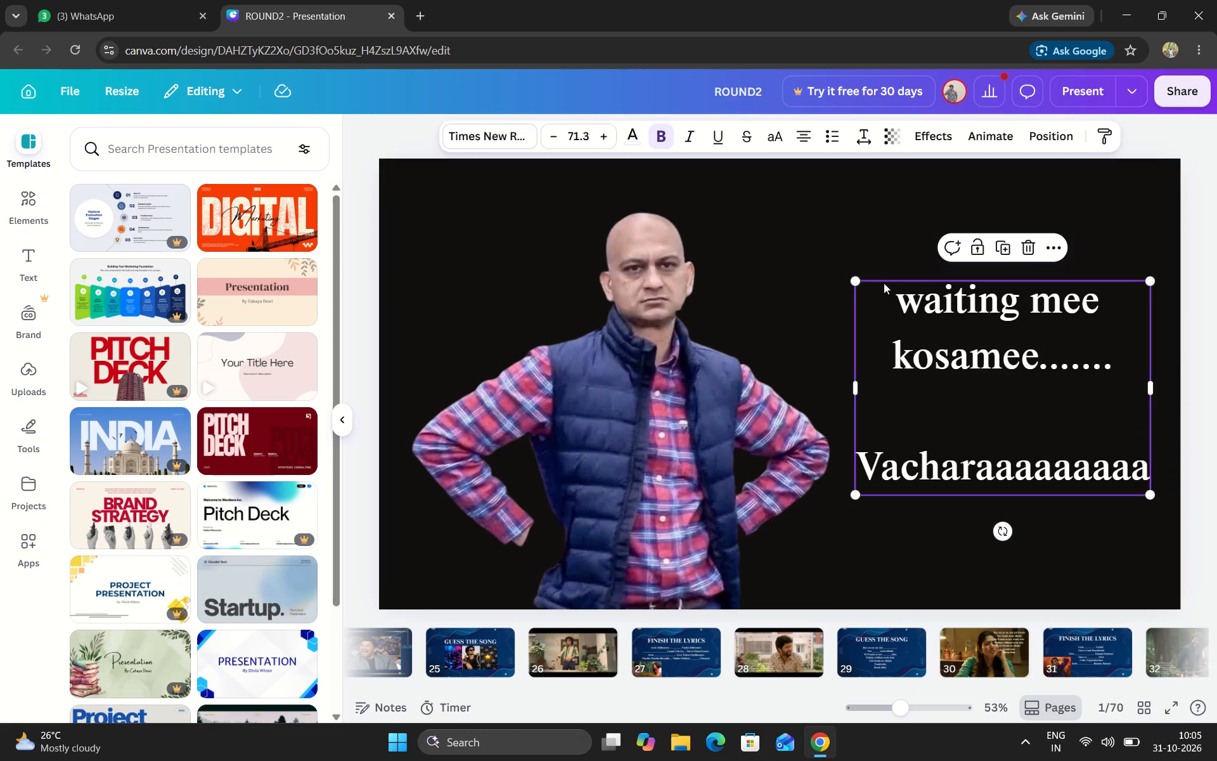
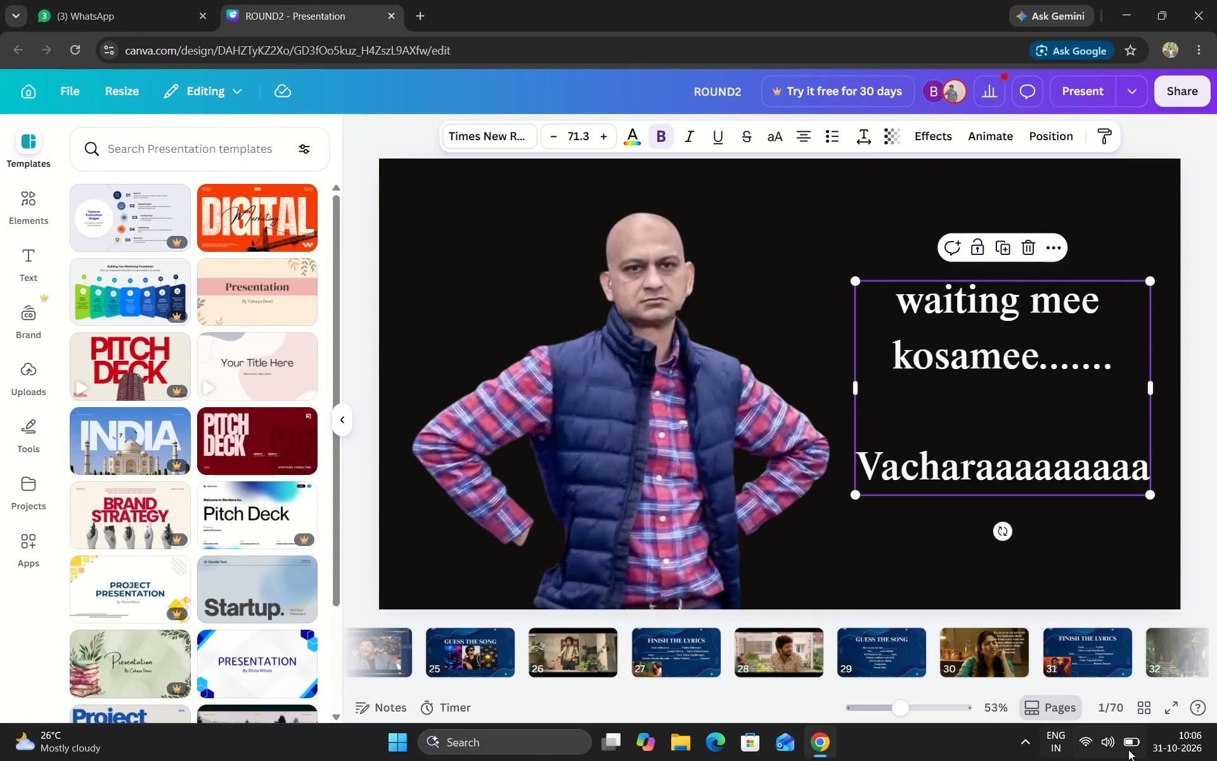
# Look through the full list of paired and new Bluetooth devices in the Windows quick settings.
pyautogui.click(1098, 738)
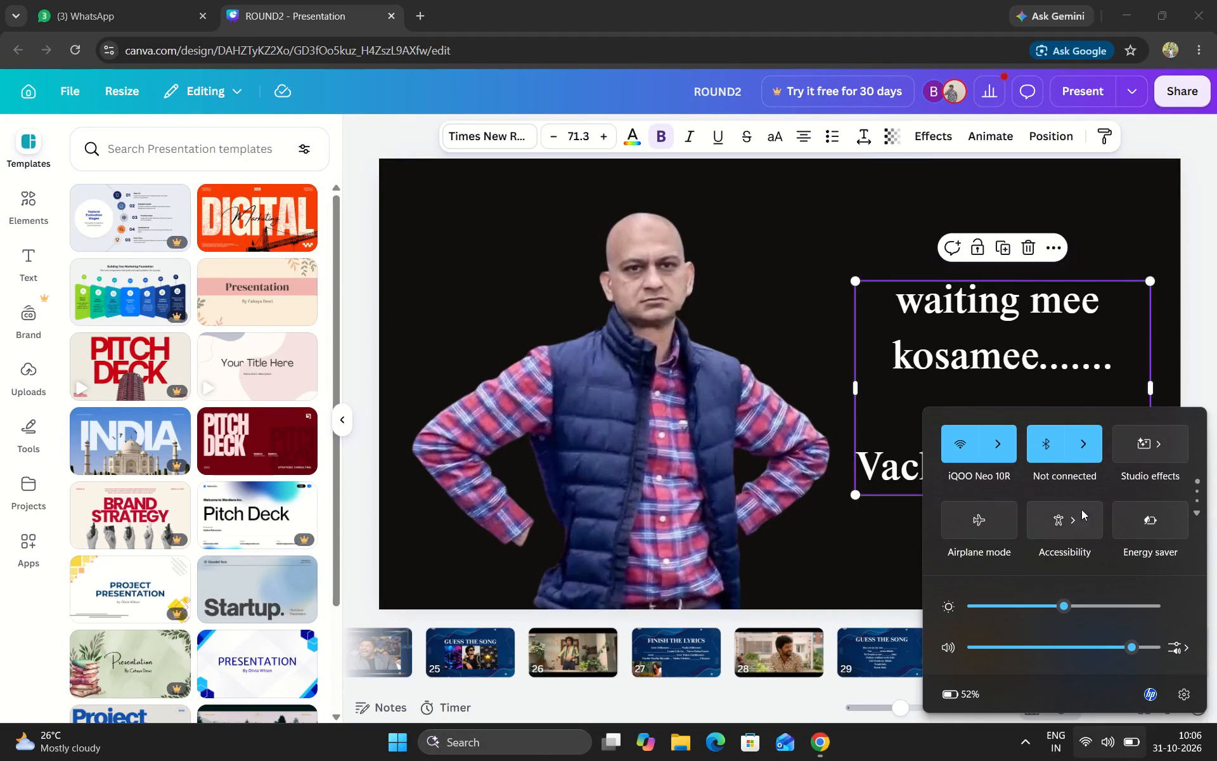
pyautogui.click(1088, 451)
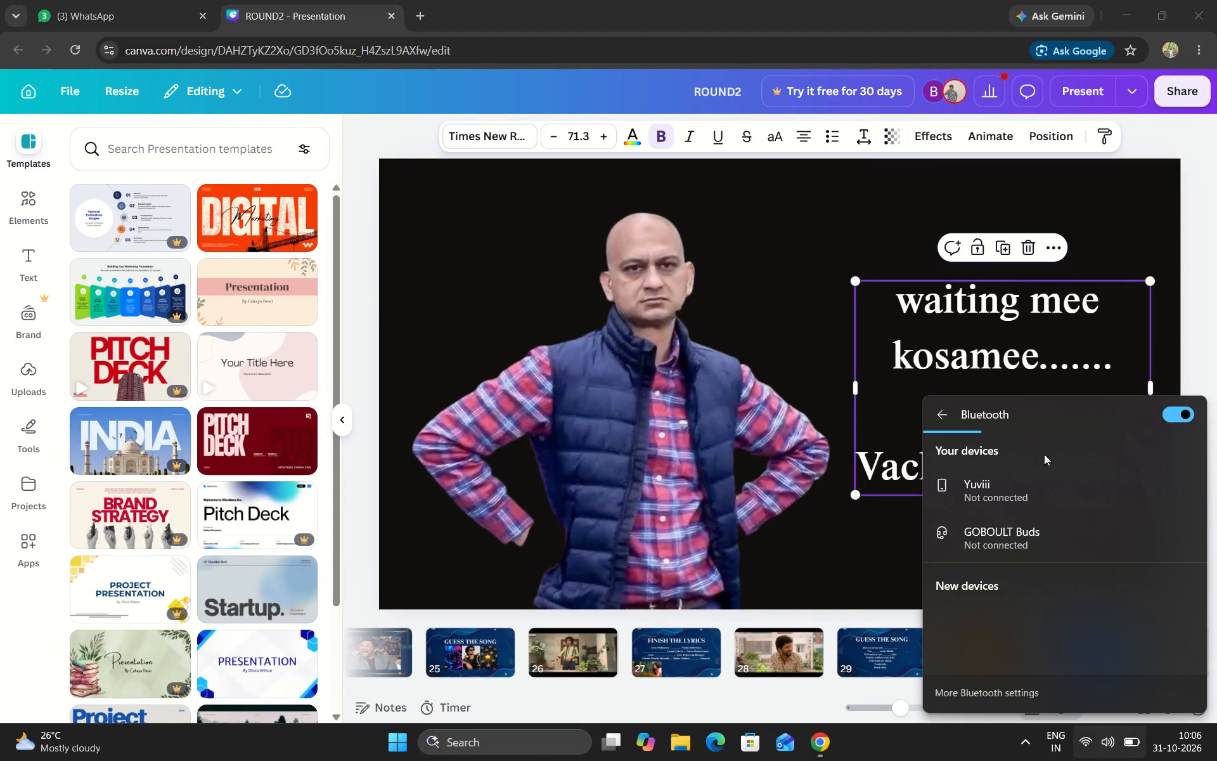
pyautogui.scroll(-1, 1045, 522)
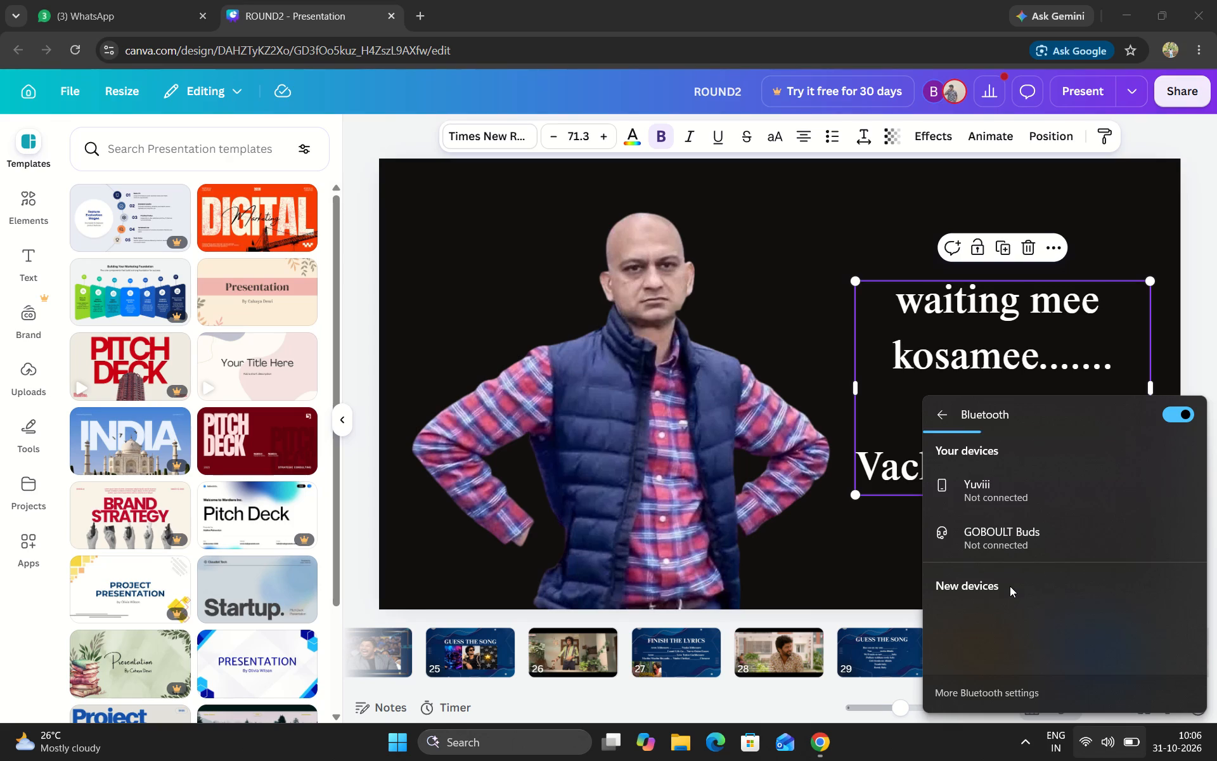
pyautogui.click(1010, 586)
pyautogui.click(1035, 627)
pyautogui.scroll(-1, 1035, 627)
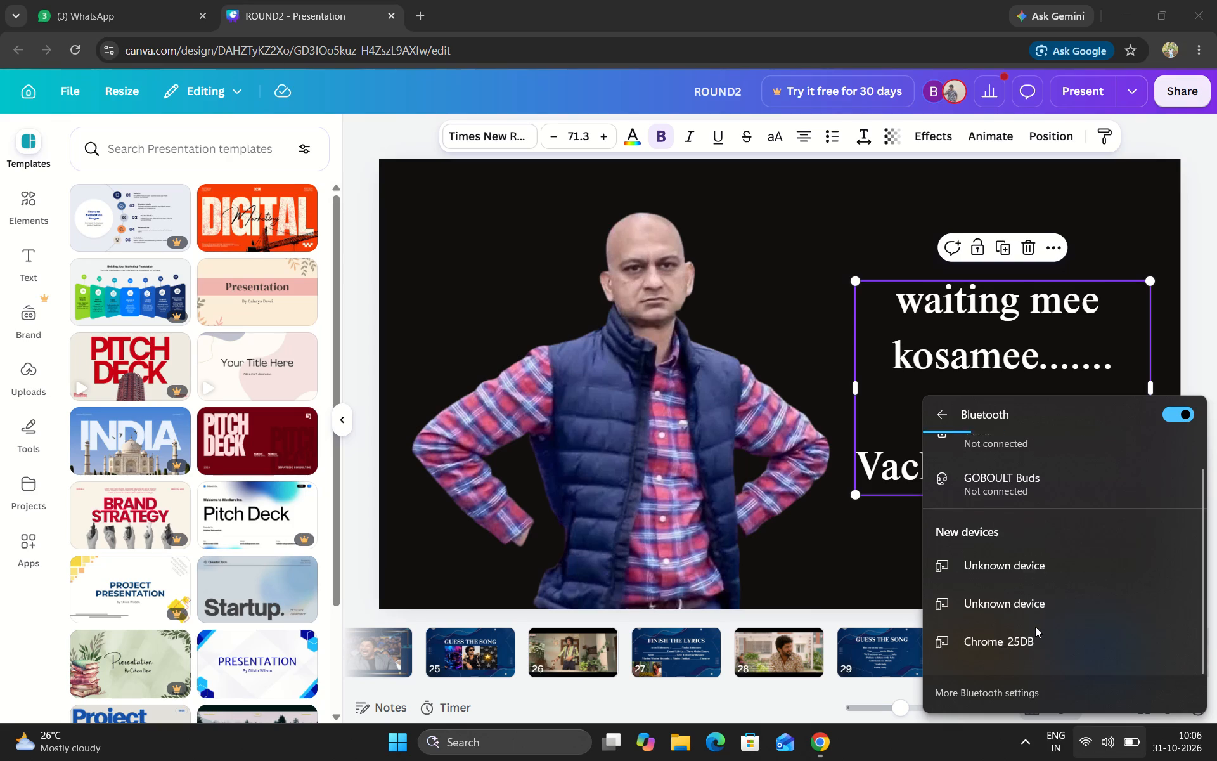
pyautogui.scroll(-4, 1035, 627)
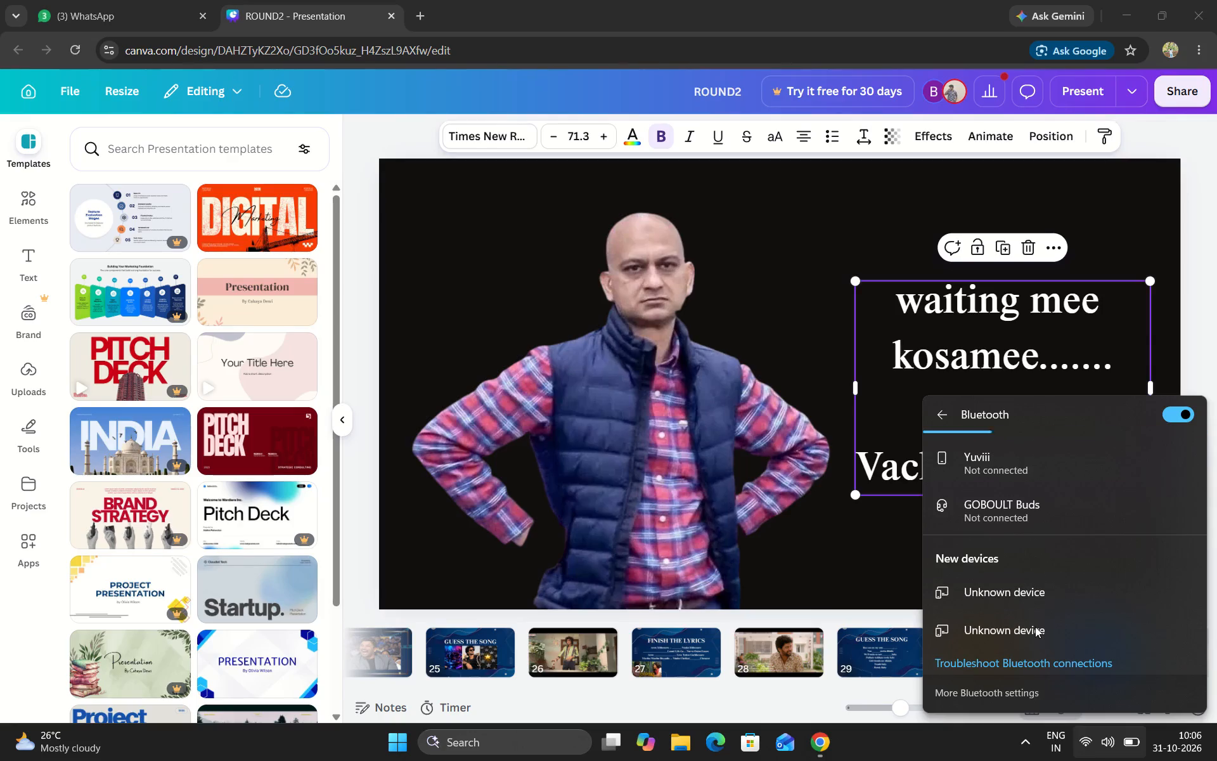
pyautogui.scroll(-2, 1009, 620)
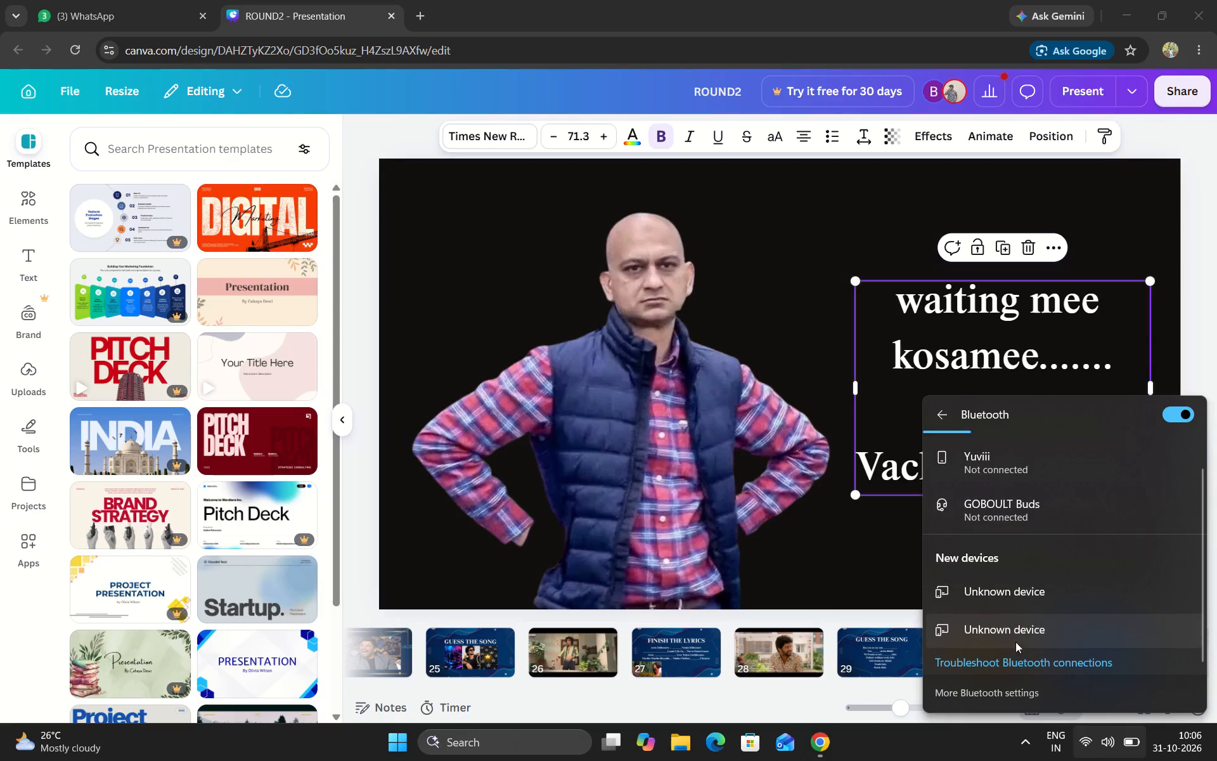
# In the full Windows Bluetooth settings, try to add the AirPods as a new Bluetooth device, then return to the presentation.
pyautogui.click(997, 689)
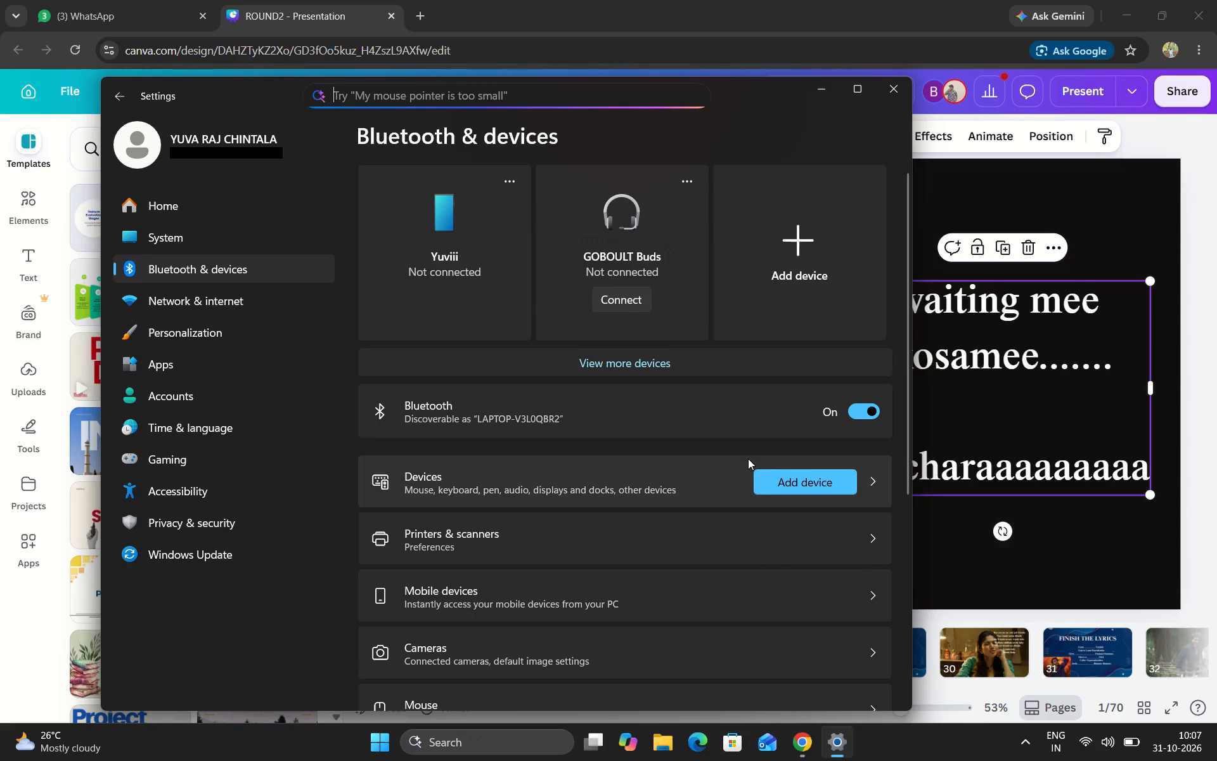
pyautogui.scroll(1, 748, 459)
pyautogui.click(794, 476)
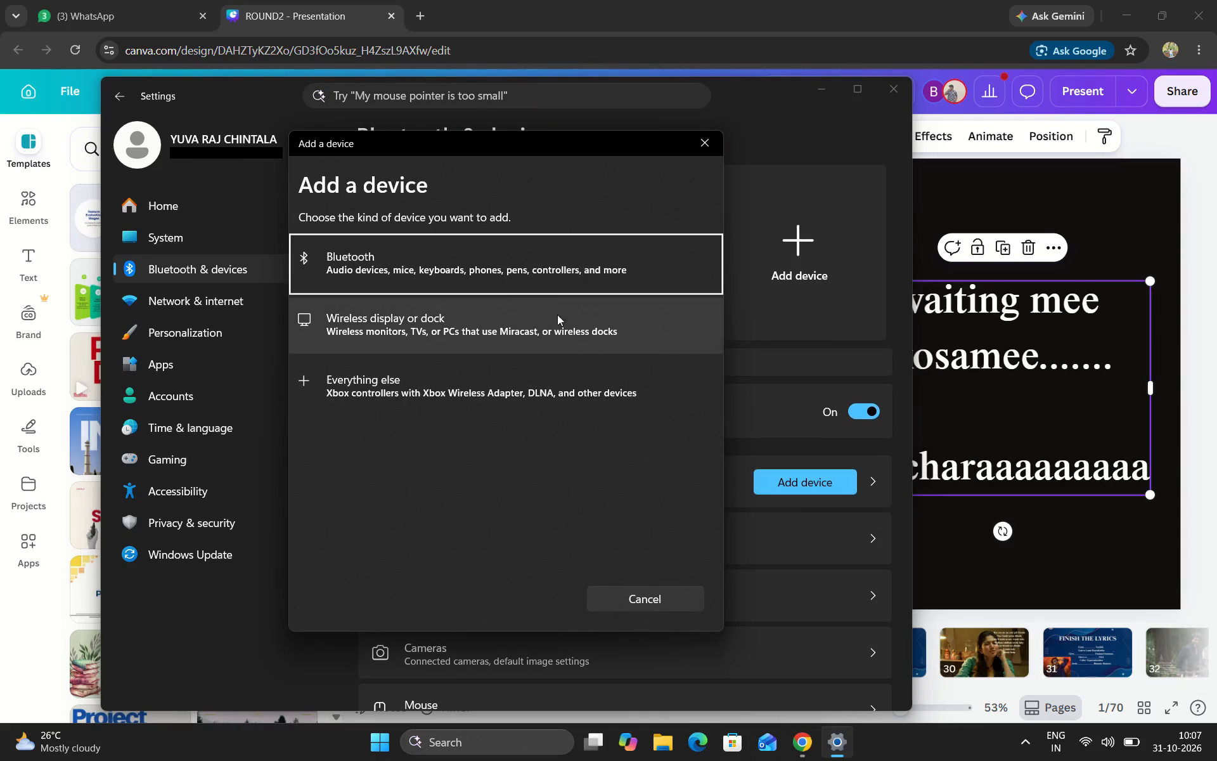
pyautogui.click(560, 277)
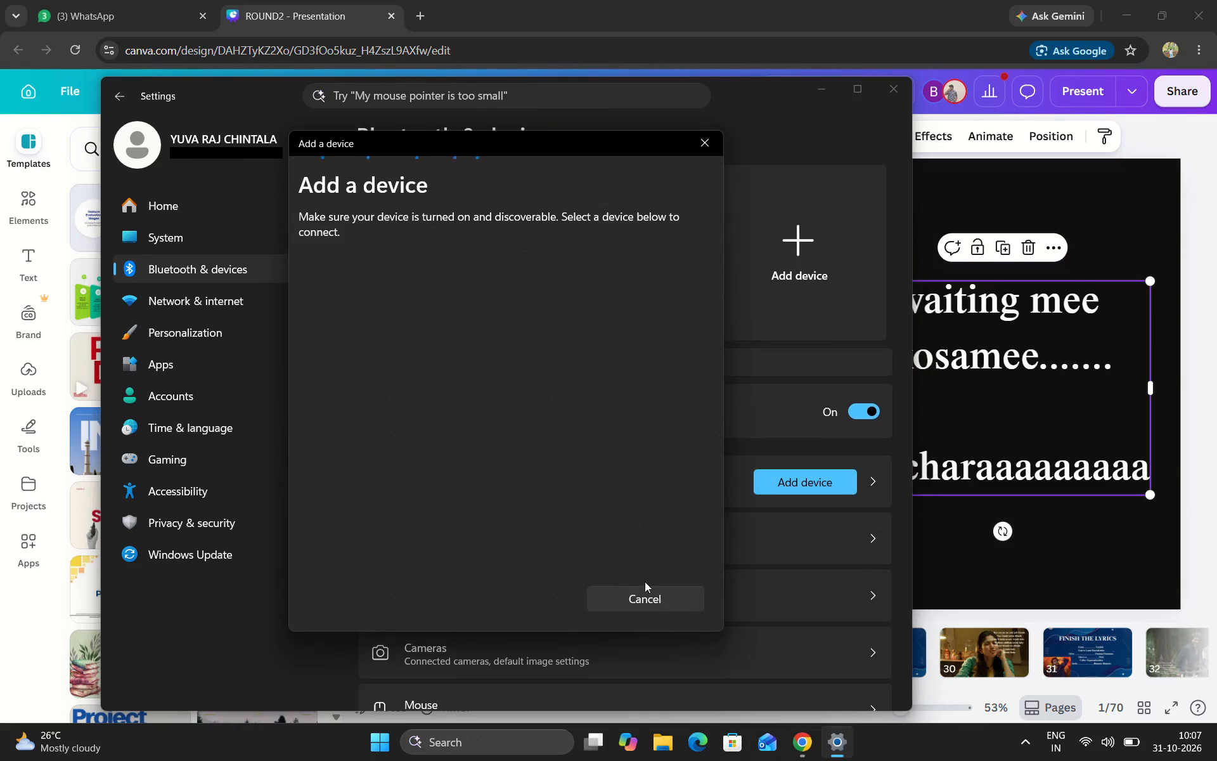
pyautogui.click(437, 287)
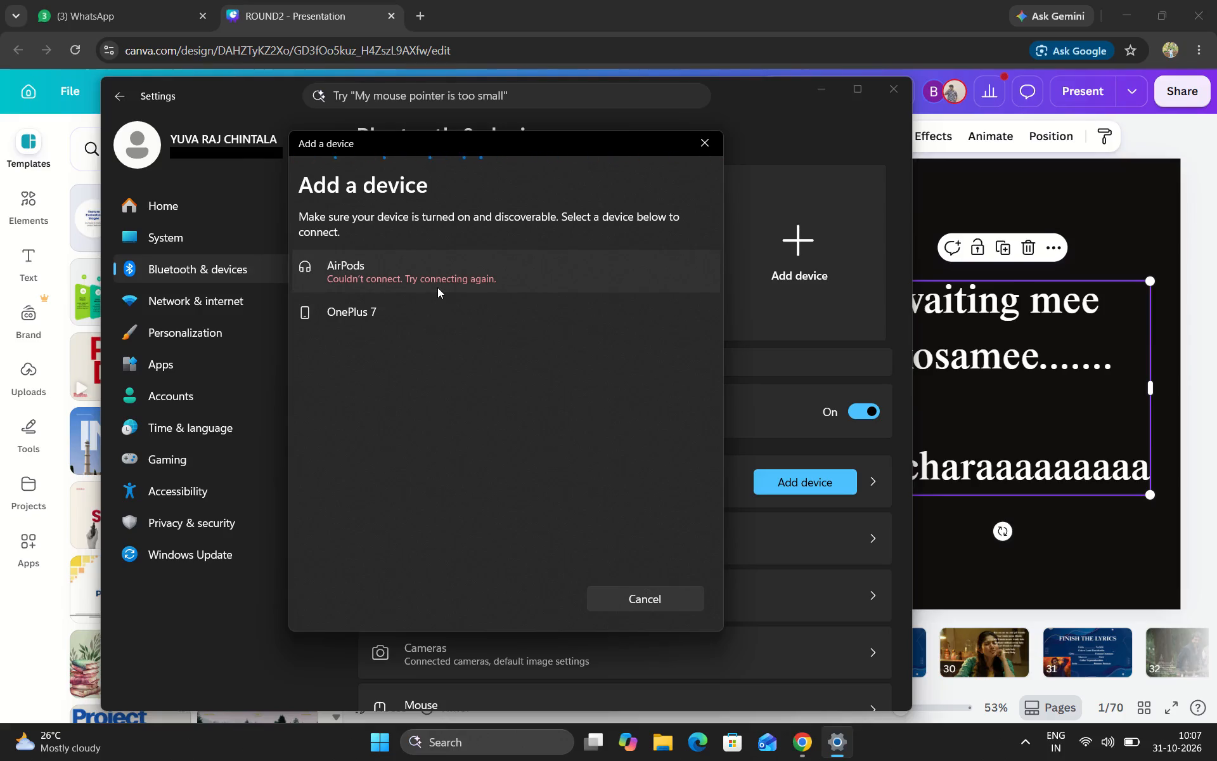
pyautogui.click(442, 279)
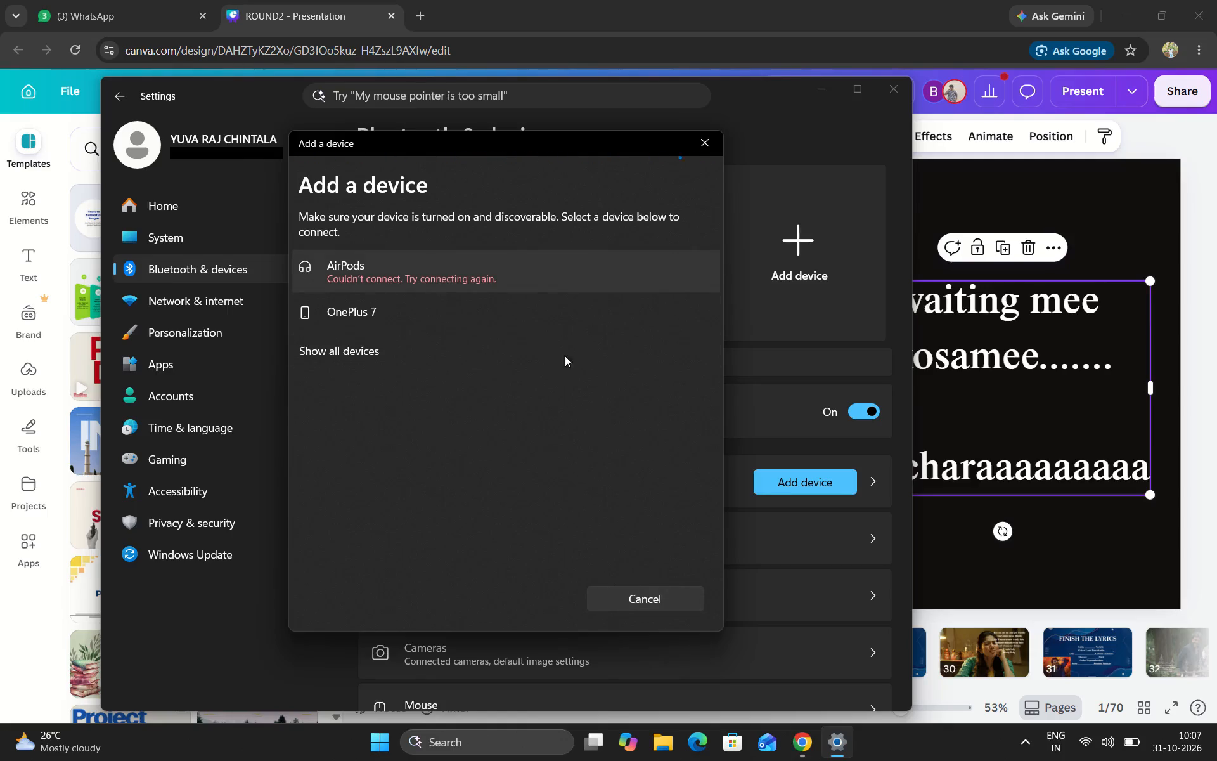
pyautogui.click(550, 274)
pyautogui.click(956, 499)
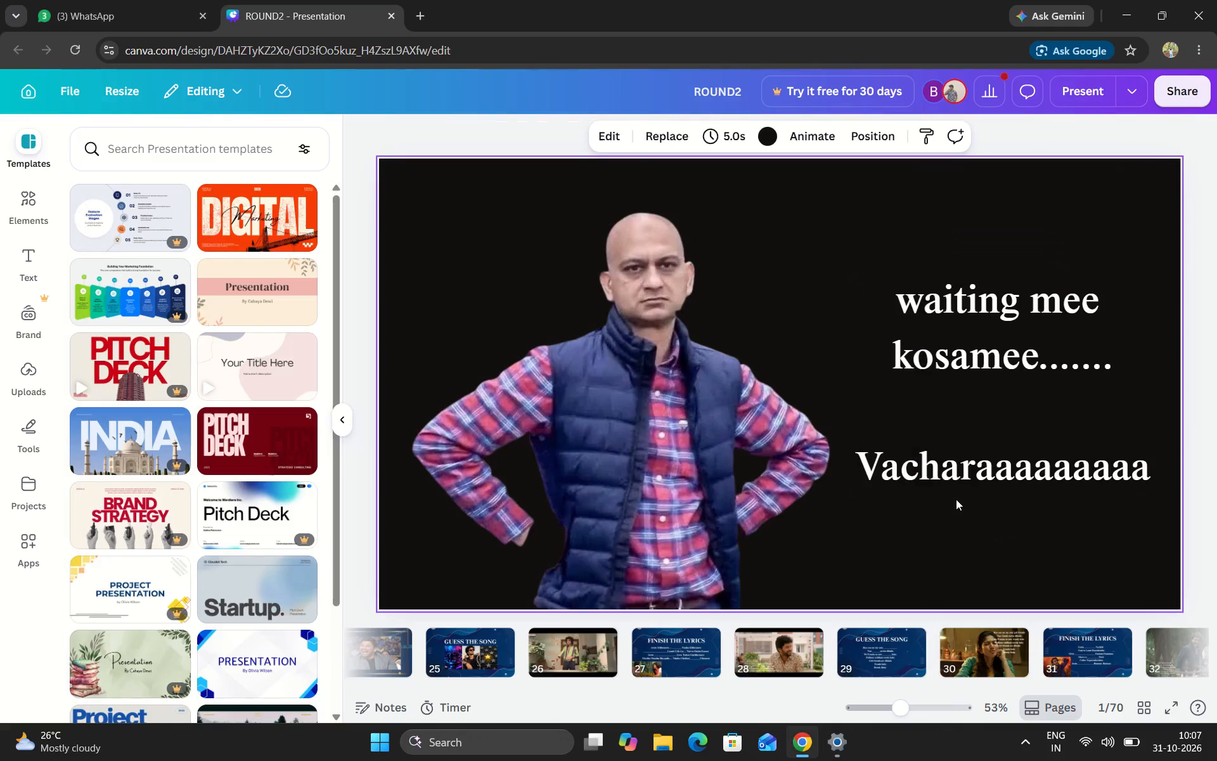
# Go to page 30 of the presentation and briefly play its song video, then pause it.
pyautogui.moveTo(976, 652); pyautogui.dragTo(724, 426)
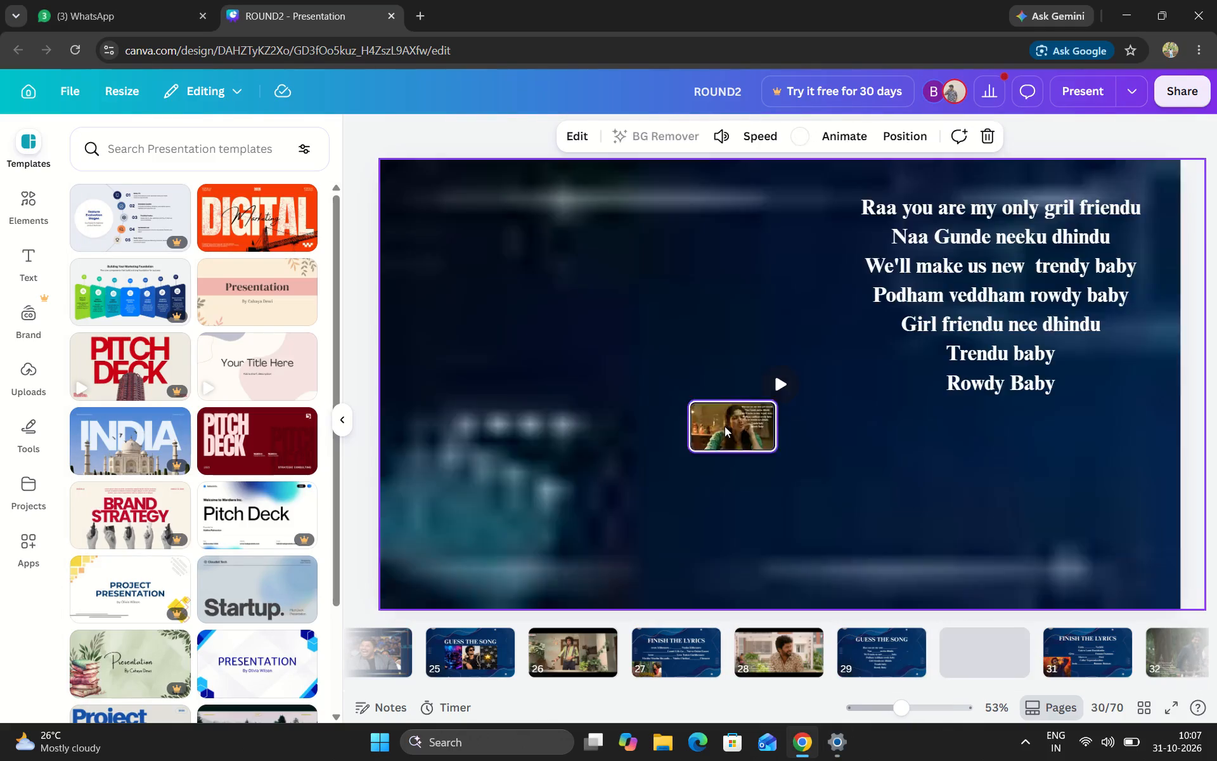
pyautogui.click(777, 382)
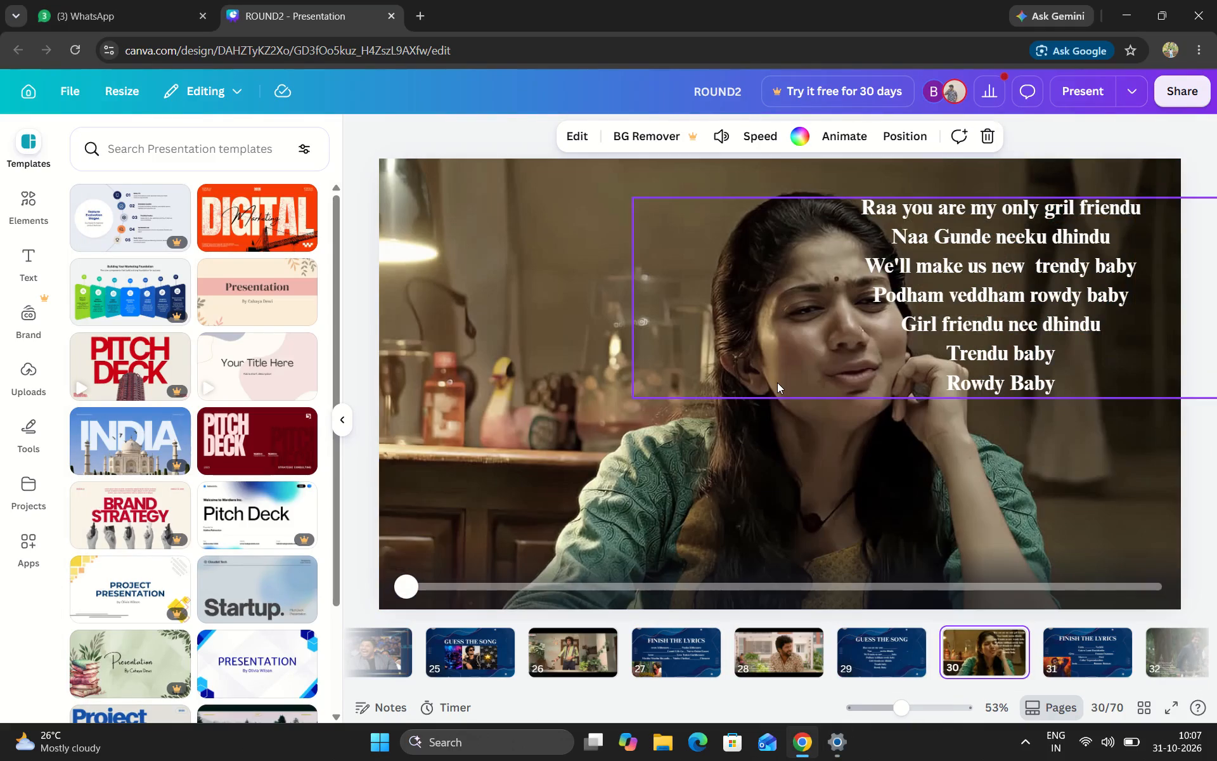
pyautogui.click(773, 379)
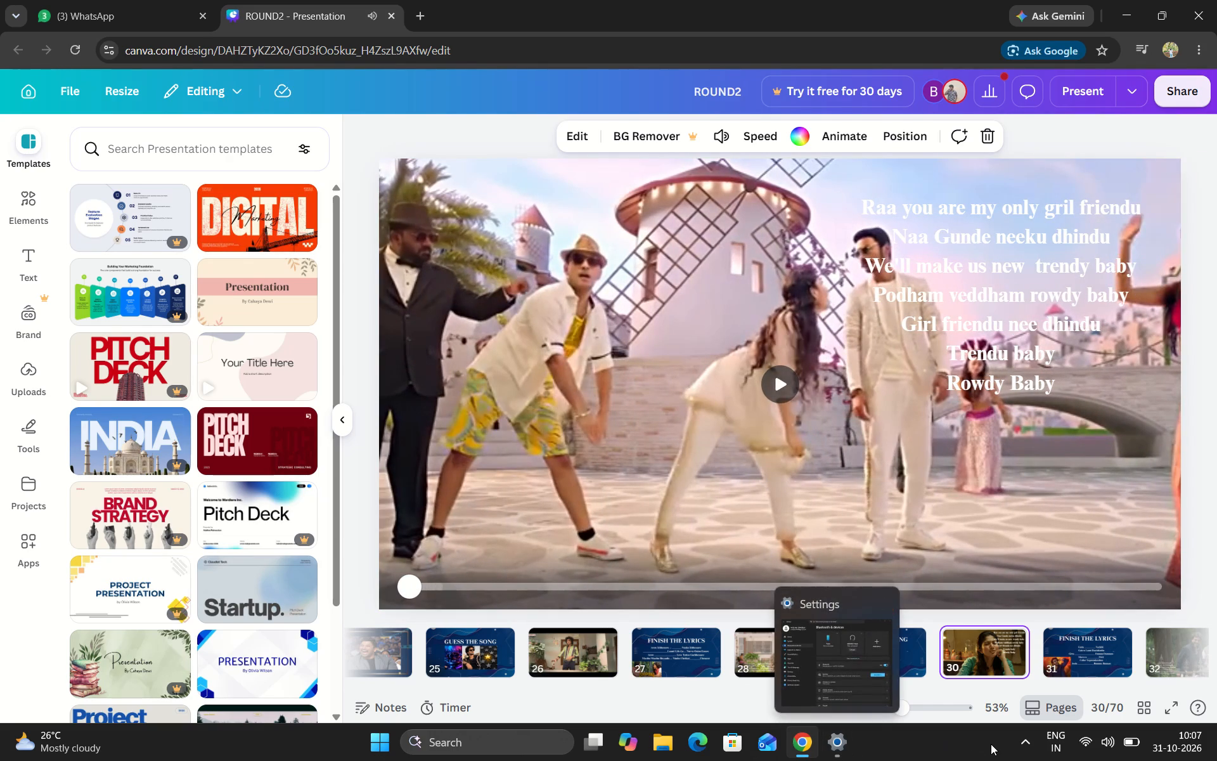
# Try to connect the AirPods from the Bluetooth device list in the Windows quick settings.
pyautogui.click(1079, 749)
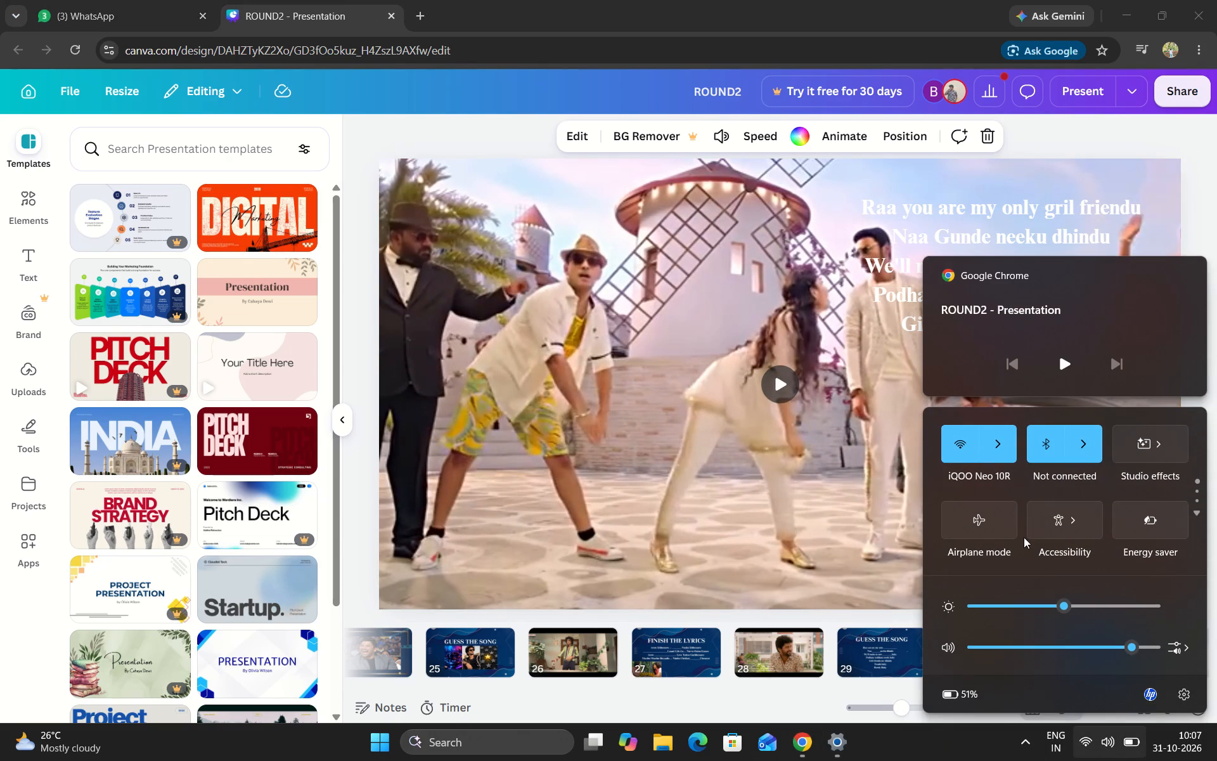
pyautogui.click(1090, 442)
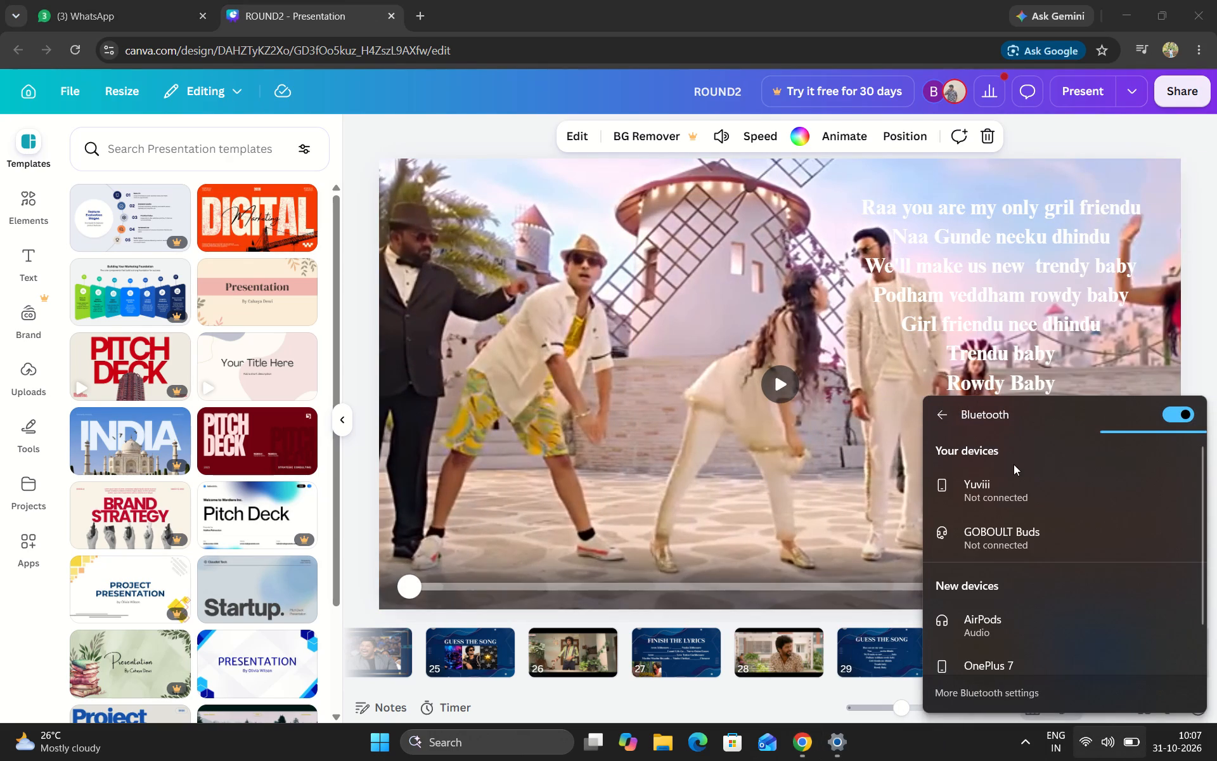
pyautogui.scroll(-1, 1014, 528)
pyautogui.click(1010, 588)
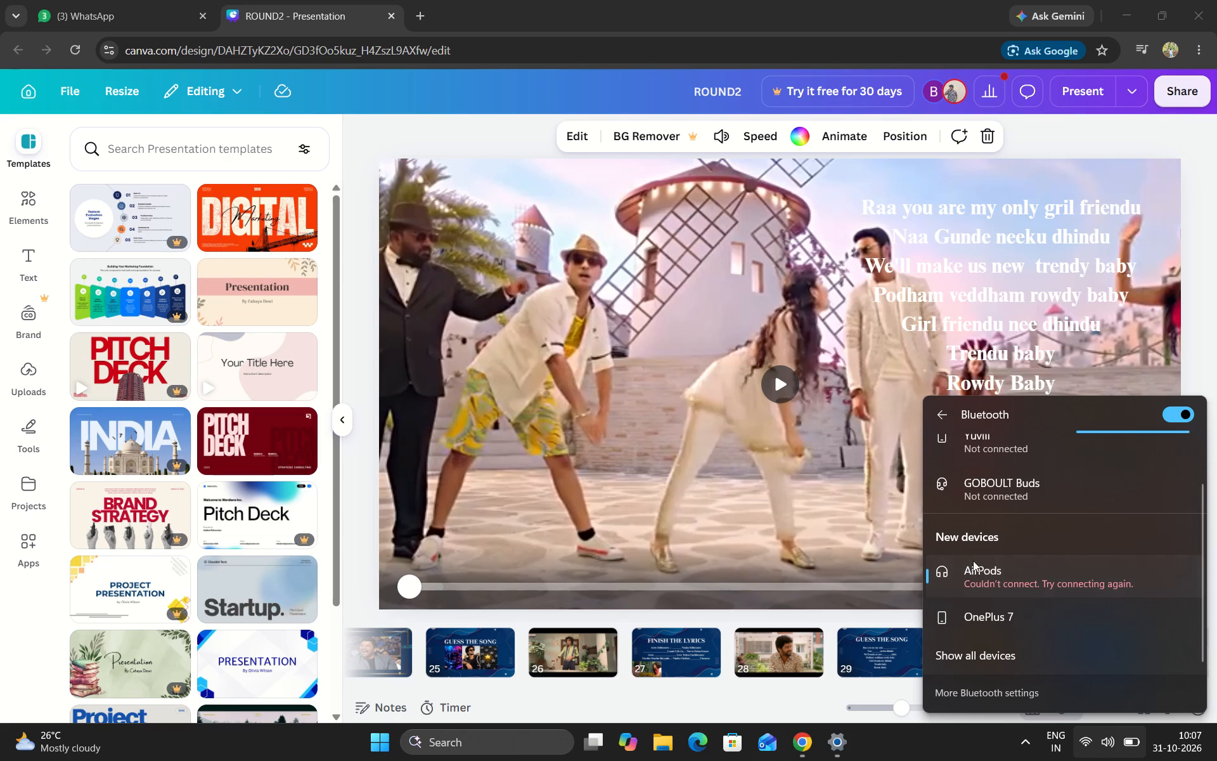
# Turn Bluetooth off in the Windows quick settings.
pyautogui.click(1173, 406)
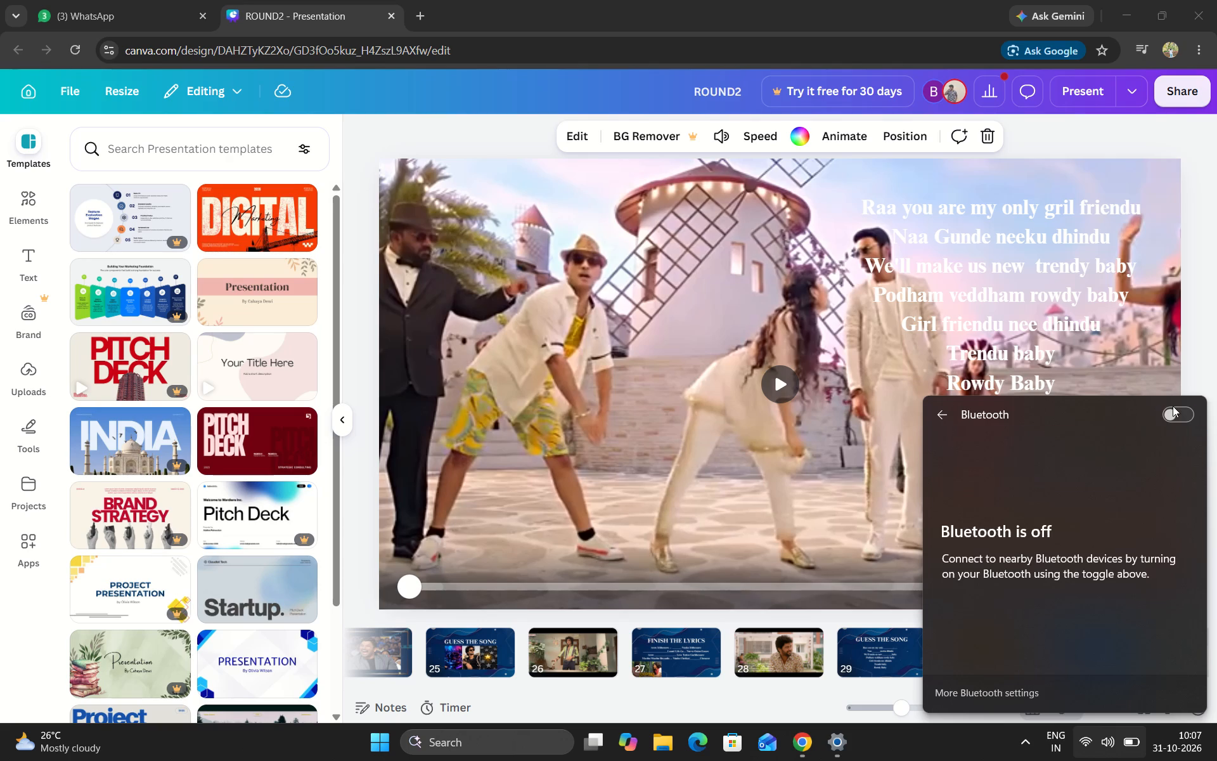
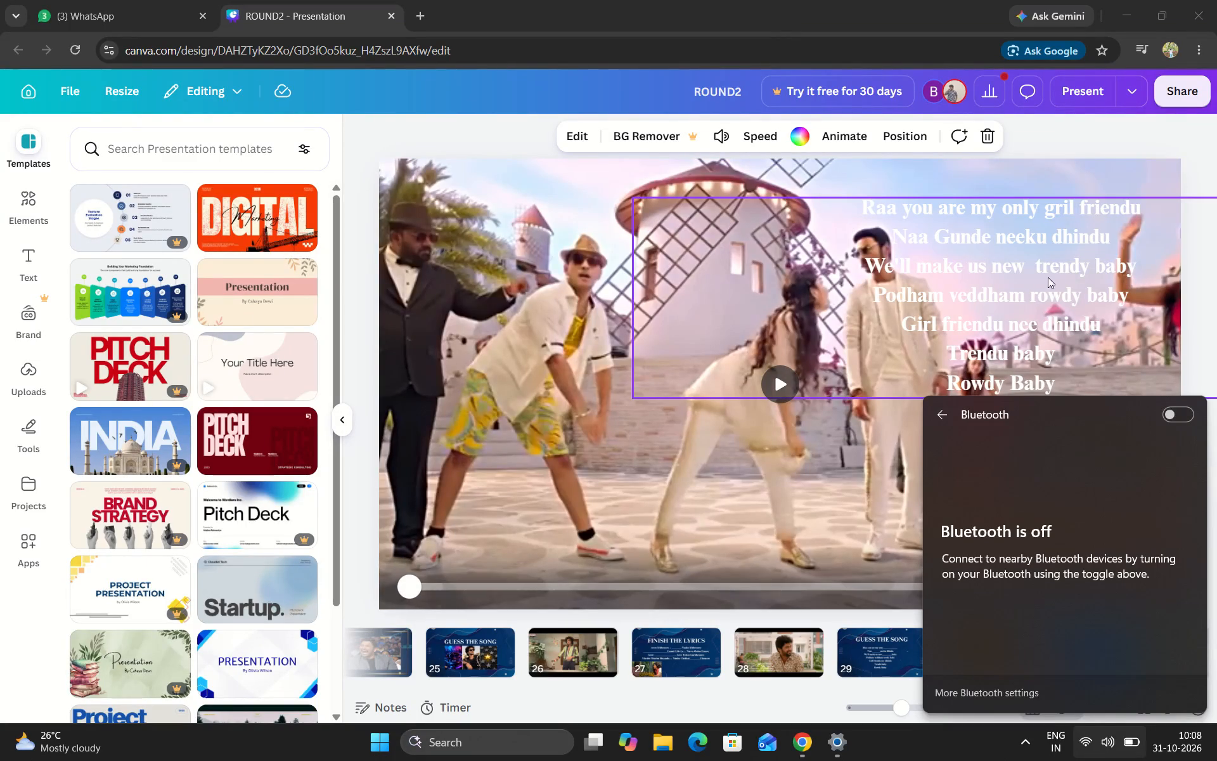
# Return to the presentation and play the song video on page 30 for a few seconds, then pause it.
pyautogui.click(894, 446)
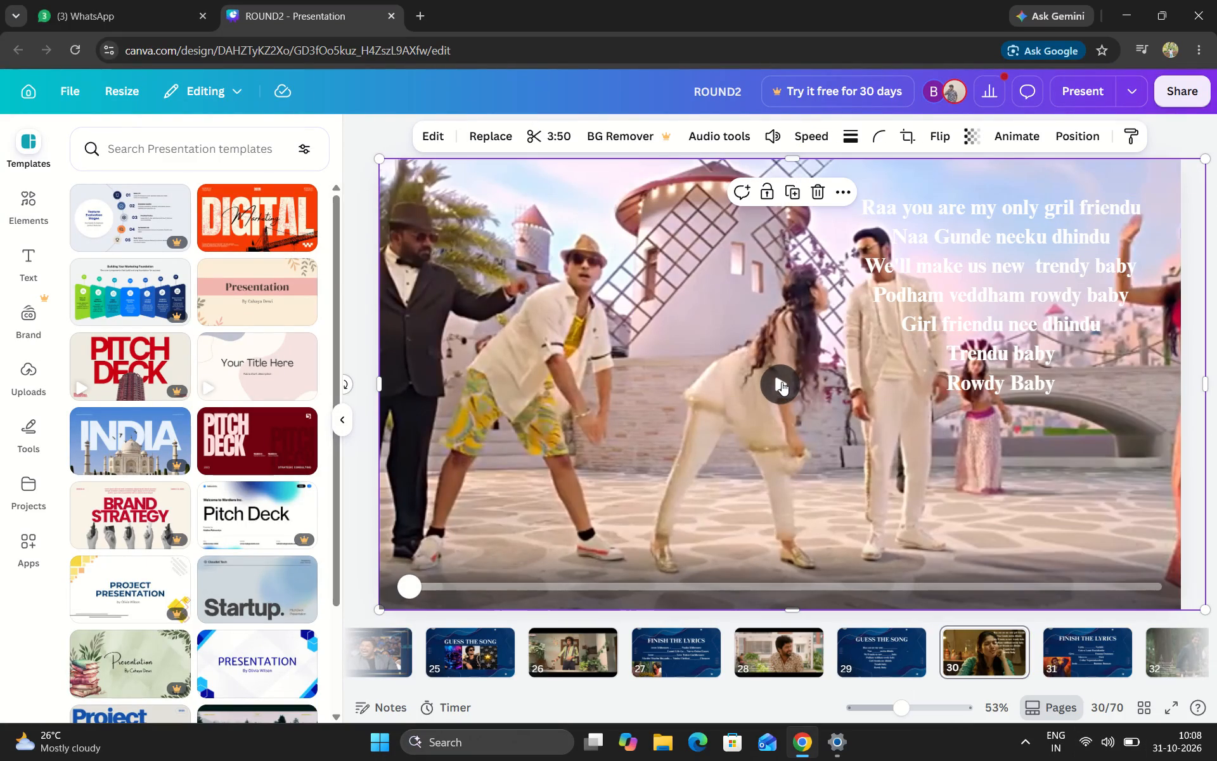
pyautogui.click(783, 380)
pyautogui.click(783, 380)
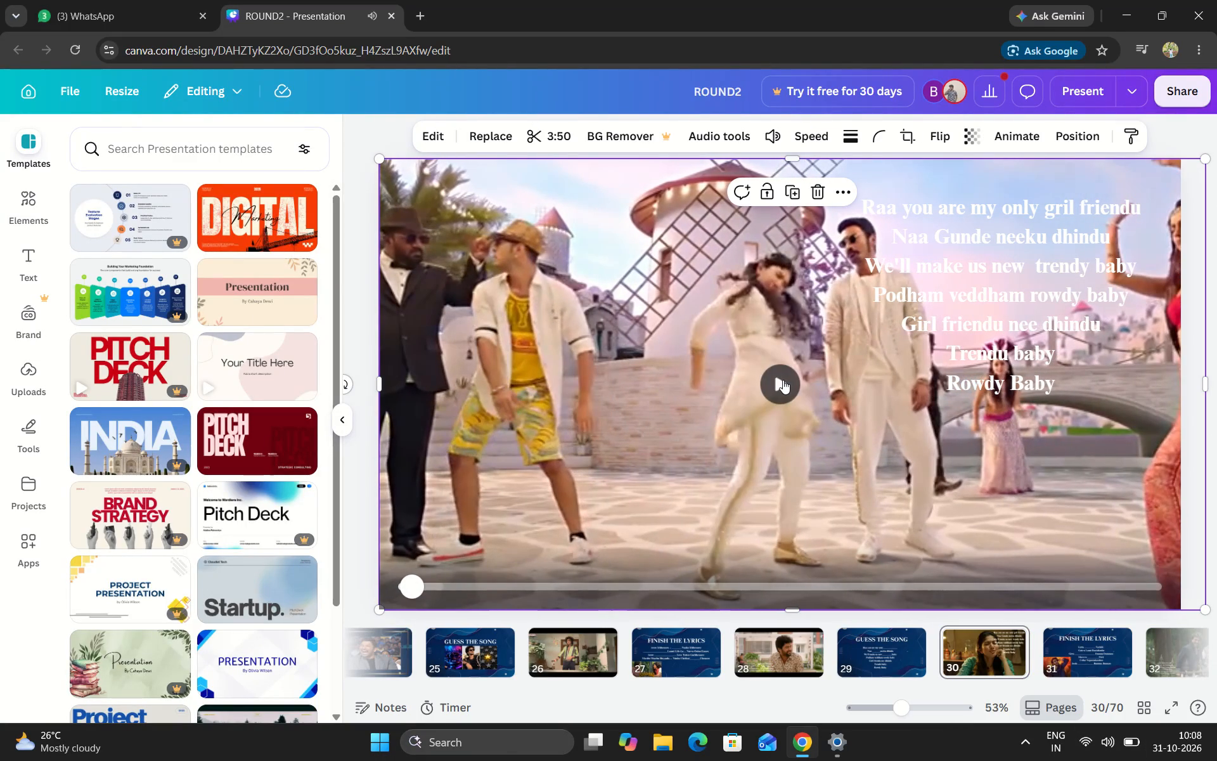
pyautogui.click(783, 380)
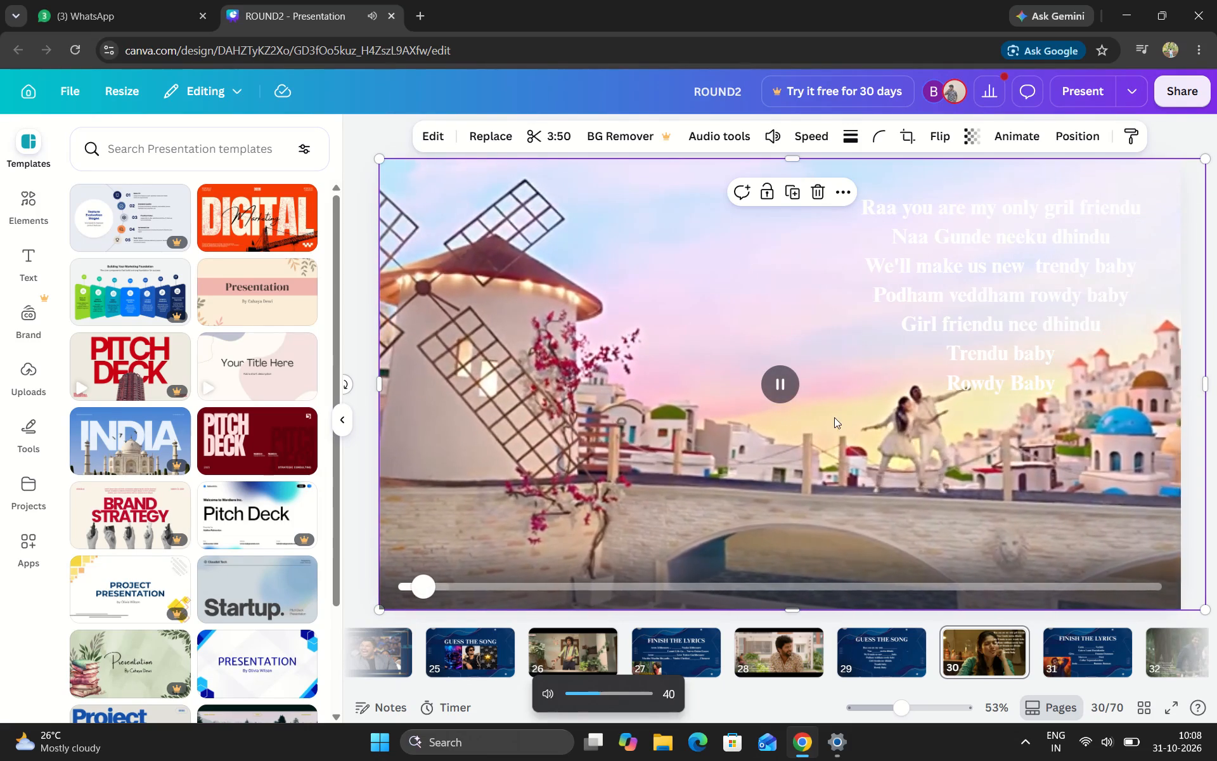
pyautogui.click(783, 382)
# Look through the thumbnails of the presentation's remaining pages, past page 60, then go back to the first pages.
pyautogui.hscroll(-2, 922, 601)
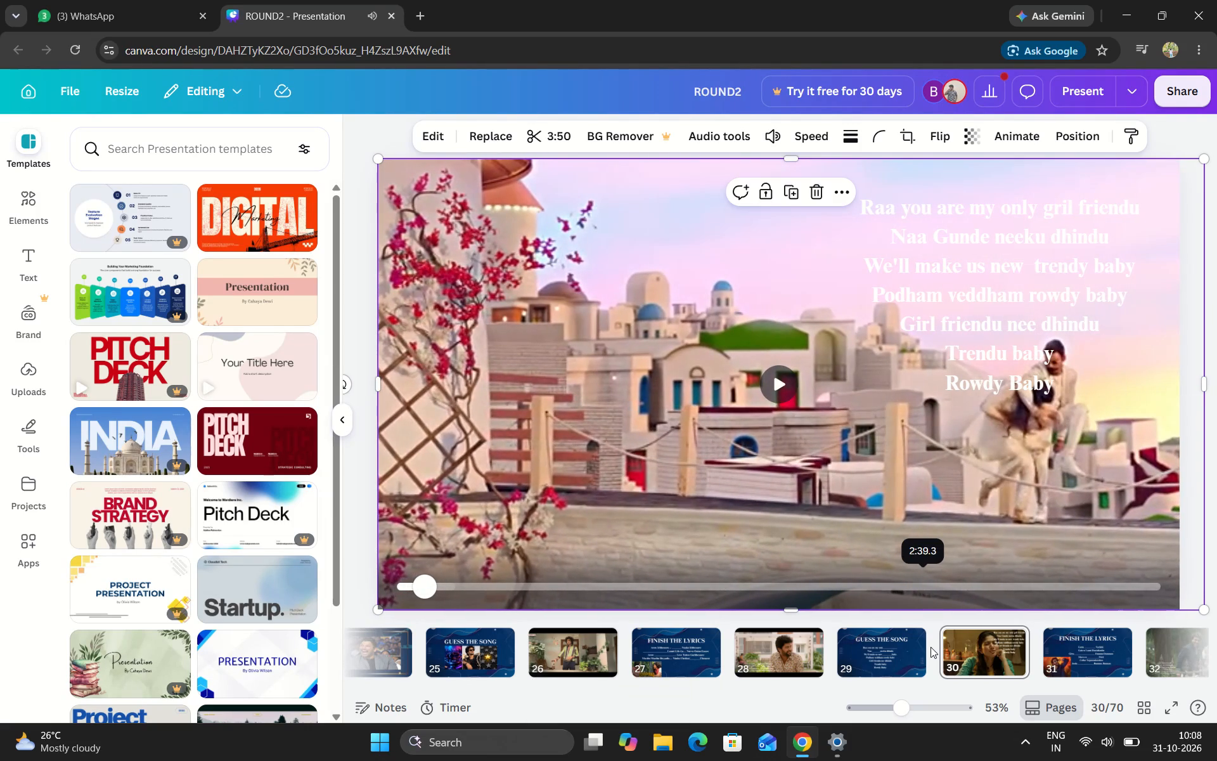
pyautogui.hscroll(-8, 930, 649)
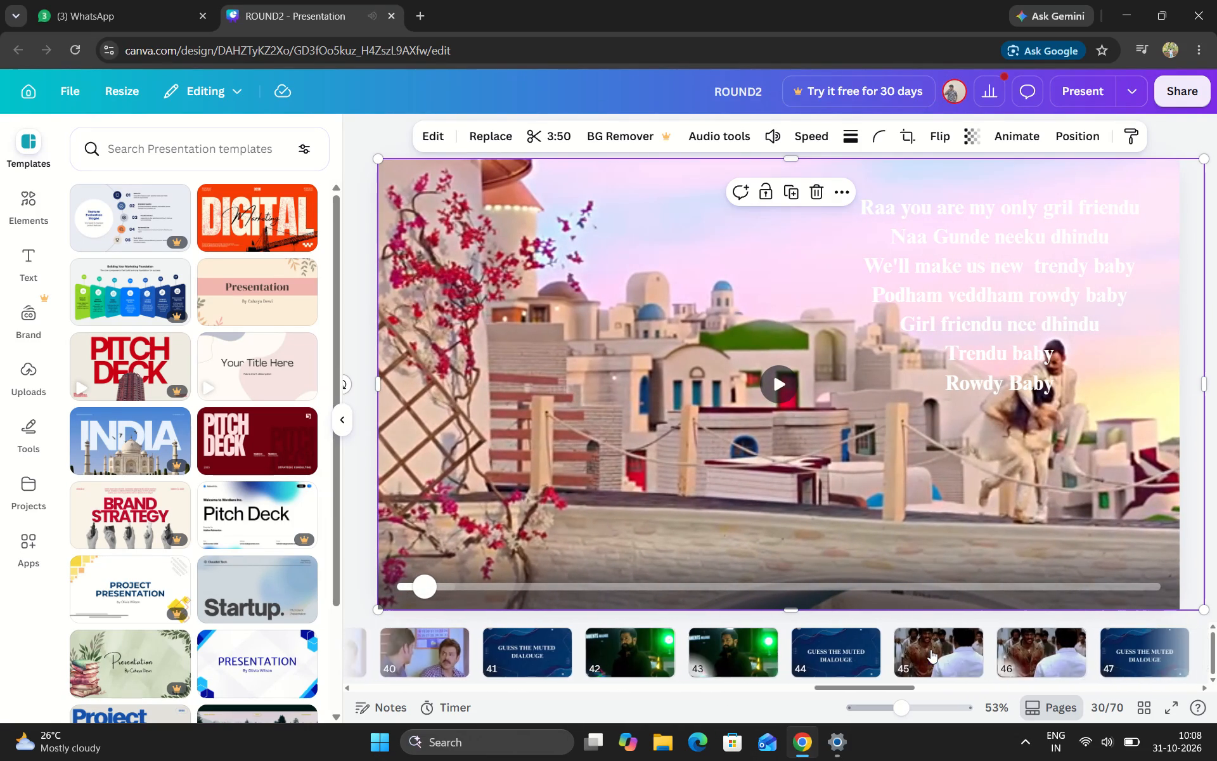
pyautogui.hscroll(-10, 930, 649)
pyautogui.hscroll(12, 930, 649)
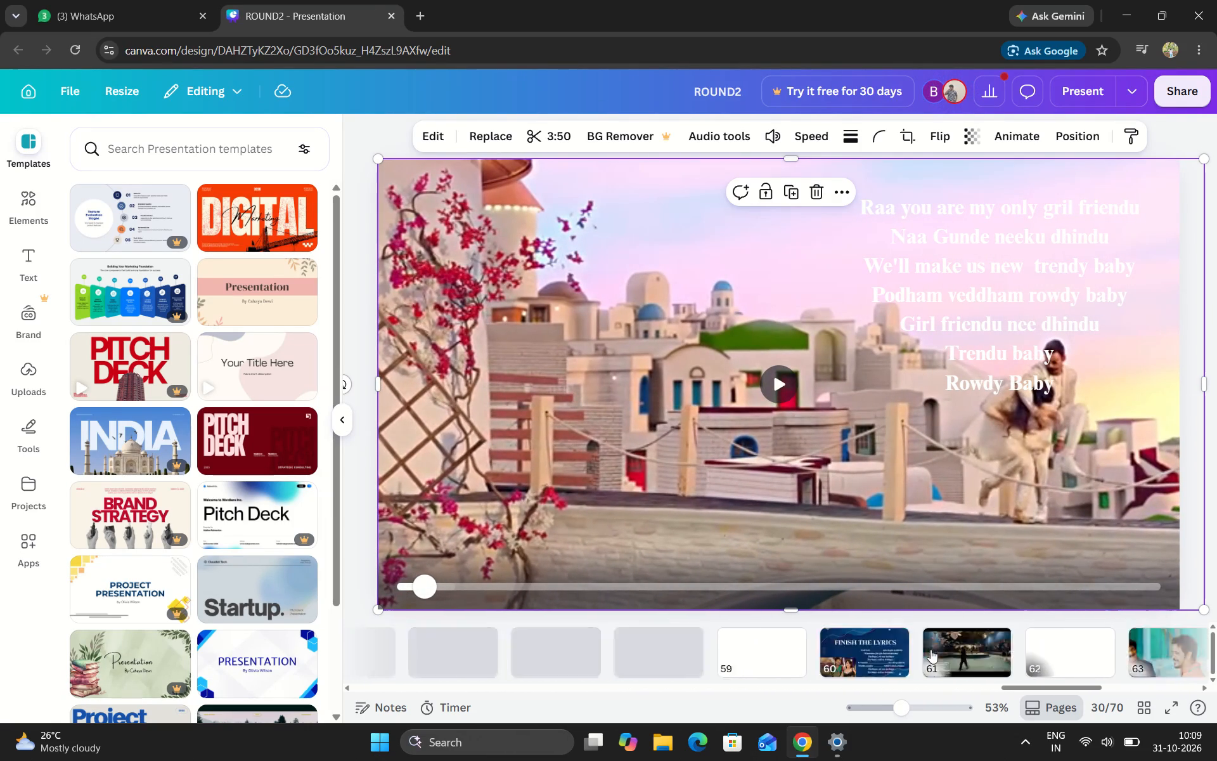
pyautogui.hscroll(19, 930, 649)
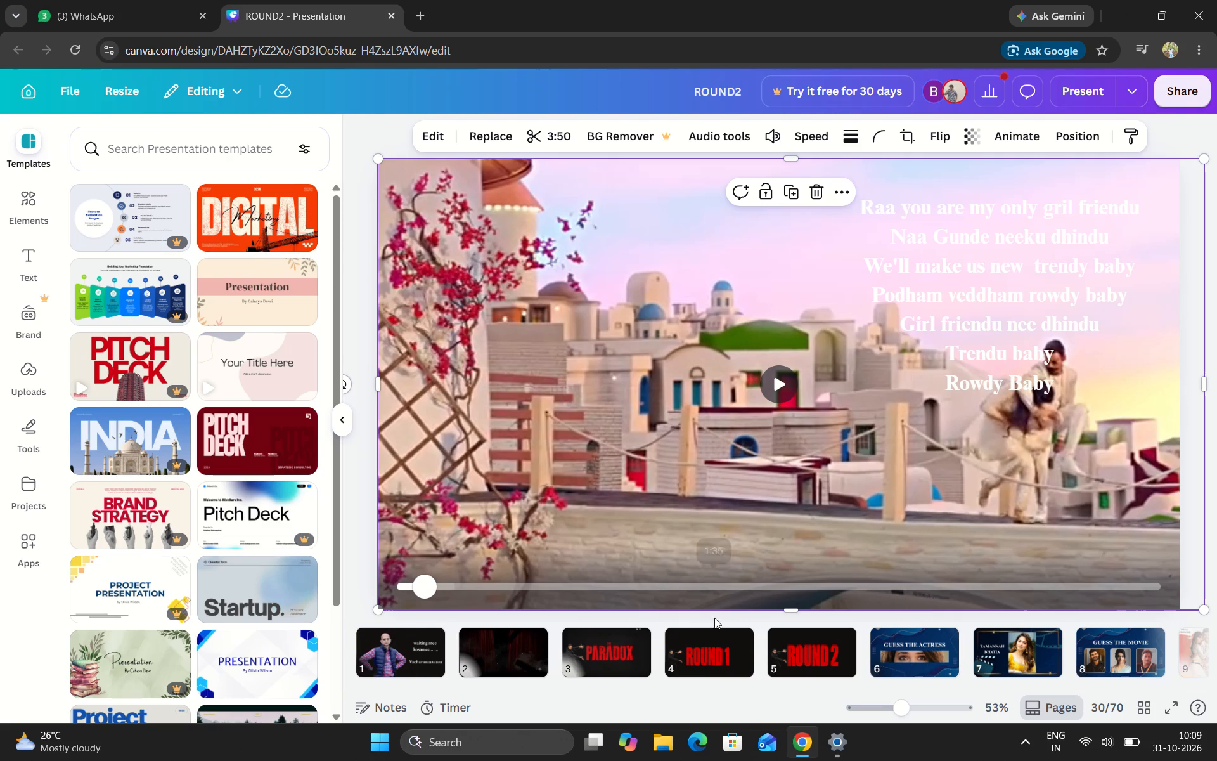
# Review pages 6 to 11 one by one and play the "Jim Jim Tara Jilebi Theyra" video on page 11.
pyautogui.click(914, 656)
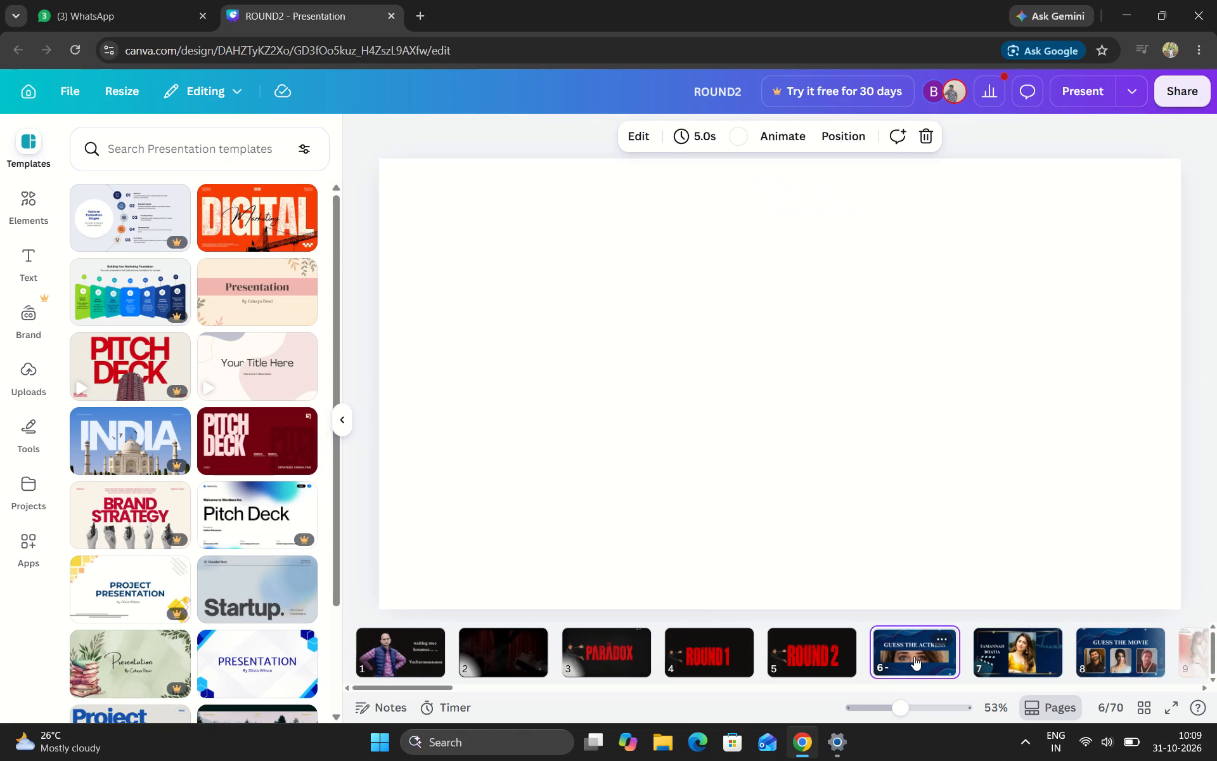
pyautogui.press('Right')
pyautogui.press('Right')
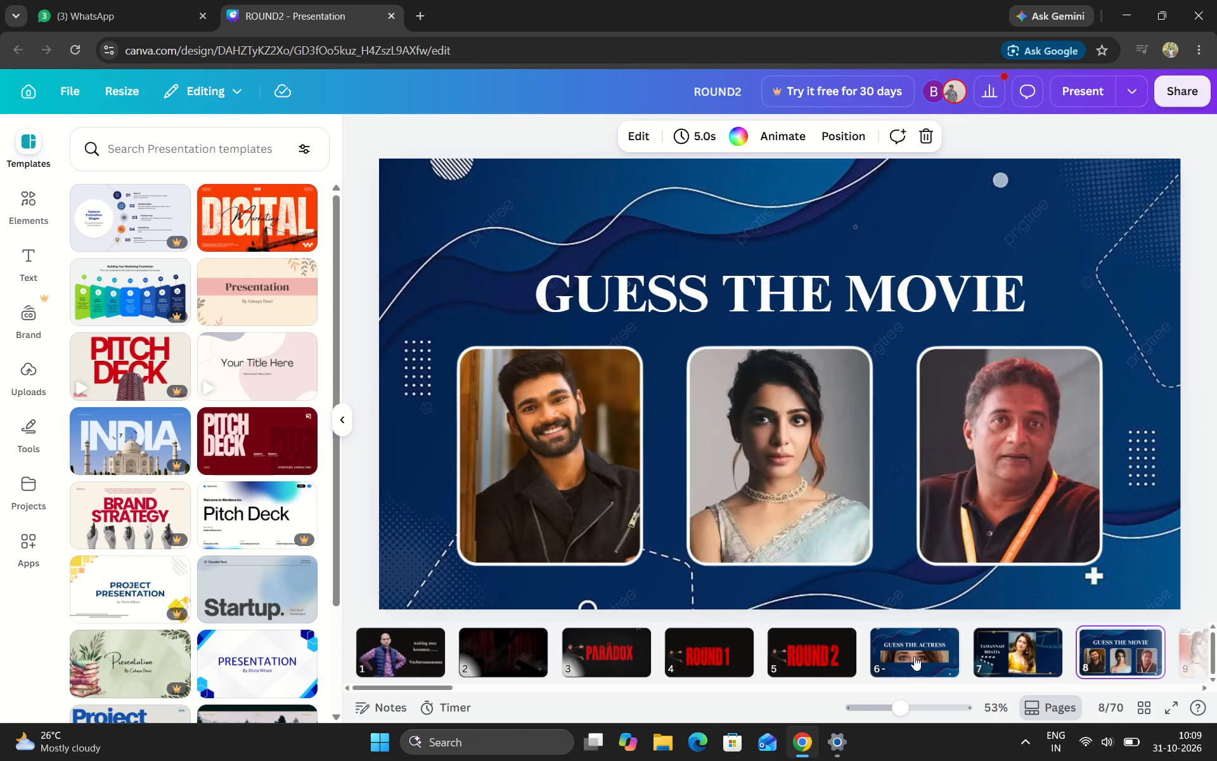
pyautogui.press('Right')
pyautogui.press('Right')
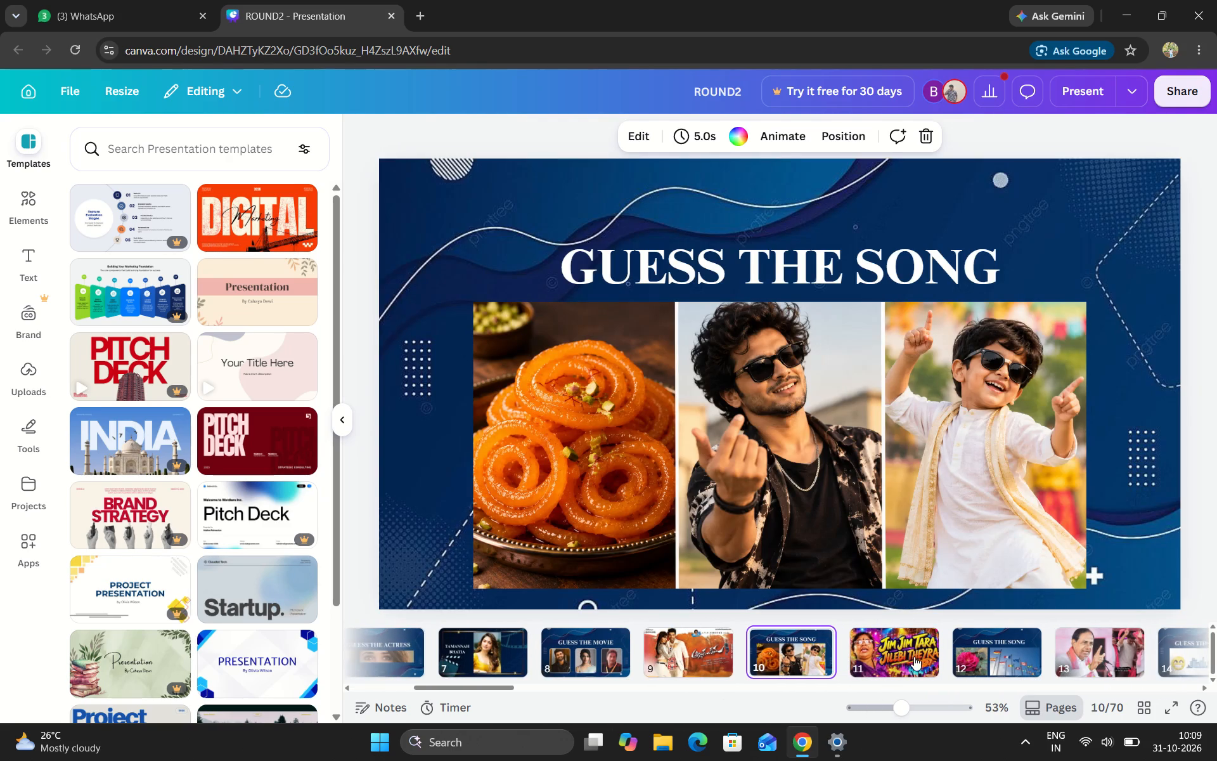
pyautogui.press('Right')
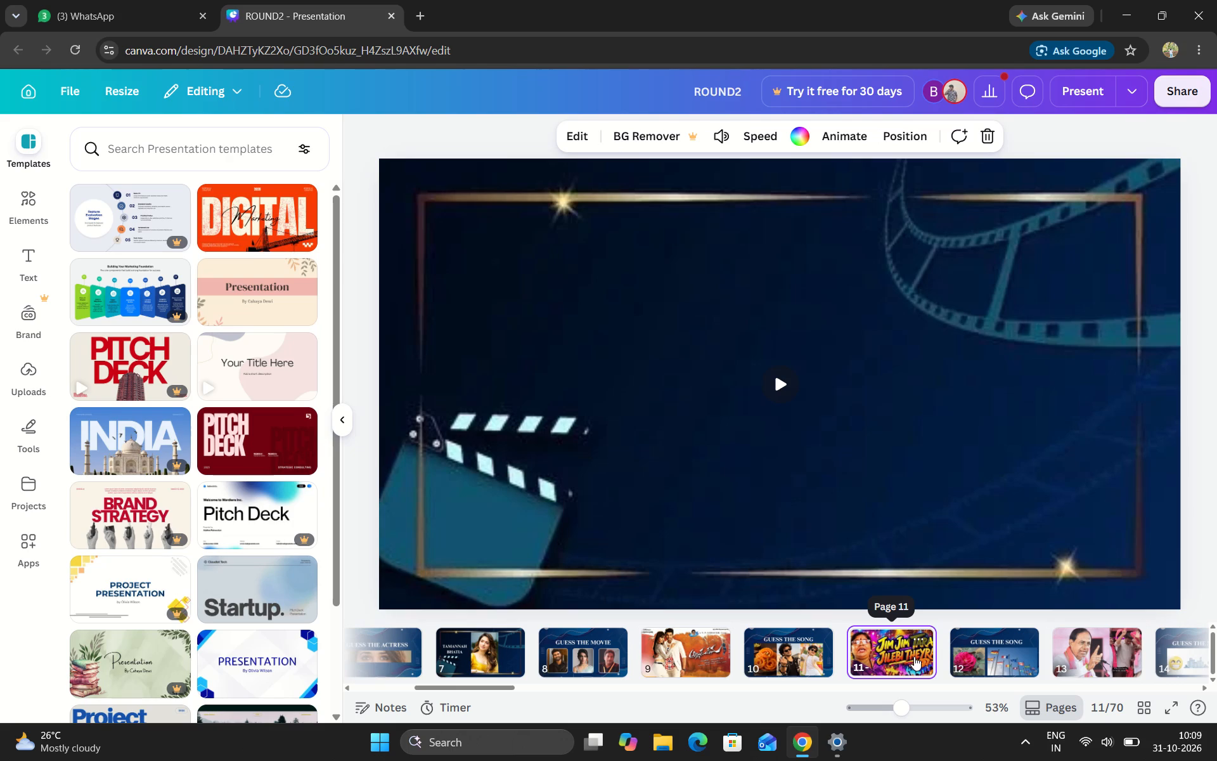
pyautogui.click(769, 370)
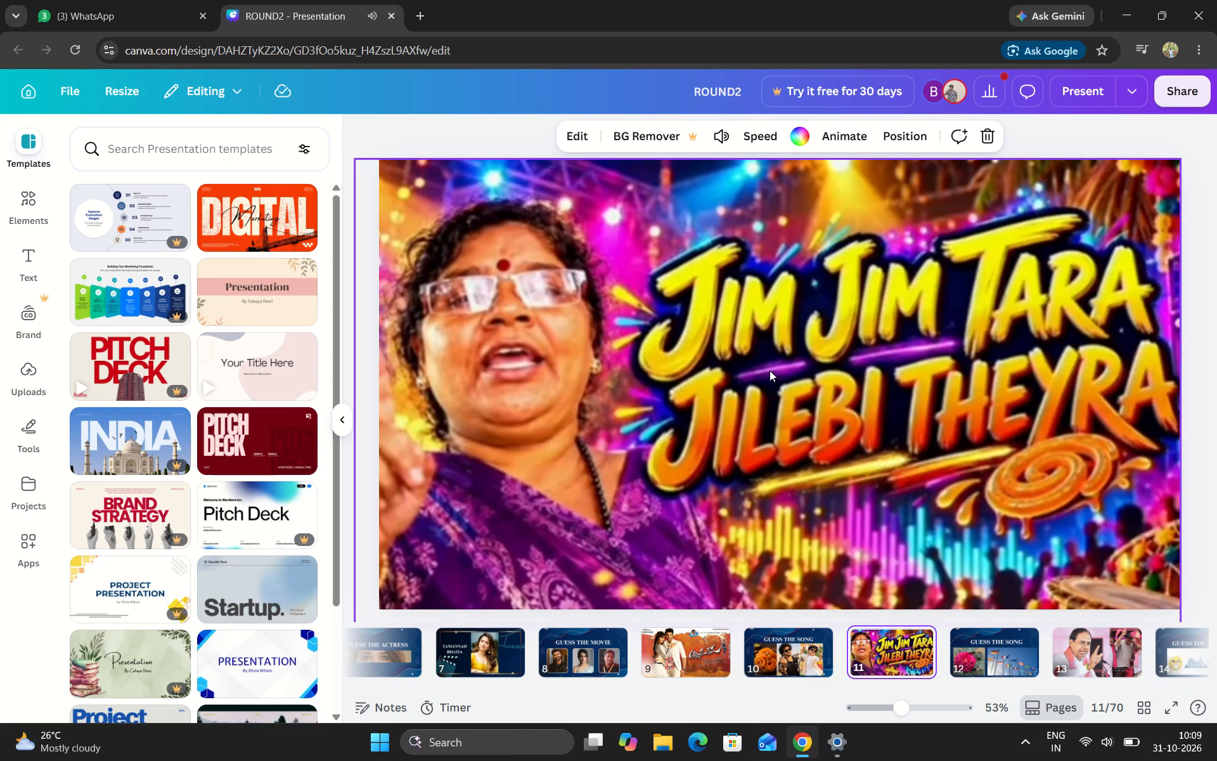
pyautogui.press('Right')
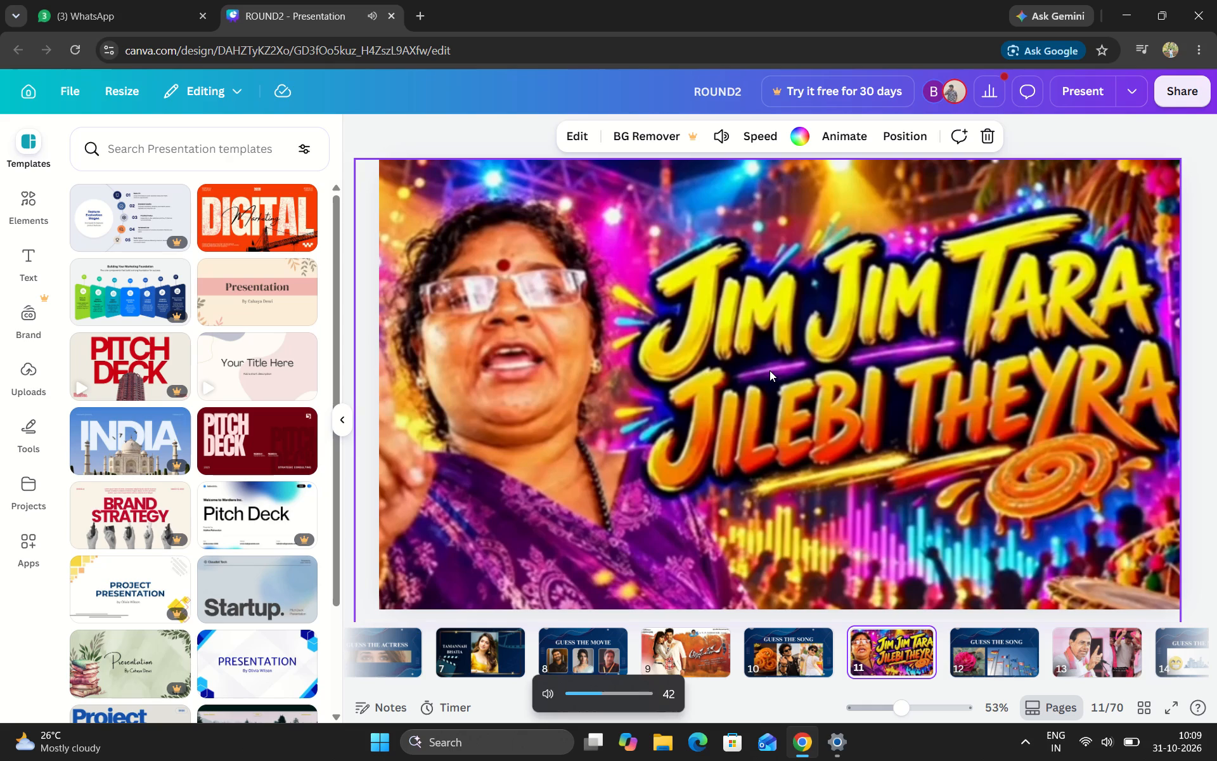
# Review pages 12 and 13 and play the dance video on page 13.
pyautogui.hscroll(-1, 853, 626)
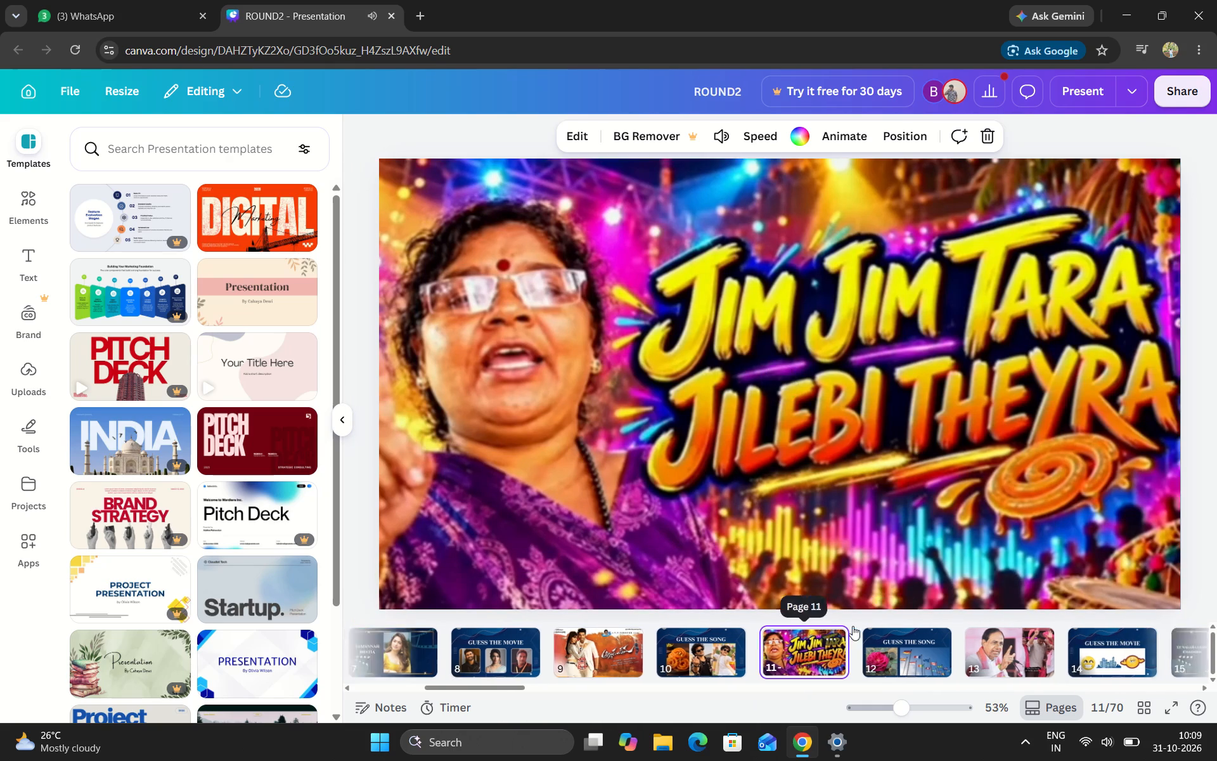
pyautogui.hscroll(-1, 853, 626)
pyautogui.click(863, 643)
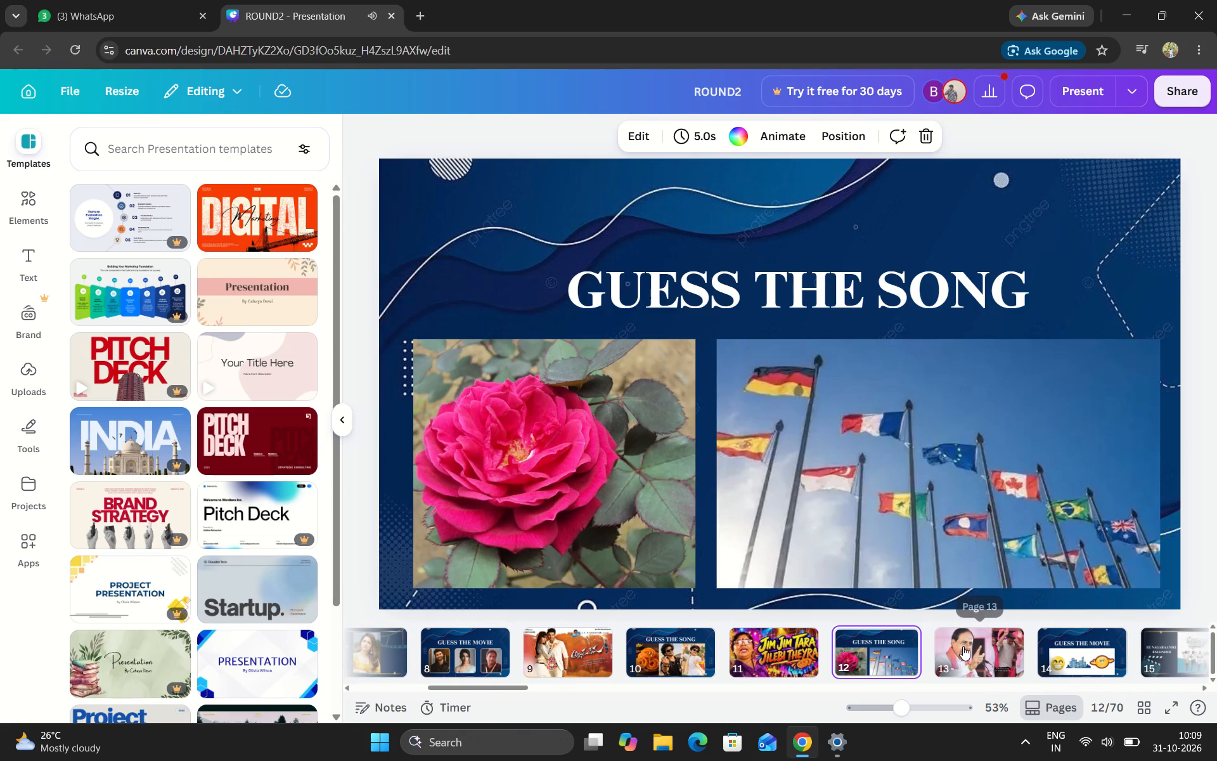
pyautogui.click(975, 648)
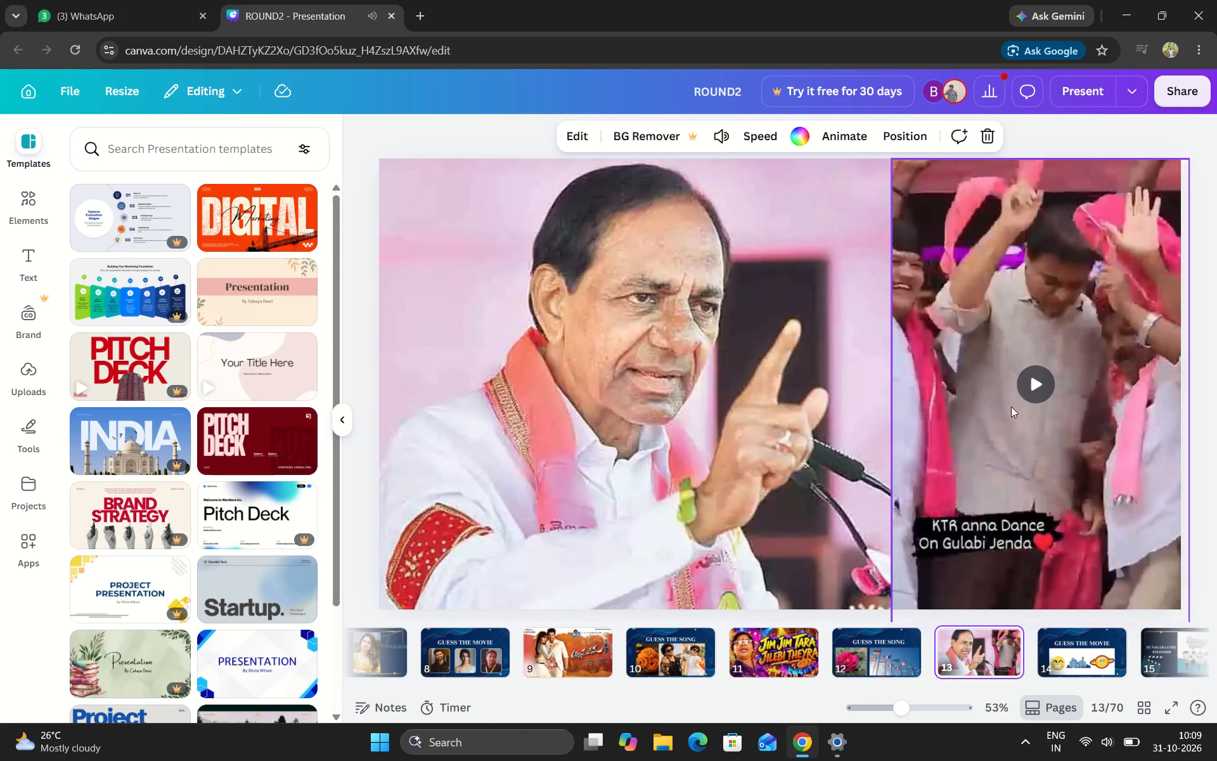
pyautogui.click(1038, 366)
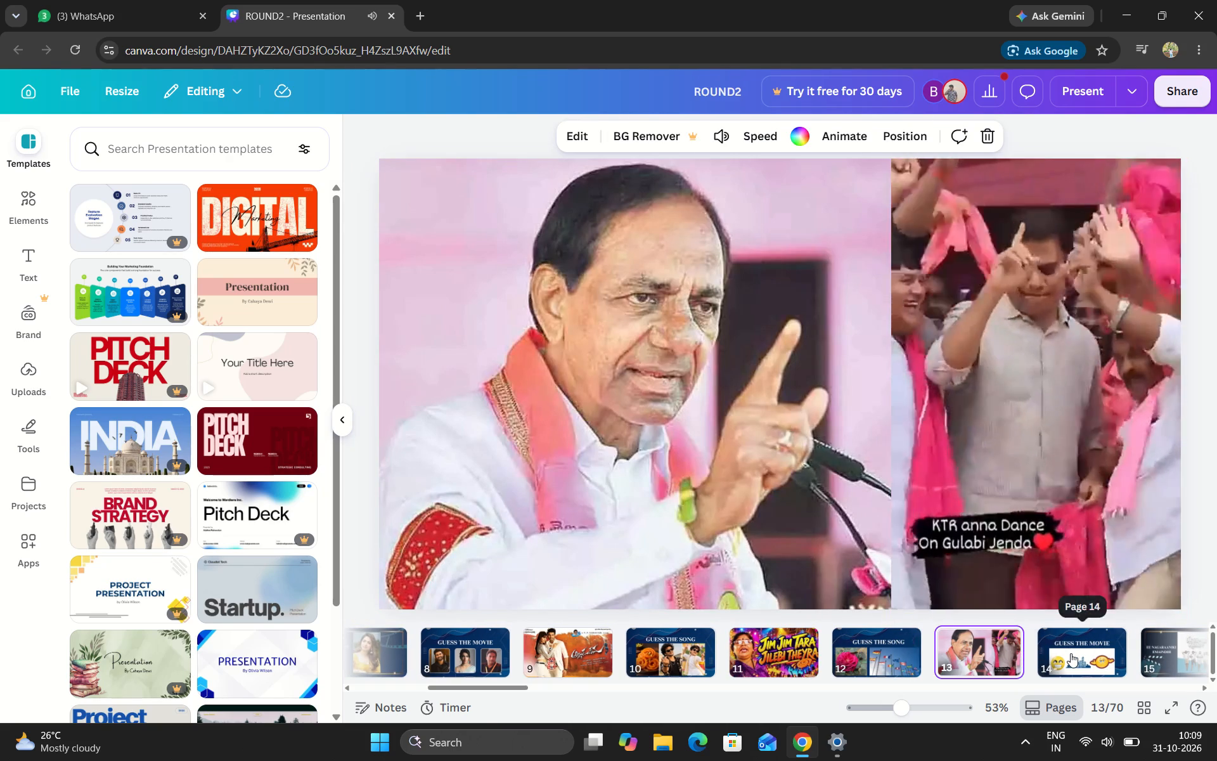
# Review pages 14 to 17 and play the song video on page 17.
pyautogui.click(1071, 653)
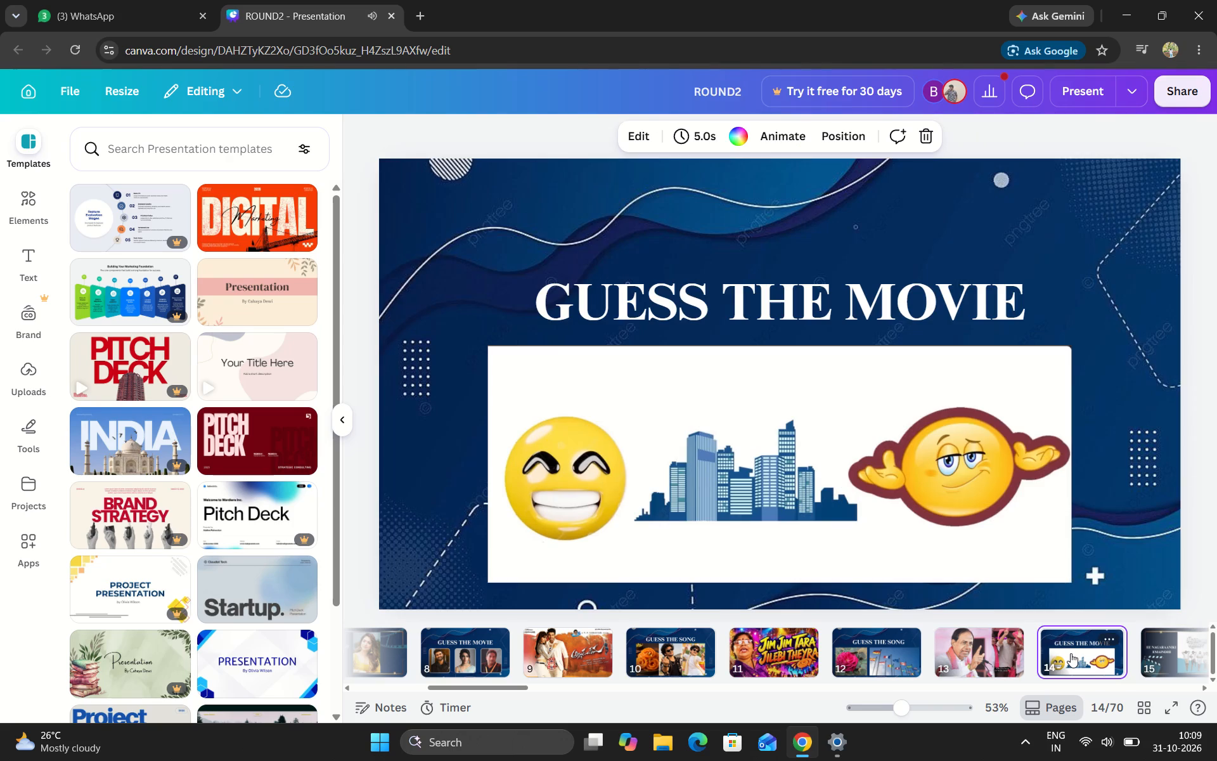
pyautogui.press('Right')
pyautogui.press('Right')
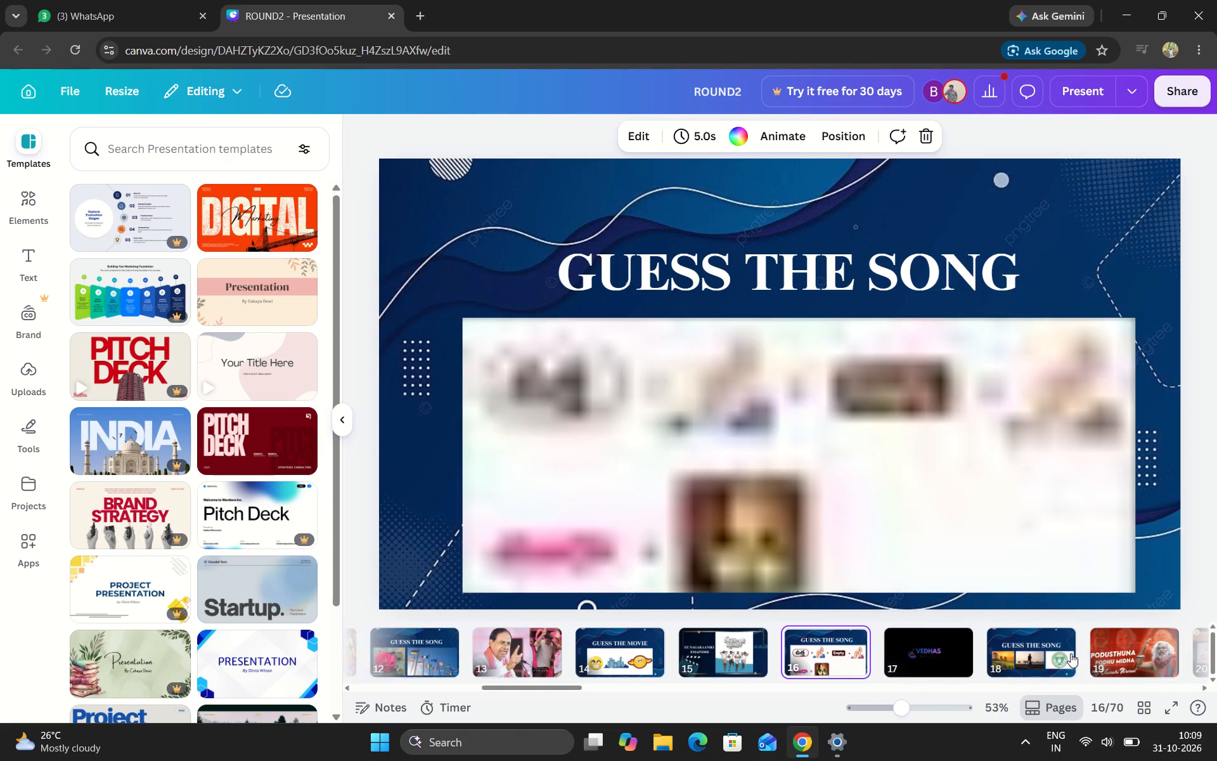
pyautogui.press('Right')
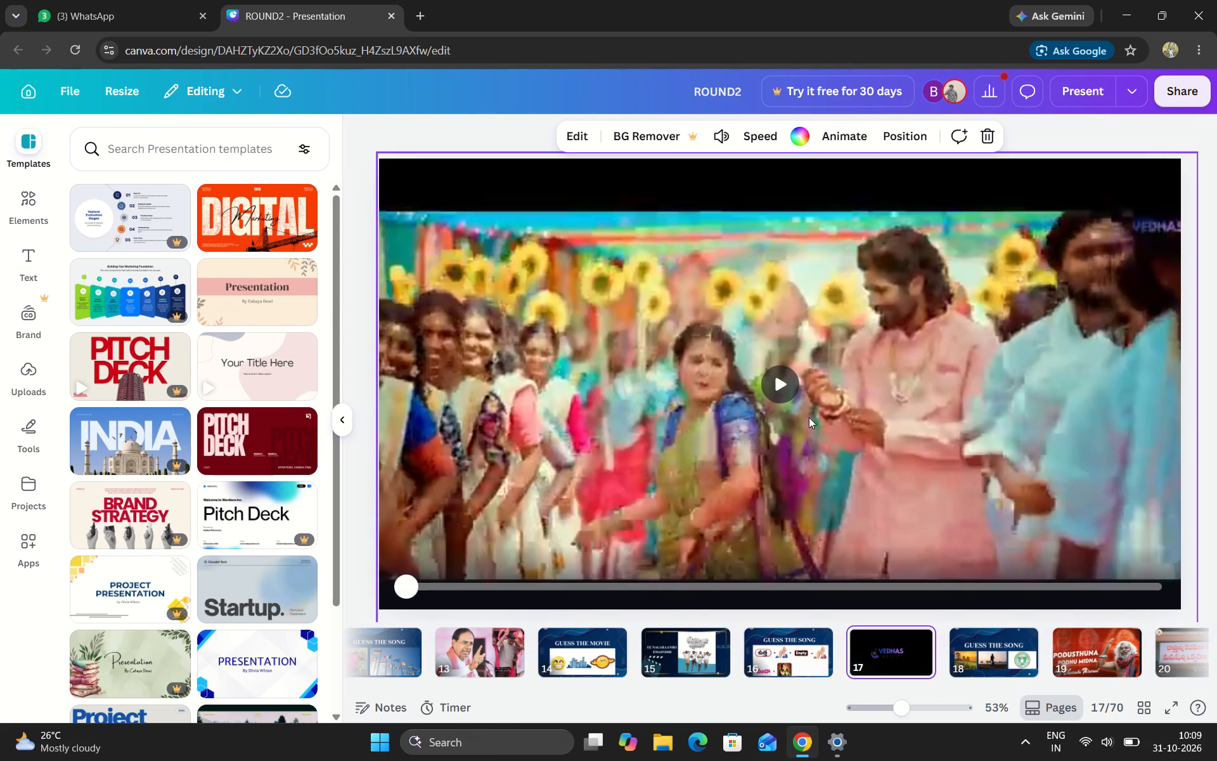
pyautogui.moveTo(768, 366); pyautogui.dragTo(785, 379)
pyautogui.click(785, 379)
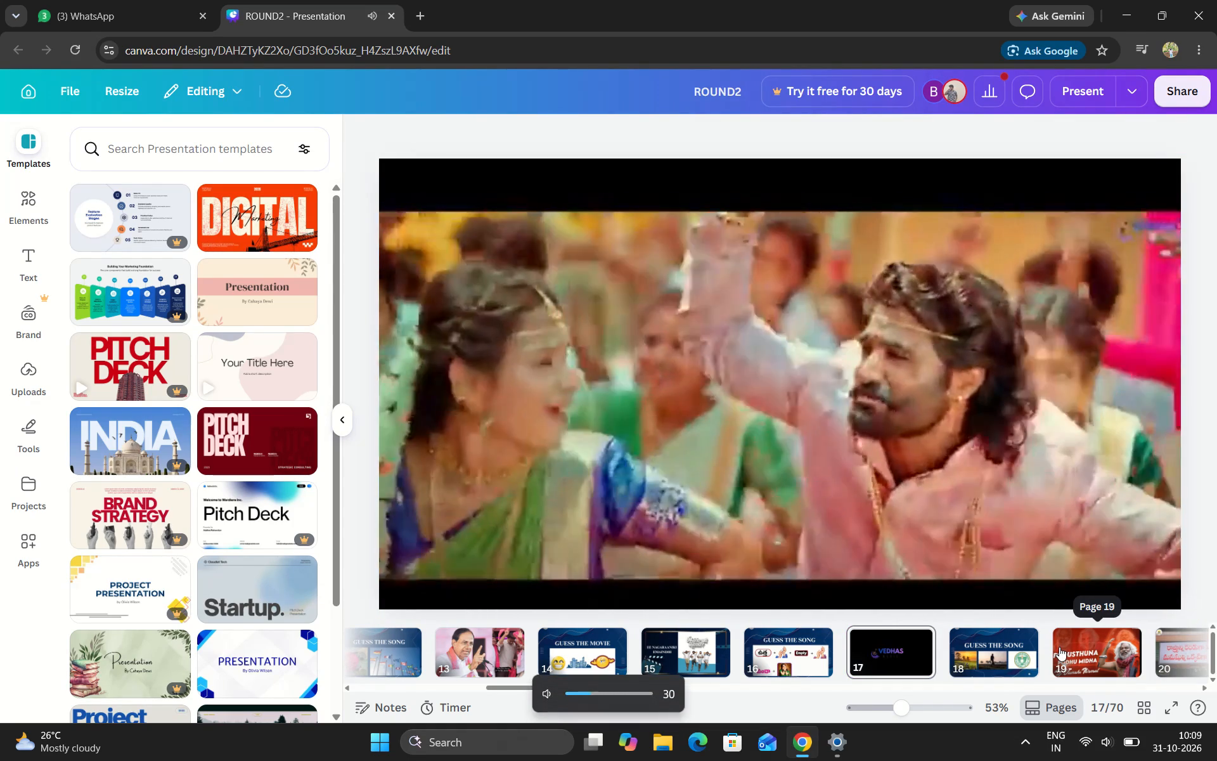
# View page 18, then delete page 19 with the "Podusthuna Podhu Midha" video.
pyautogui.click(982, 640)
pyautogui.press('Right')
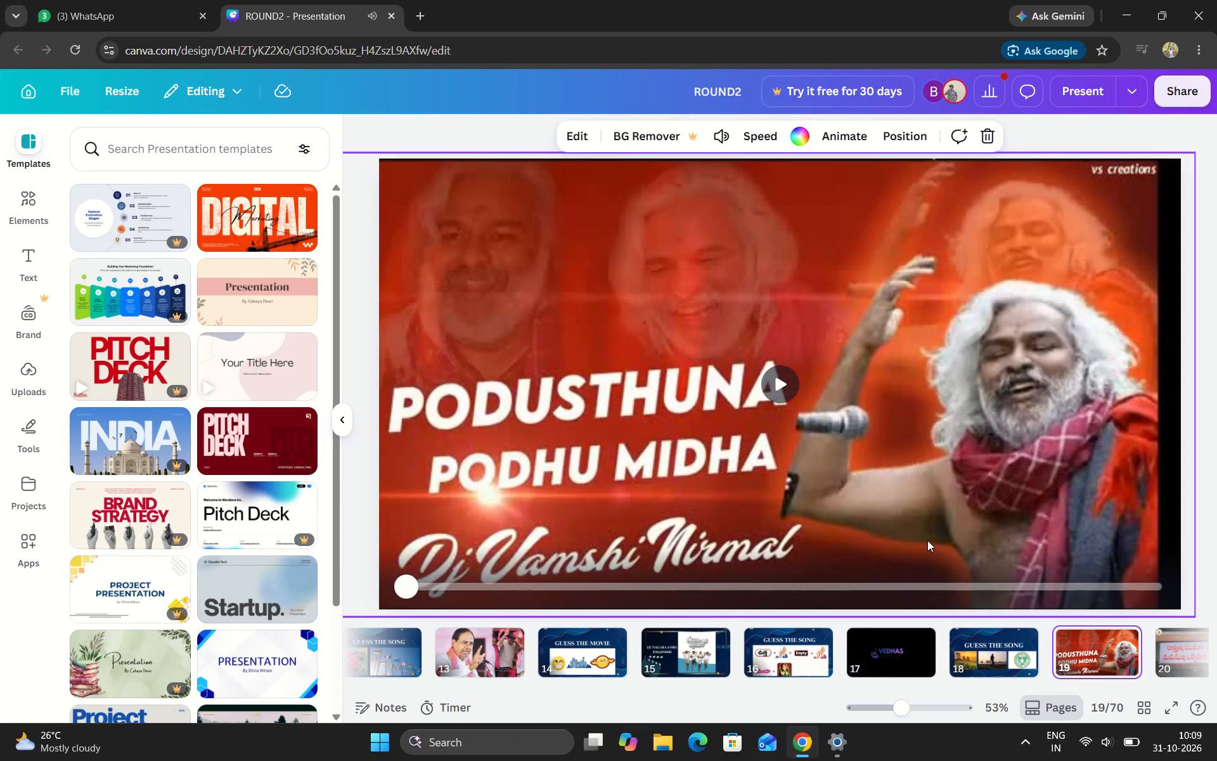
pyautogui.press('BackSpace')
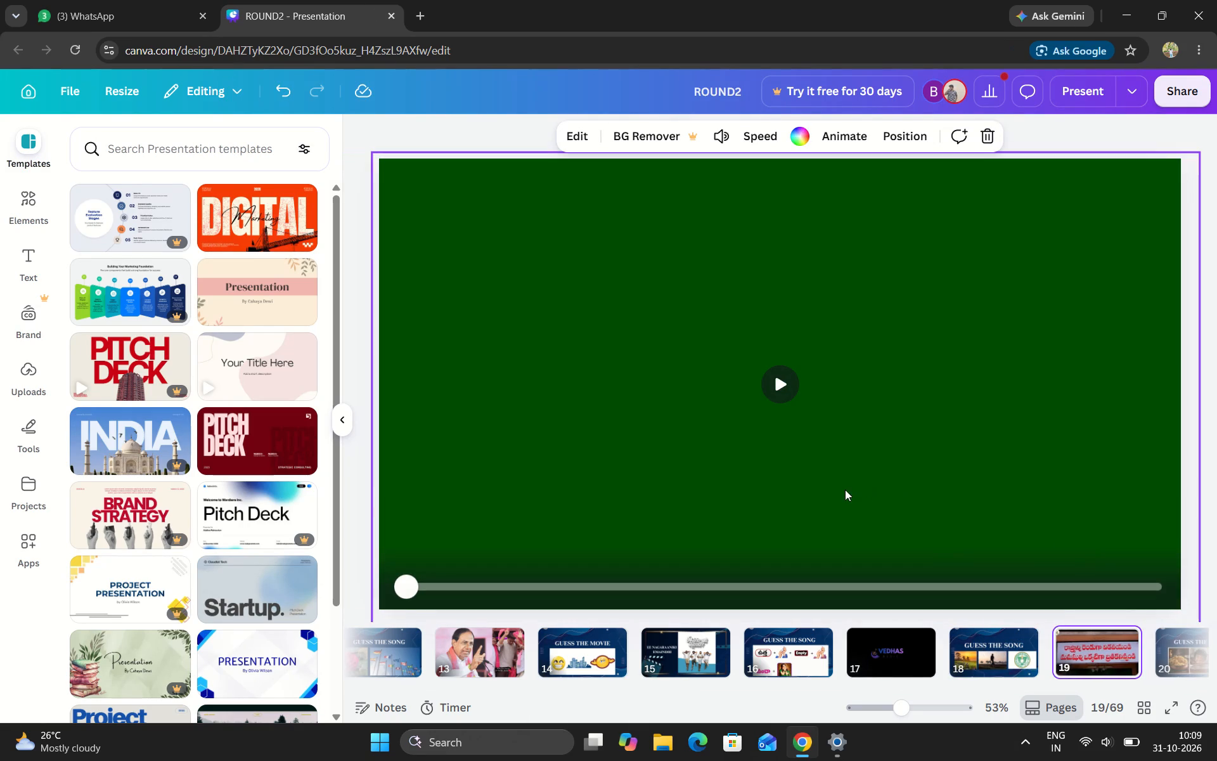
# Review pages 19 to 21, playing the song videos on pages 19 and 21.
pyautogui.click(778, 387)
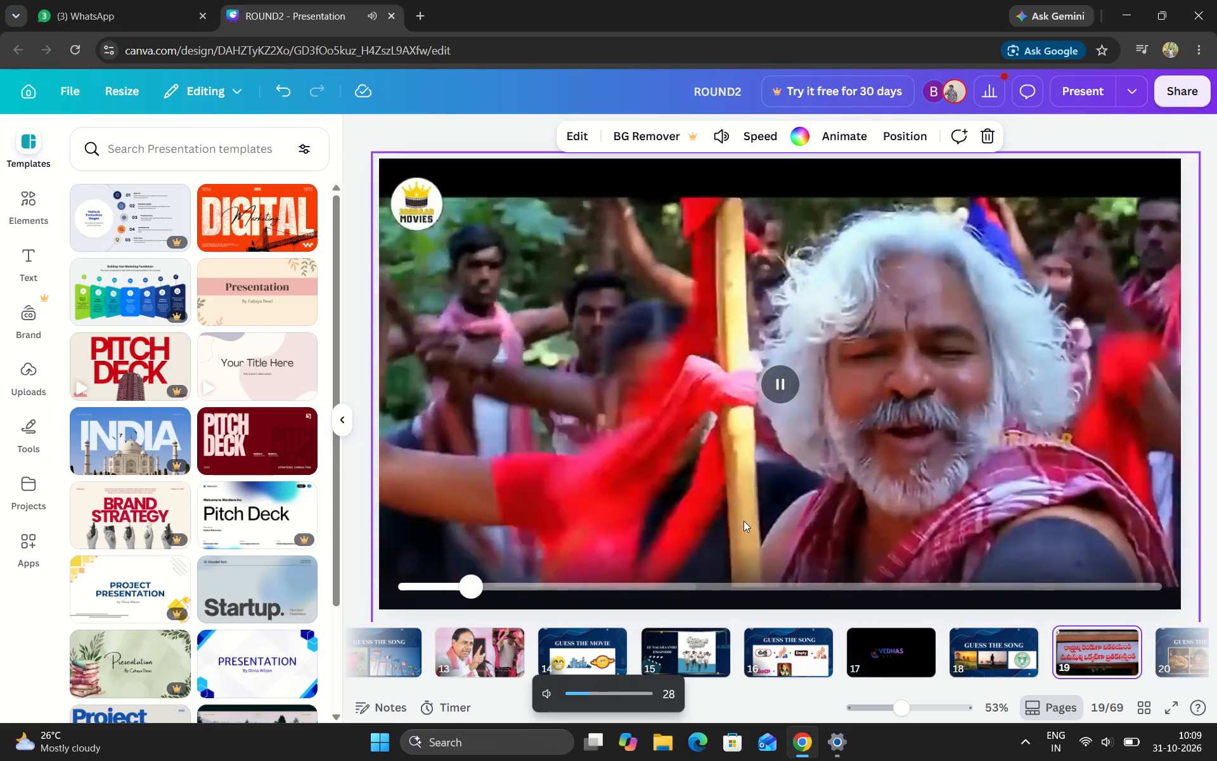
pyautogui.hscroll(-4, 905, 643)
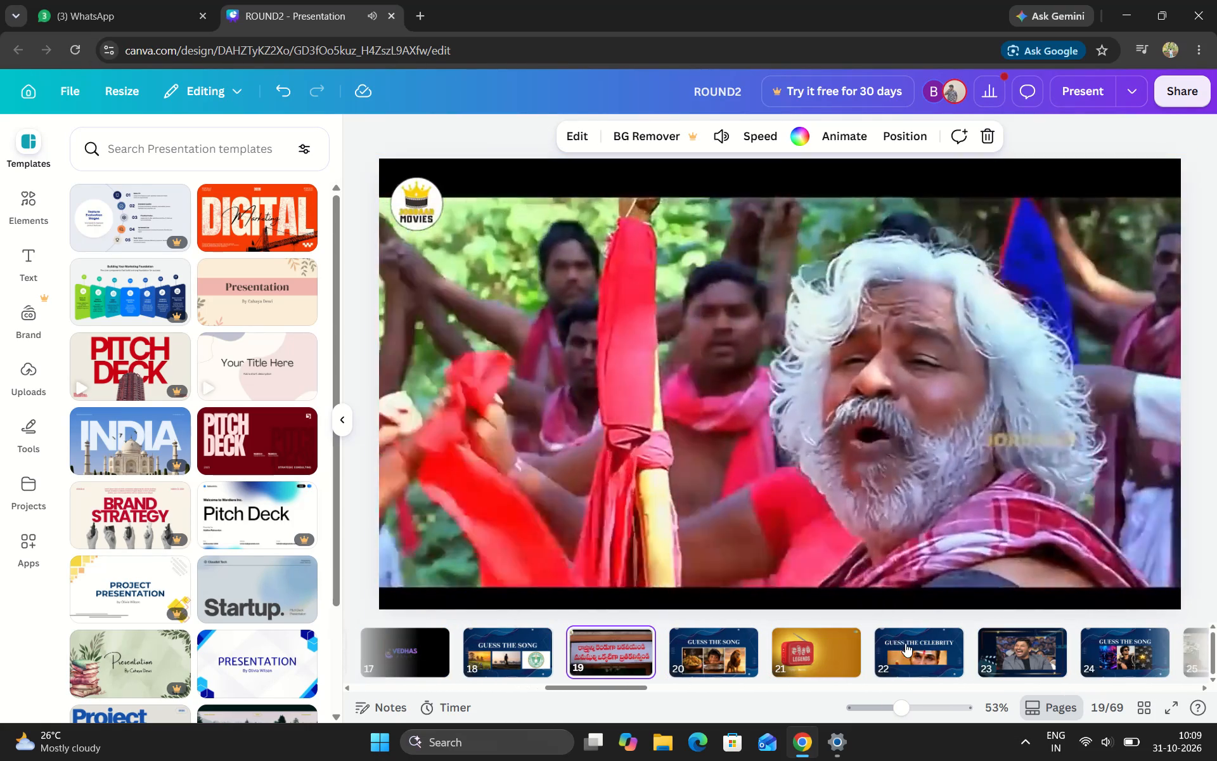
pyautogui.click(717, 648)
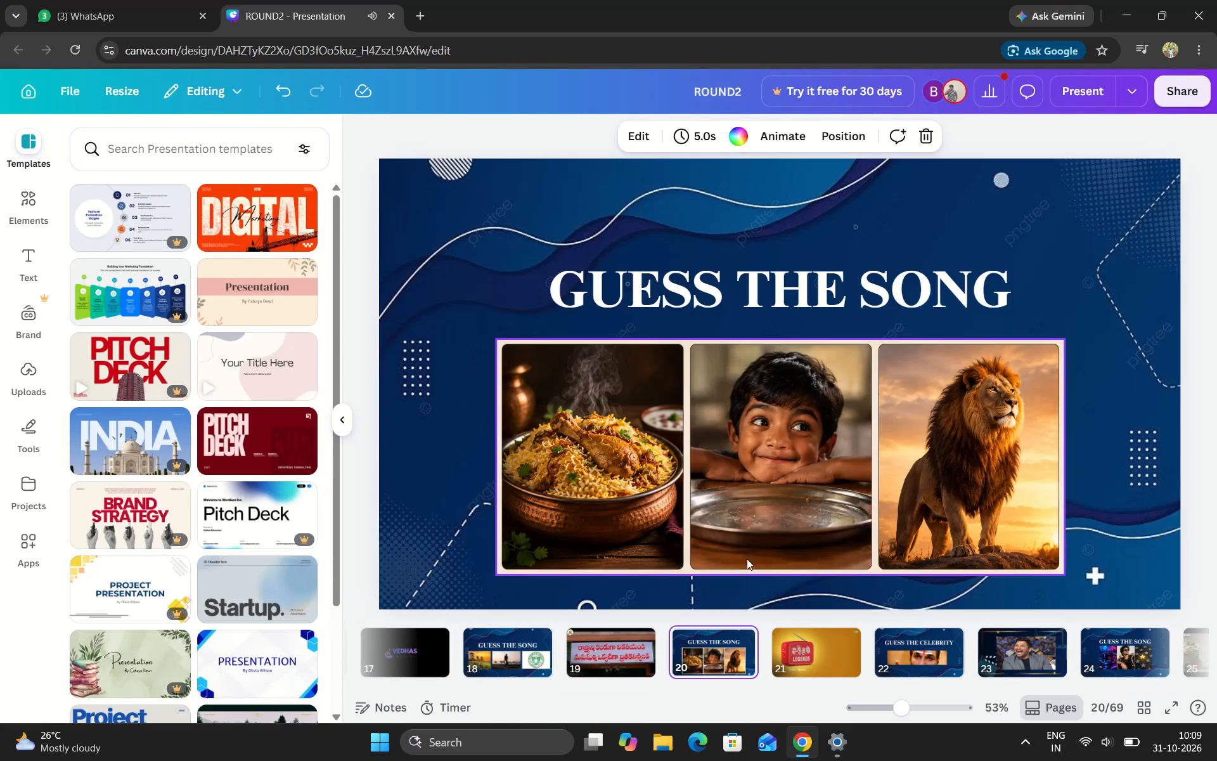
pyautogui.click(813, 639)
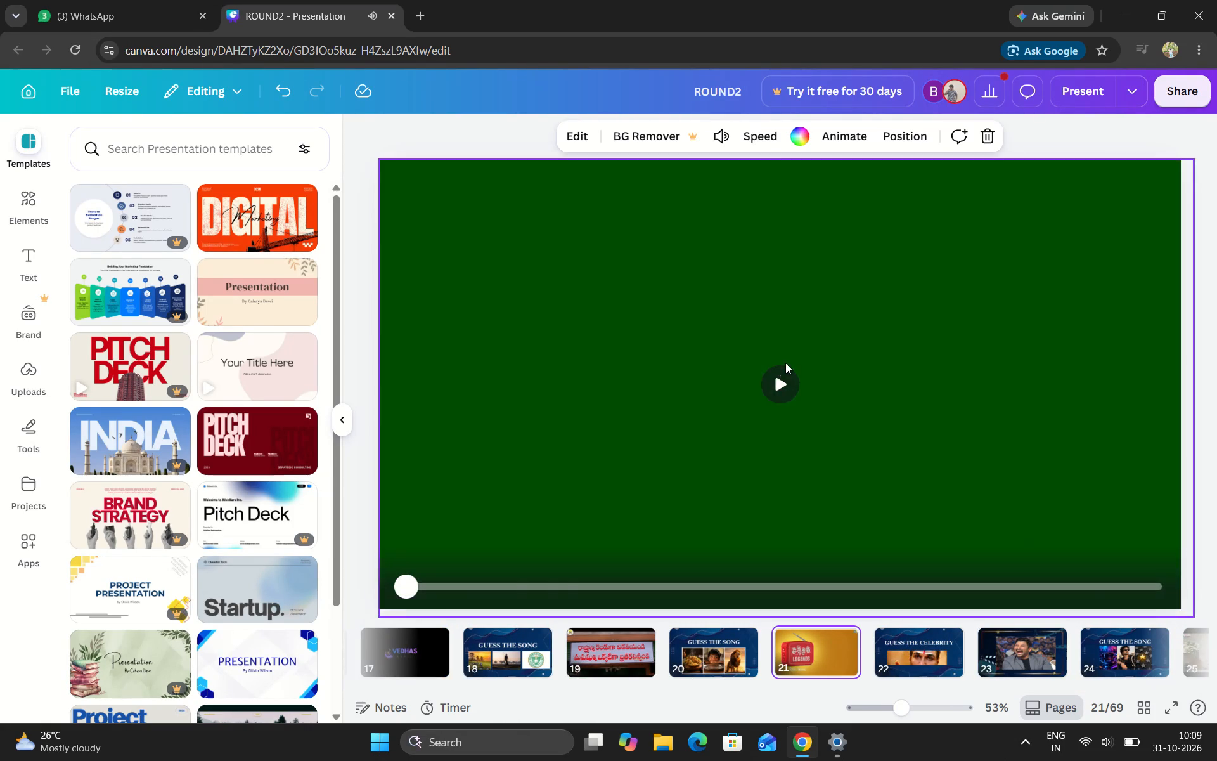
pyautogui.click(783, 368)
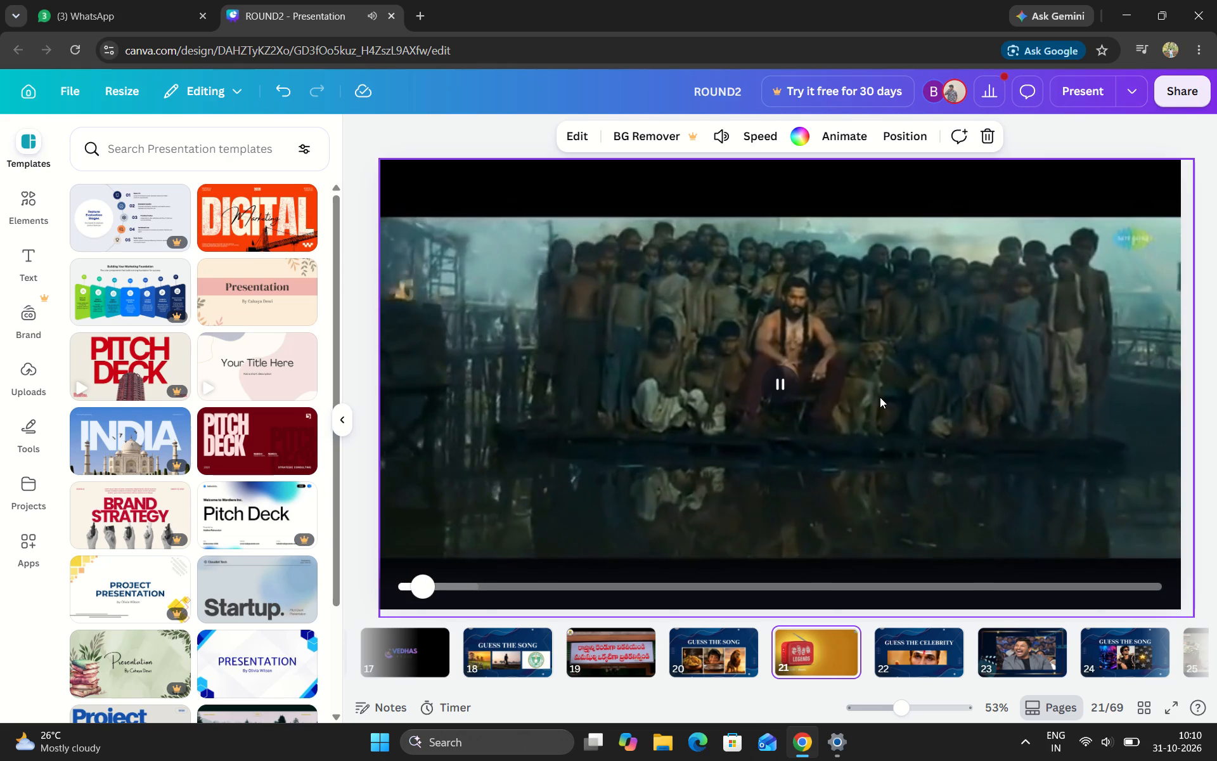
pyautogui.click(880, 397)
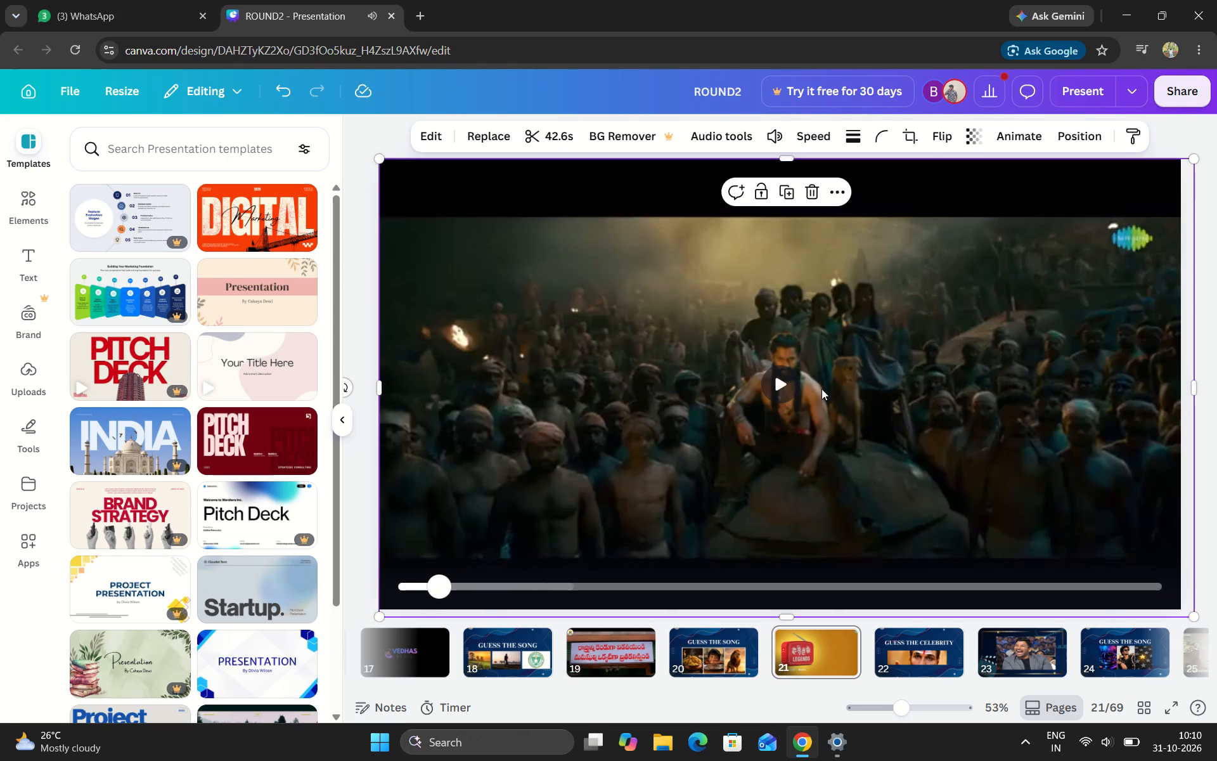
pyautogui.click(821, 389)
pyautogui.click(783, 368)
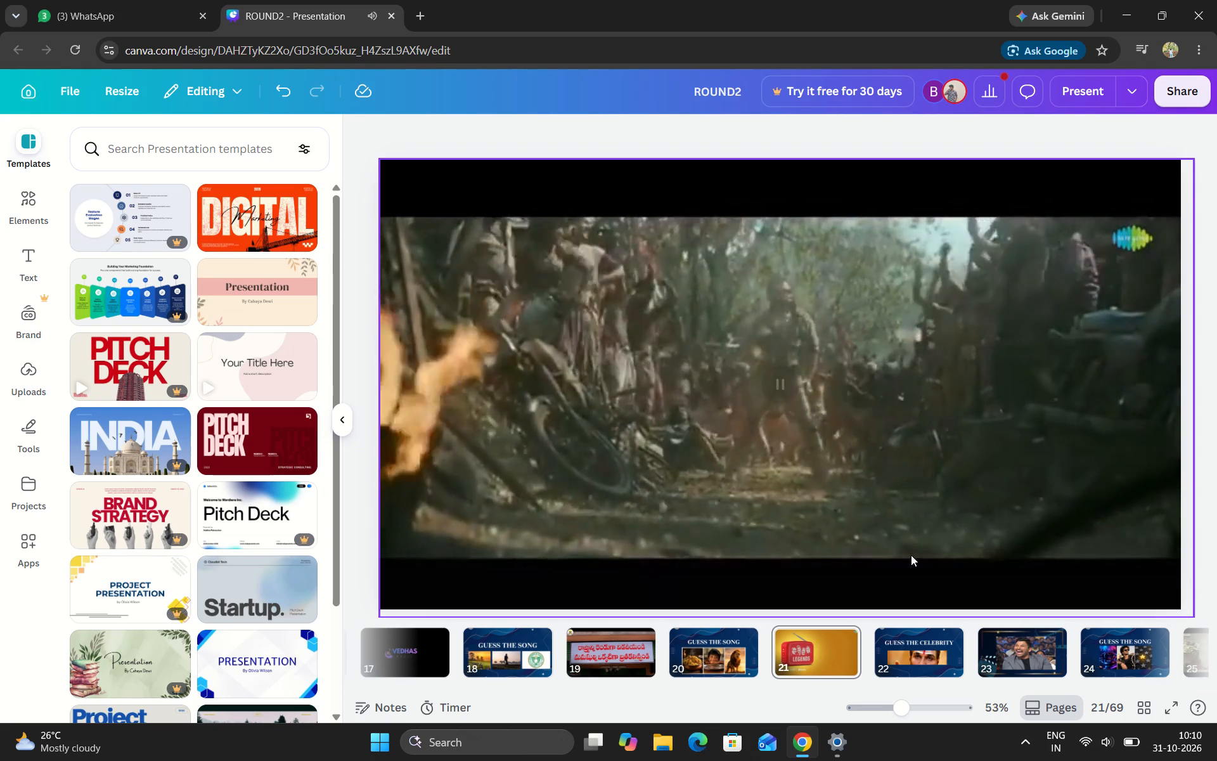
# Review pages 22 to 25, play the song video on page 25 and pause it.
pyautogui.click(917, 646)
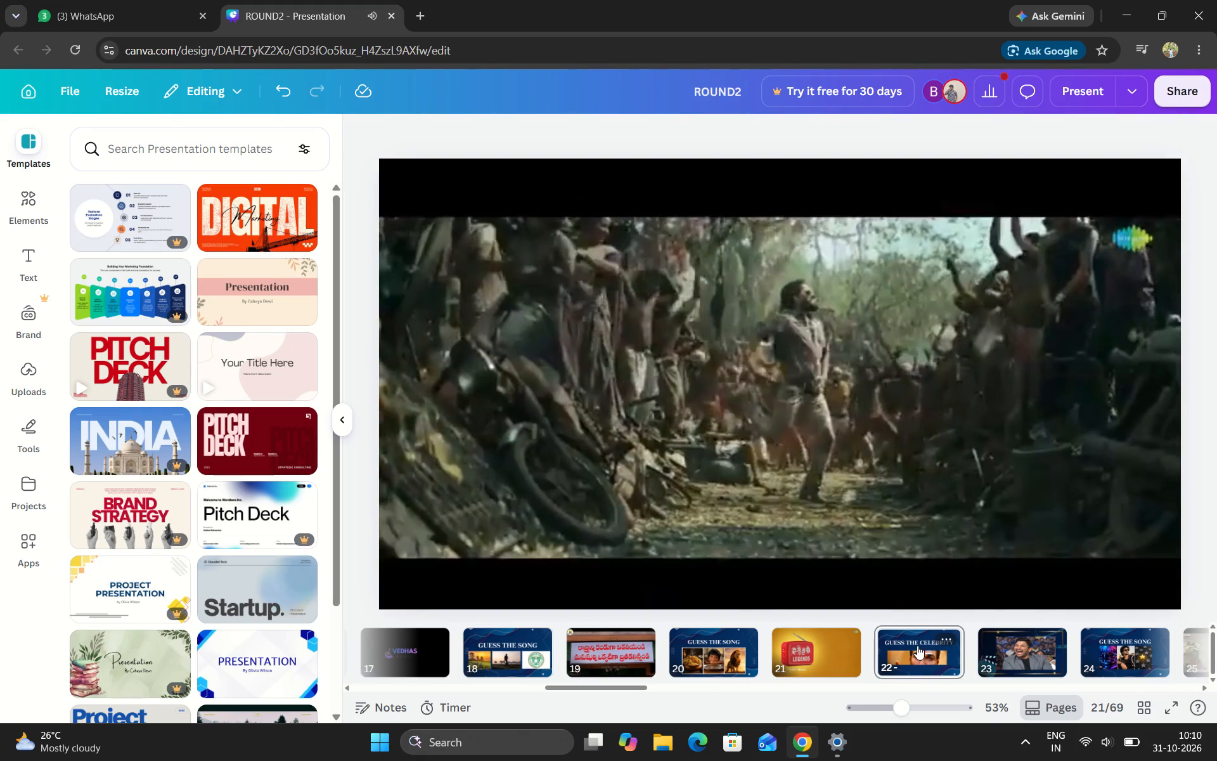
pyautogui.press('Right')
pyautogui.press('Left')
pyautogui.press('Right')
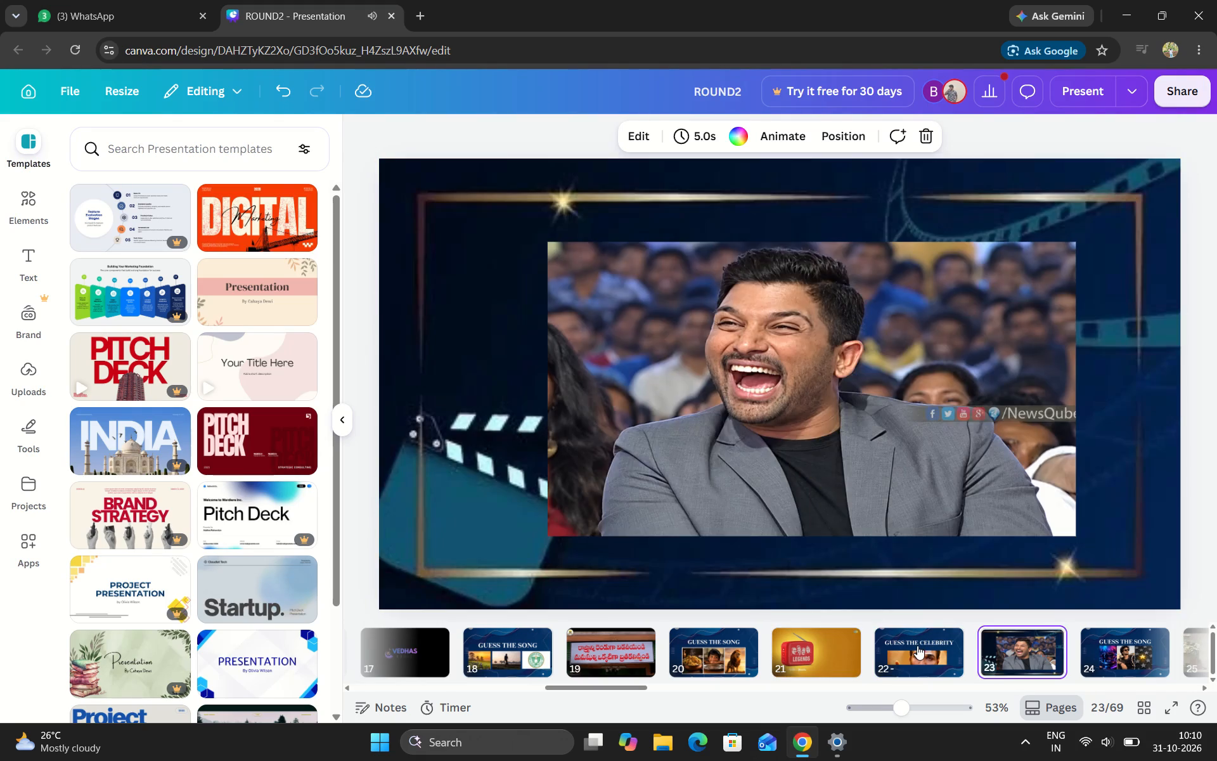
pyautogui.press('Right')
pyautogui.press('Right')
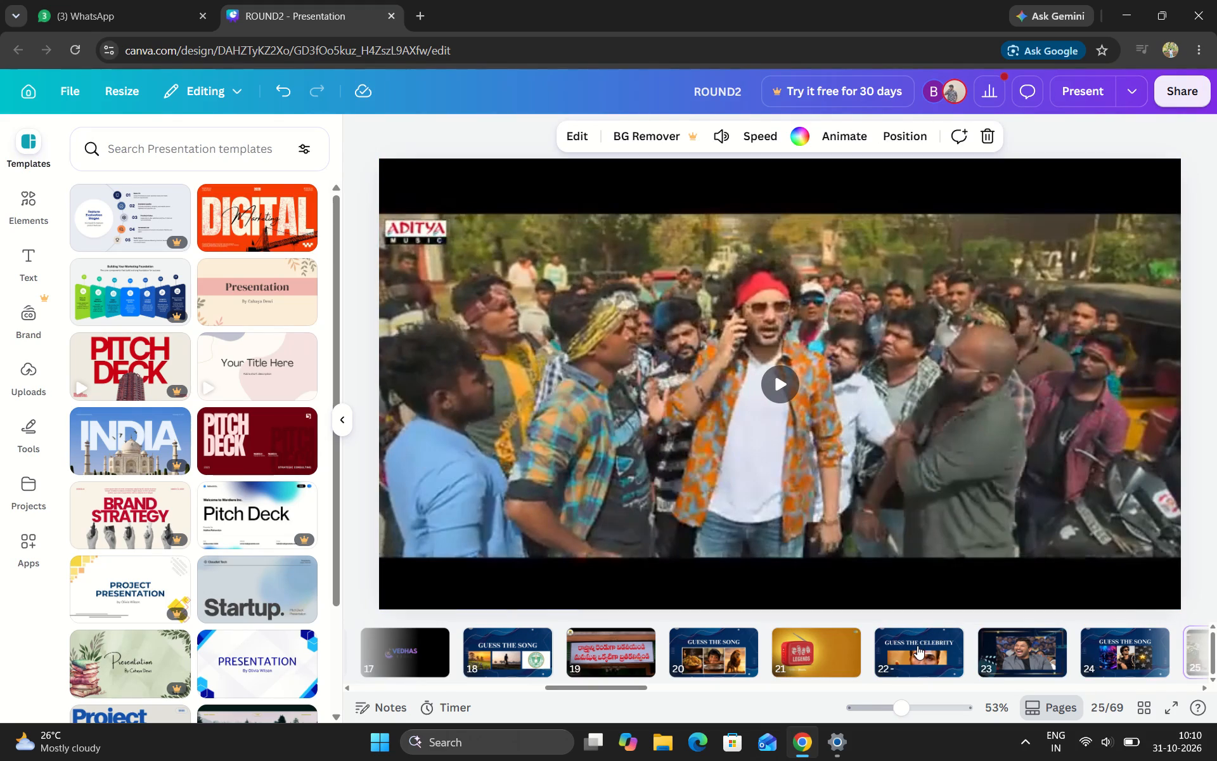
pyautogui.click(776, 375)
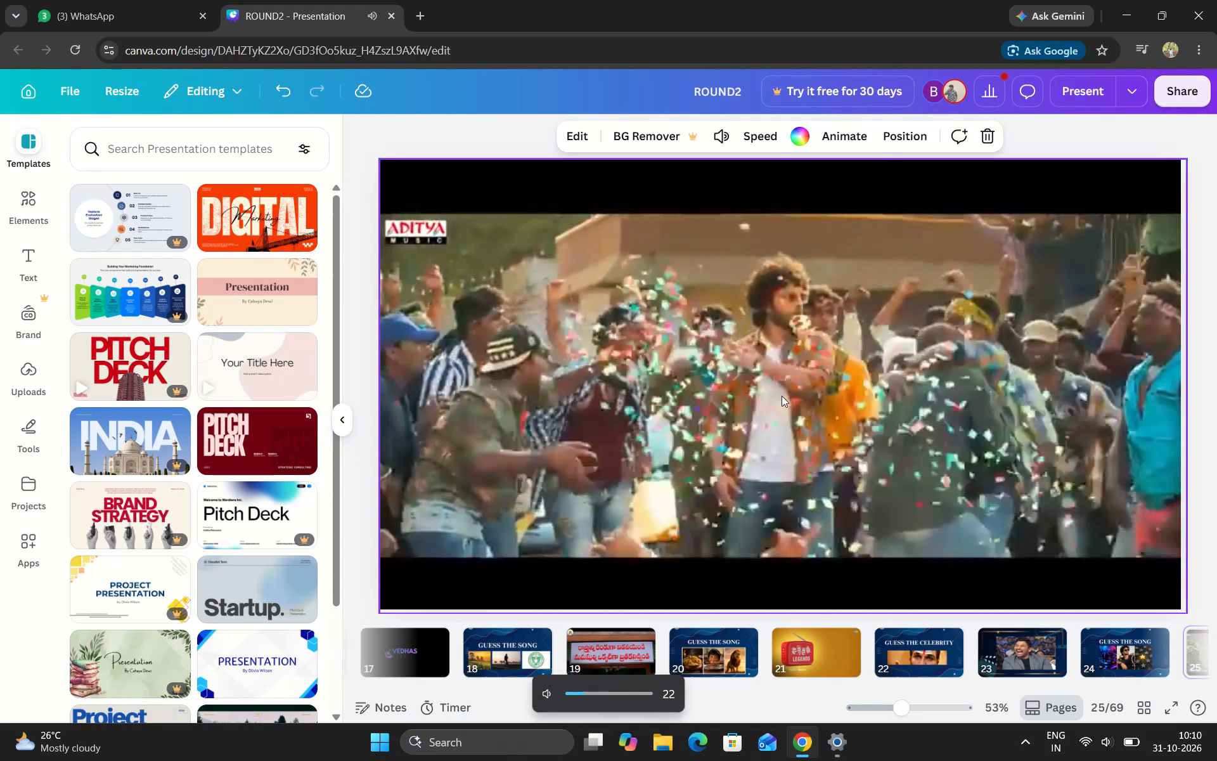
pyautogui.click(786, 388)
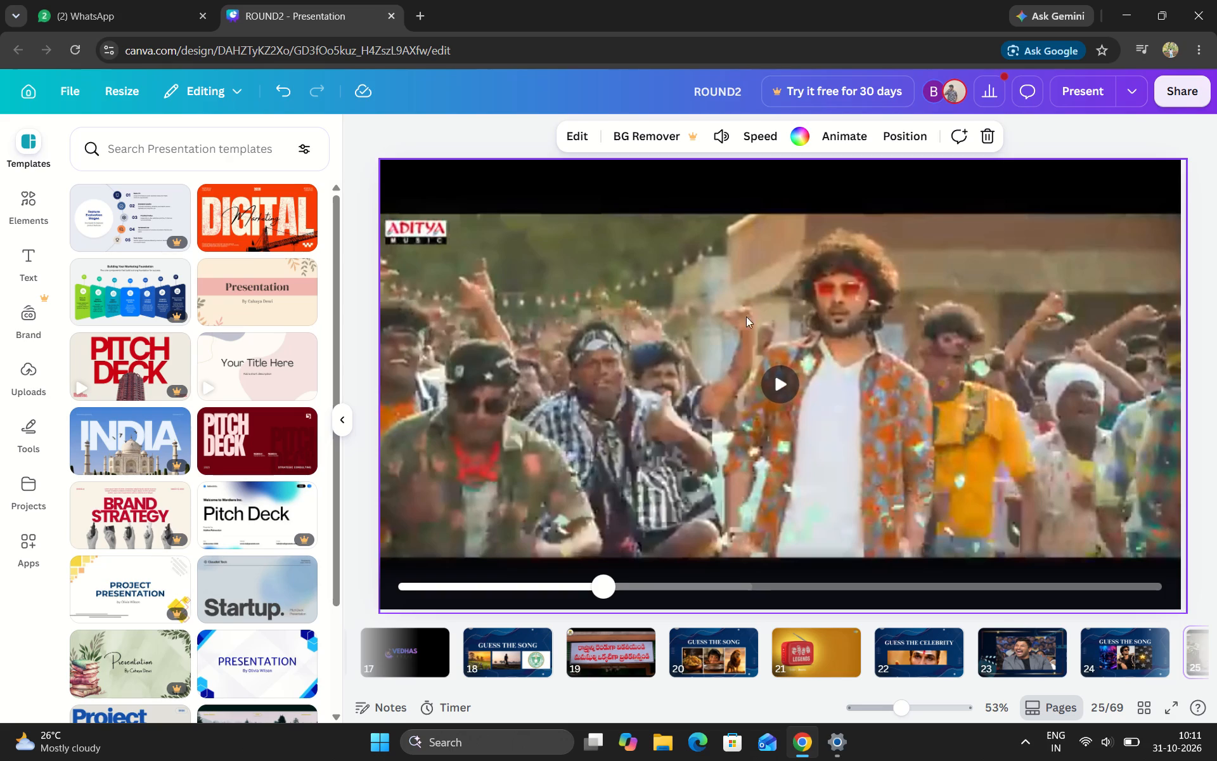
# Resume the song video on page 25, skip forward in it, and revisit pages 23 and 22.
pyautogui.click(786, 380)
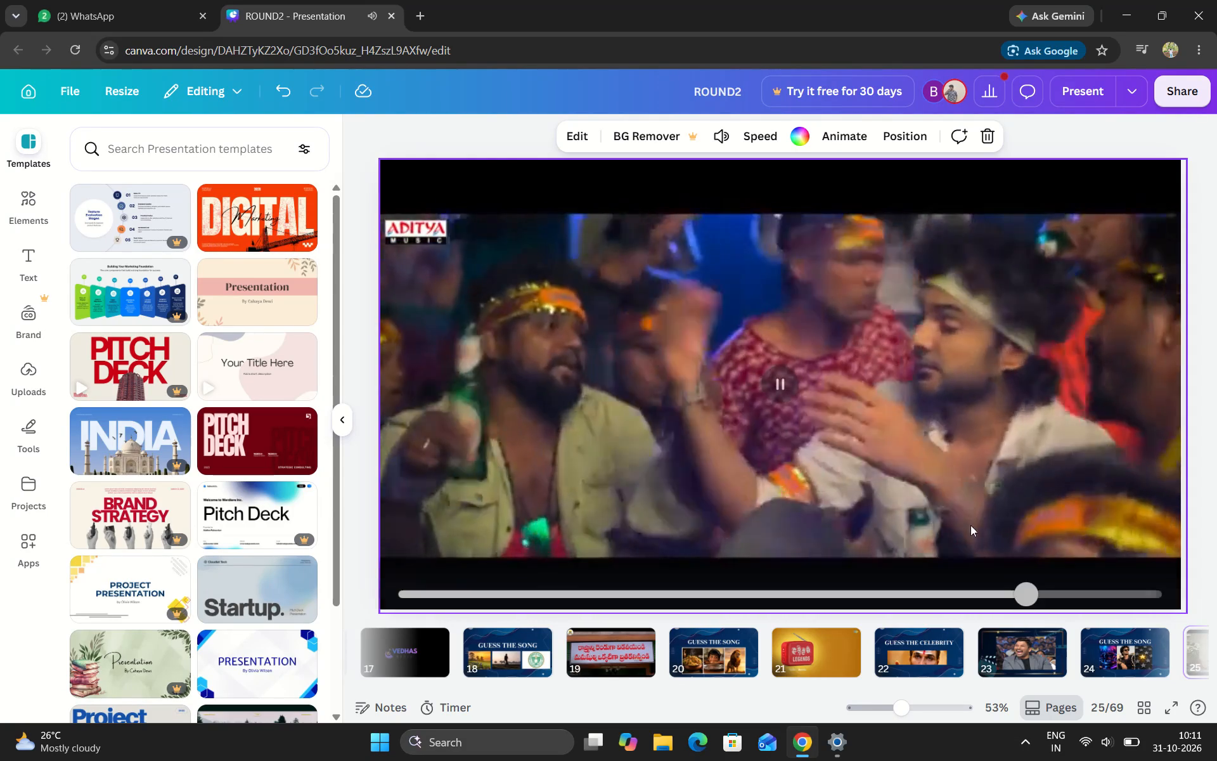
pyautogui.press('Right')
pyautogui.press('Right')
pyautogui.press('Right')
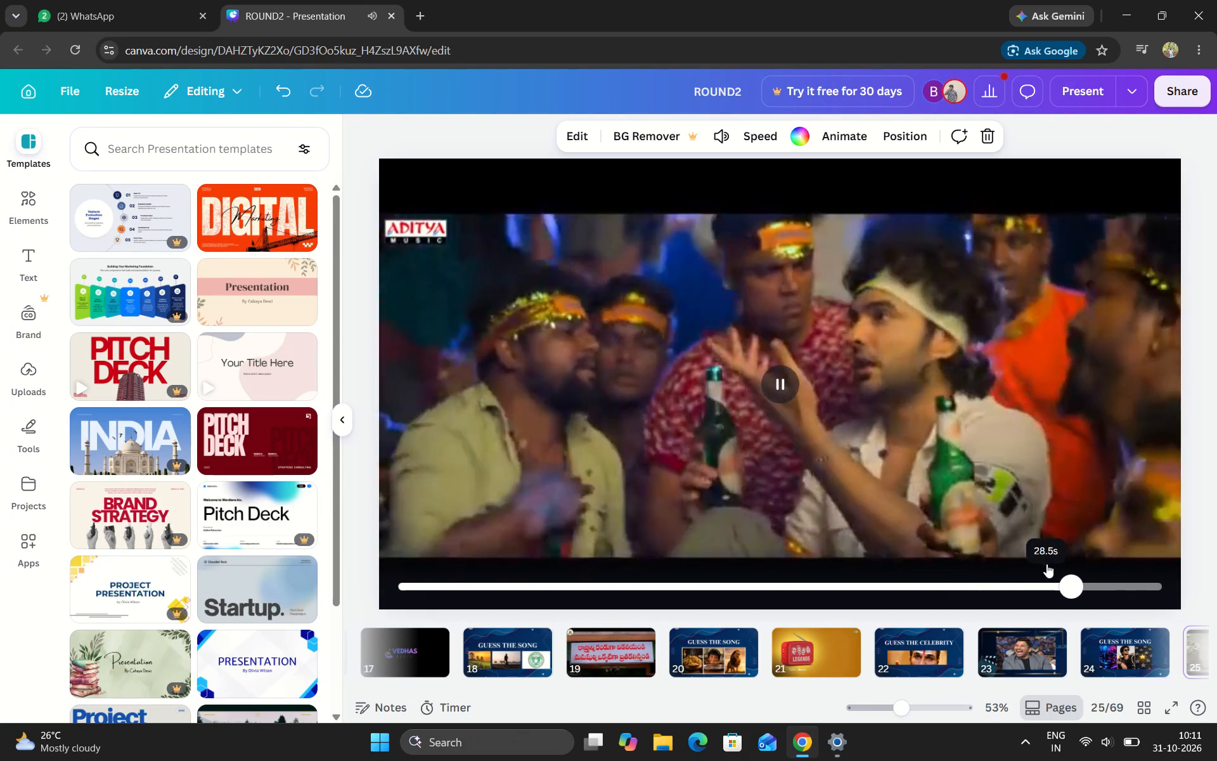
pyautogui.hscroll(-1, 899, 658)
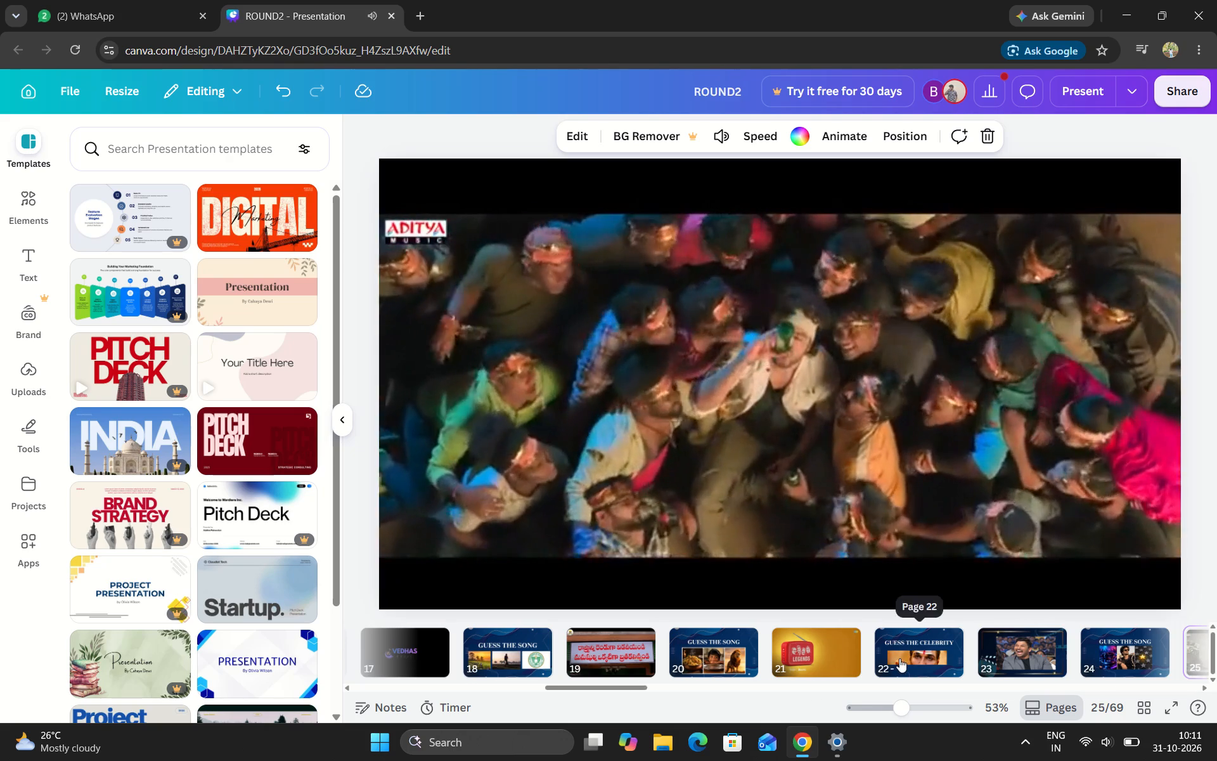
pyautogui.hscroll(-1, 899, 658)
pyautogui.moveTo(887, 649); pyautogui.dragTo(963, 654)
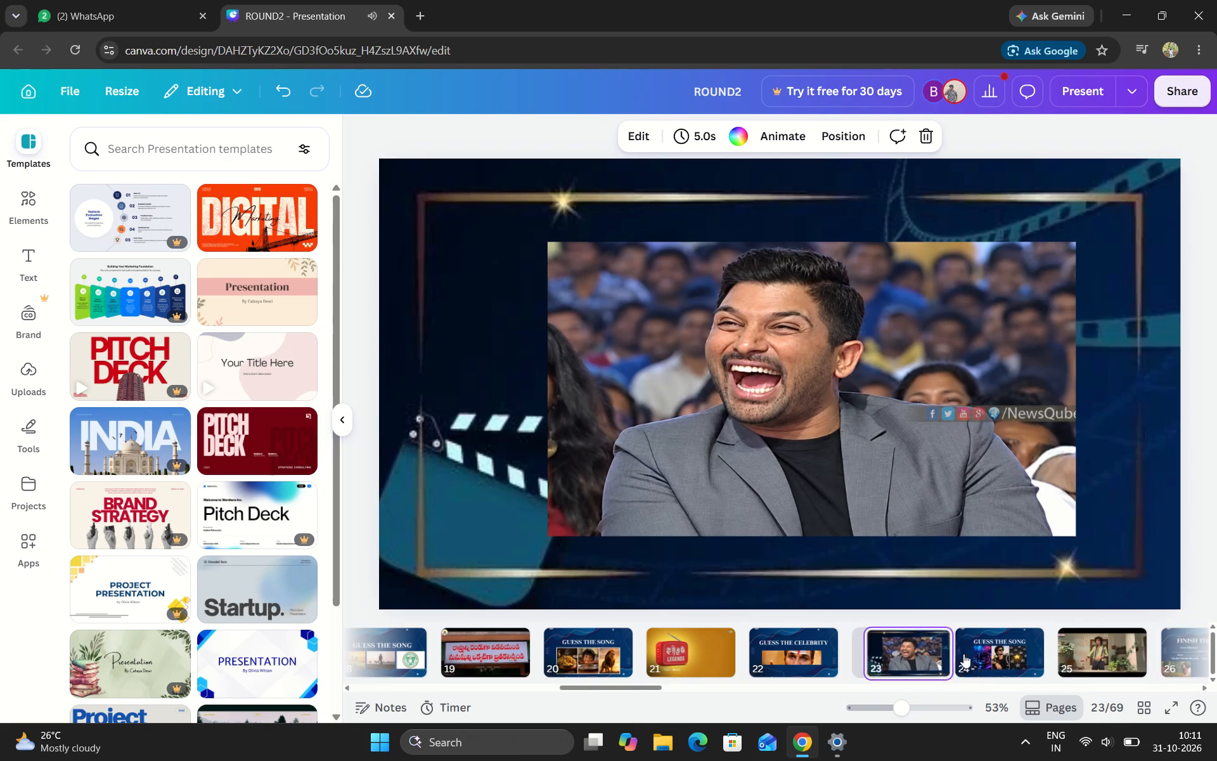
pyautogui.hscroll(-3, 963, 654)
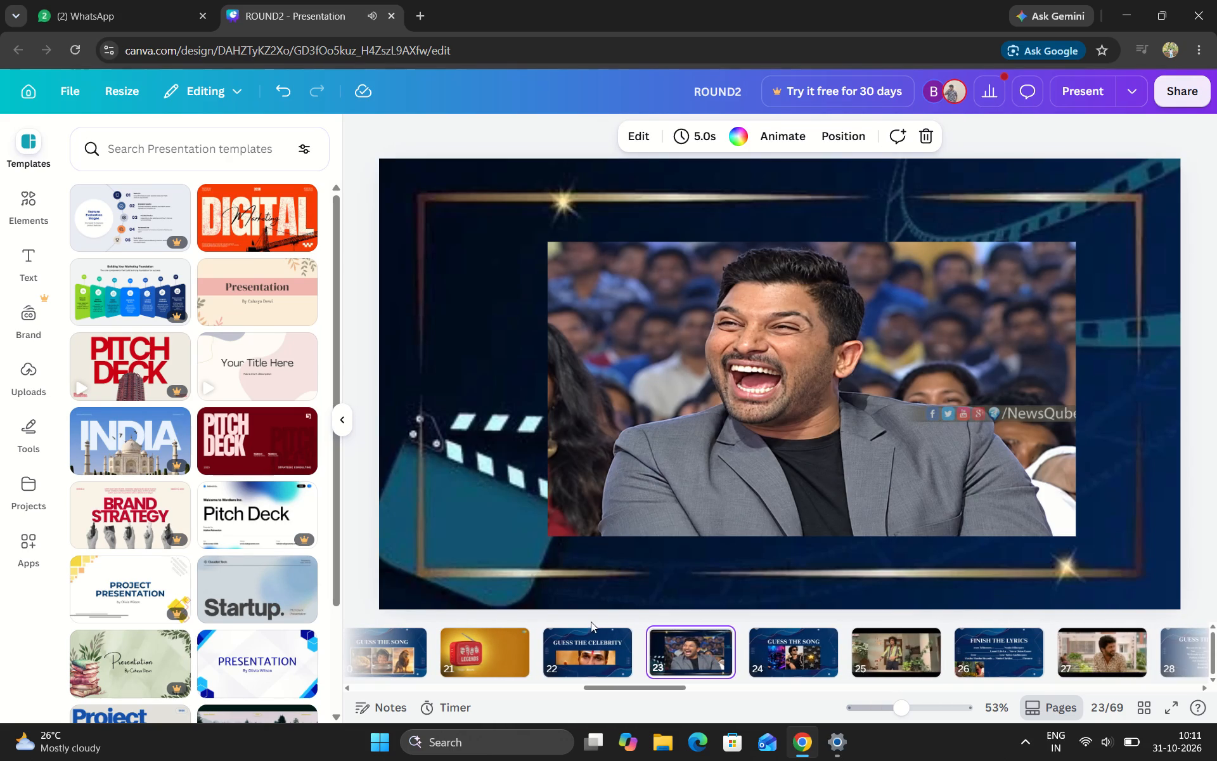
pyautogui.click(586, 647)
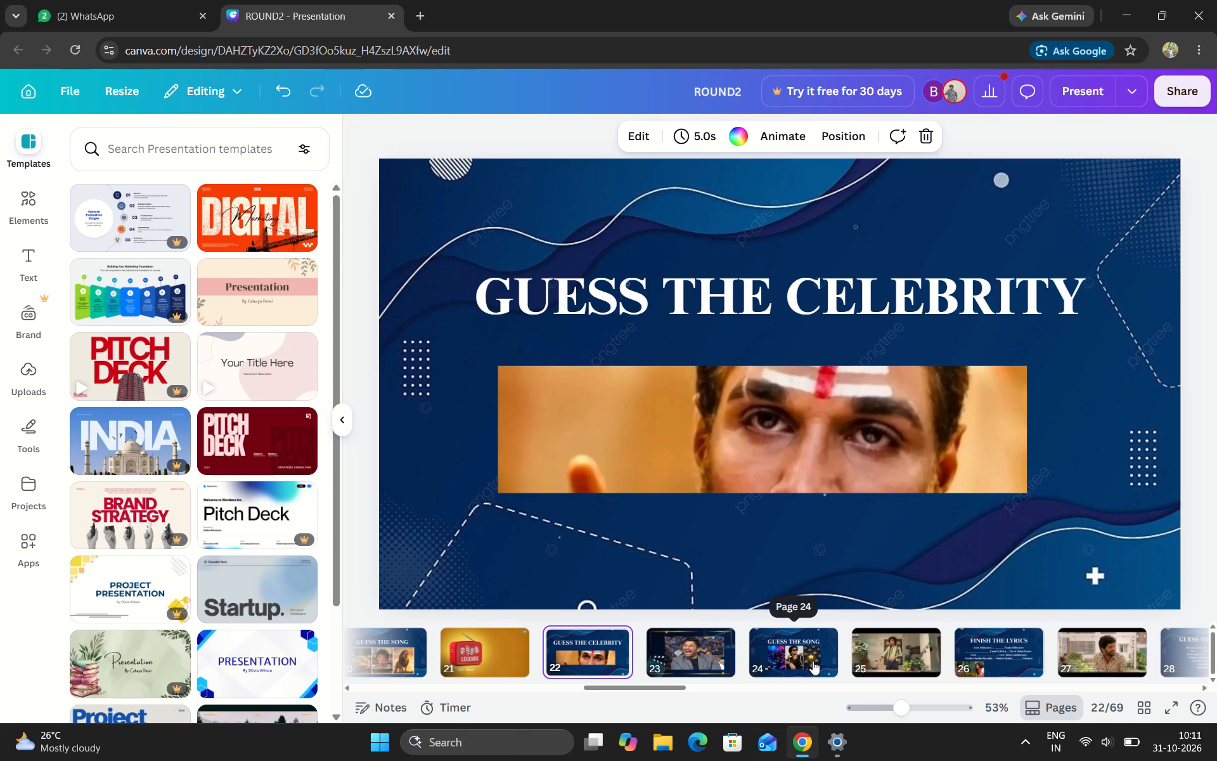
# Review the "Finish the Lyrics" page 26 and play the song video on page 27.
pyautogui.hscroll(-1, 813, 661)
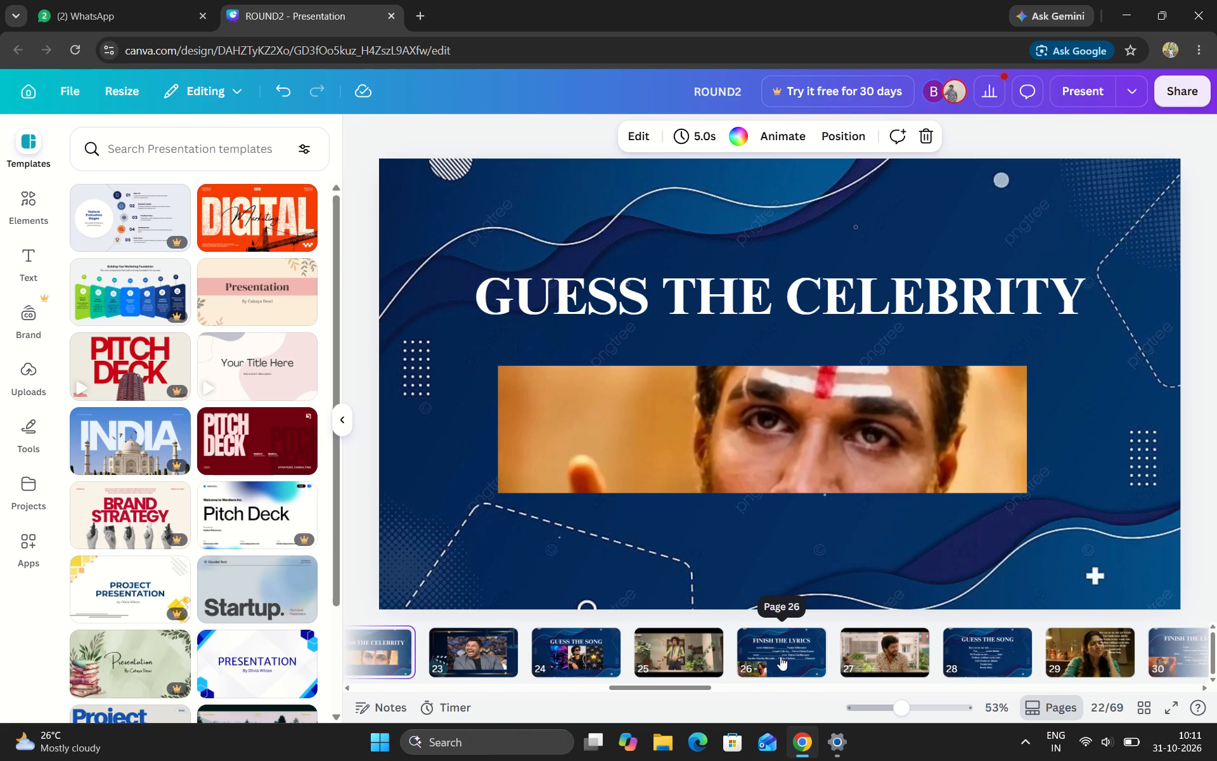
pyautogui.click(777, 645)
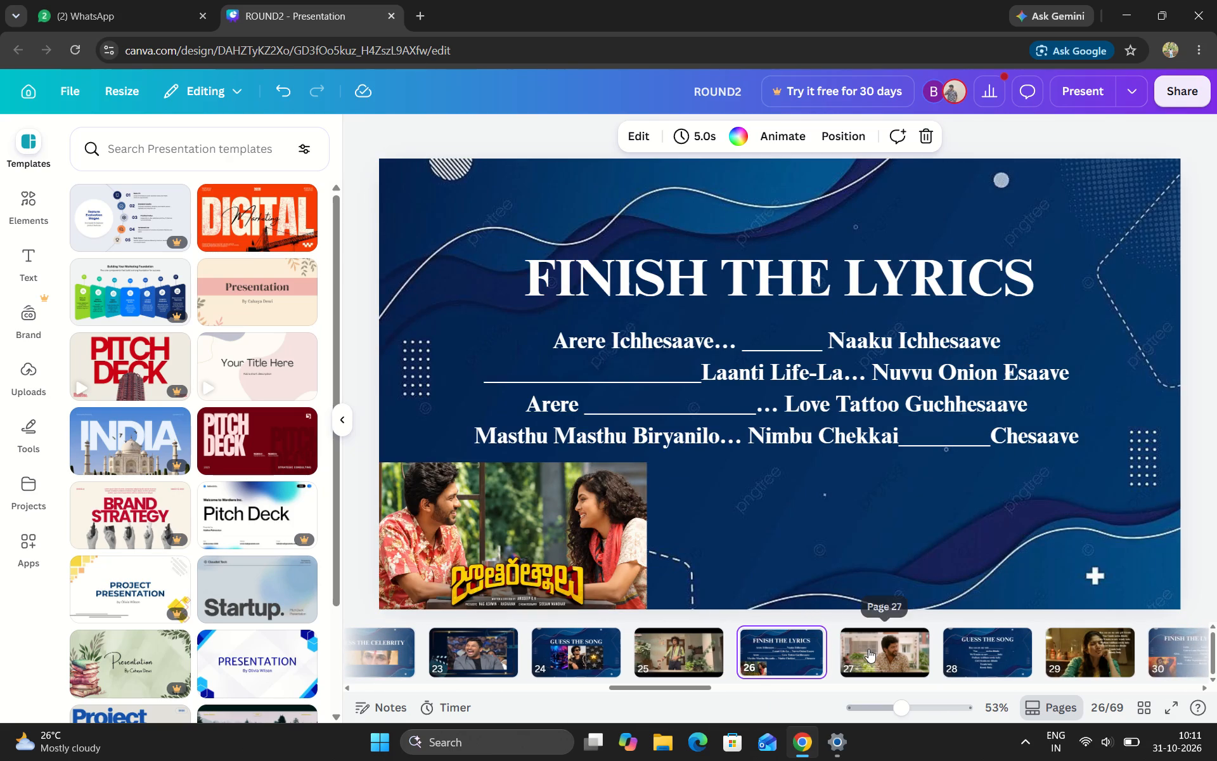
pyautogui.click(868, 649)
pyautogui.hscroll(-1, 868, 649)
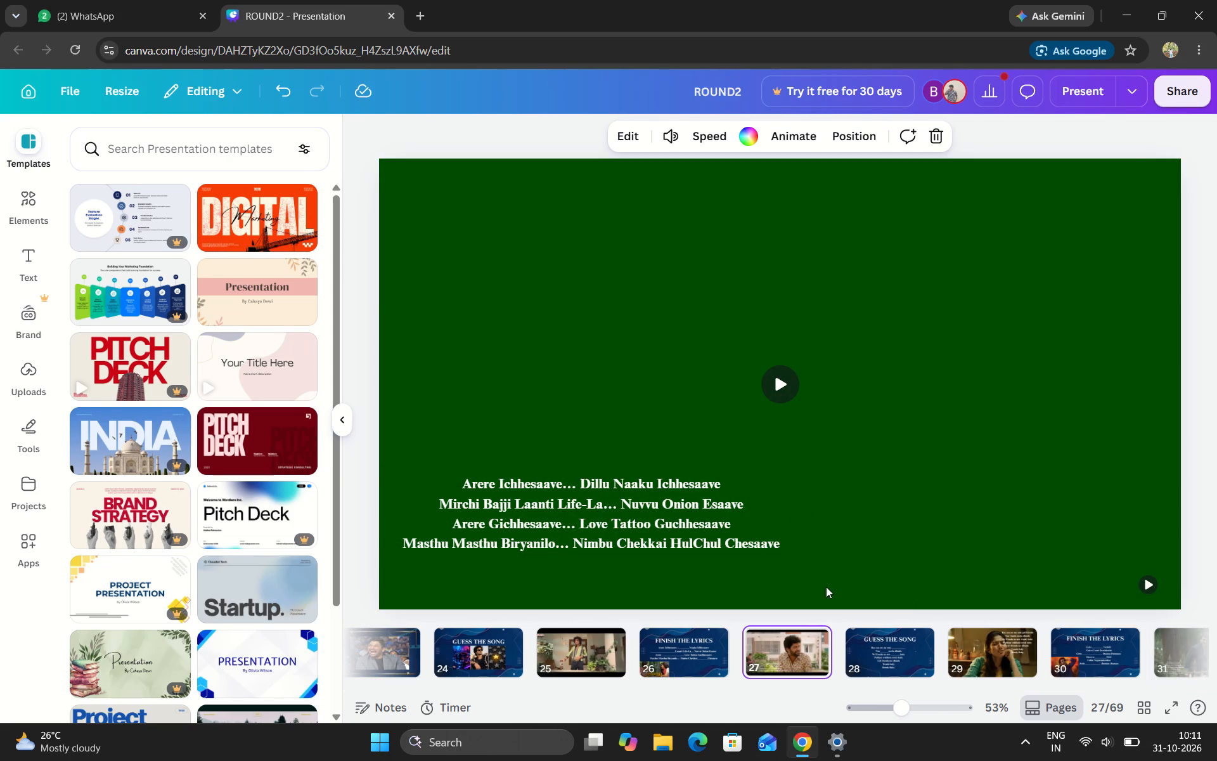
pyautogui.click(776, 380)
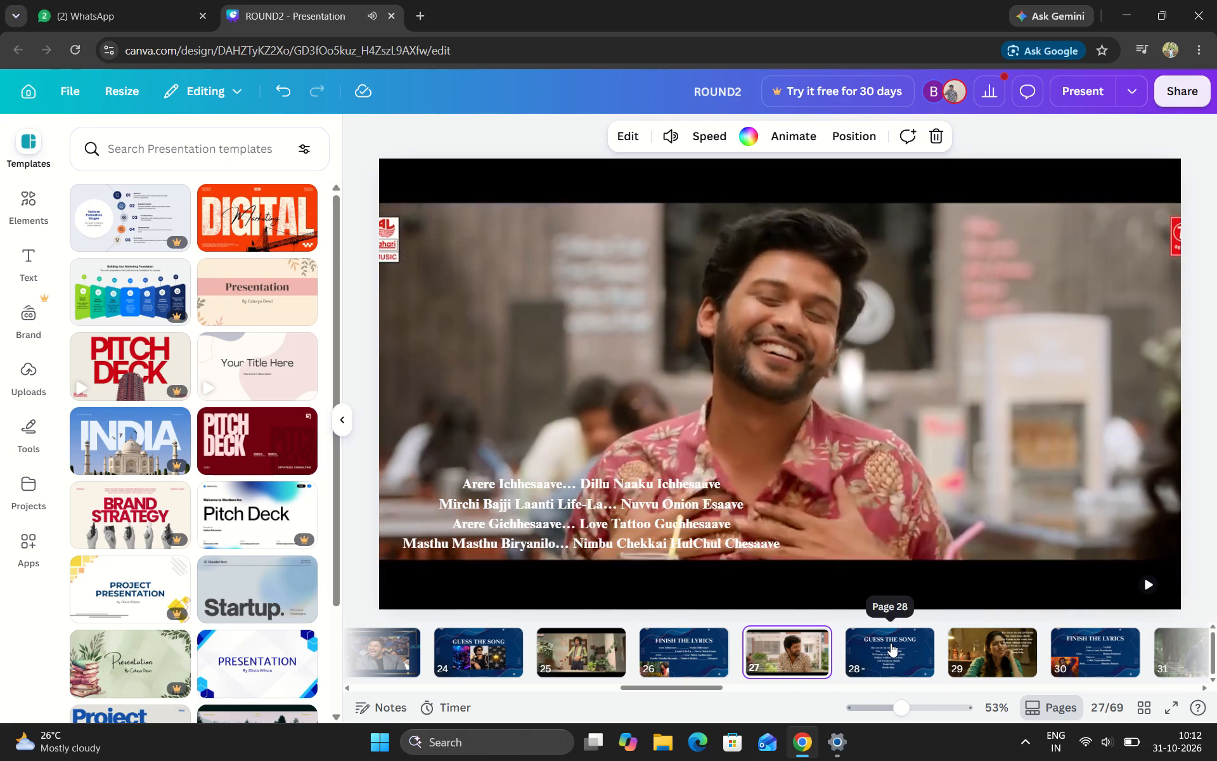
# Check pages 28 and 29, then delete the "Raa you are my only" Guess the Song page and its answer video page.
pyautogui.click(891, 643)
pyautogui.hscroll(-1, 925, 651)
pyautogui.click(925, 651)
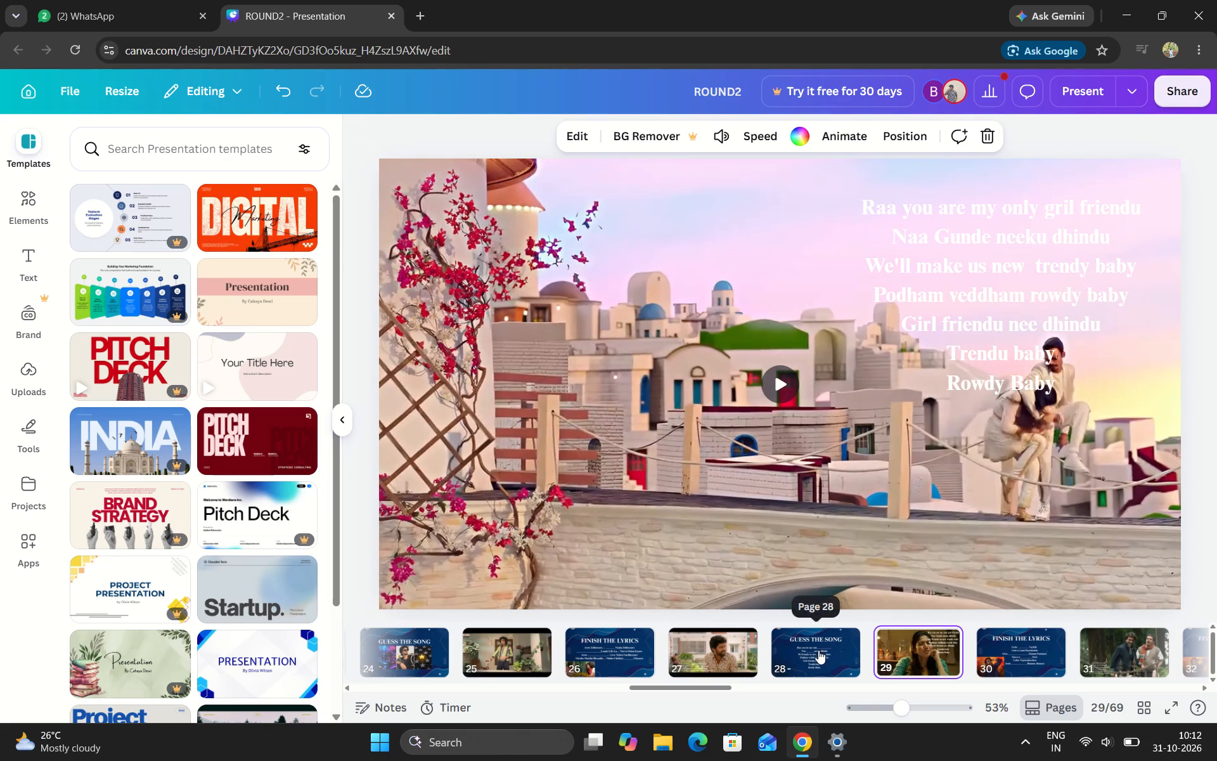
pyautogui.click(818, 650)
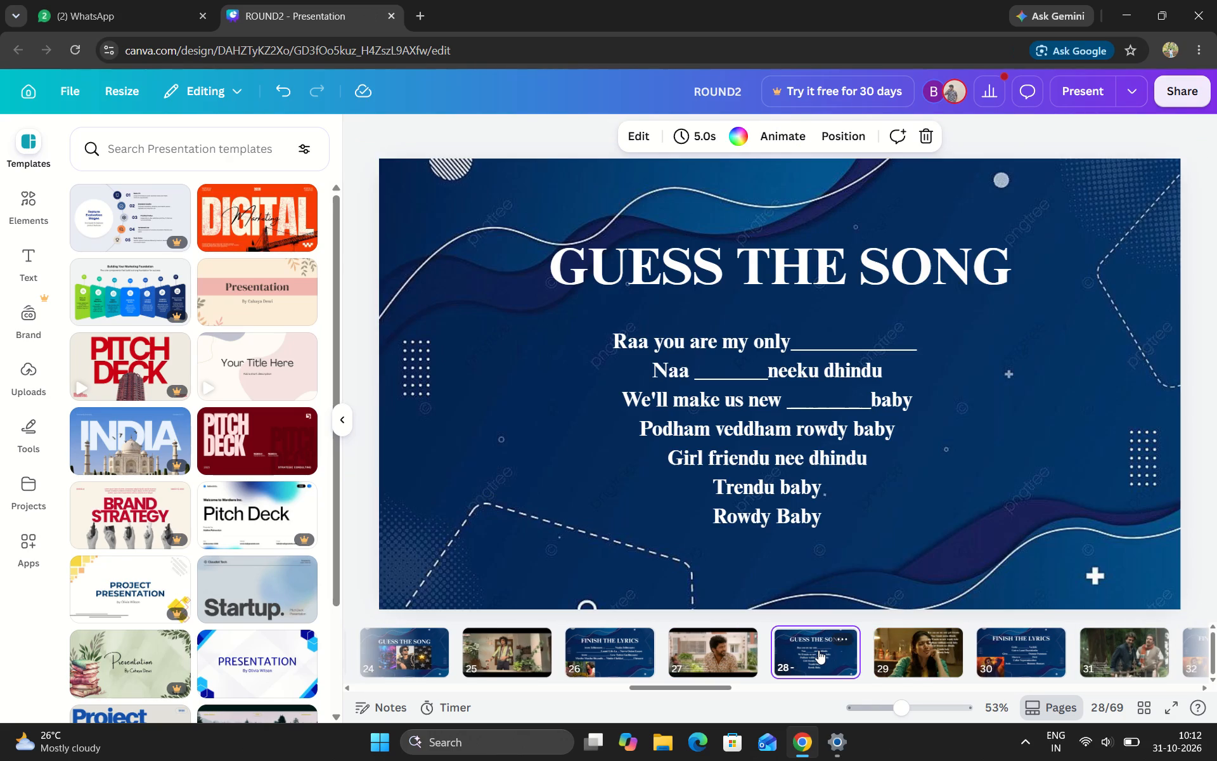
pyautogui.press('BackSpace')
pyautogui.press('BackSpace')
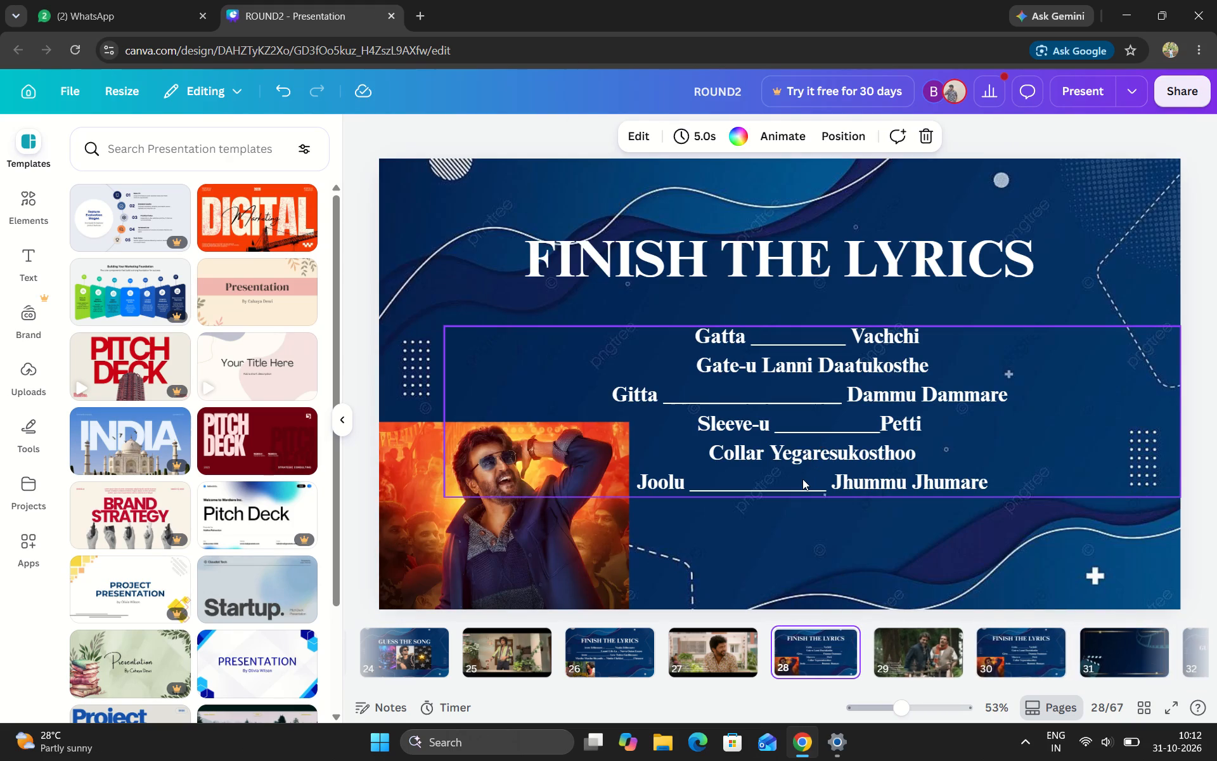
# Nudge the "Gatta ... Vachchi" lyrics text block on page 28 slightly to the left.
pyautogui.moveTo(802, 479); pyautogui.dragTo(797, 481)
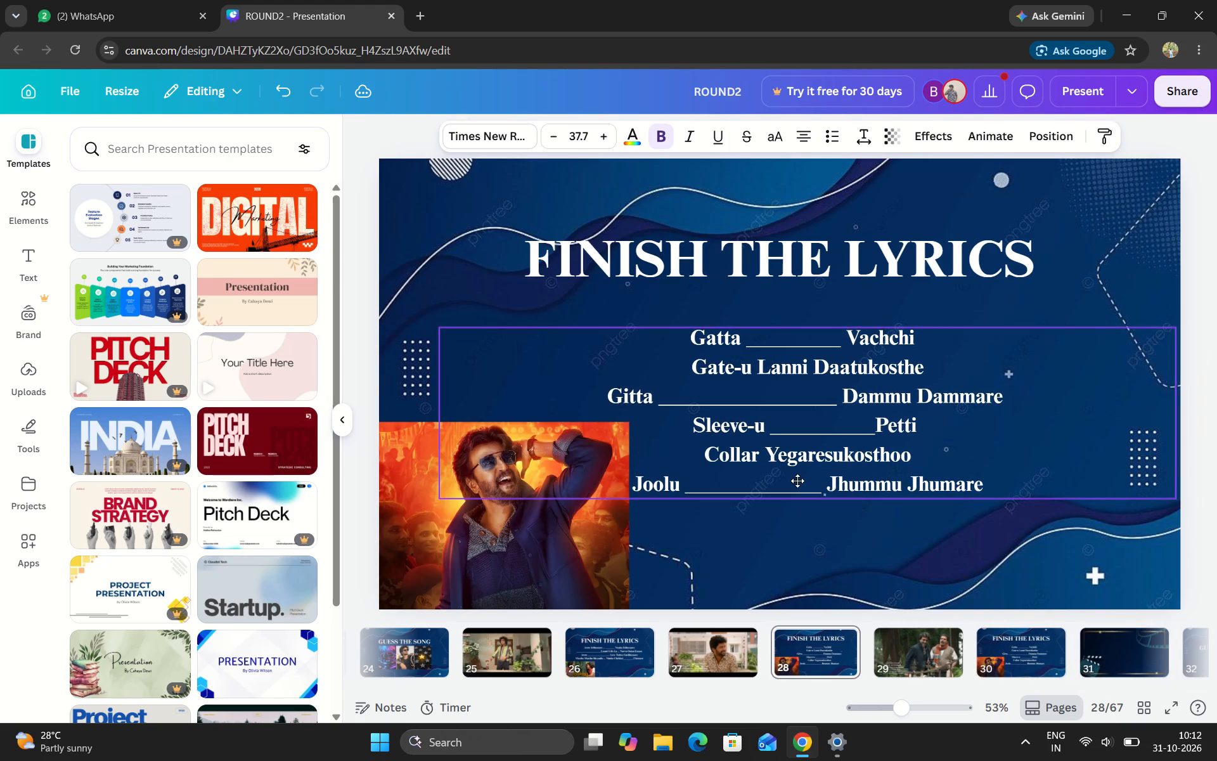
pyautogui.moveTo(797, 481); pyautogui.dragTo(797, 481)
pyautogui.click(797, 481)
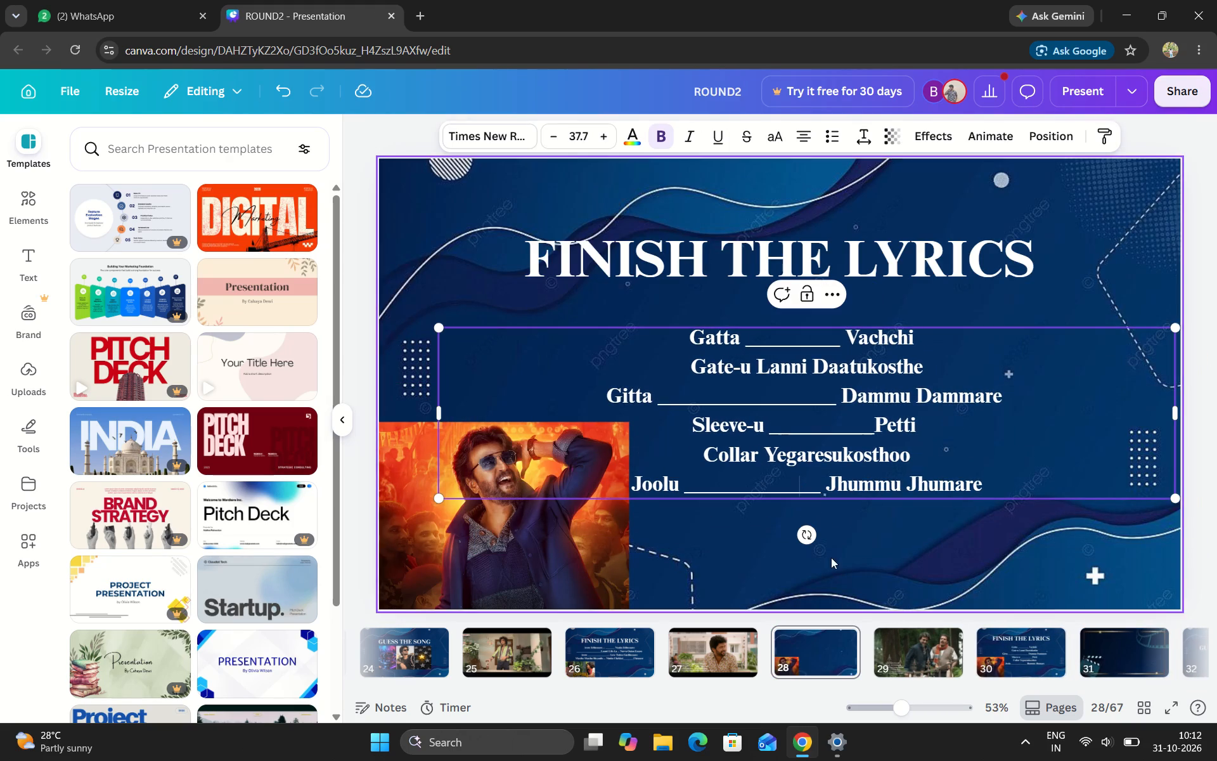
# Compare pages 28 to 30 and delete the duplicate "Finish the Lyrics" page 30.
pyautogui.click(907, 651)
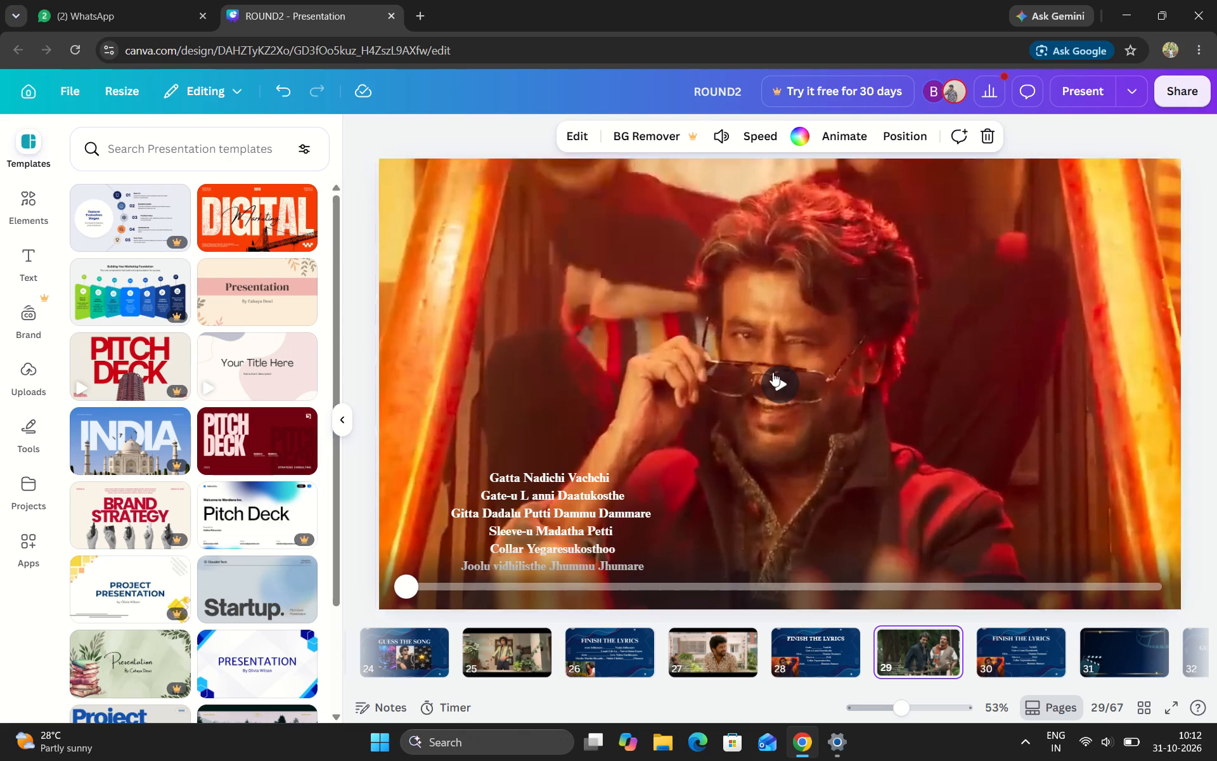
pyautogui.click(809, 666)
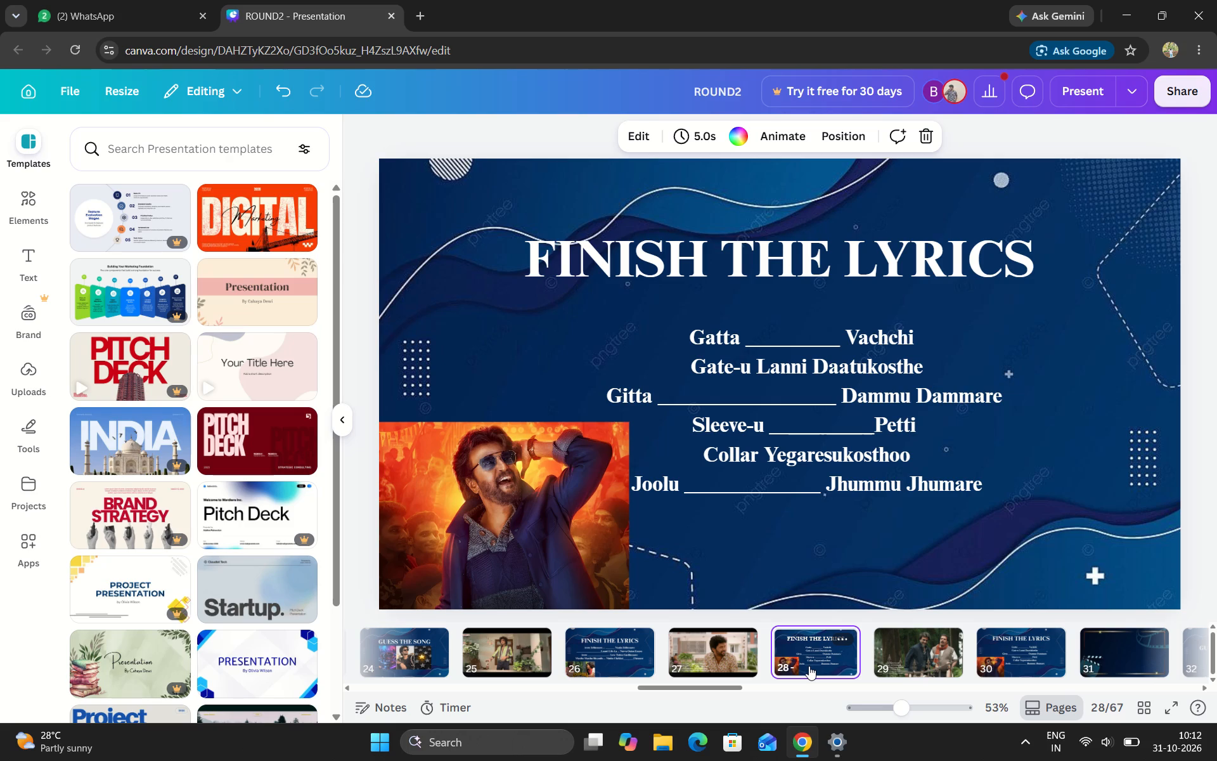
pyautogui.click(1023, 650)
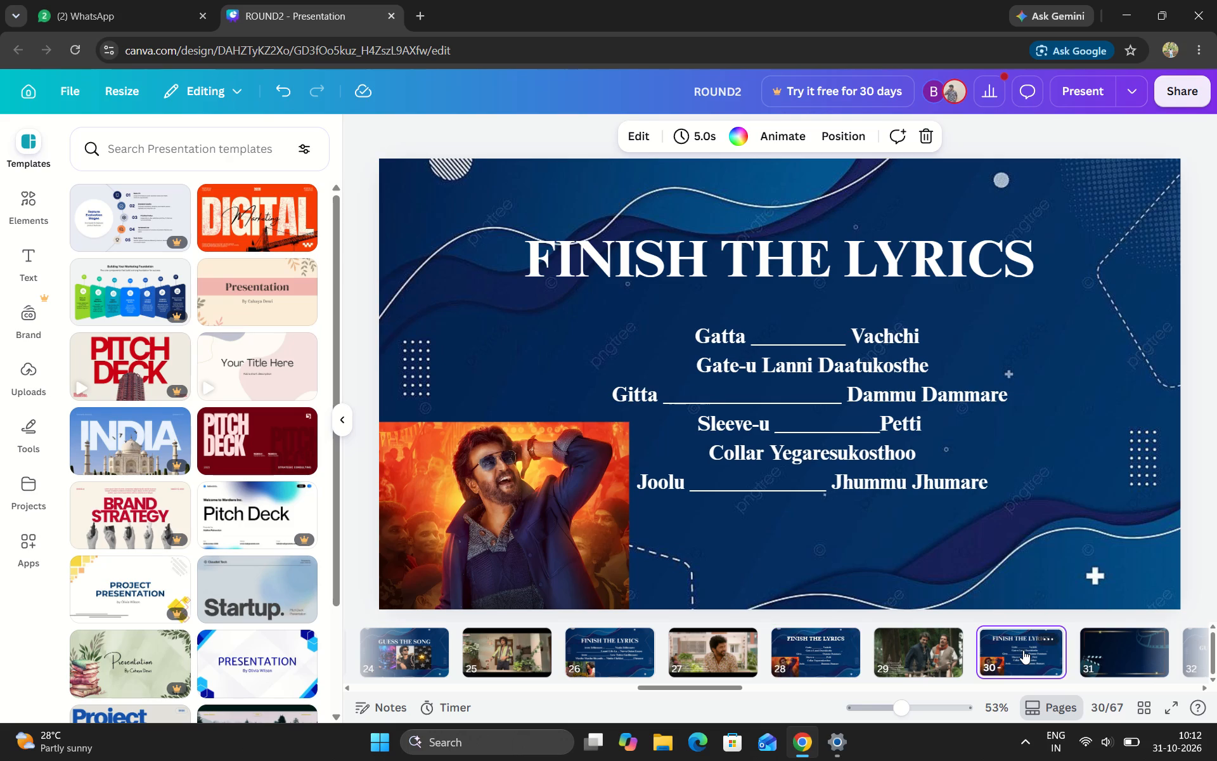
pyautogui.press('BackSpace')
# Delete the empty page 30 with the clapperboard and film-strip background.
pyautogui.click(1026, 656)
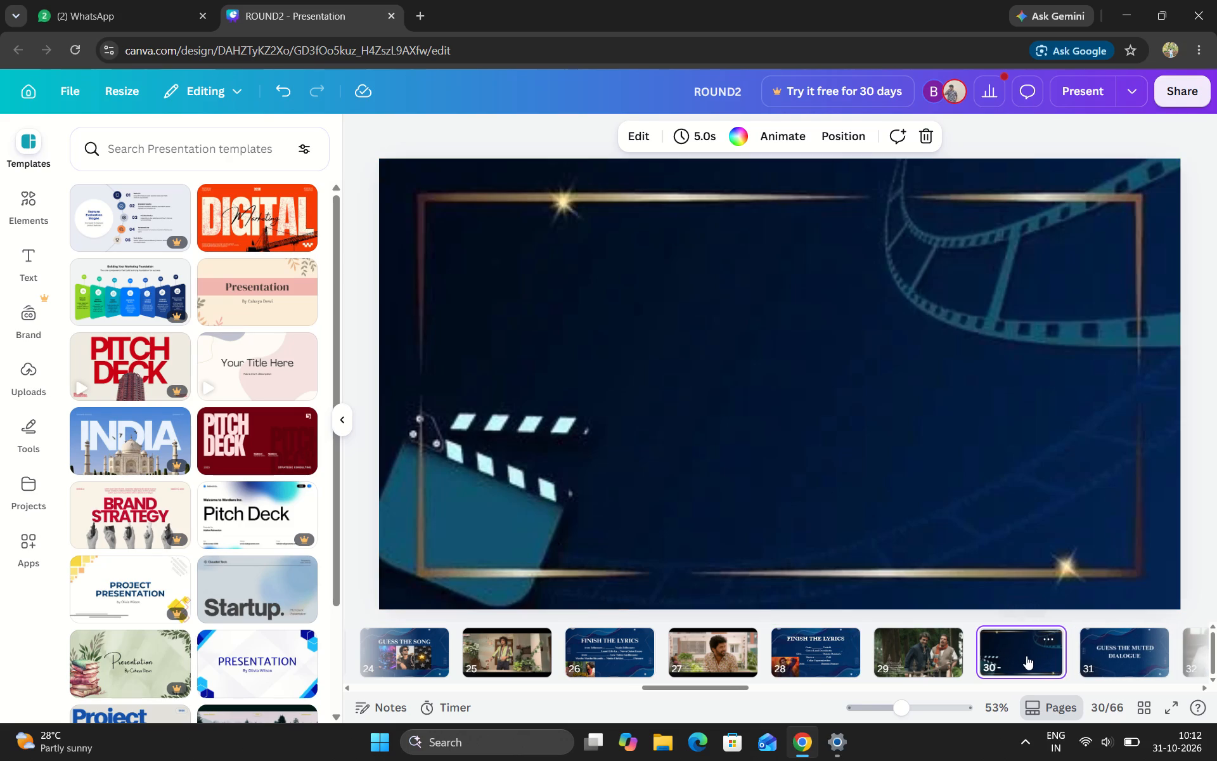
pyautogui.hscroll(-1, 1062, 656)
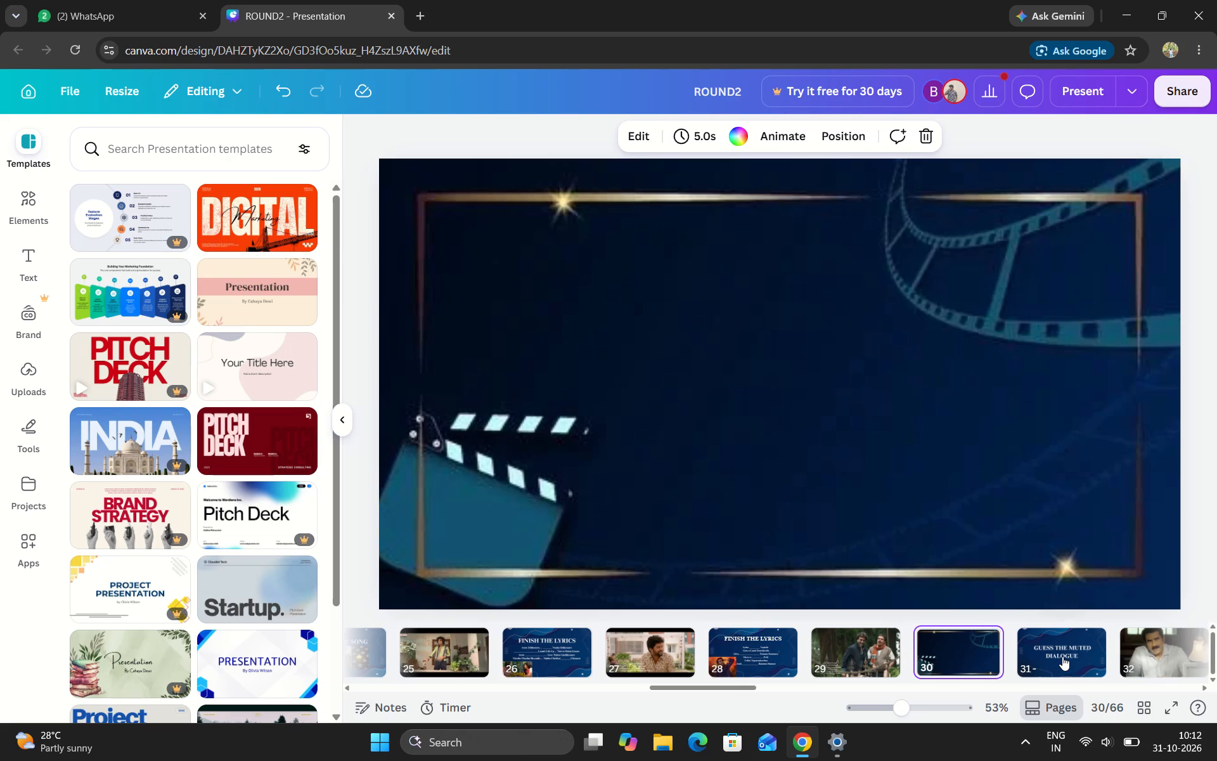
pyautogui.press('BackSpace')
# Play the muted-dialogue video on page 31 and its answer video on page 32, pausing the latter.
pyautogui.click(1038, 647)
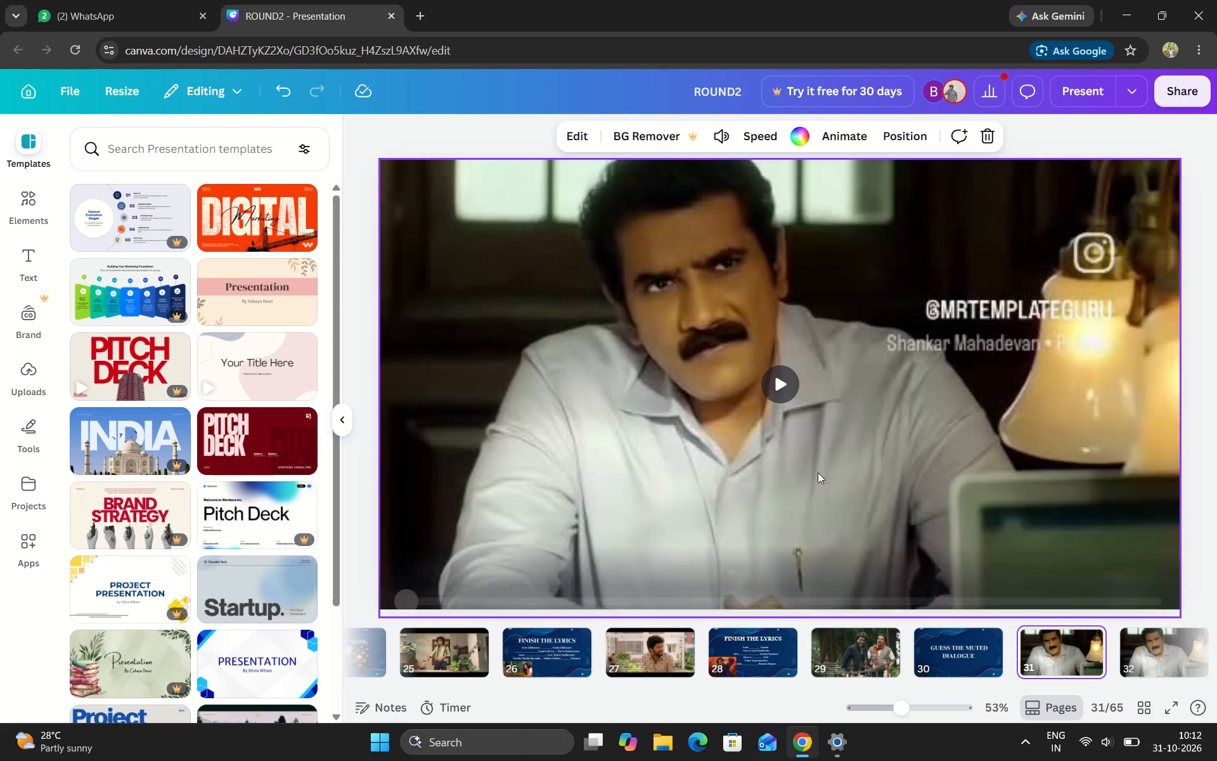
pyautogui.click(776, 384)
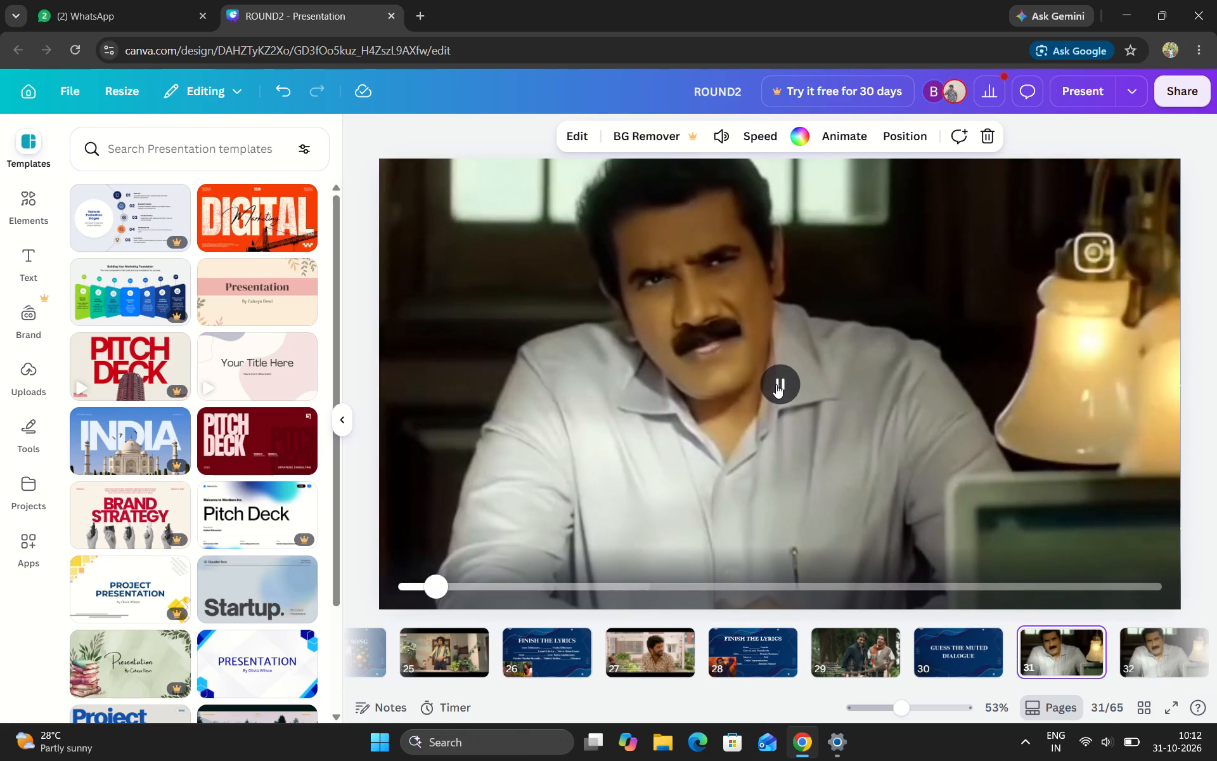
pyautogui.hscroll(-1, 1069, 650)
pyautogui.click(1053, 651)
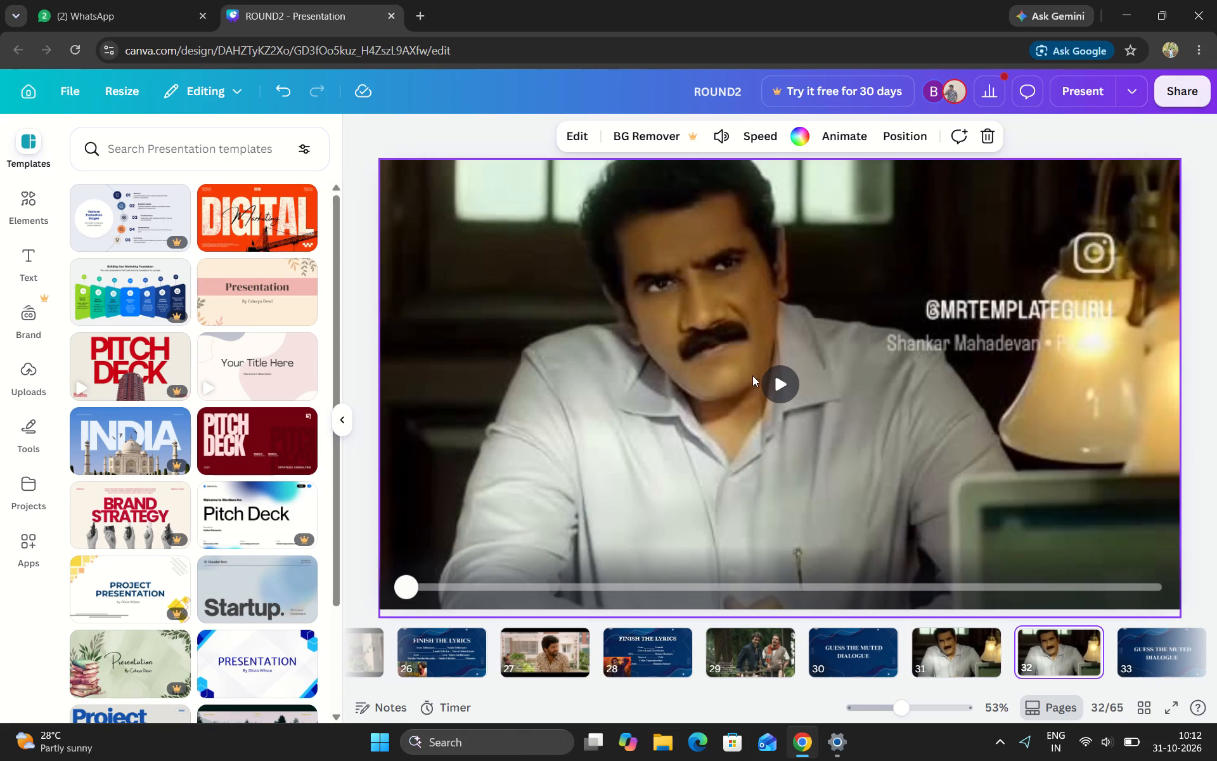
pyautogui.click(771, 379)
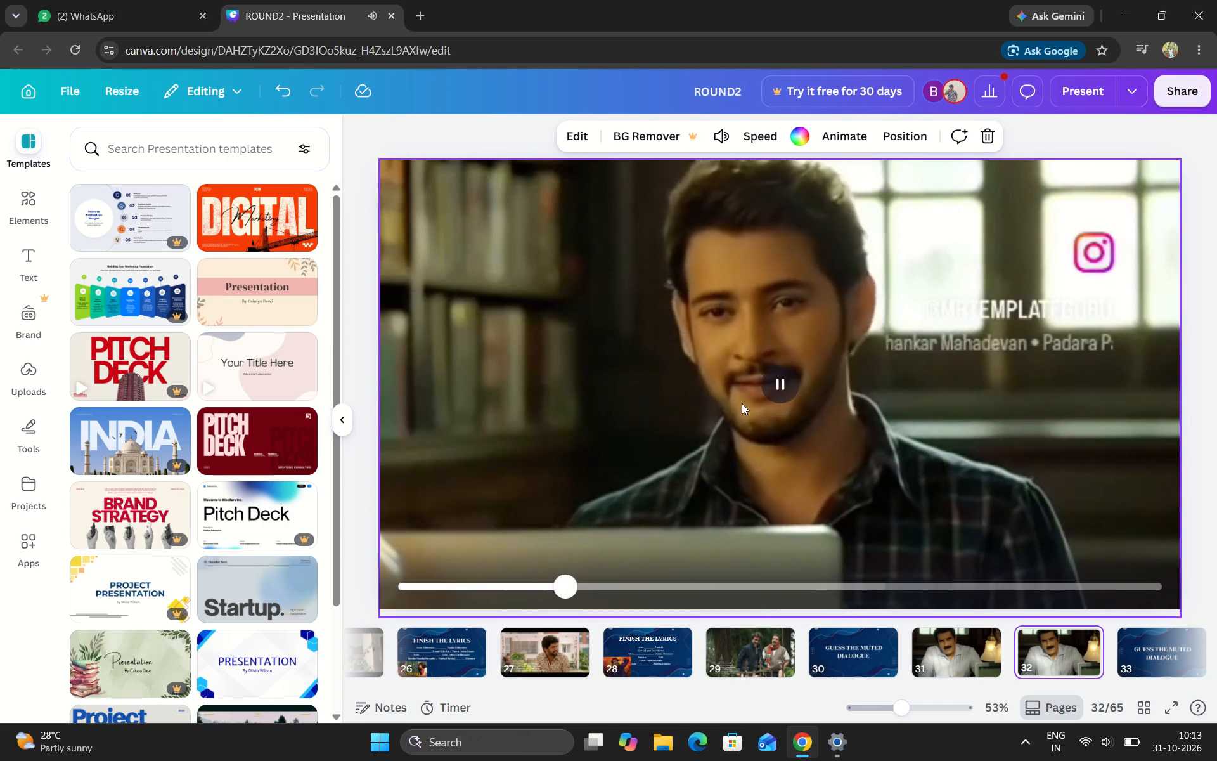
pyautogui.click(742, 403)
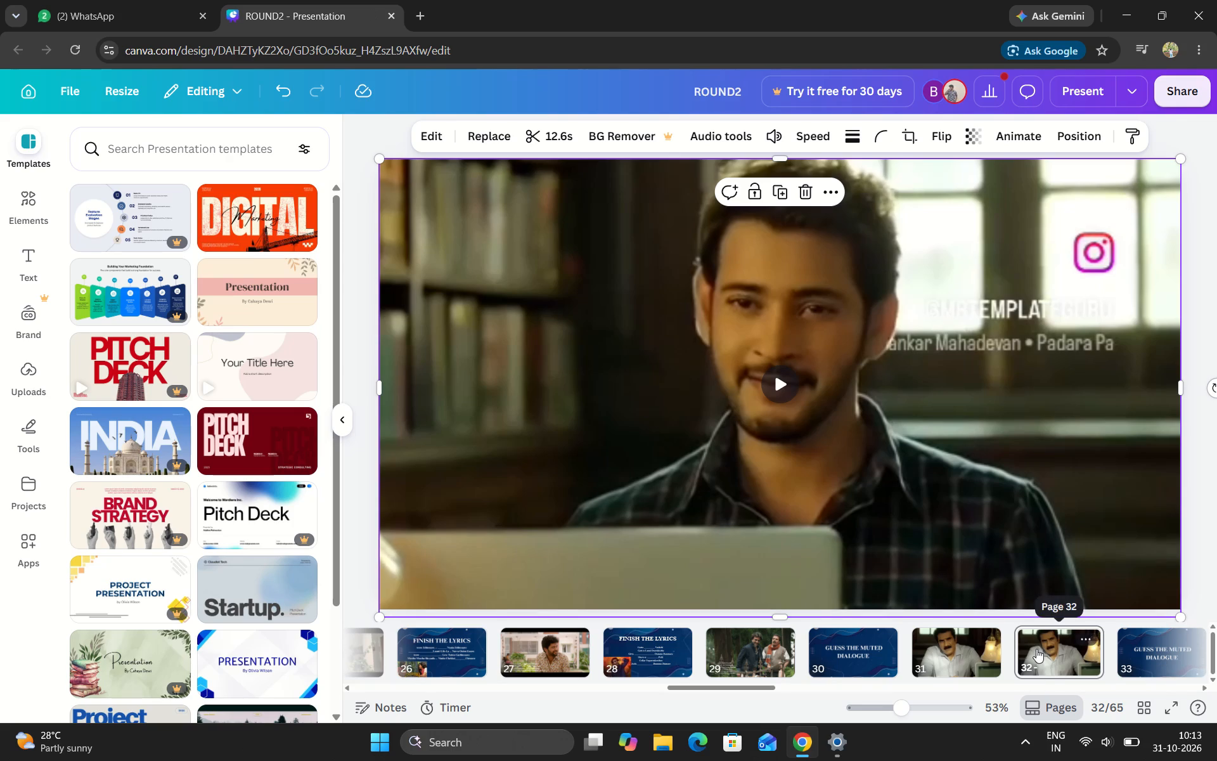
# Review the "Guess the Muted Dialogue" pages 33 to 35 and play the answer video on page 35.
pyautogui.hscroll(-2, 1036, 649)
pyautogui.click(984, 645)
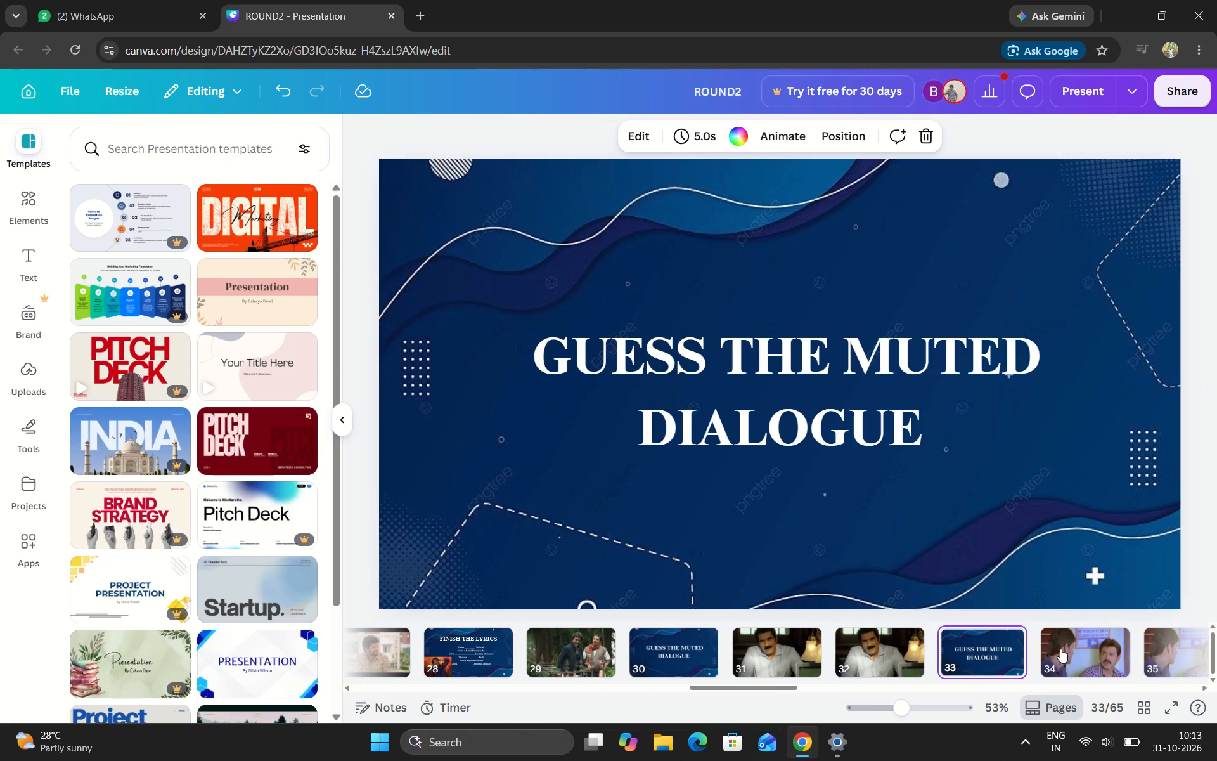
pyautogui.hscroll(-2, 1067, 649)
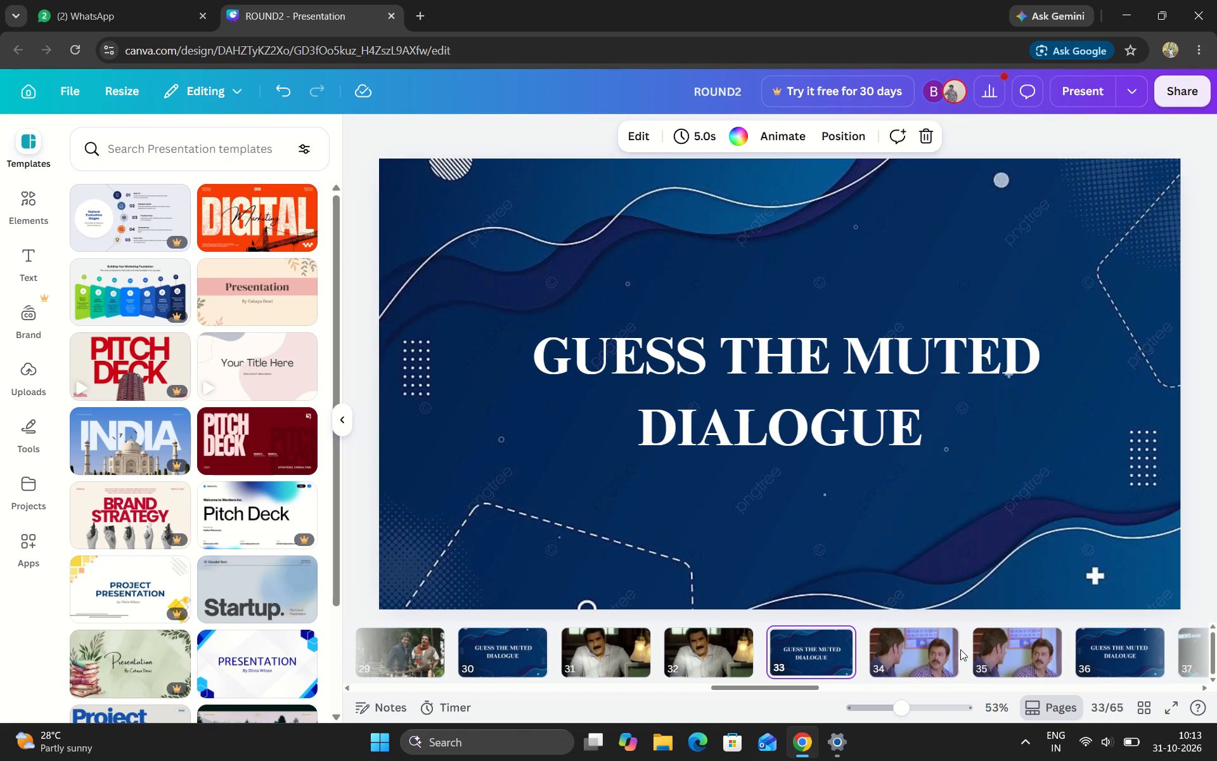
pyautogui.click(905, 653)
pyautogui.hscroll(-1, 905, 653)
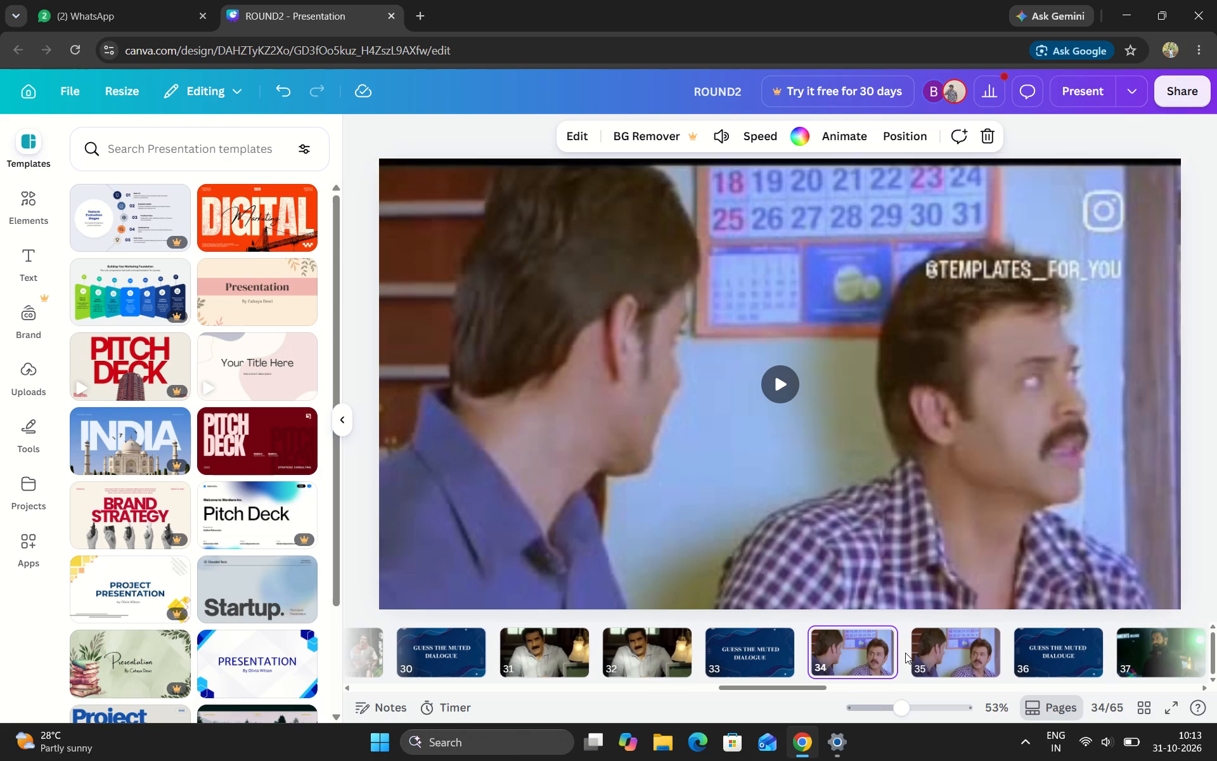
pyautogui.click(754, 648)
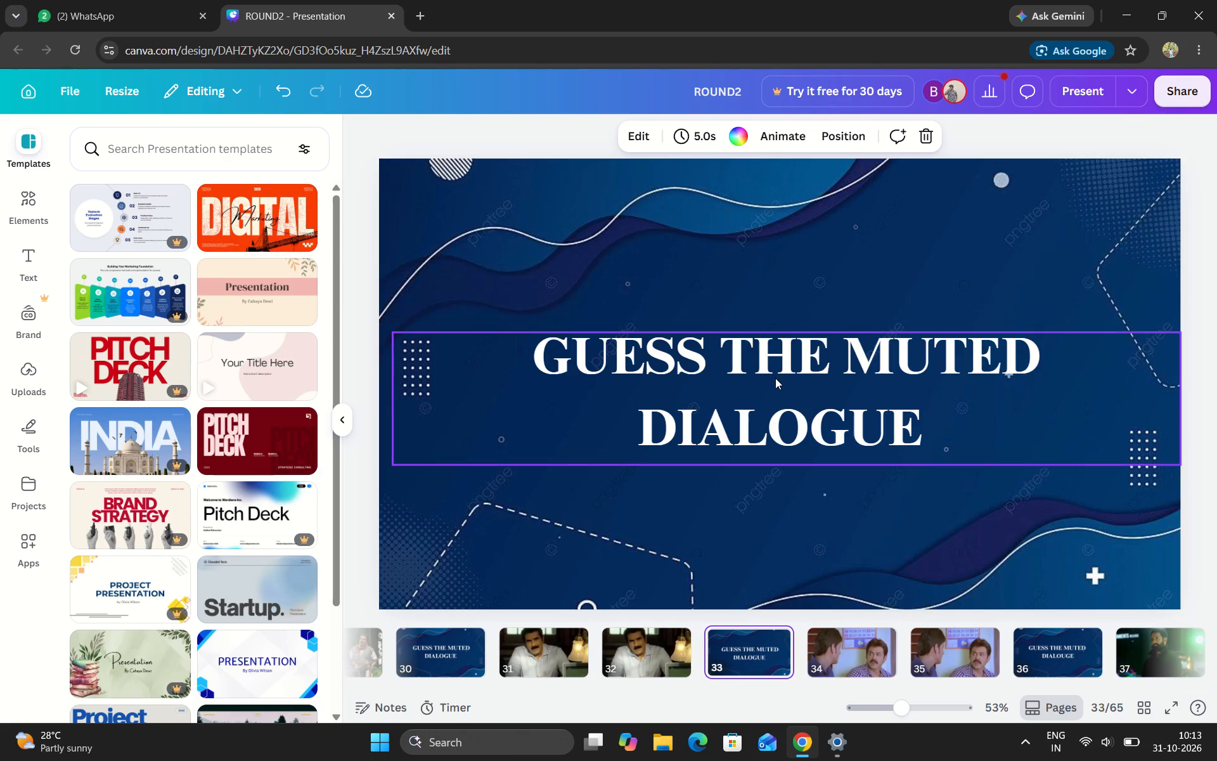
pyautogui.click(846, 645)
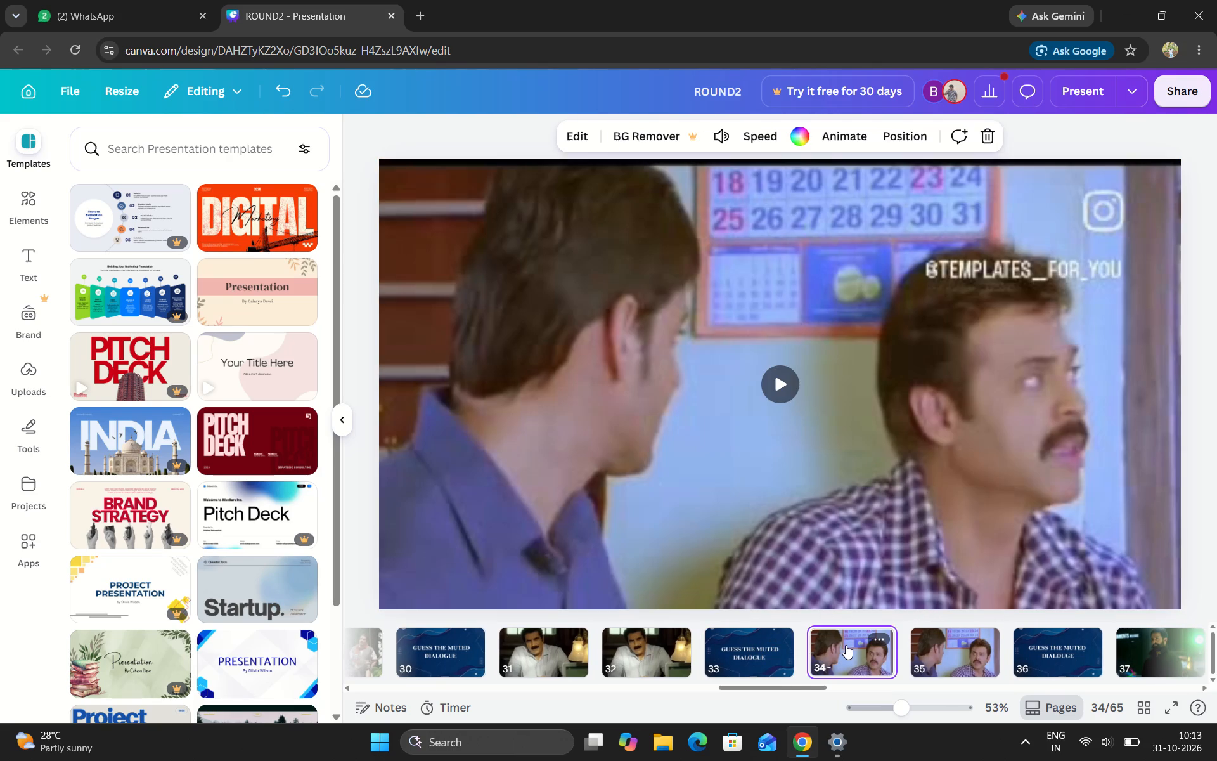
pyautogui.click(956, 652)
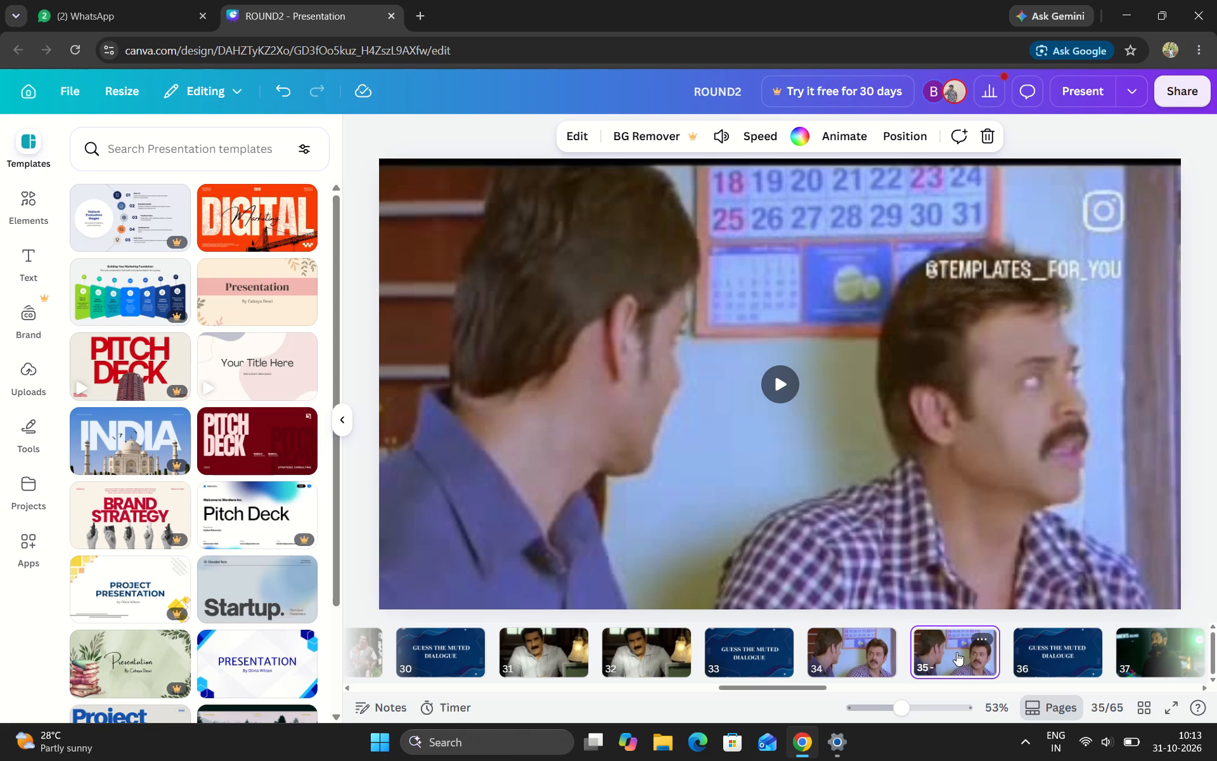
pyautogui.hscroll(-2, 1050, 641)
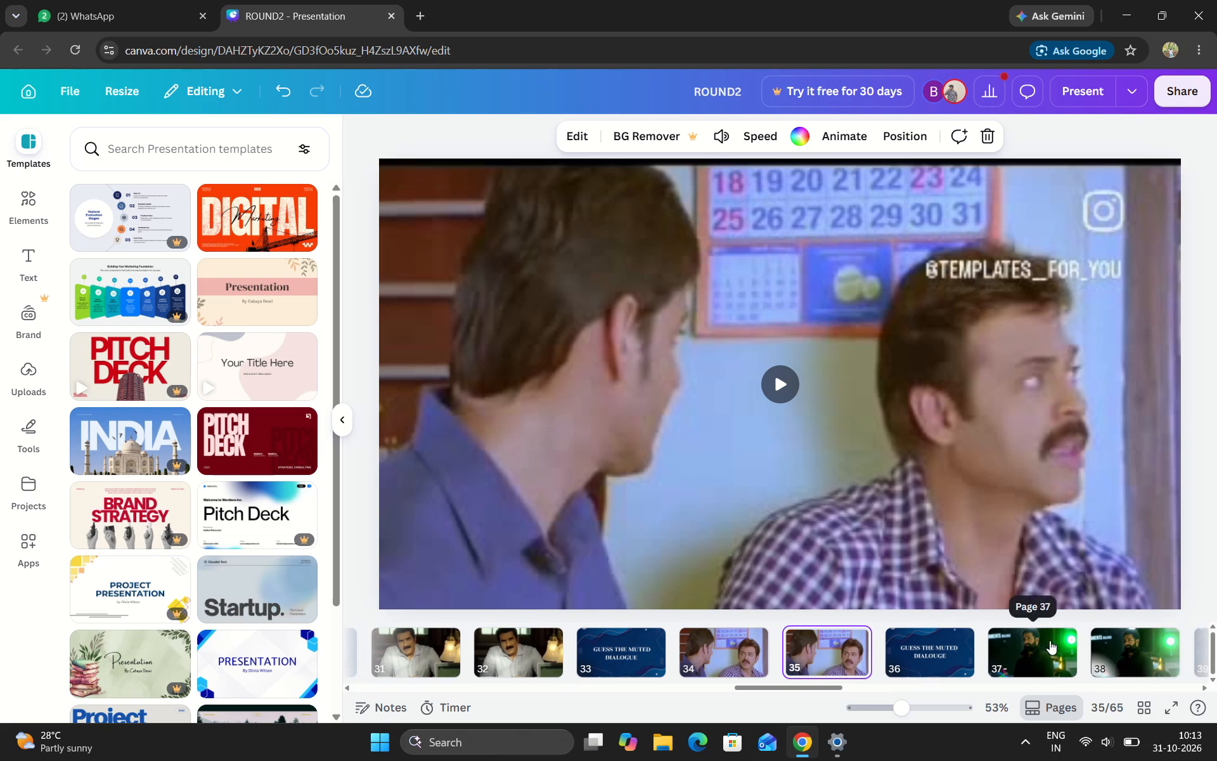
pyautogui.click(787, 387)
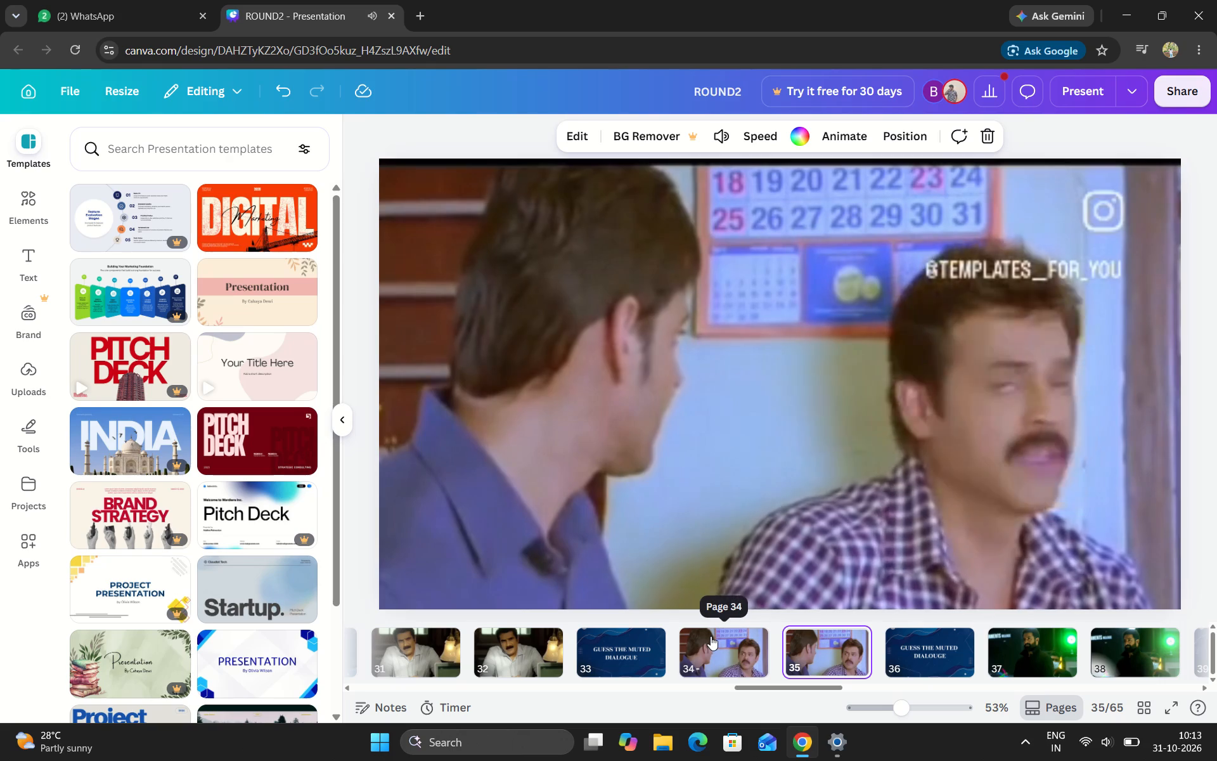
# Go past page 36 to page 37 and play its muted-dialogue video.
pyautogui.click(924, 650)
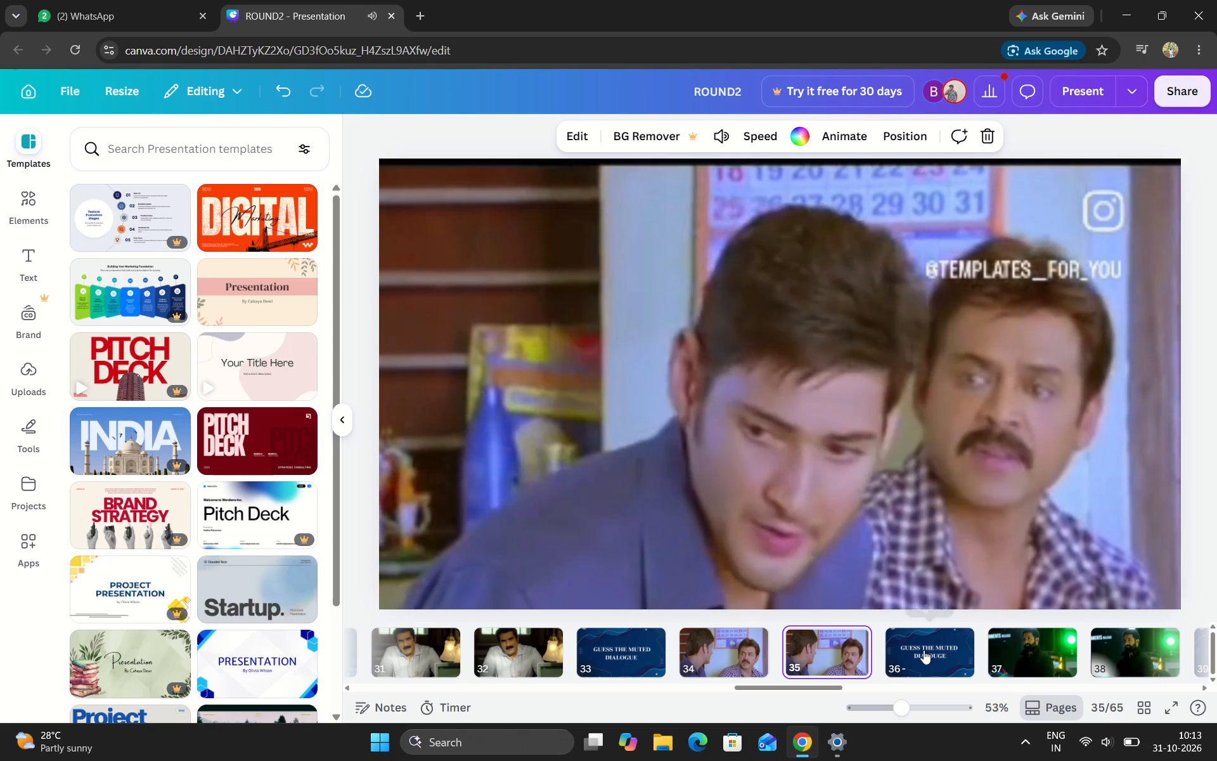
pyautogui.click(1015, 645)
pyautogui.click(773, 375)
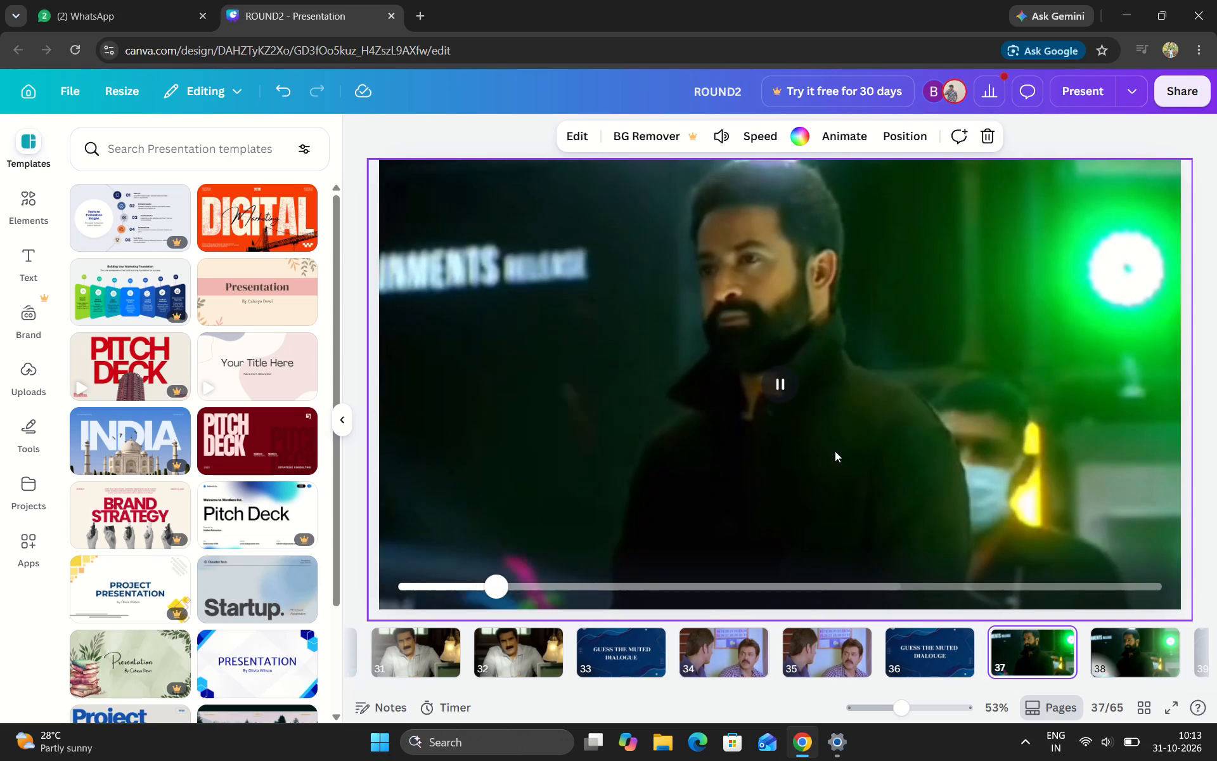
# Check pages 37 and 38 against each other, replaying the muted-dialogue video on page 37, and continue to page 39.
pyautogui.moveTo(1128, 646); pyautogui.dragTo(940, 551)
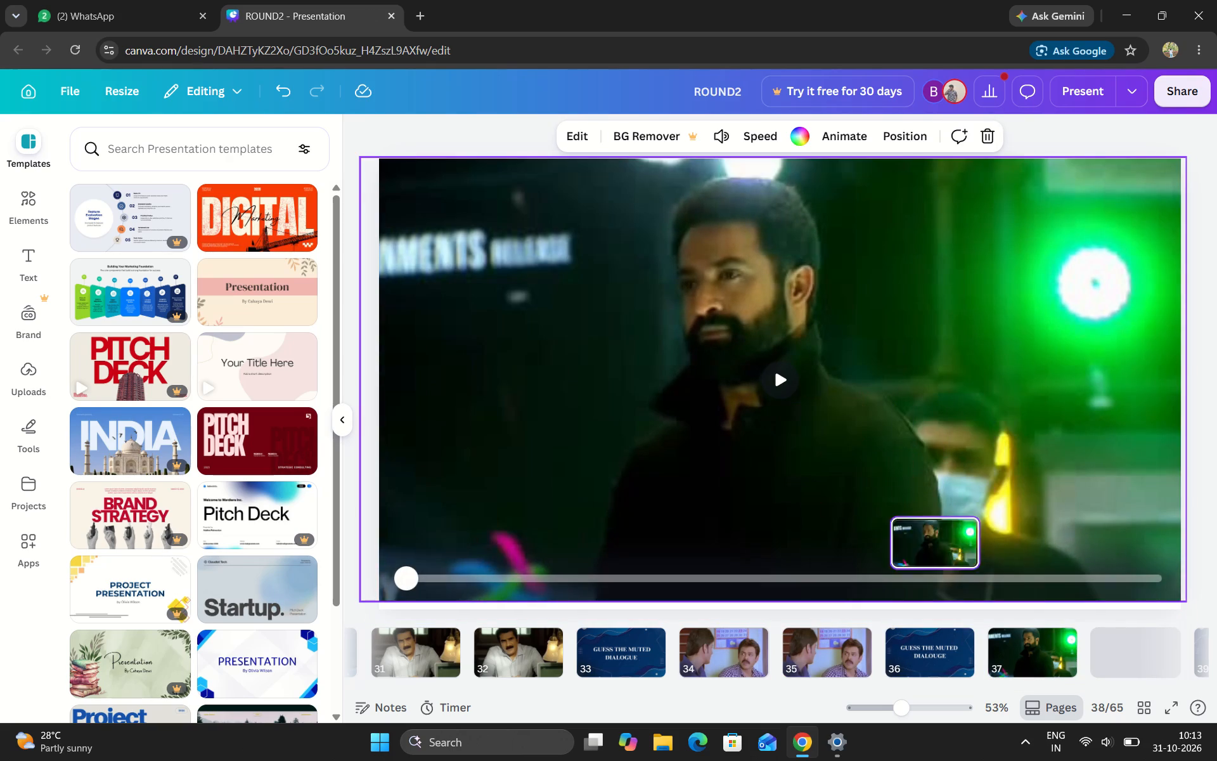
pyautogui.moveTo(940, 551); pyautogui.dragTo(1017, 654)
pyautogui.moveTo(1044, 648); pyautogui.dragTo(996, 587)
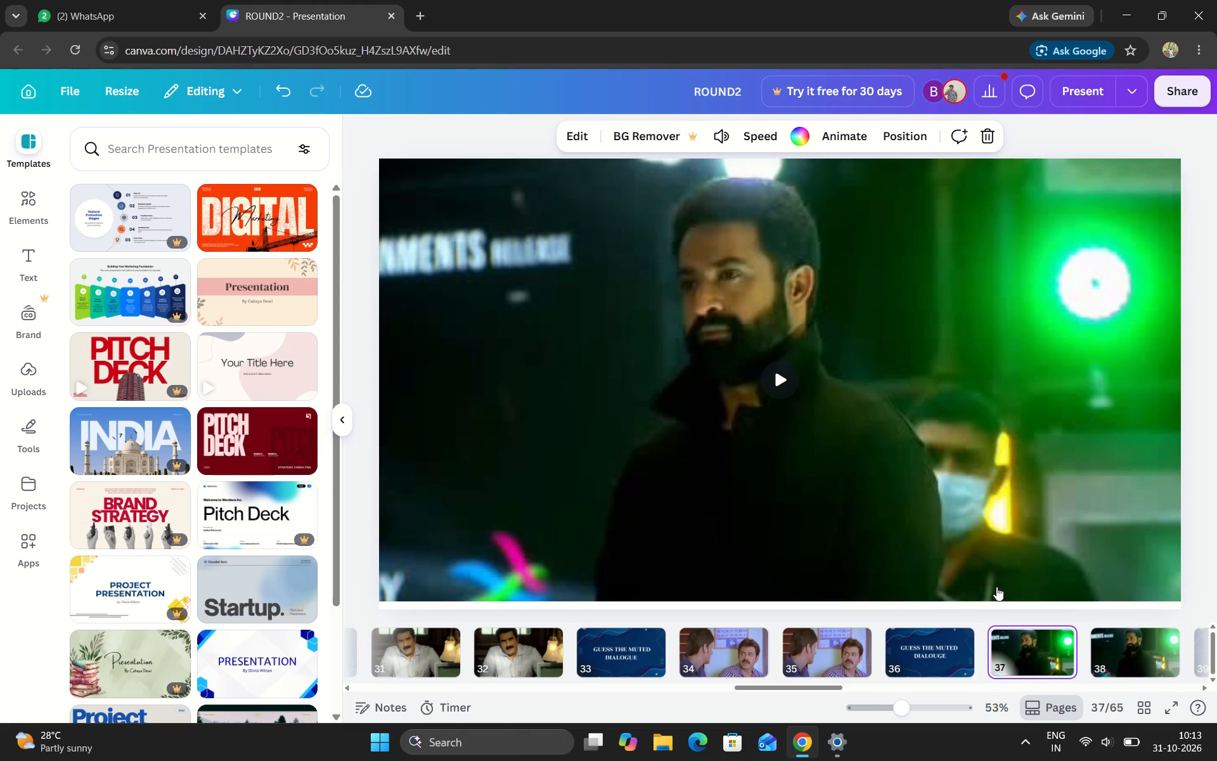
pyautogui.moveTo(996, 587); pyautogui.dragTo(799, 392)
pyautogui.click(760, 376)
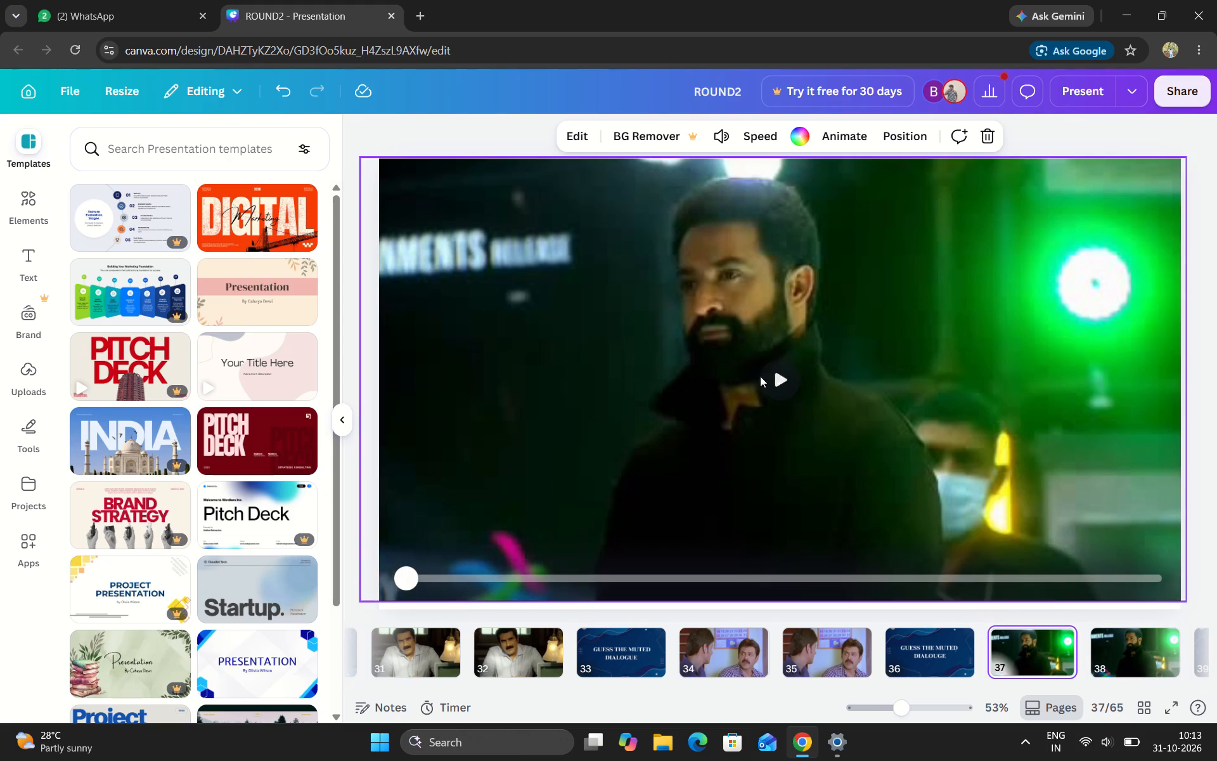
pyautogui.click(773, 377)
pyautogui.click(773, 377)
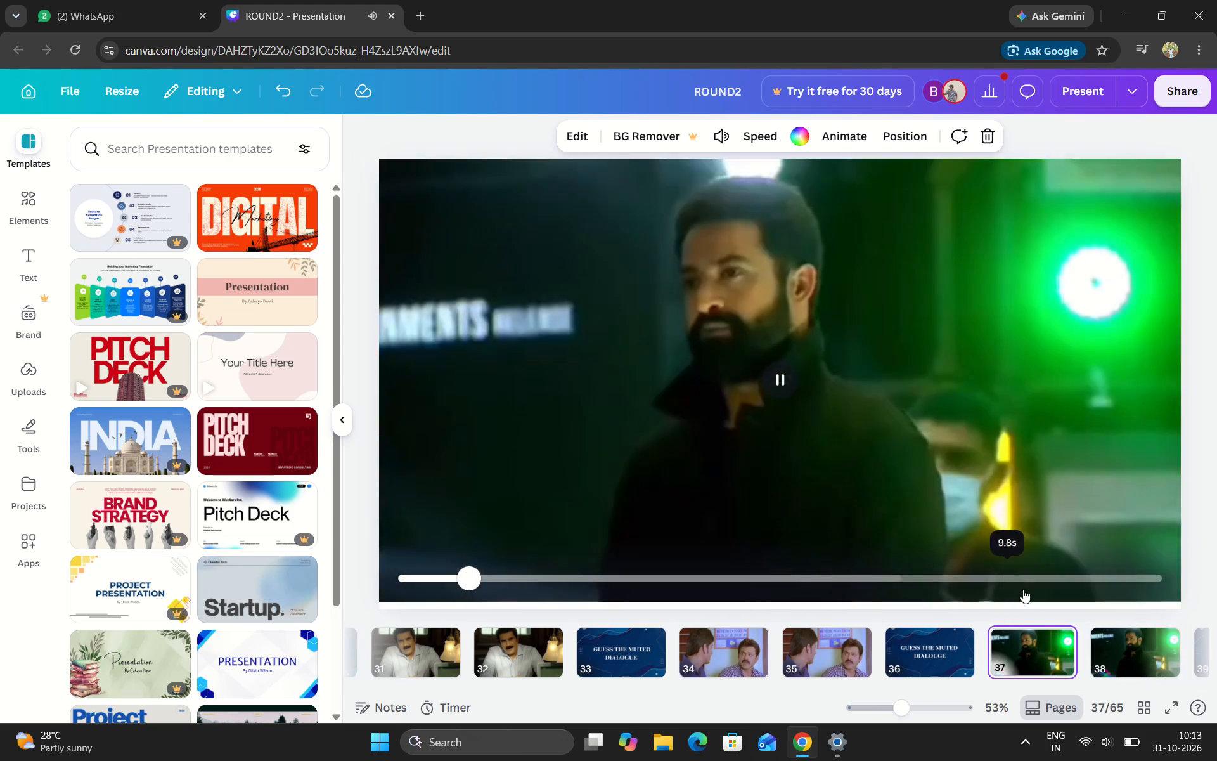
pyautogui.moveTo(1029, 645); pyautogui.dragTo(1115, 656)
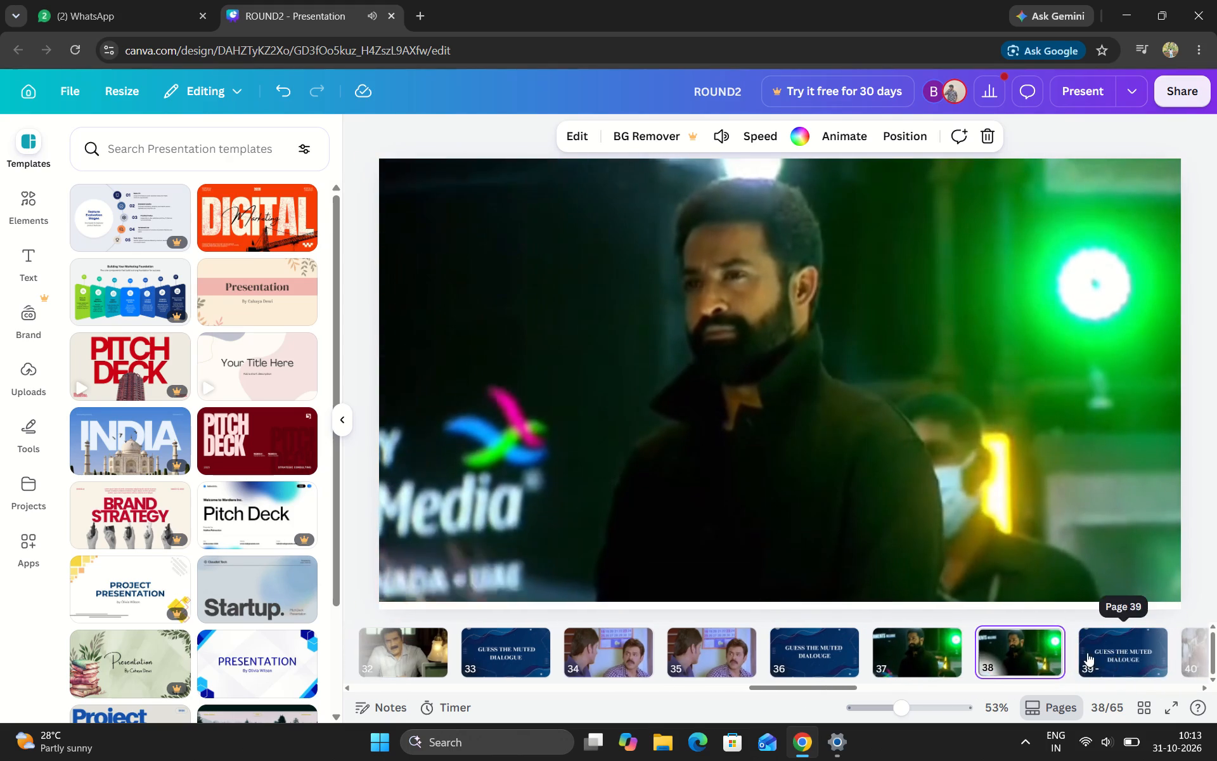
pyautogui.click(1114, 652)
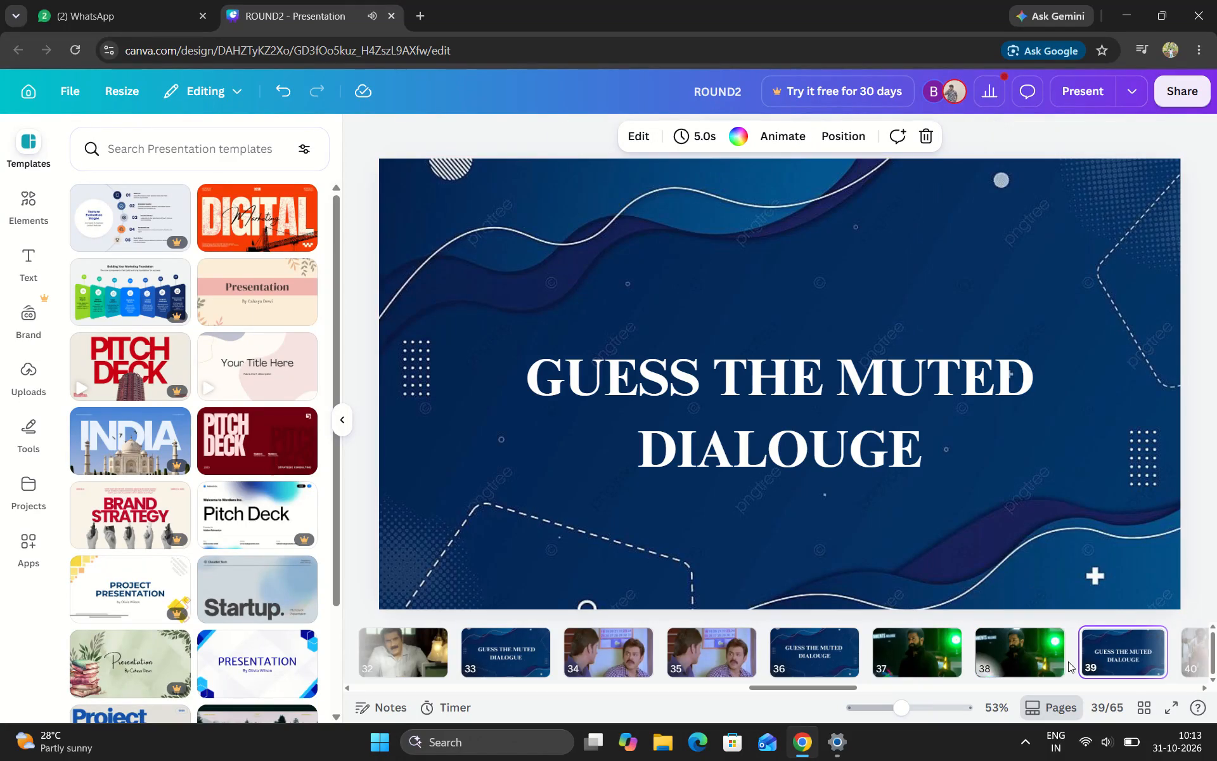
# Play the muted-dialogue video on page 40 and its answer video on page 41, pausing the latter.
pyautogui.hscroll(-3, 1068, 661)
pyautogui.click(986, 654)
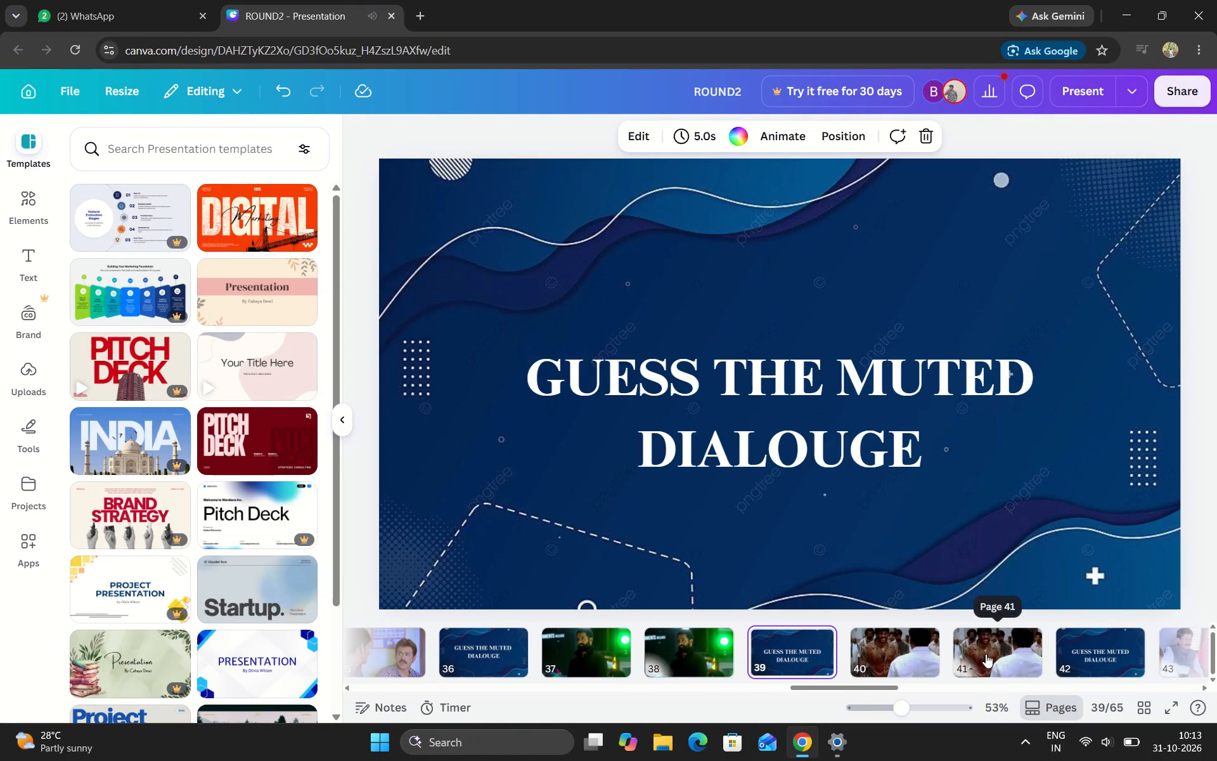
pyautogui.moveTo(895, 645); pyautogui.dragTo(927, 675)
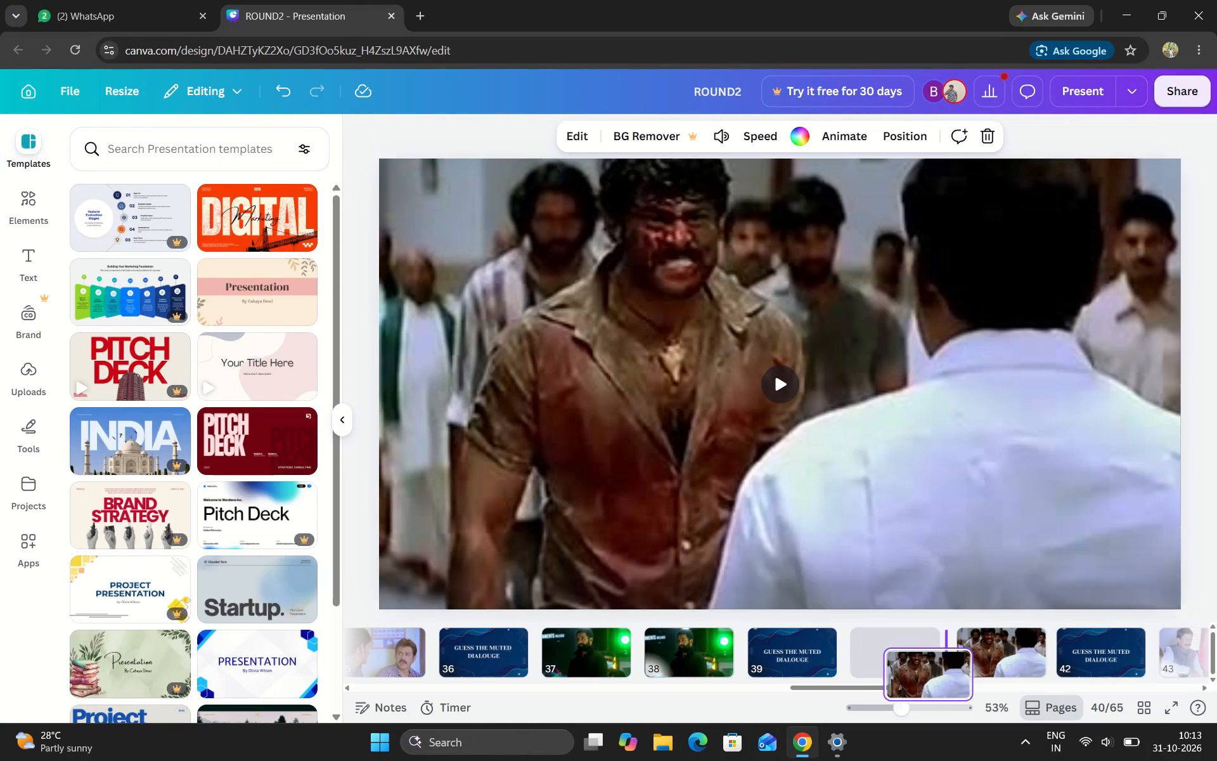
pyautogui.moveTo(927, 675); pyautogui.dragTo(881, 660)
pyautogui.click(776, 384)
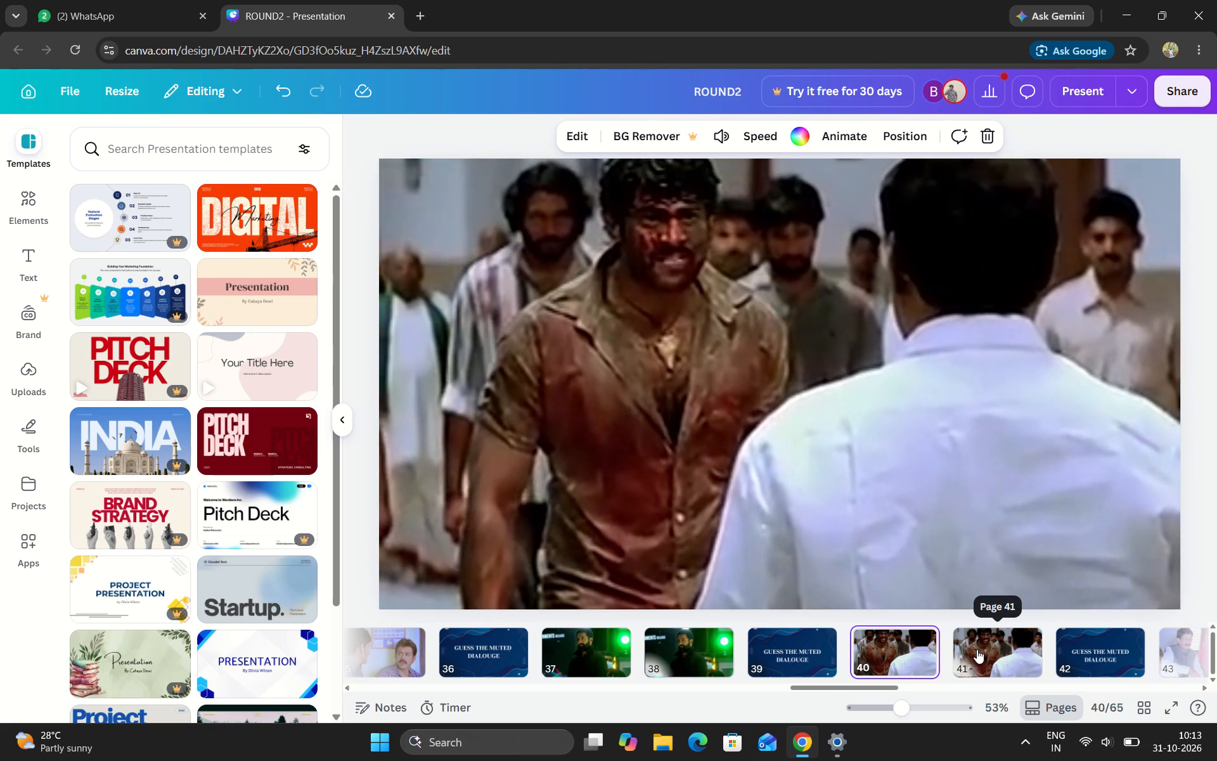
pyautogui.click(977, 649)
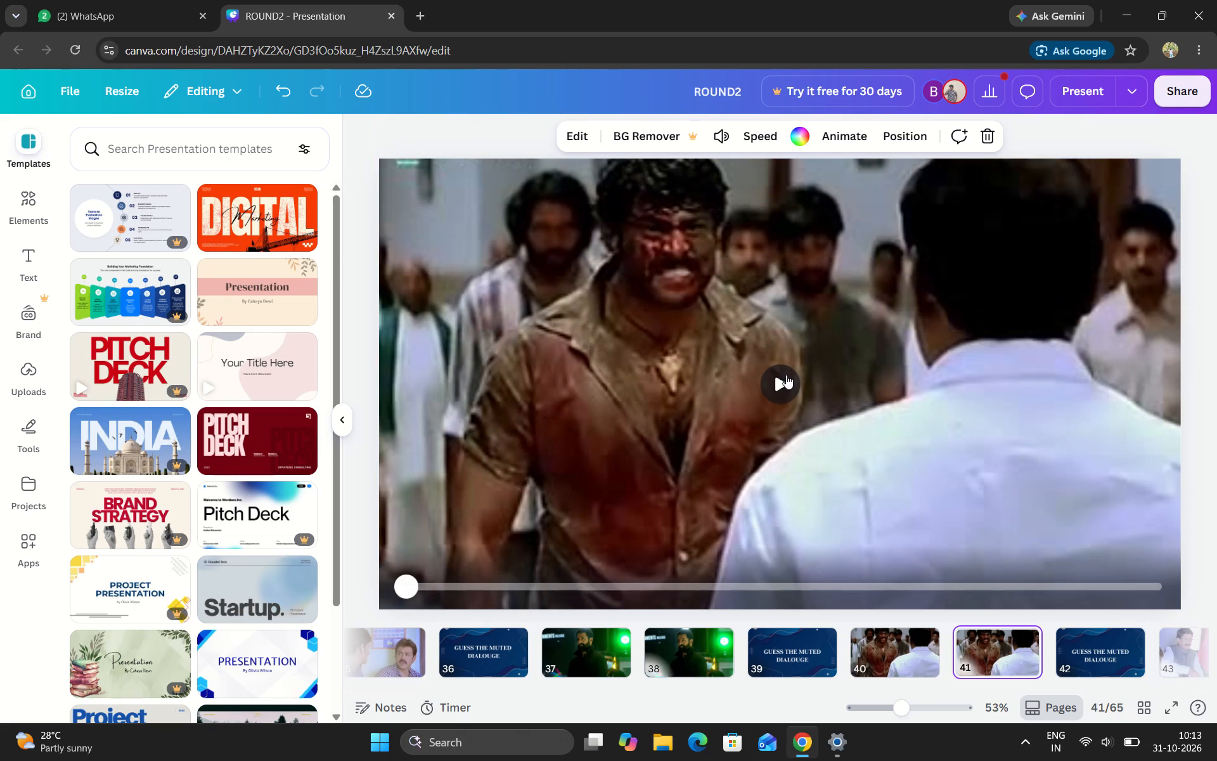
pyautogui.click(785, 378)
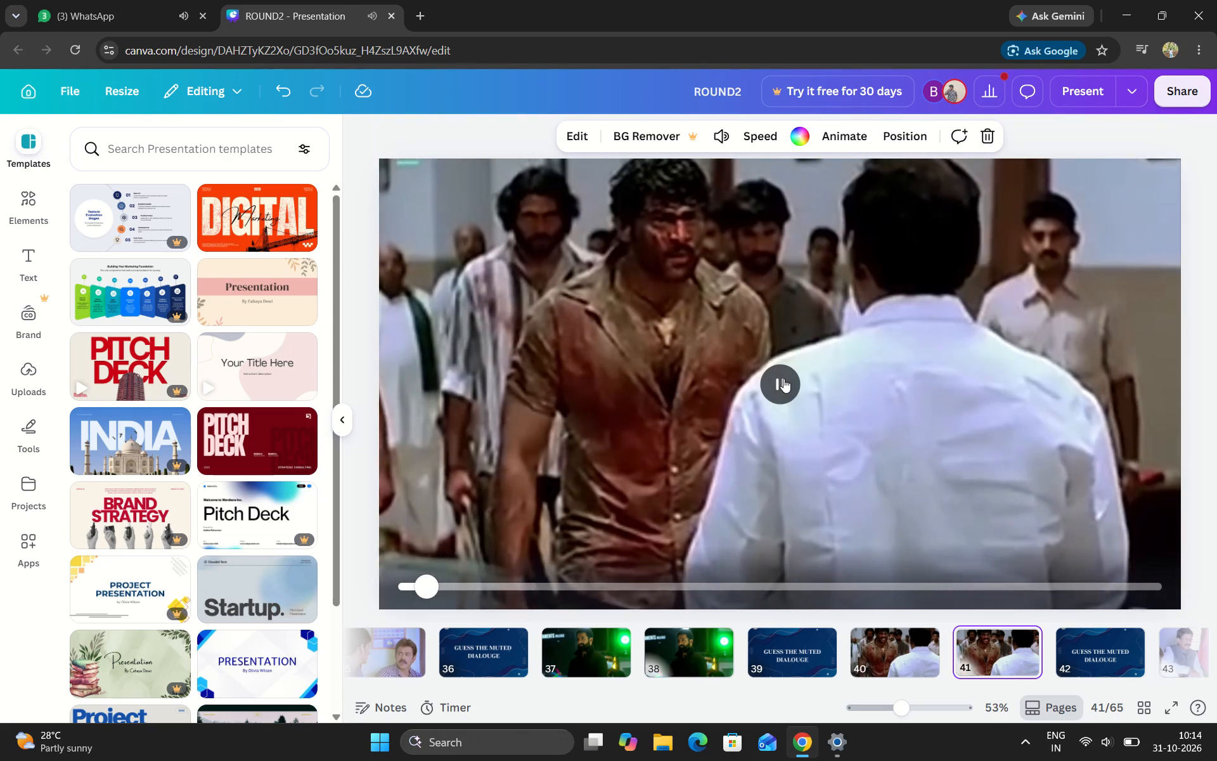
pyautogui.click(783, 379)
# Dismiss the chat notification and continue through page 42 to the video on page 43.
pyautogui.hscroll(-1, 955, 653)
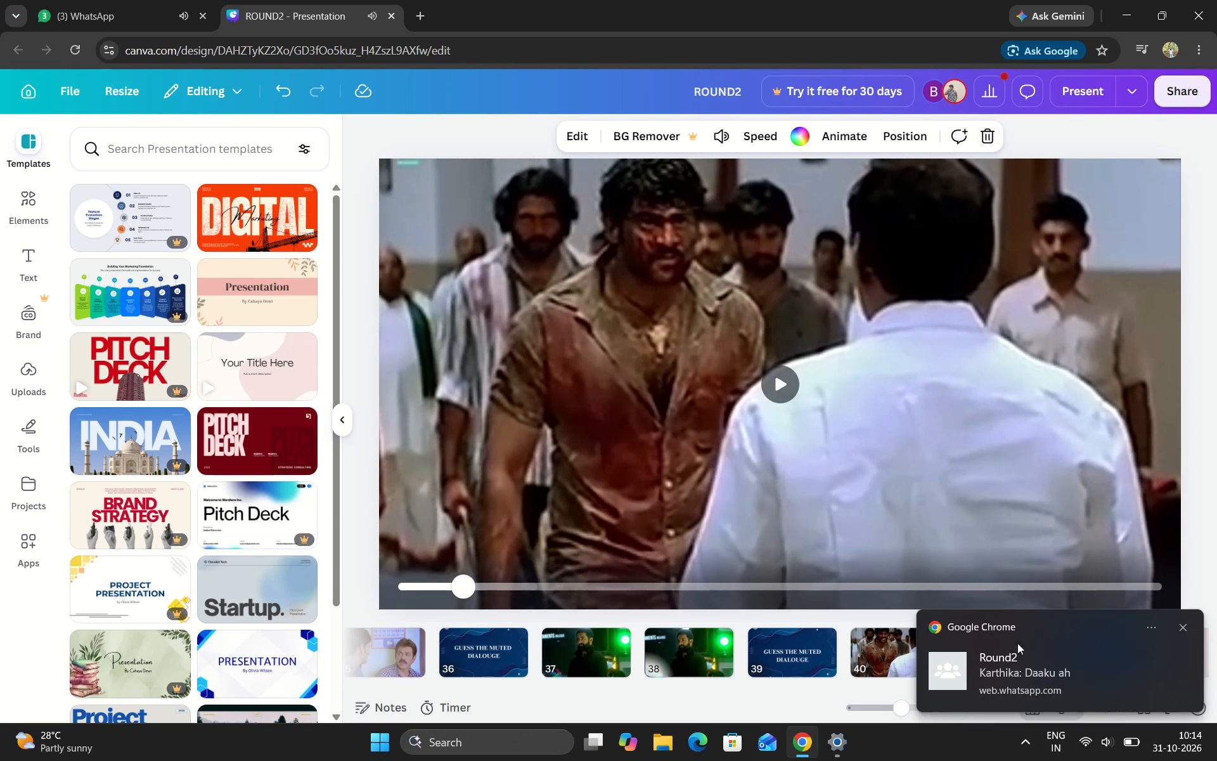
pyautogui.click(1183, 620)
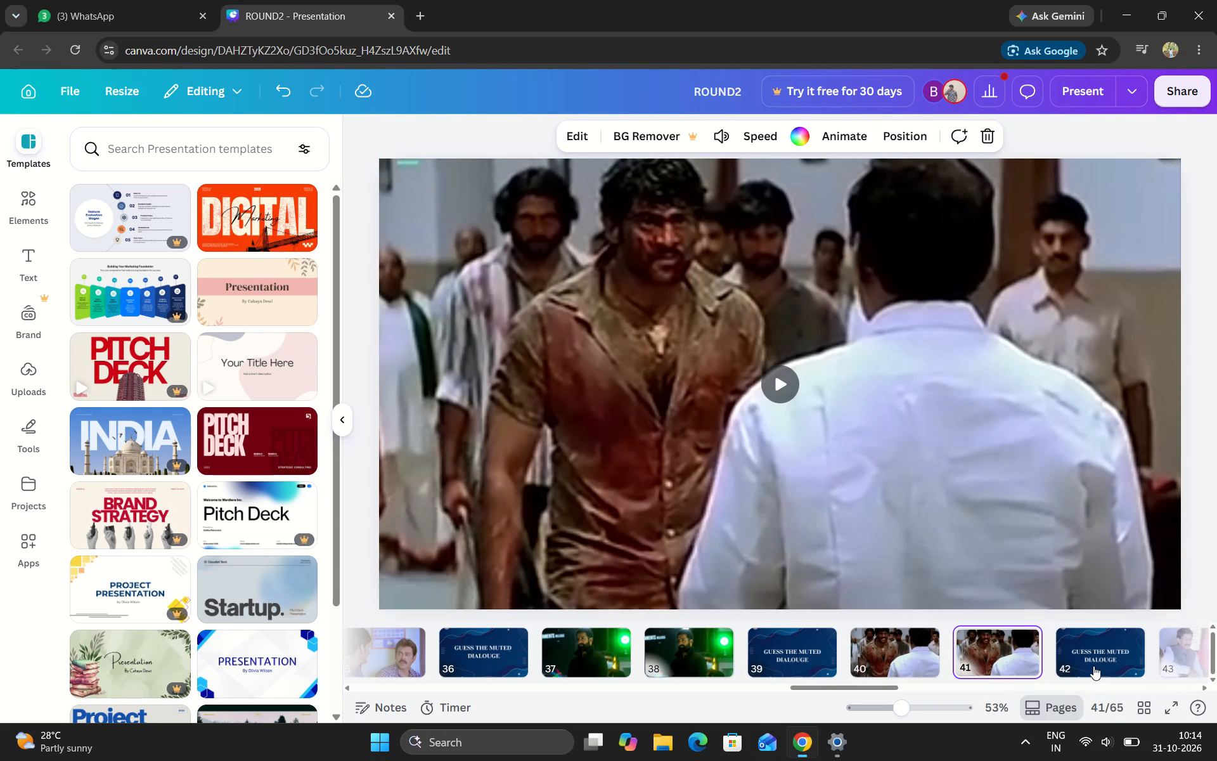
pyautogui.hscroll(-1, 1093, 666)
pyautogui.click(1002, 645)
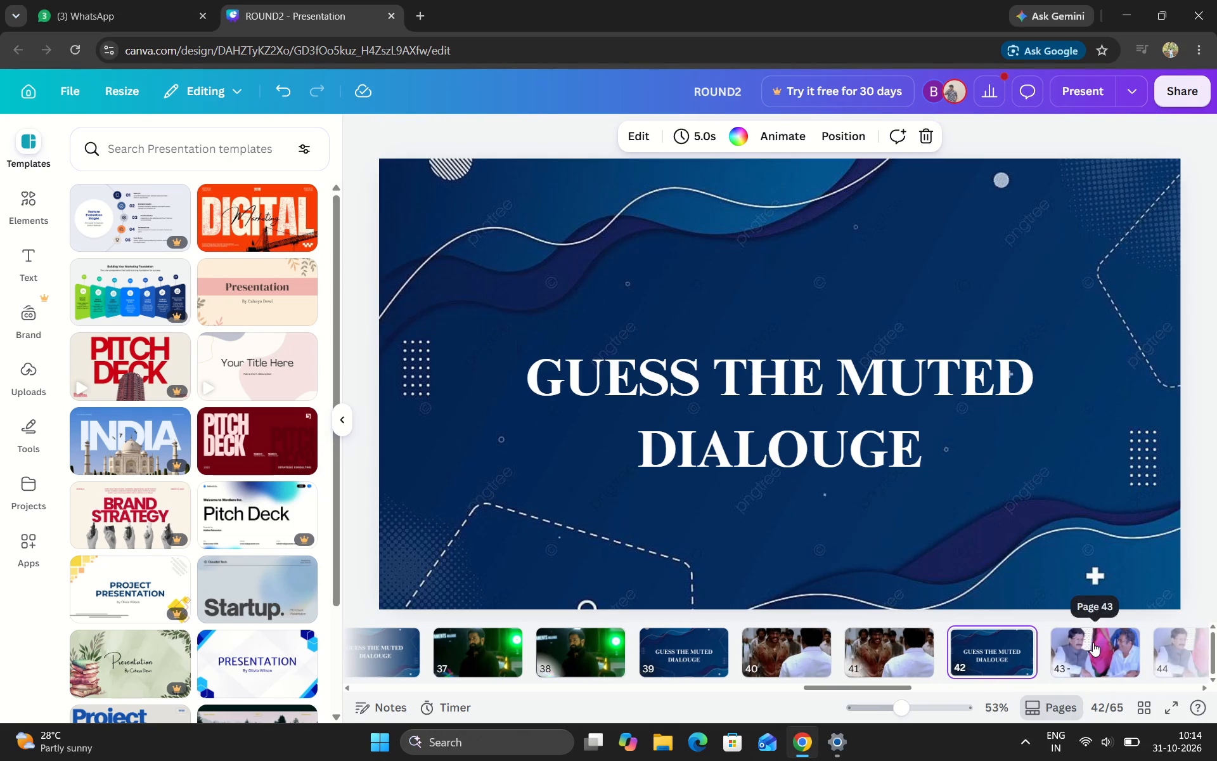
pyautogui.click(1093, 642)
# Go past pages 44 and 45 to page 46, play its video and skip ahead to just past its midpoint.
pyautogui.hscroll(-2, 1093, 642)
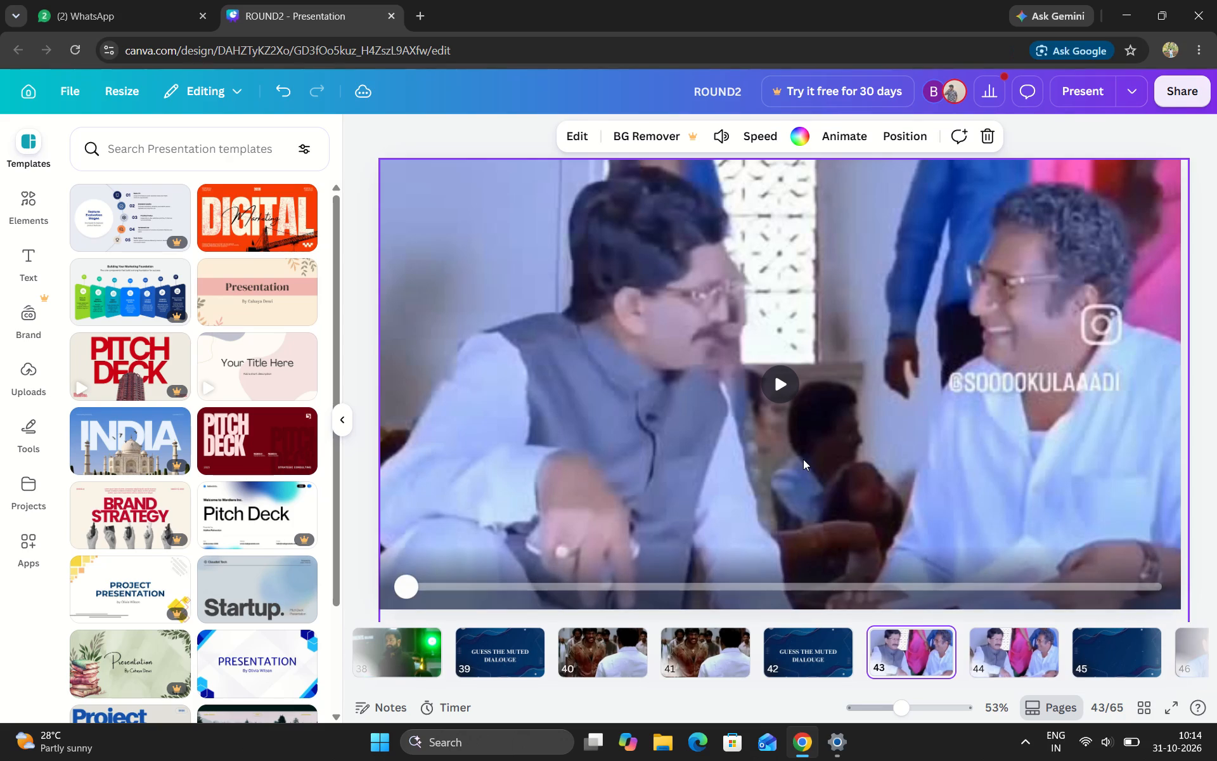
pyautogui.hscroll(-3, 976, 655)
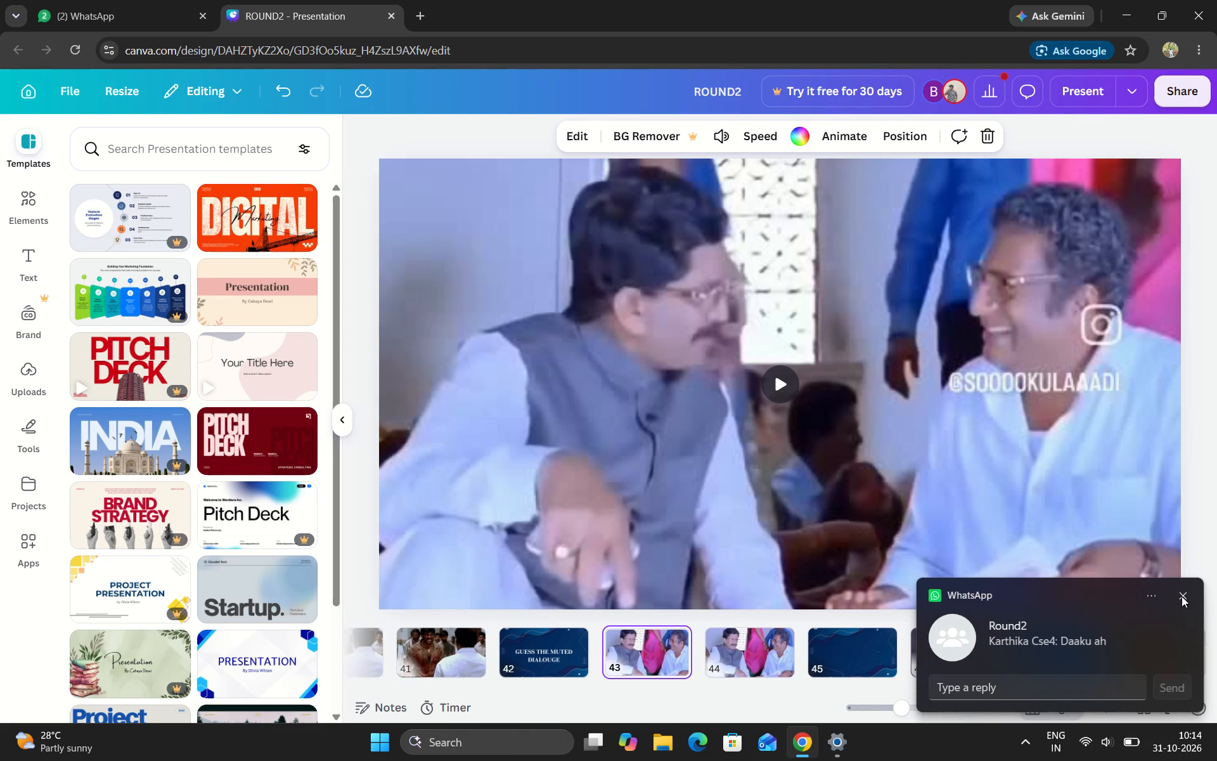
pyautogui.click(1184, 595)
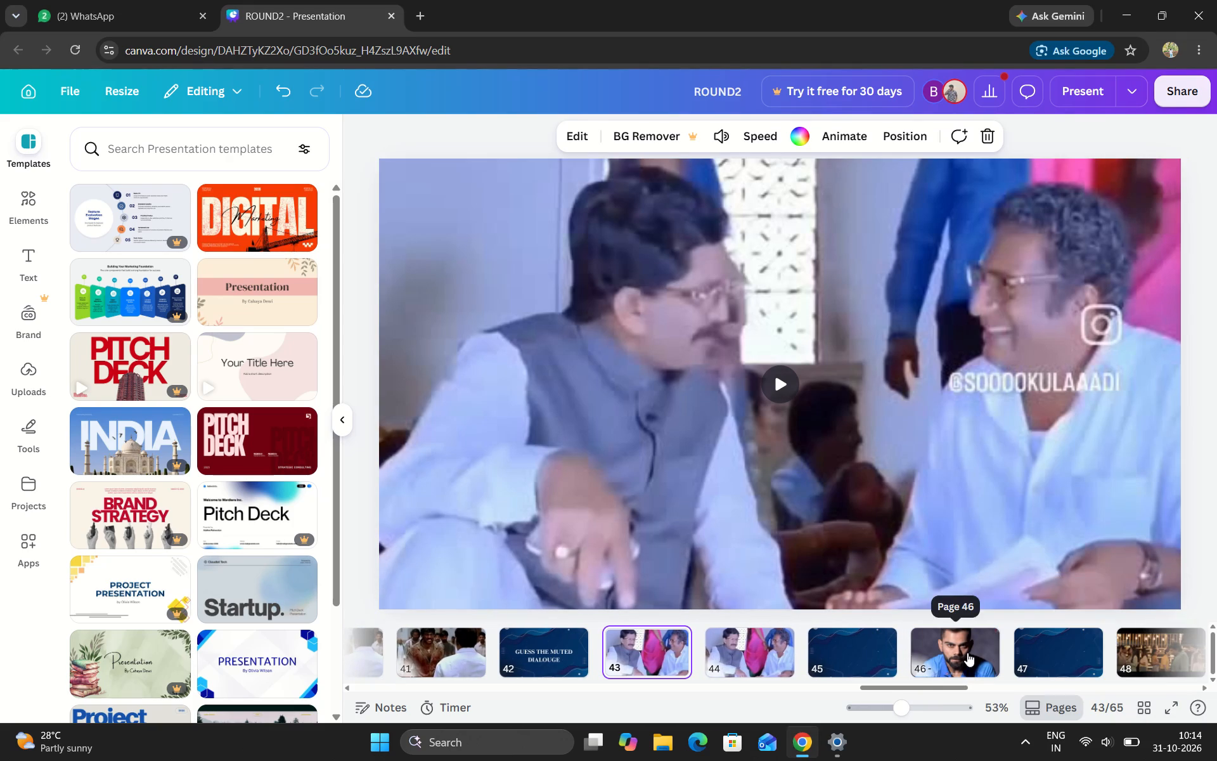
pyautogui.click(967, 653)
pyautogui.click(778, 370)
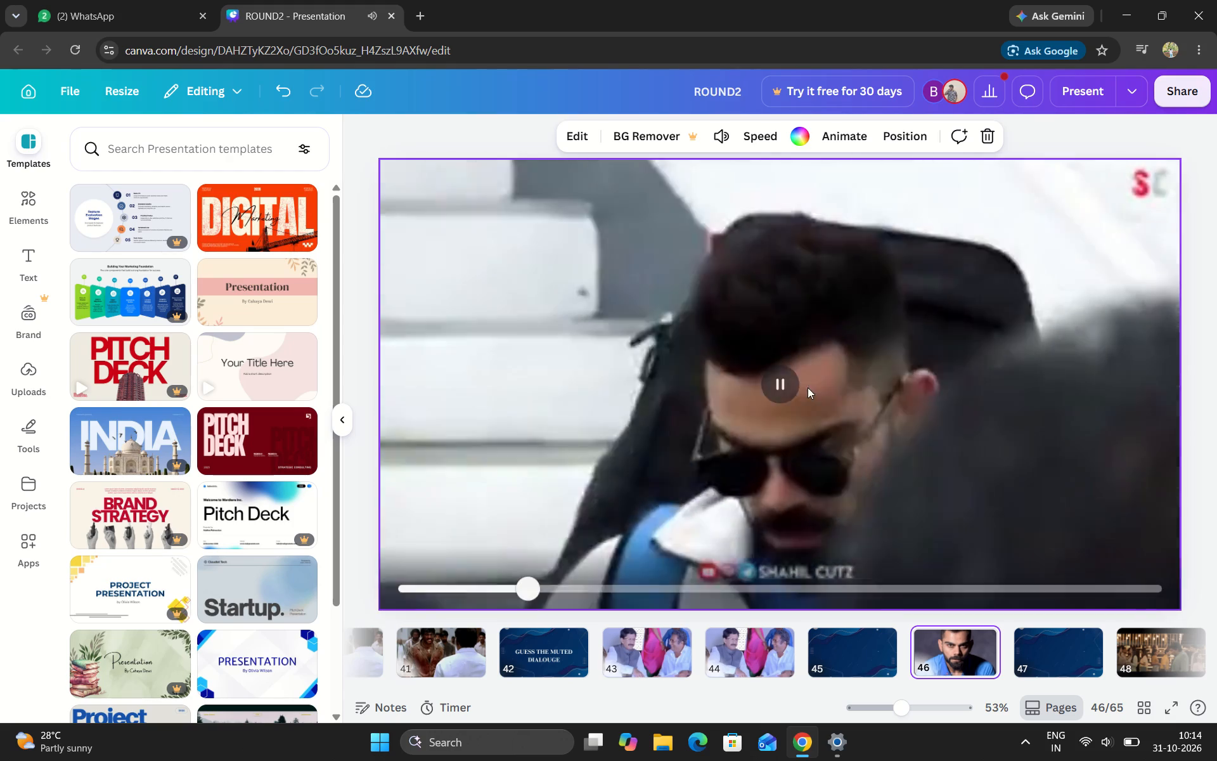
pyautogui.click(809, 584)
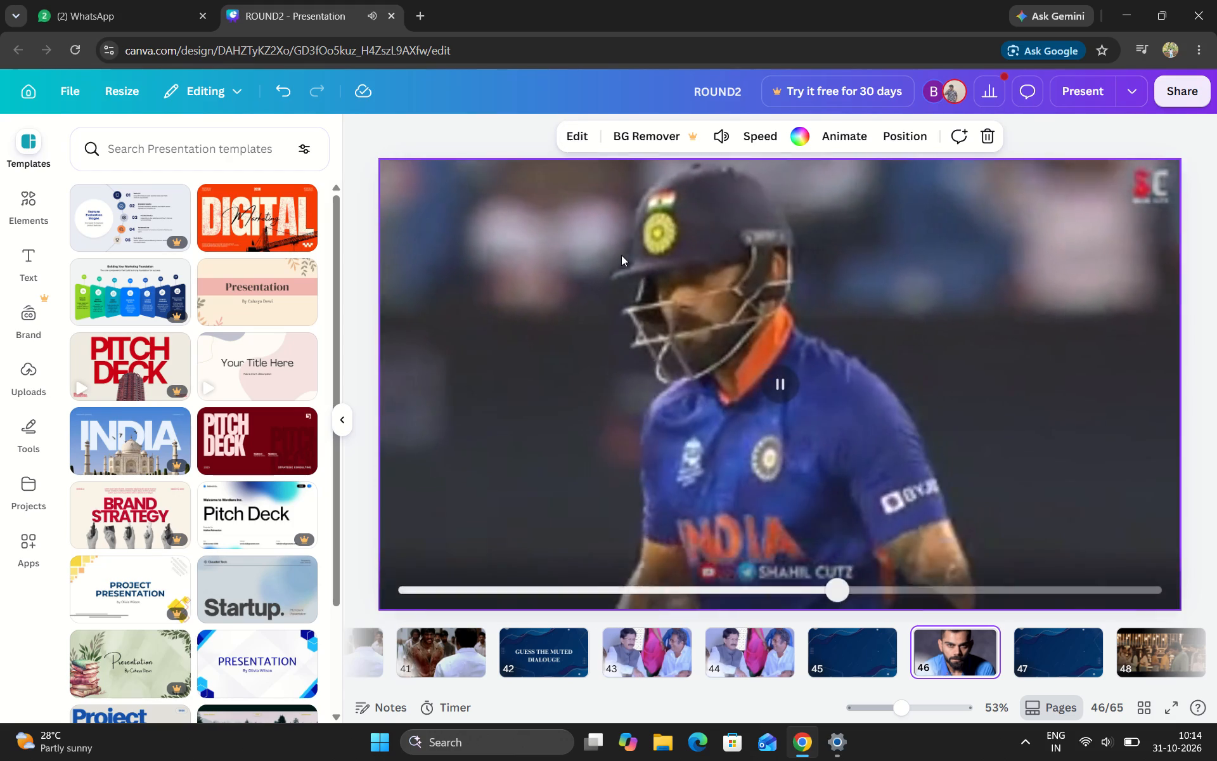
# Trim the end of the cricket video on page 46 so it lasts 35.1 seconds, and play it back.
pyautogui.moveTo(621, 255); pyautogui.dragTo(592, 226)
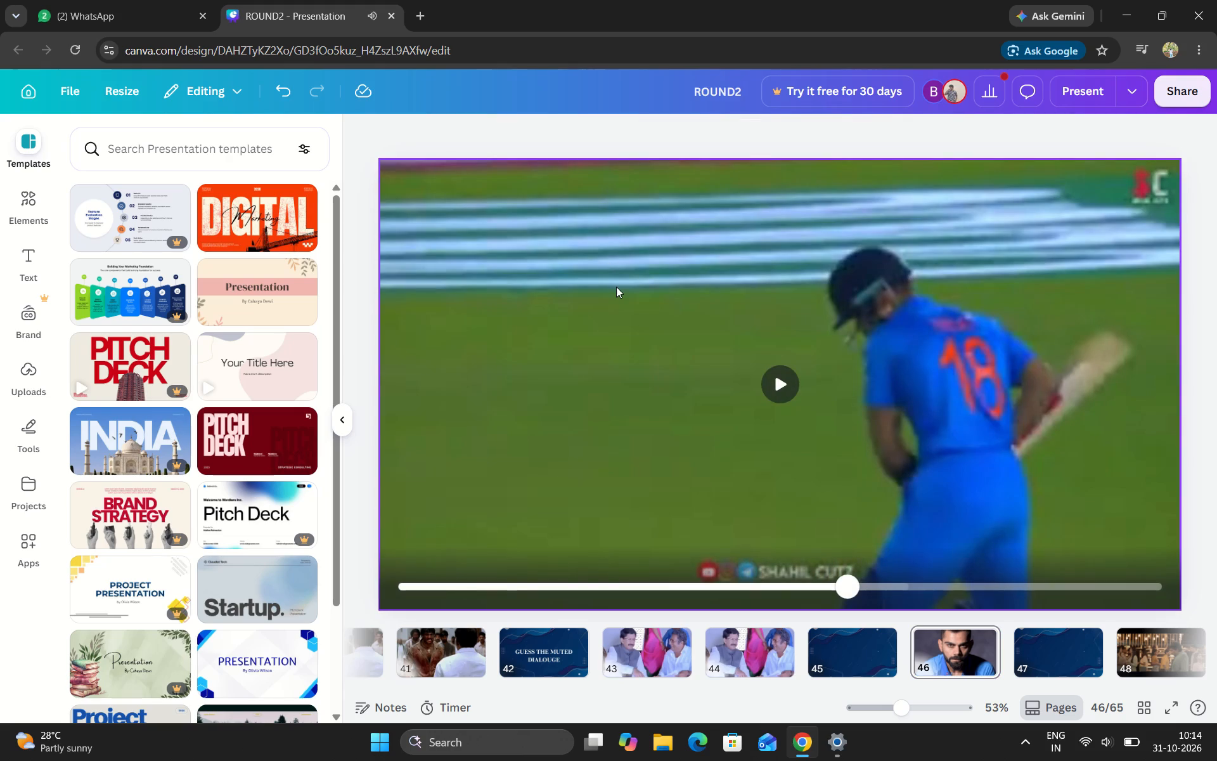
pyautogui.click(616, 287)
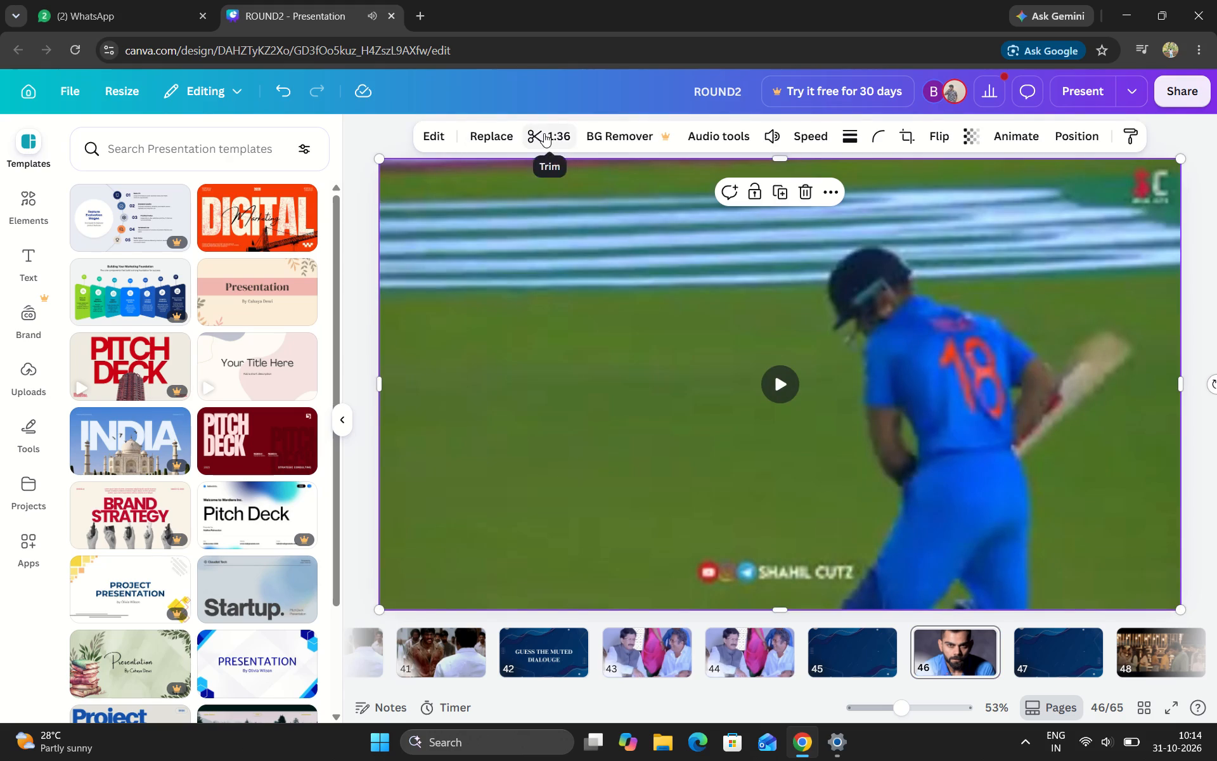
pyautogui.click(544, 133)
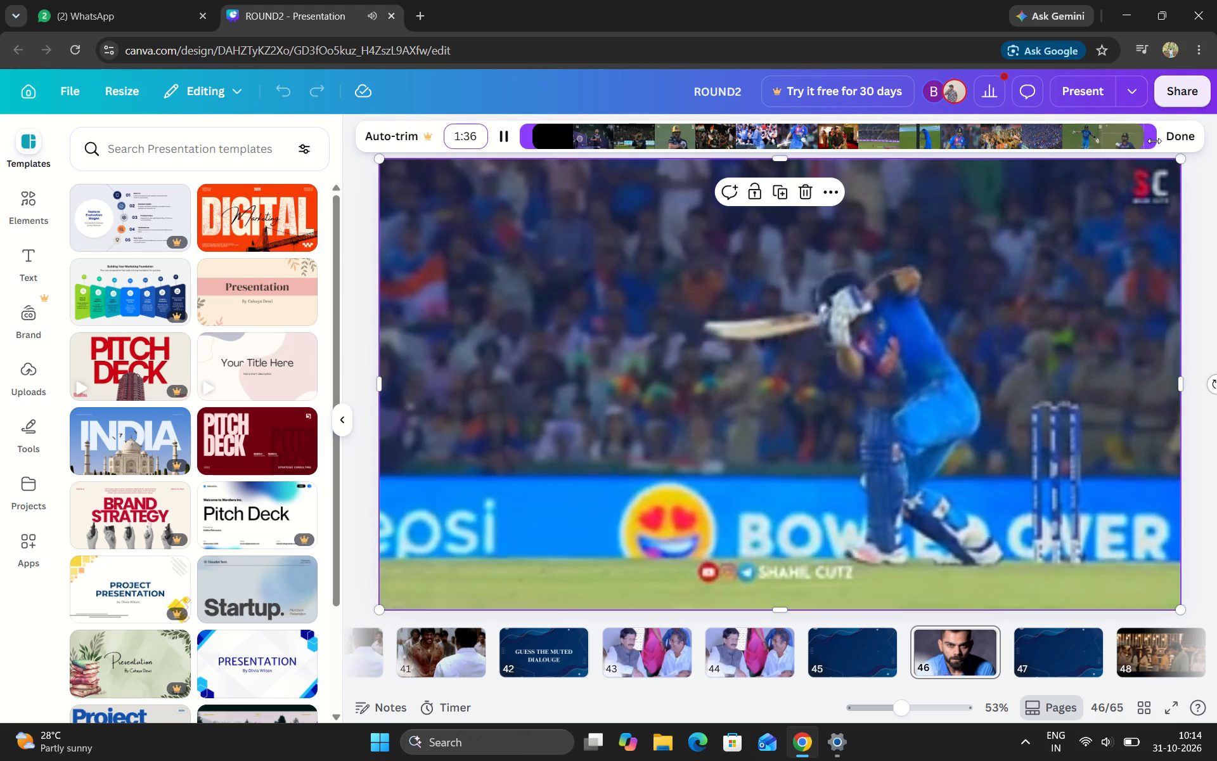
pyautogui.moveTo(1154, 141); pyautogui.dragTo(785, 153)
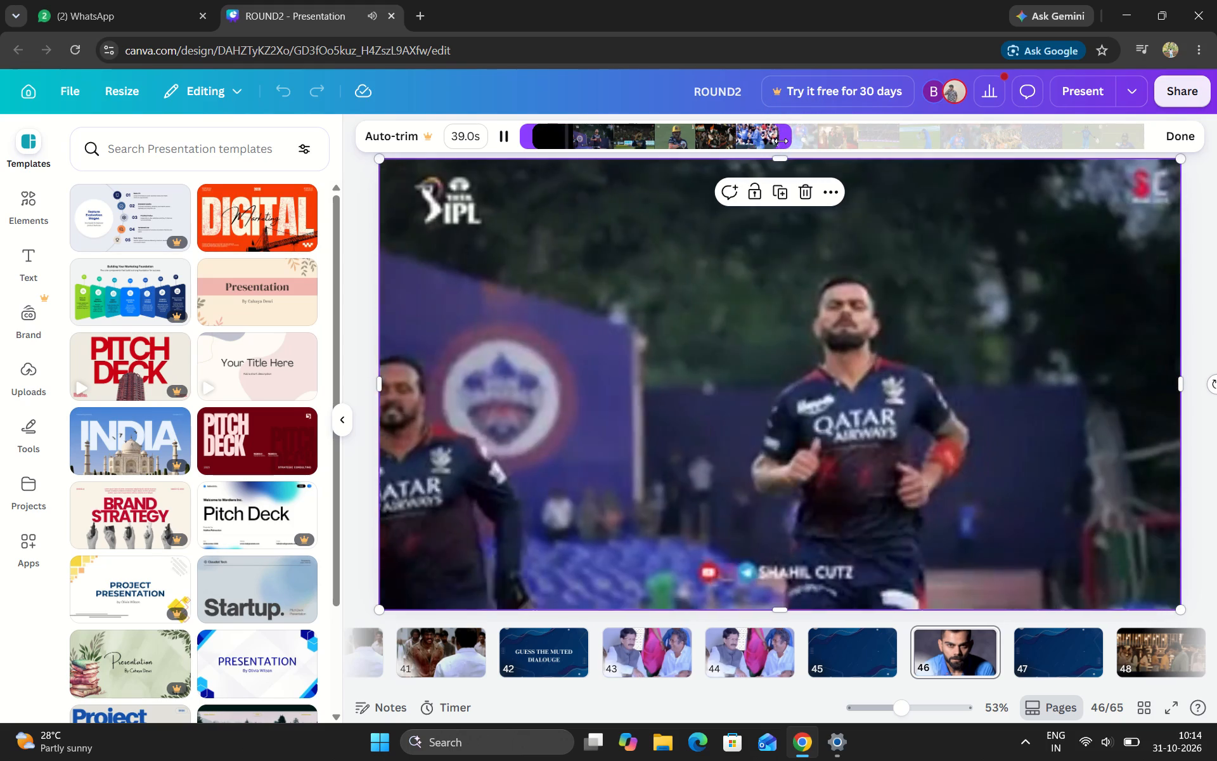
pyautogui.moveTo(789, 141); pyautogui.dragTo(761, 143)
pyautogui.click(772, 382)
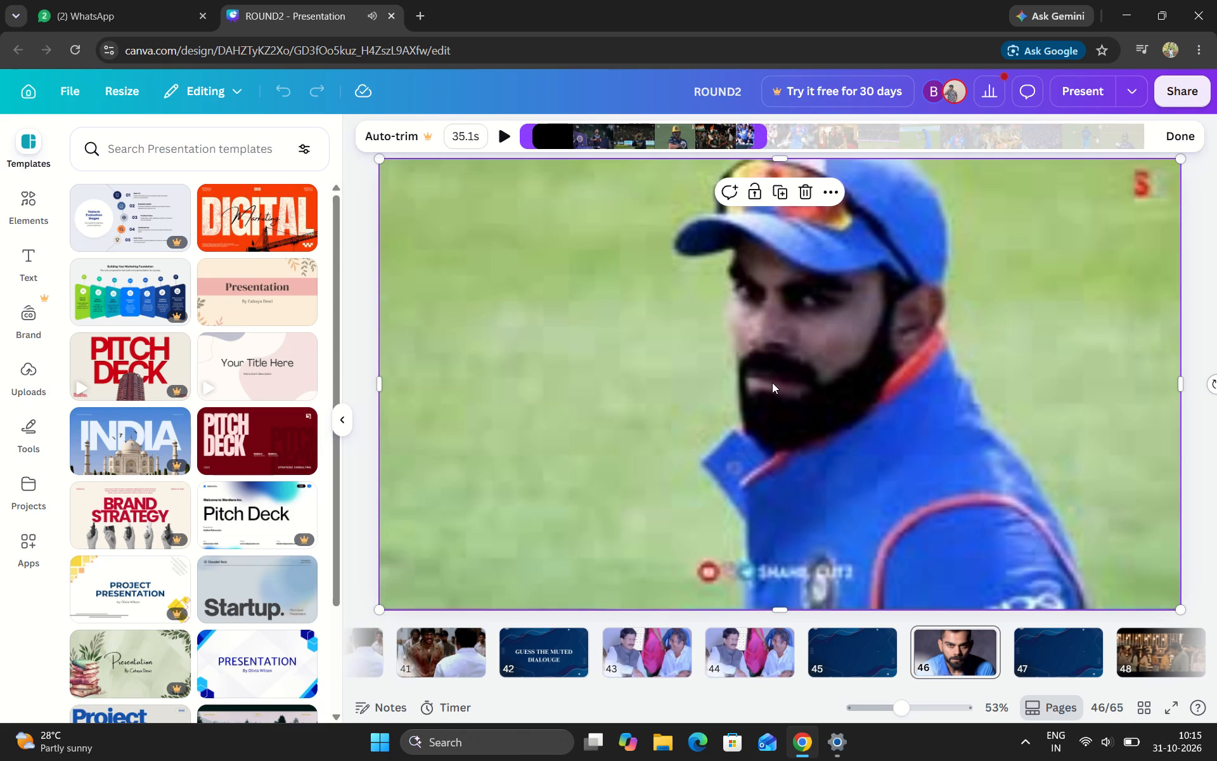
pyautogui.click(779, 367)
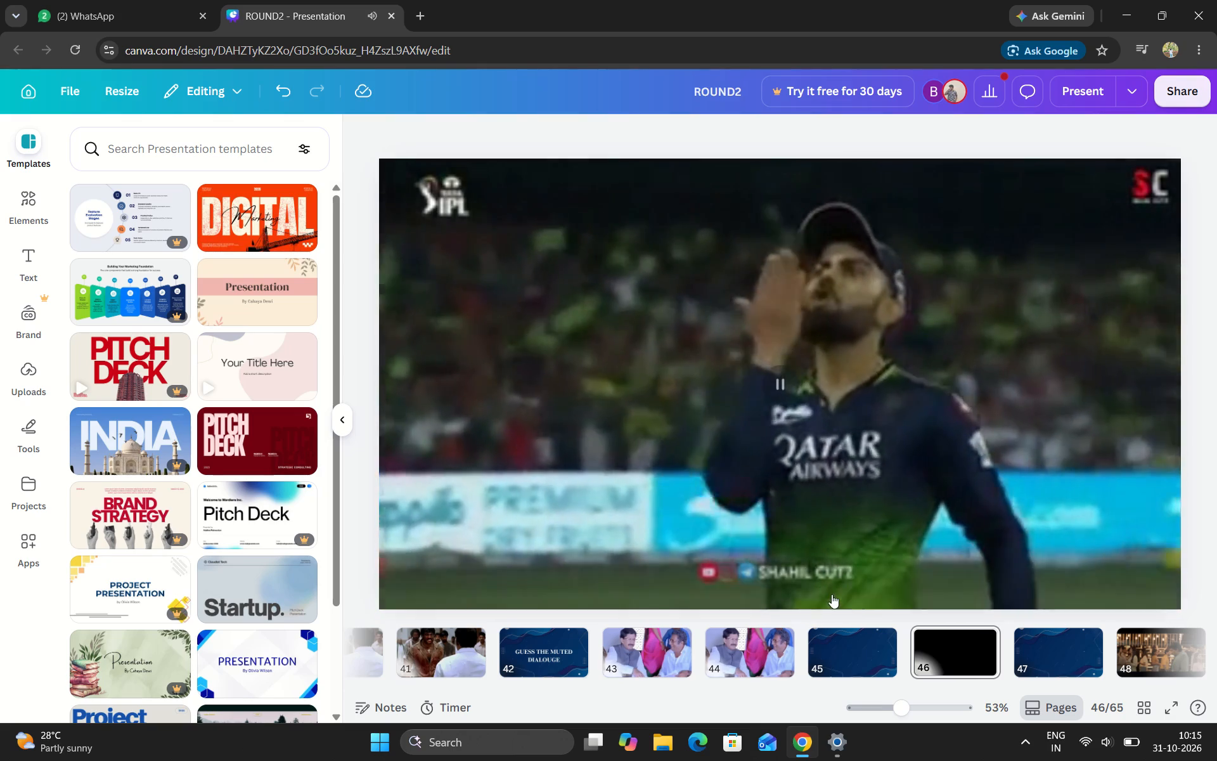
pyautogui.click(873, 581)
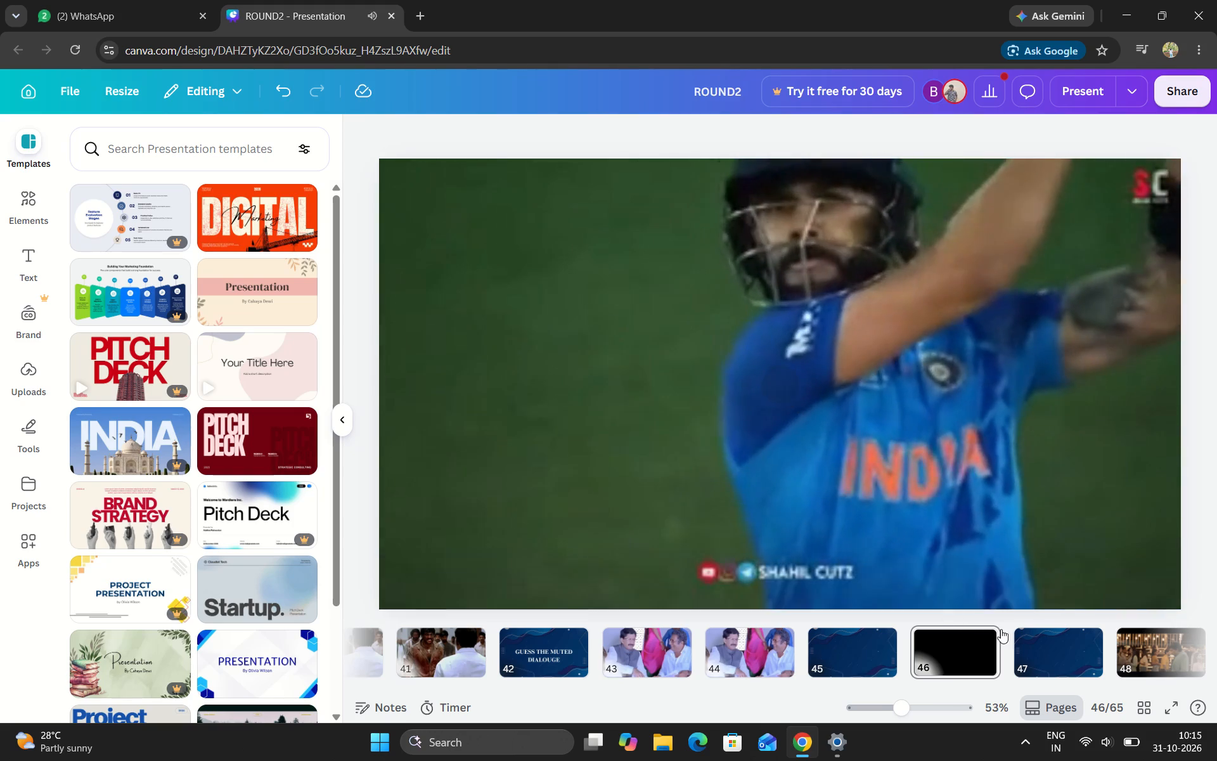
# Copy the "GUESS THE MUTED DIALOUGE" heading from page 42 onto the blank blue page 45.
pyautogui.click(852, 637)
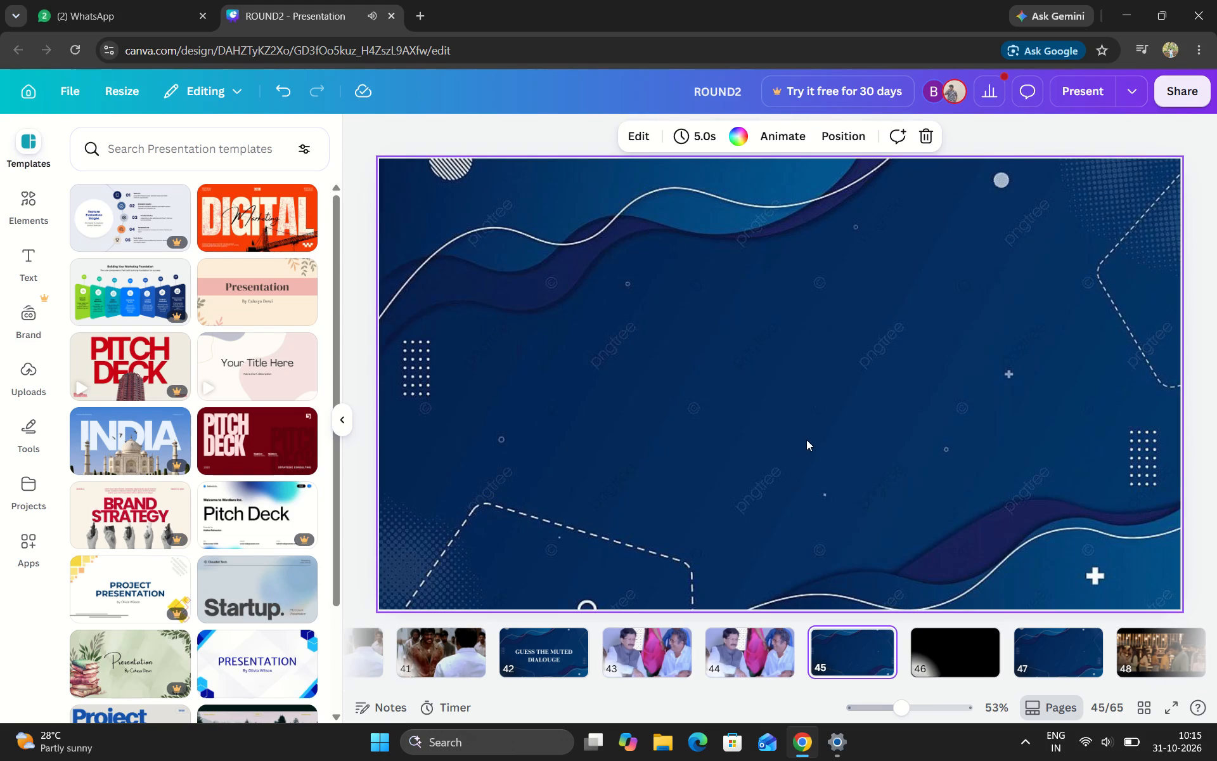
pyautogui.click(540, 658)
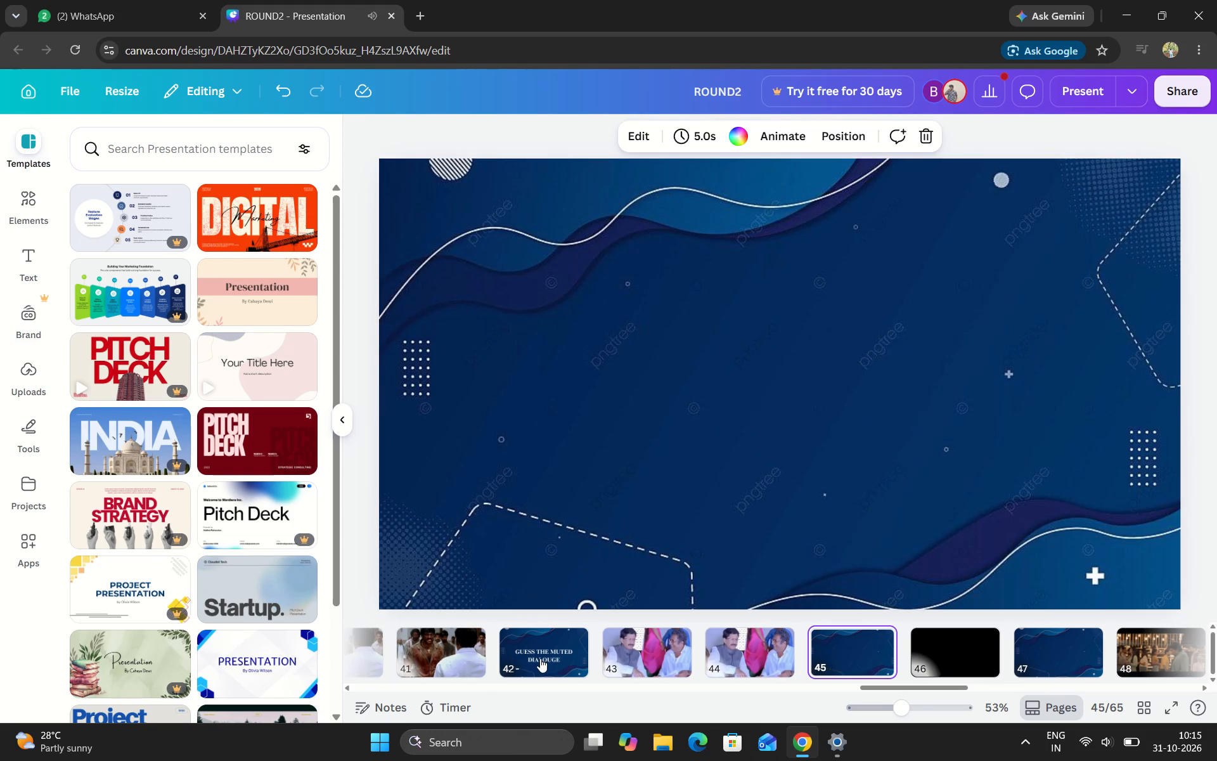
pyautogui.click(680, 405)
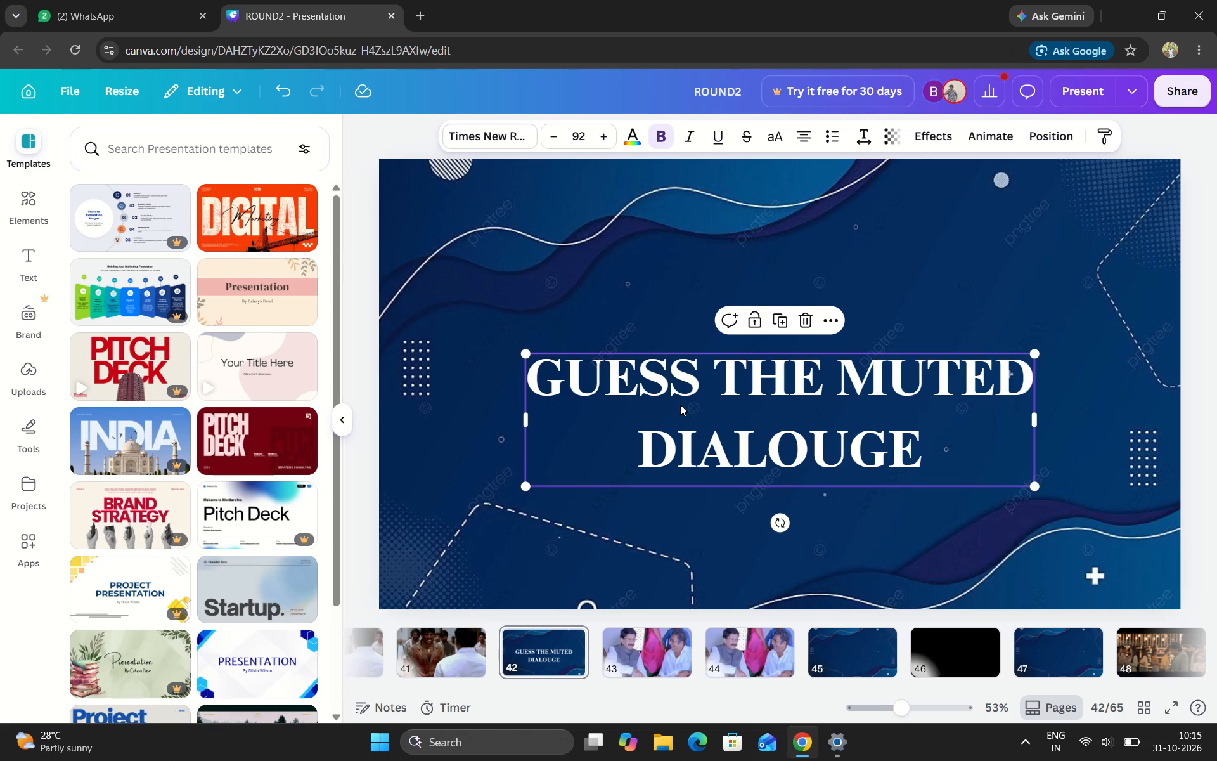
pyautogui.hotkey('ctrl', 'c')
pyautogui.moveTo(860, 653); pyautogui.dragTo(843, 647)
pyautogui.click(807, 357)
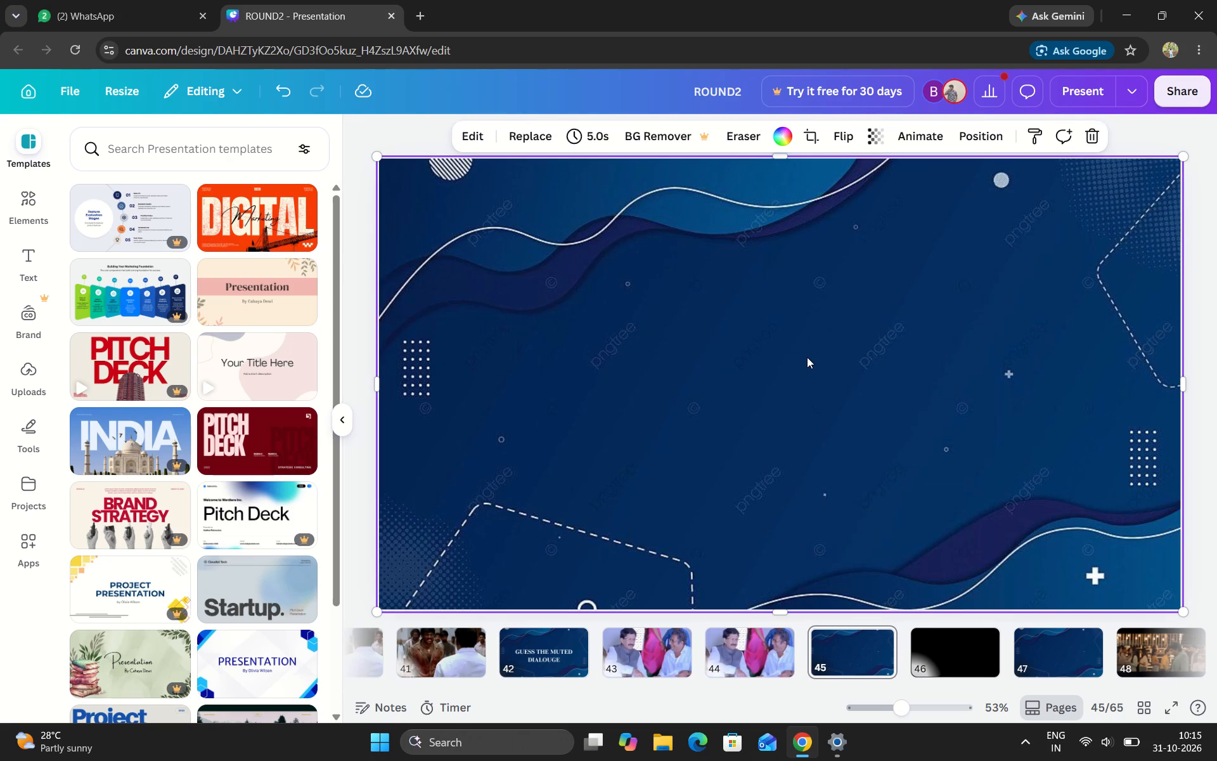
pyautogui.hotkey('ctrl', 'v')
# Change the heading text on page 45 to "GUESS THE SONG".
pyautogui.click(880, 452)
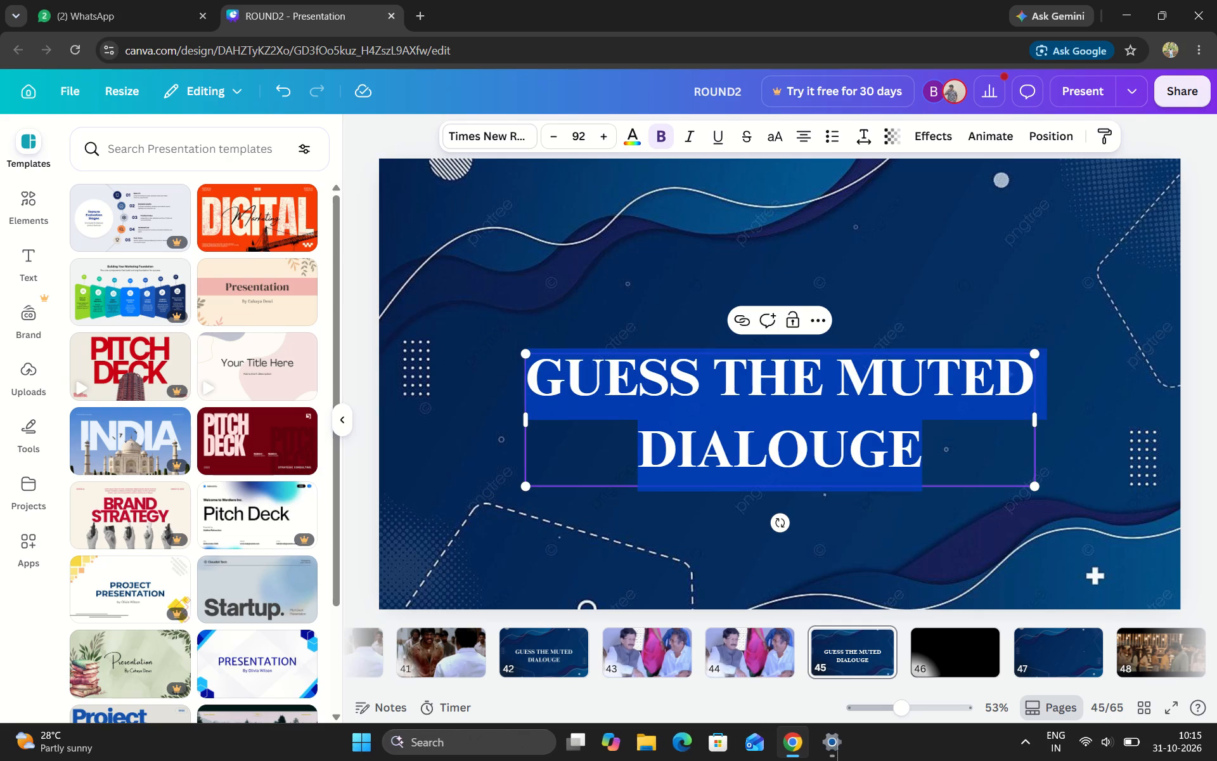
pyautogui.click(927, 455)
pyautogui.press('BackSpace')
pyautogui.press('BackSpace')
pyautogui.press('BackSpace')
pyautogui.press('BackSpace')
pyautogui.press('BackSpace')
pyautogui.press('BackSpace')
pyautogui.press('BackSpace')
pyautogui.press('BackSpace')
pyautogui.press('BackSpace')
pyautogui.press('BackSpace')
pyautogui.press('BackSpace')
pyautogui.press('BackSpace')
pyautogui.press('BackSpace')
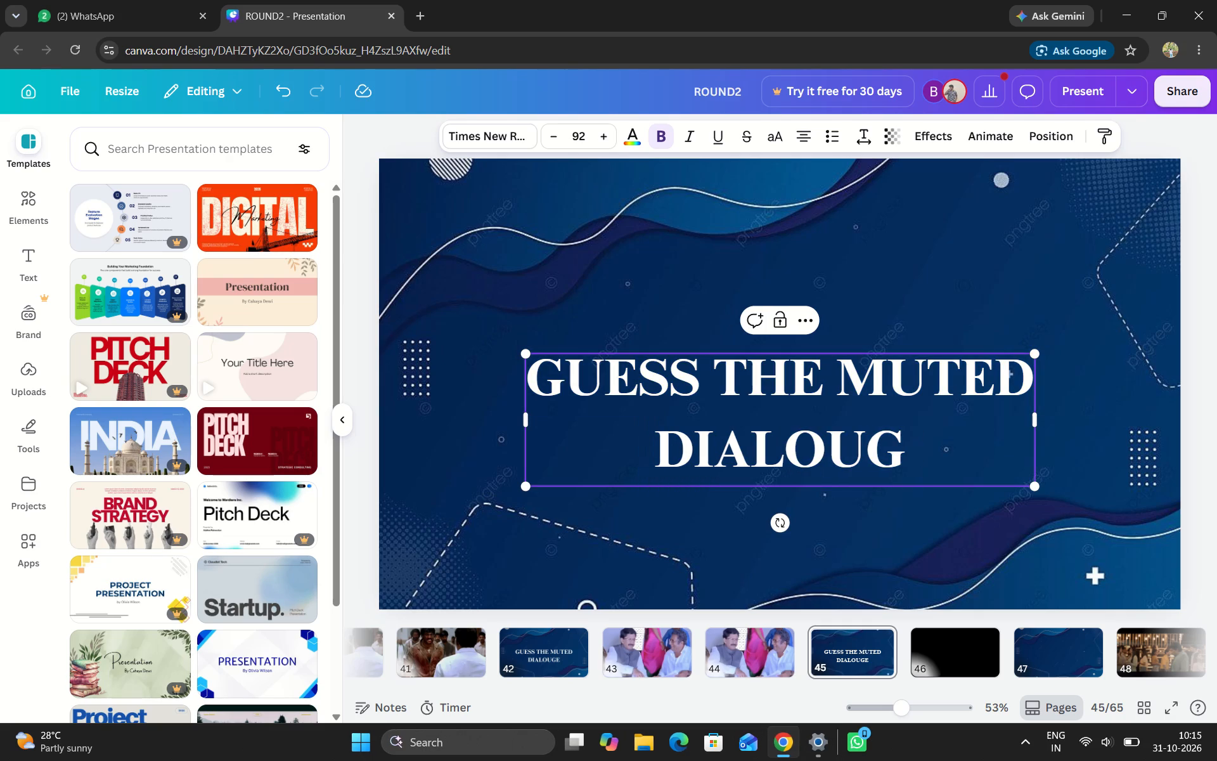
pyautogui.press('BackSpace')
pyautogui.press('BackSpace')
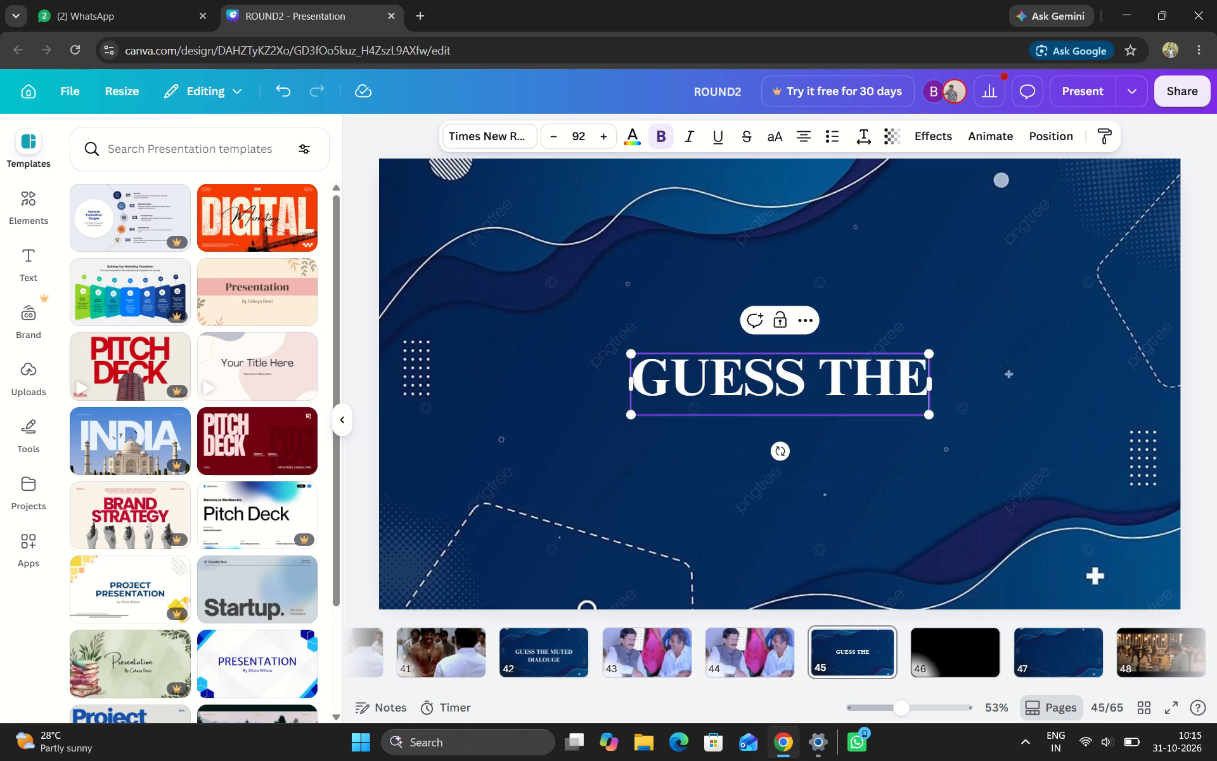
pyautogui.press('space')
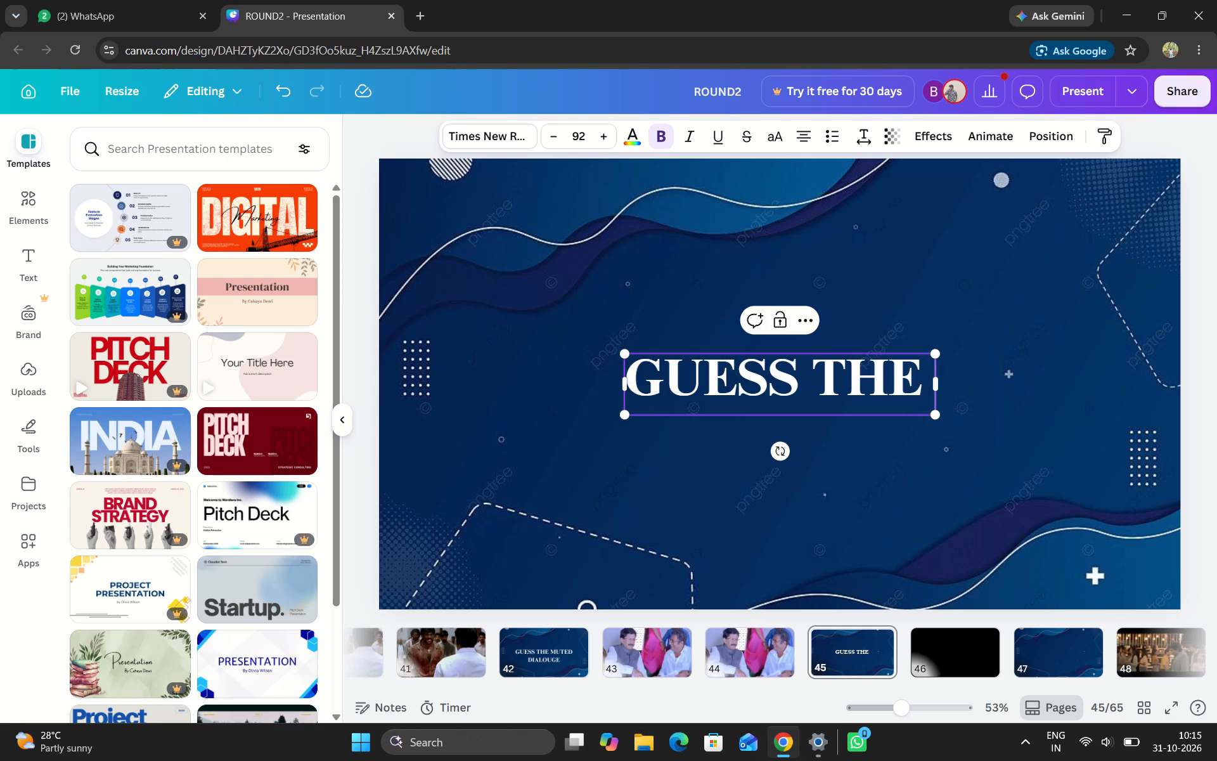
pyautogui.write('SONG')
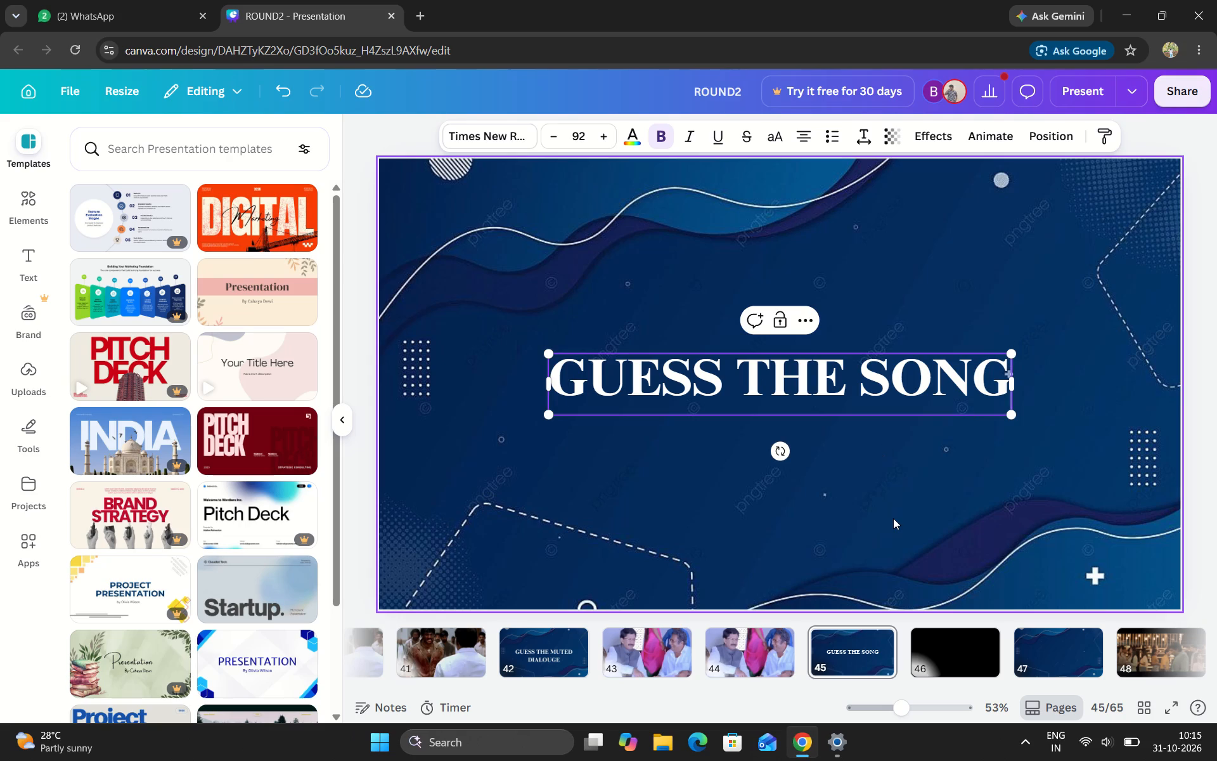
pyautogui.click(893, 518)
# Move the "GUESS THE SONG" heading up into the upper part of page 45.
pyautogui.moveTo(826, 366); pyautogui.dragTo(805, 275)
# Play the dance-song video on page 48 and pause it partway through.
pyautogui.hscroll(-2, 956, 646)
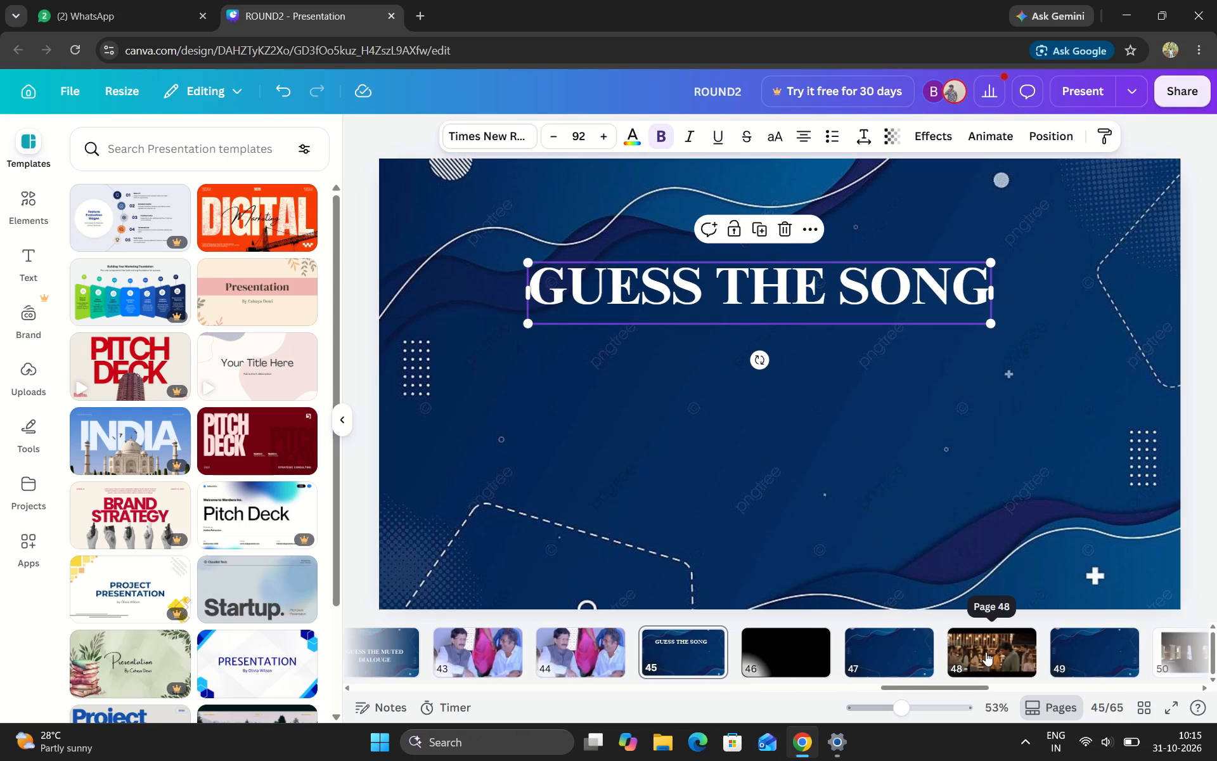
pyautogui.click(986, 652)
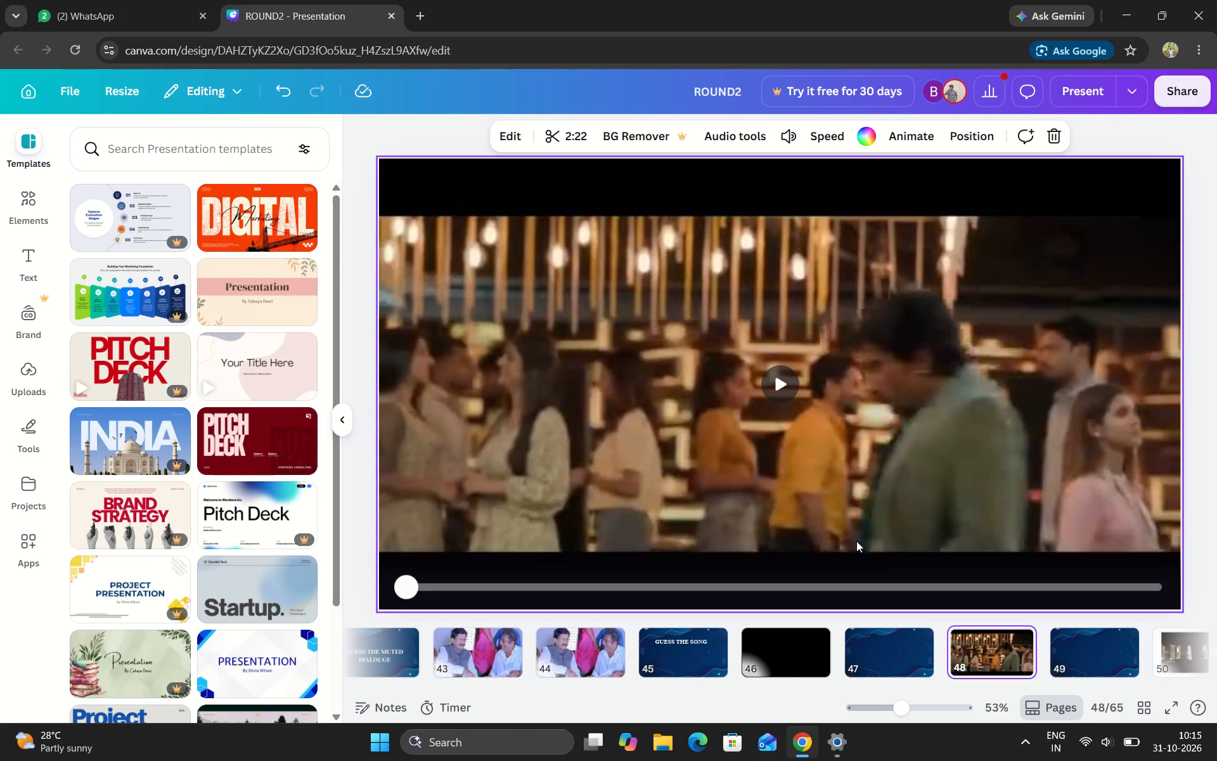
pyautogui.click(772, 380)
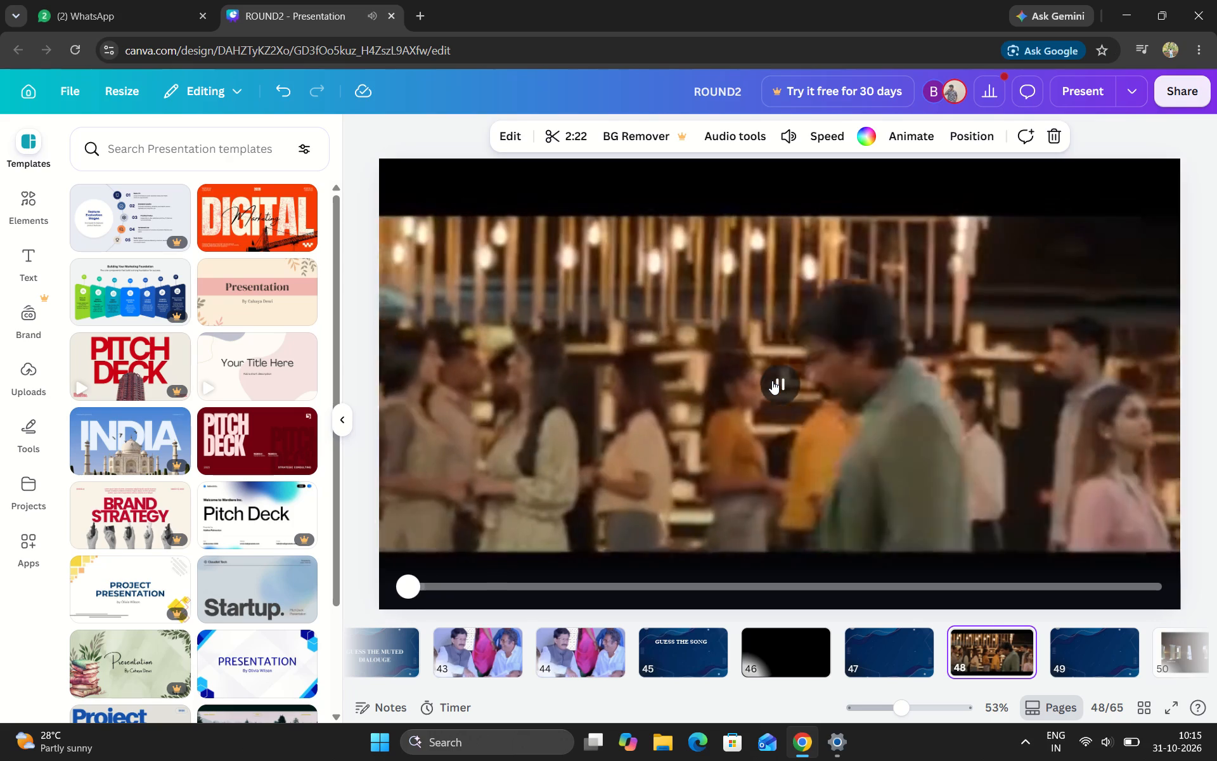
pyautogui.click(772, 380)
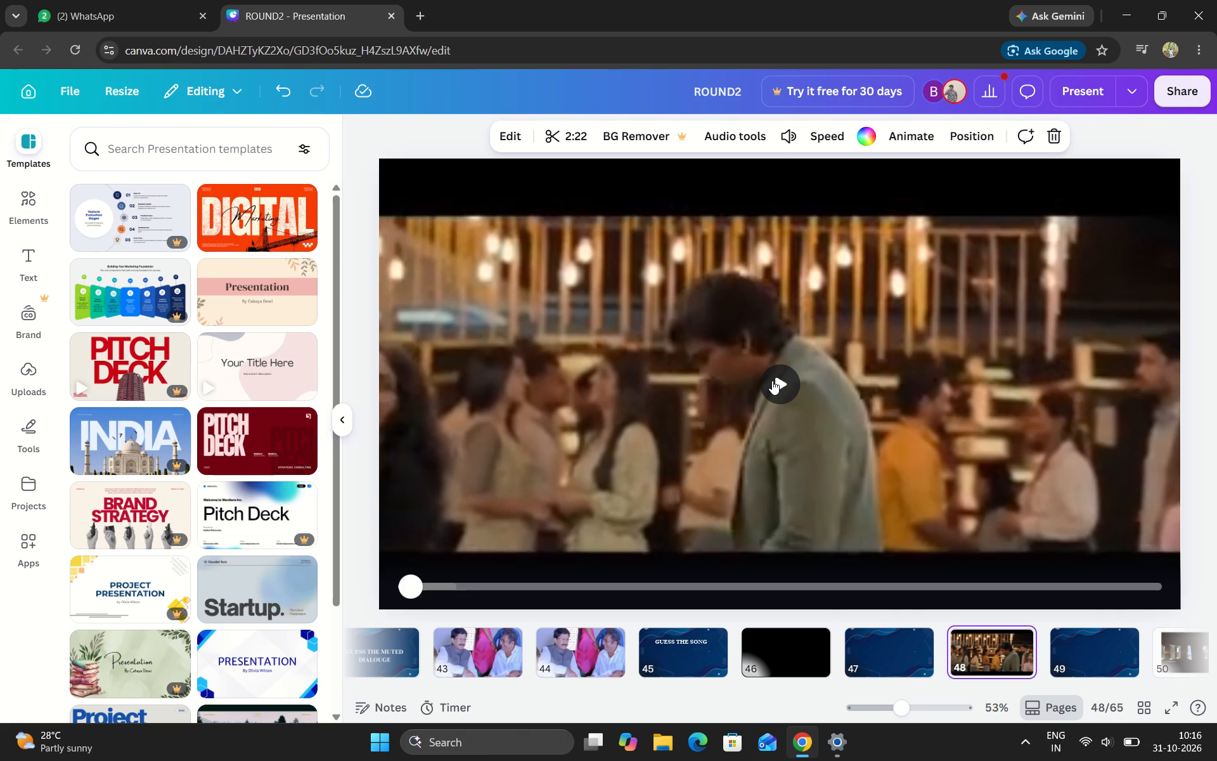
pyautogui.click(785, 376)
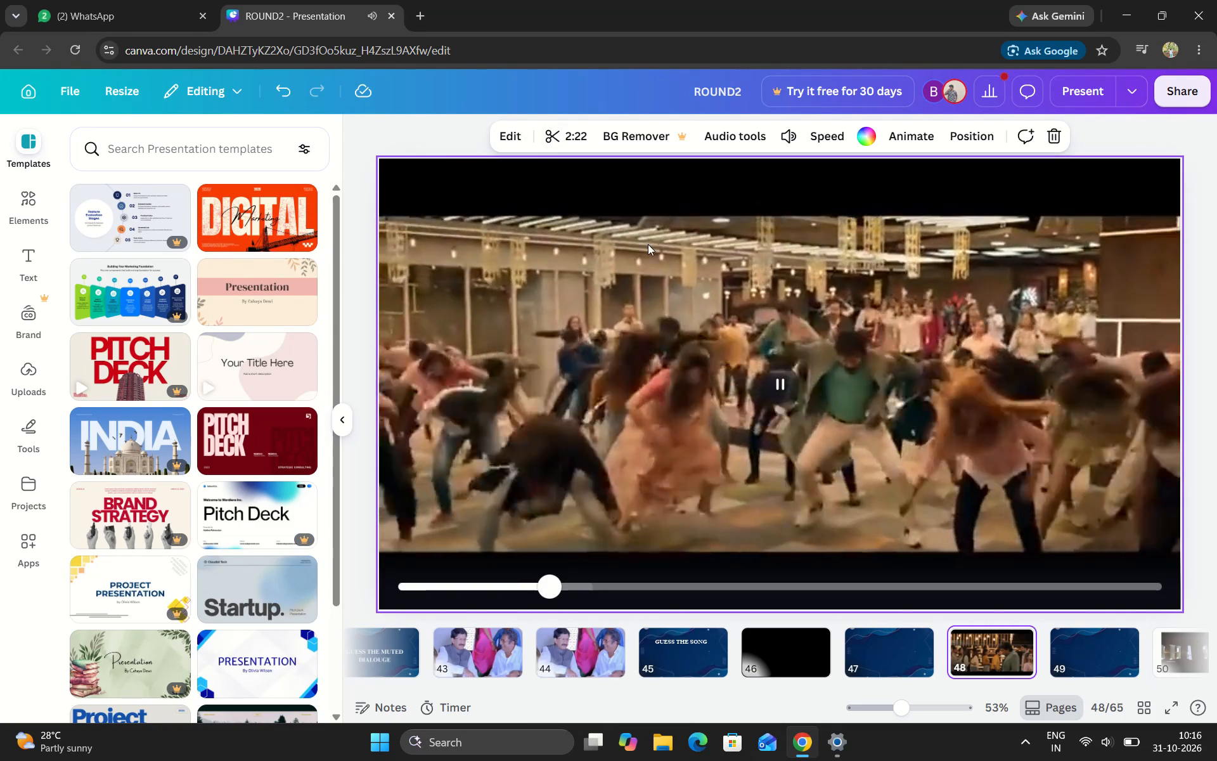
pyautogui.click(784, 380)
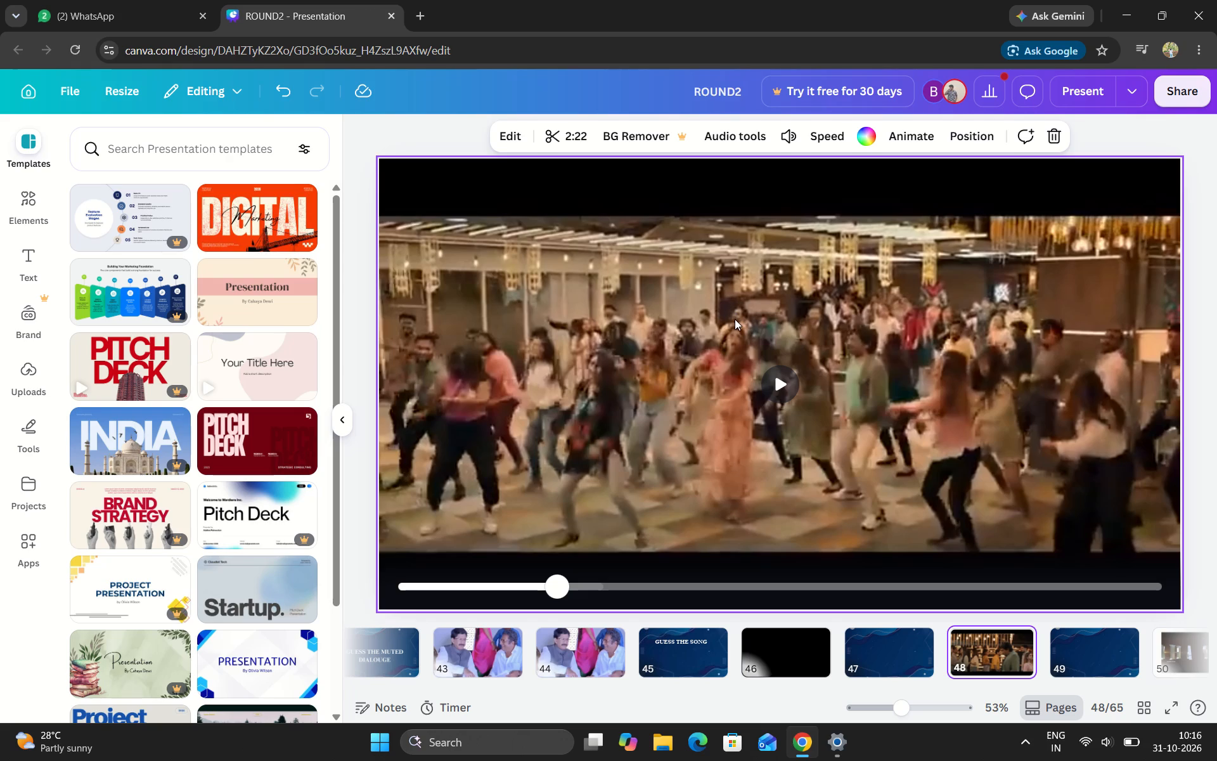
# View the video page 50 and look through the page thumbnails before and after it, between roughly pages 34 and 59.
pyautogui.hscroll(1, 676, 643)
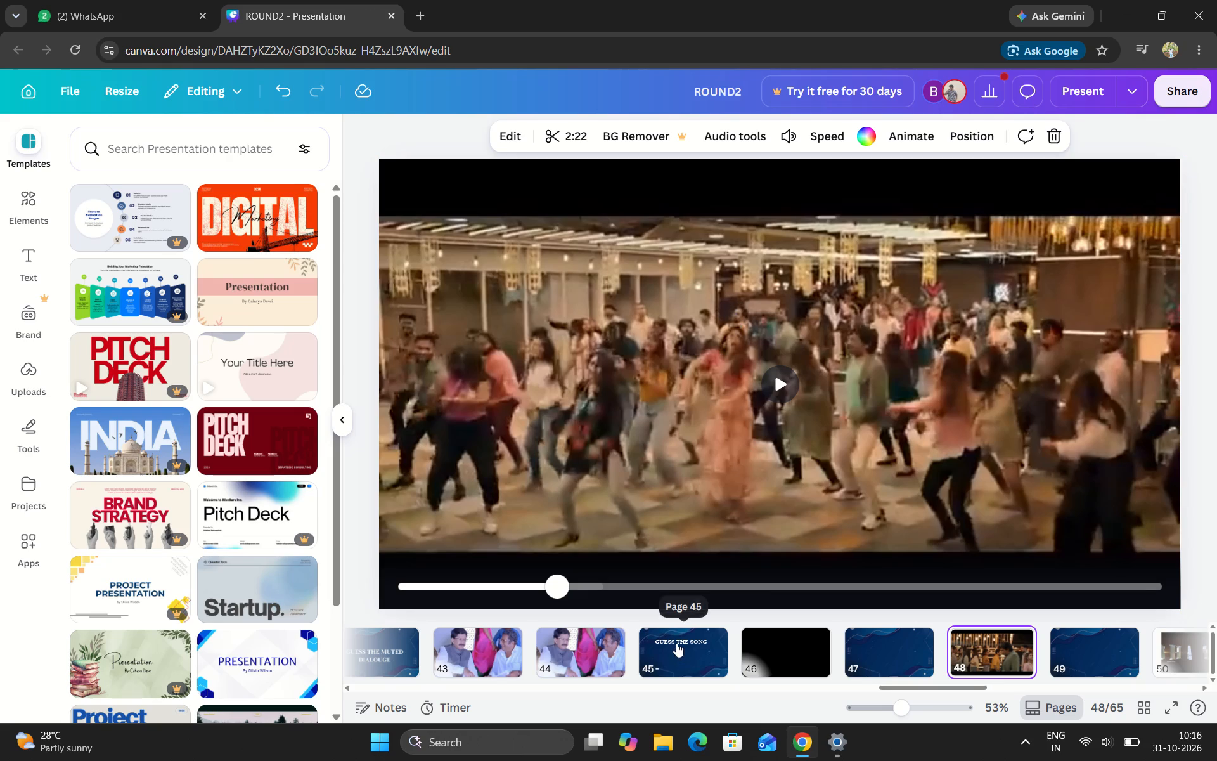
pyautogui.hscroll(3, 676, 643)
pyautogui.hscroll(-3, 676, 643)
pyautogui.click(723, 642)
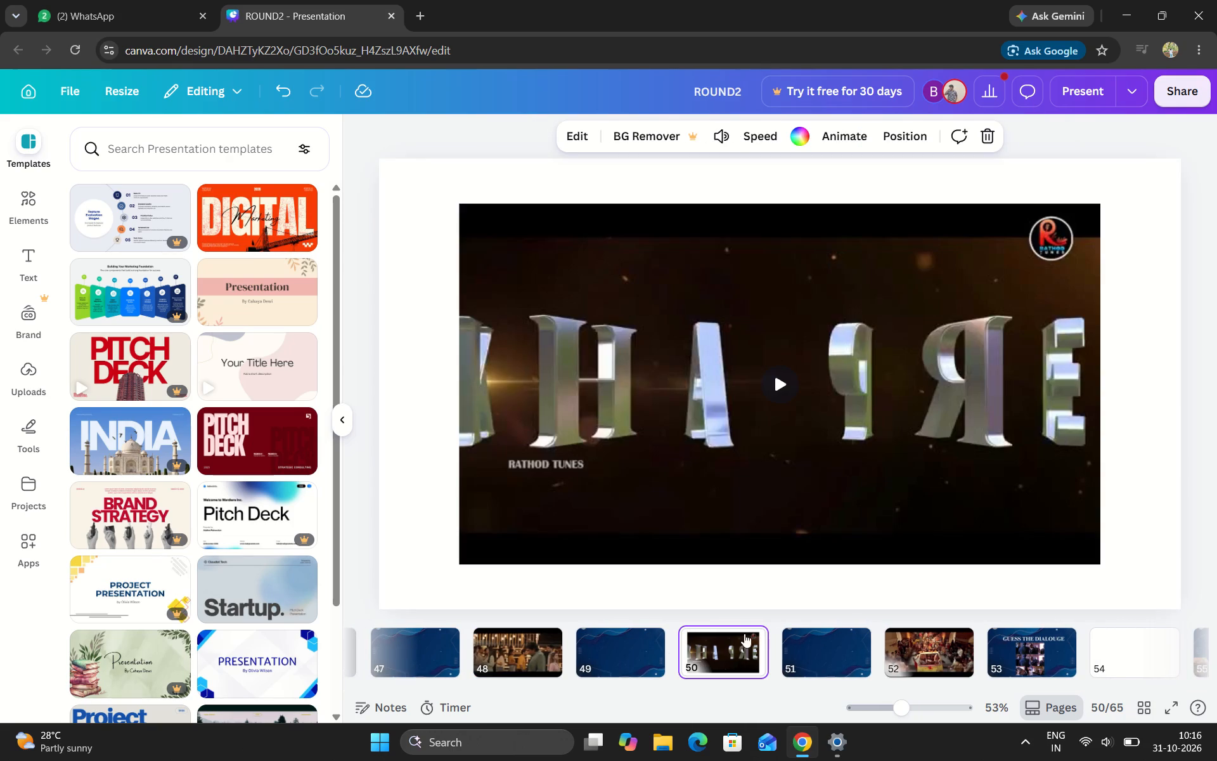
pyautogui.hscroll(7, 790, 660)
pyautogui.hscroll(-1, 790, 660)
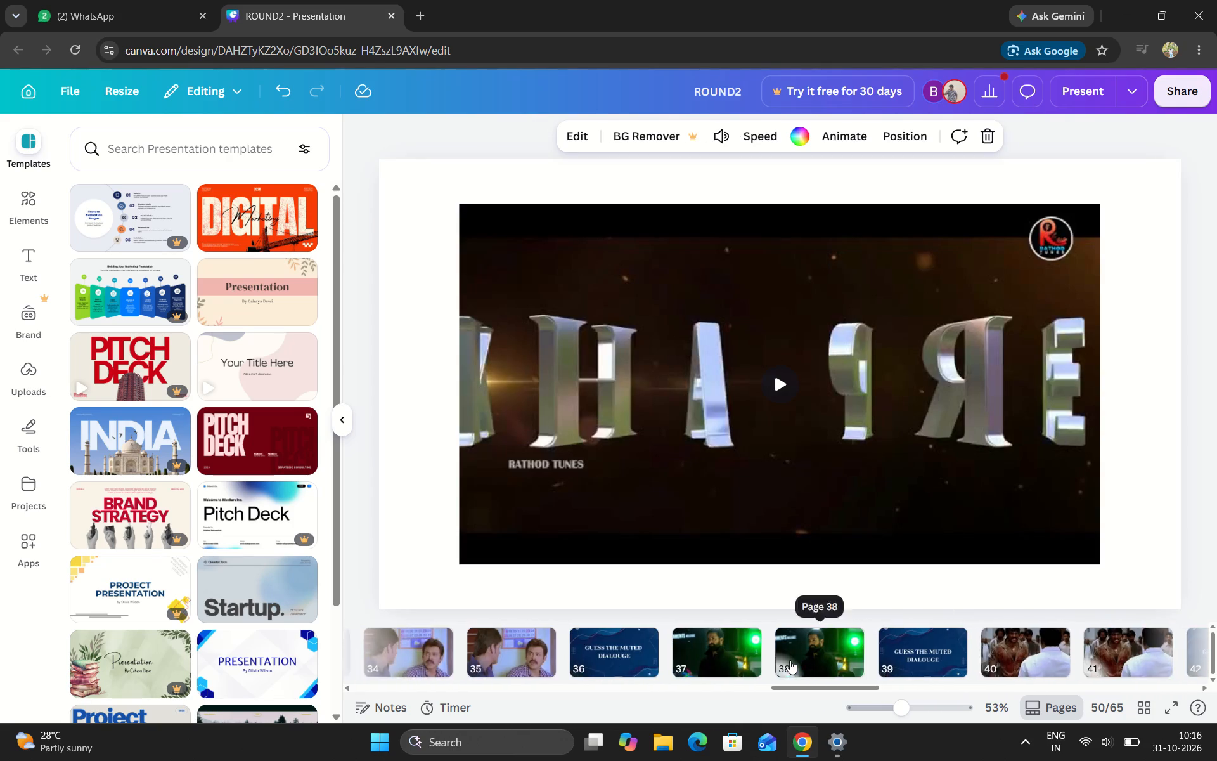
pyautogui.hscroll(-1, 790, 660)
pyautogui.hscroll(1, 790, 660)
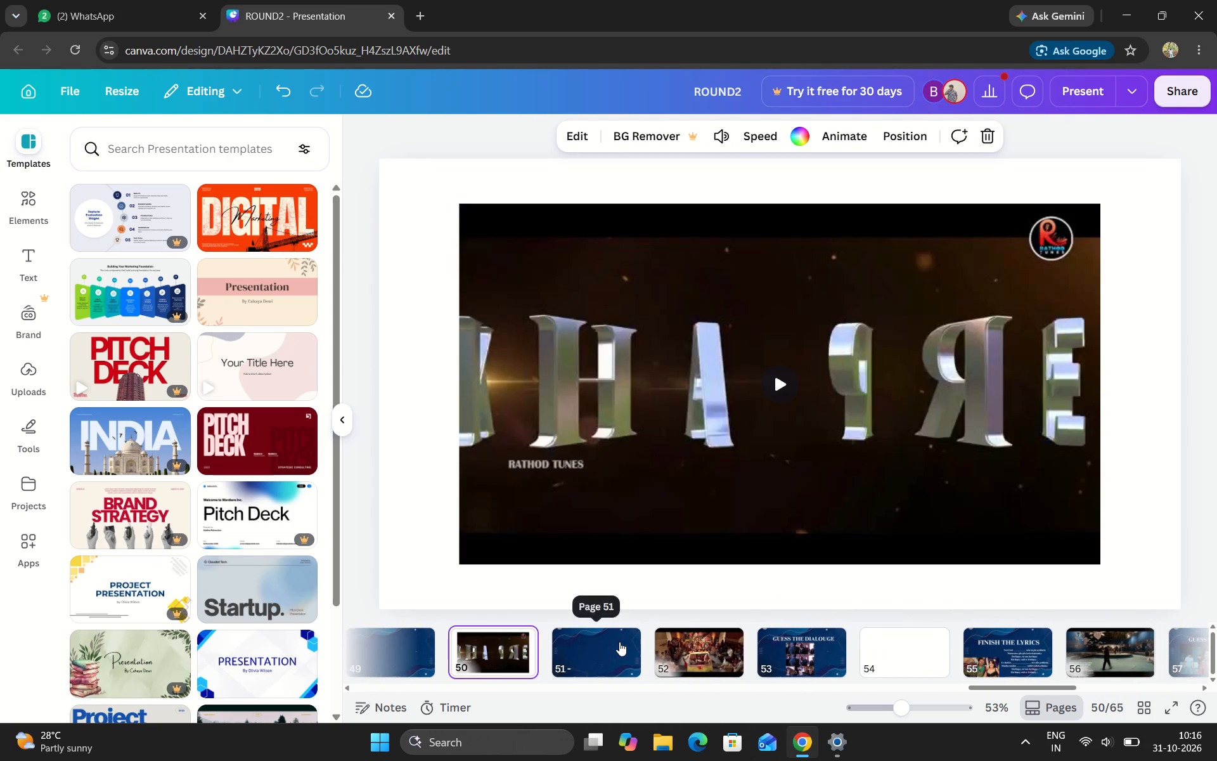
pyautogui.hscroll(-1, 697, 649)
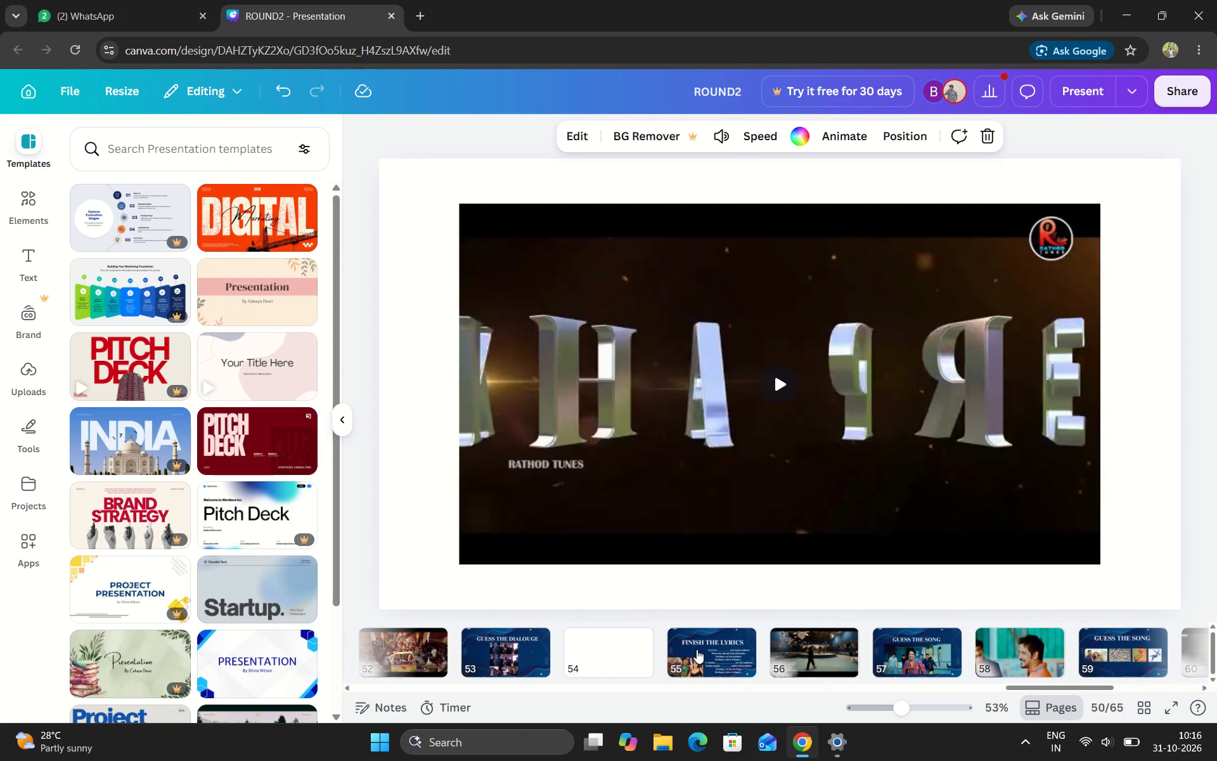
pyautogui.hscroll(6, 697, 649)
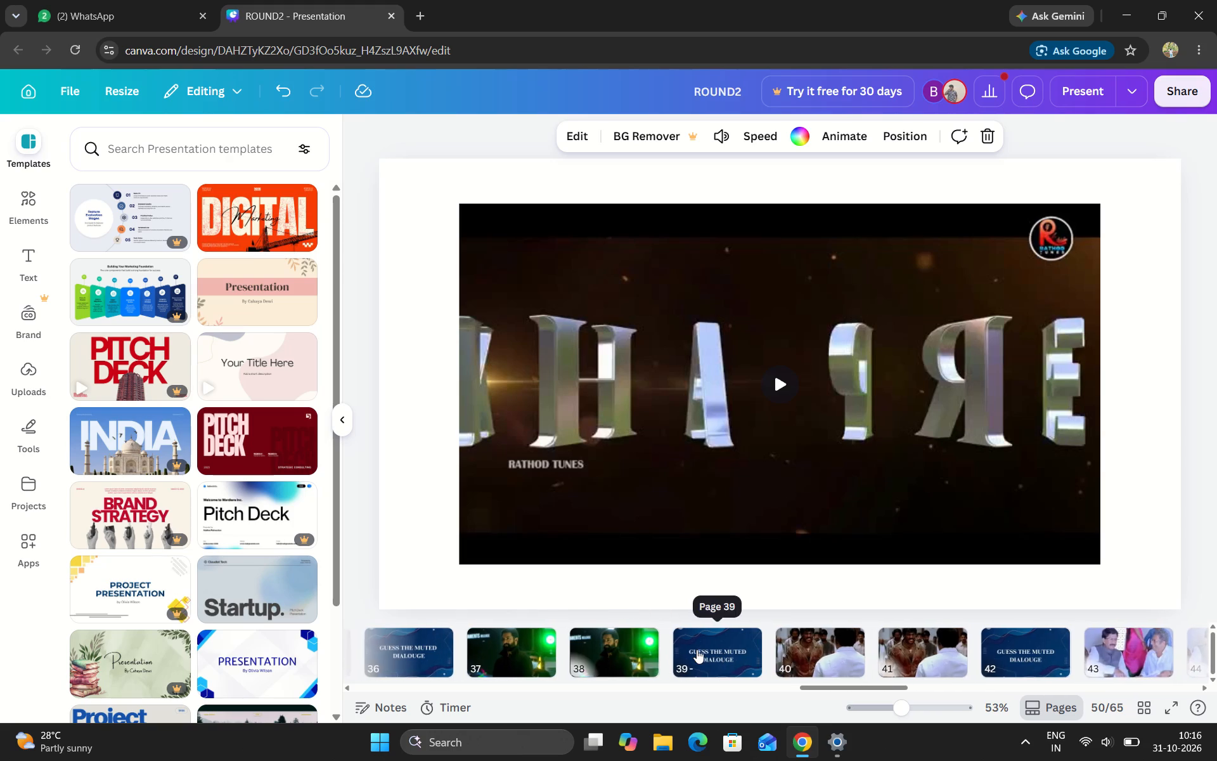
# Look back through the page thumbnails to around page 27 and open video page 29.
pyautogui.hscroll(4, 697, 649)
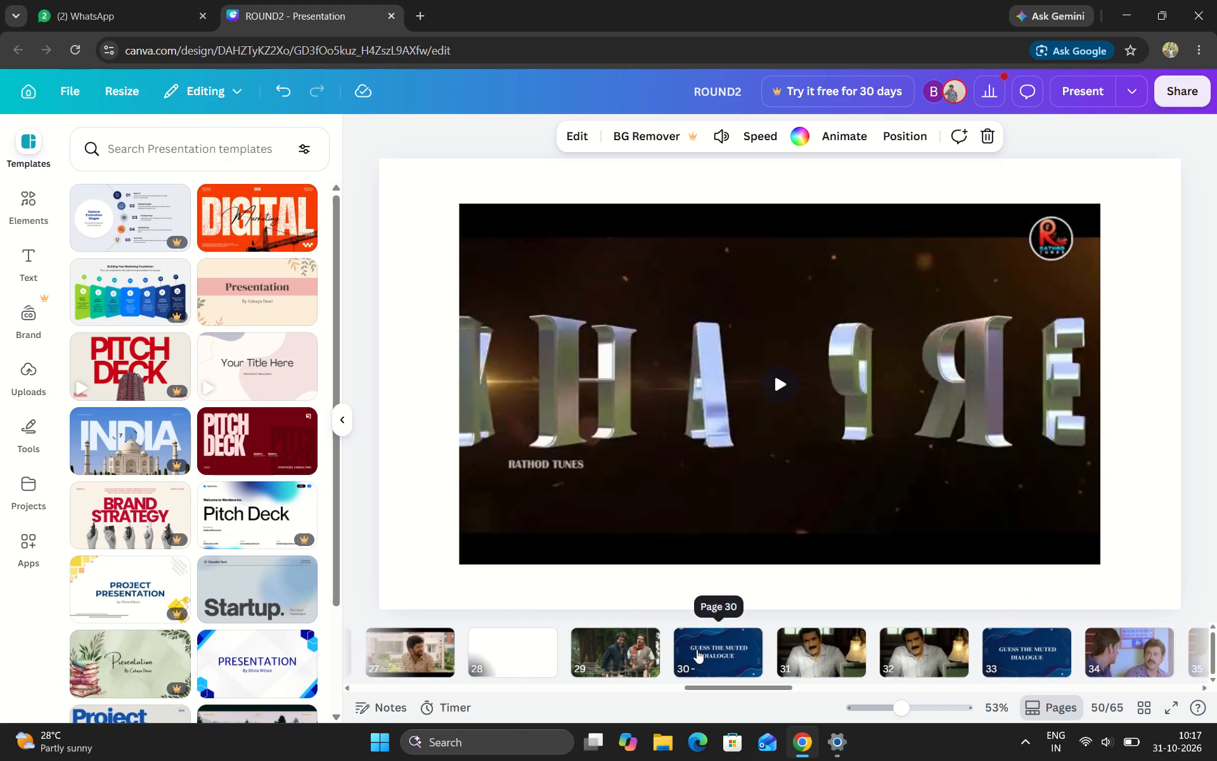
pyautogui.hscroll(1, 697, 649)
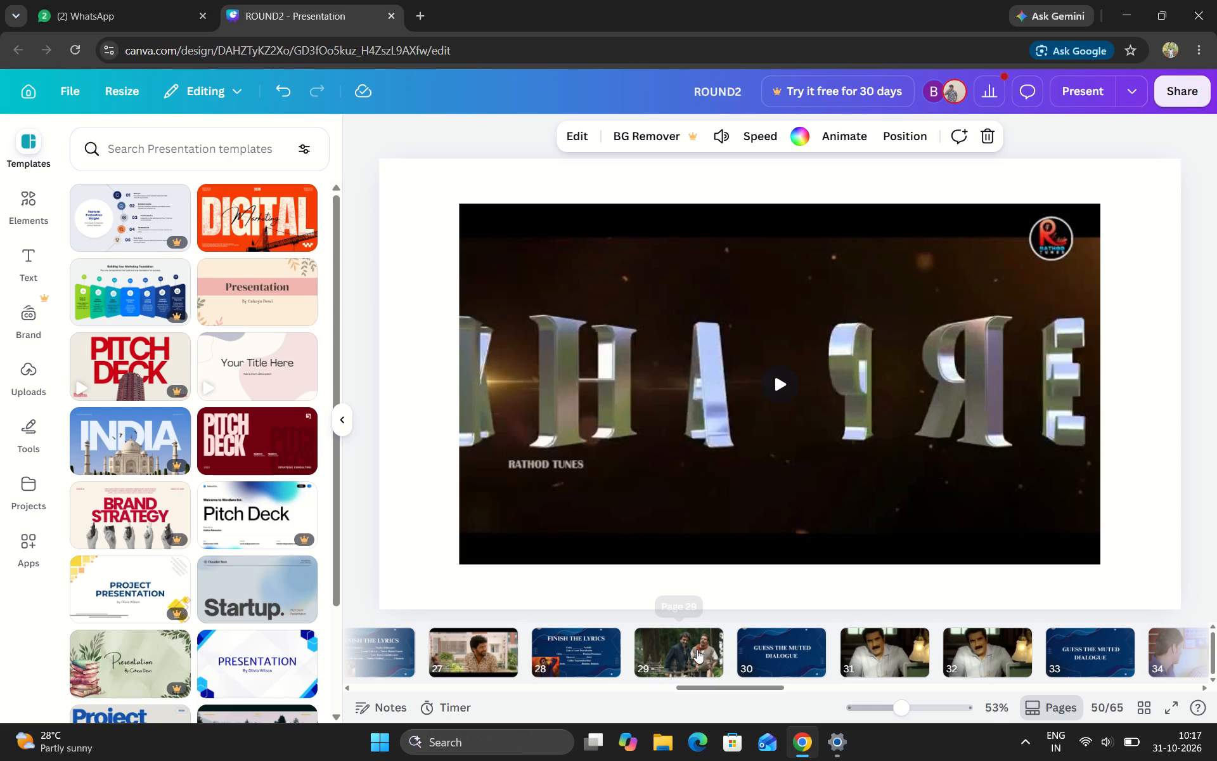
pyautogui.hscroll(1, 697, 649)
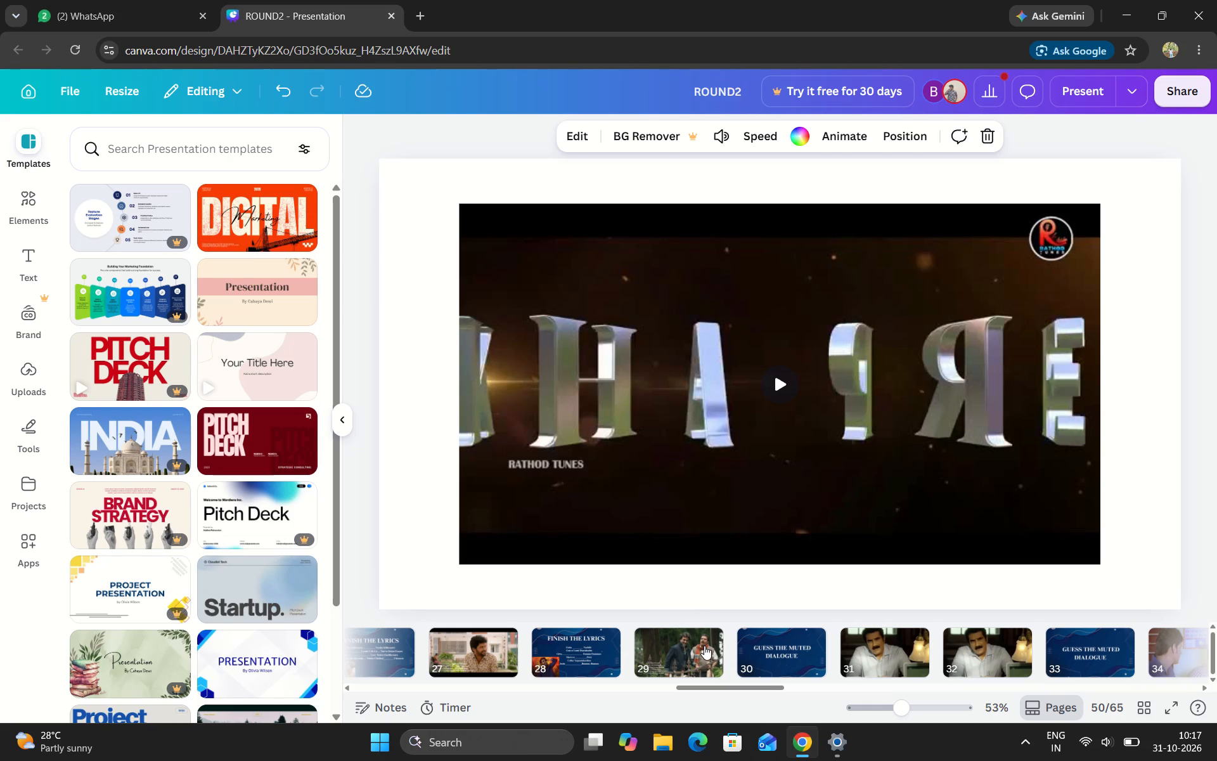
pyautogui.click(704, 647)
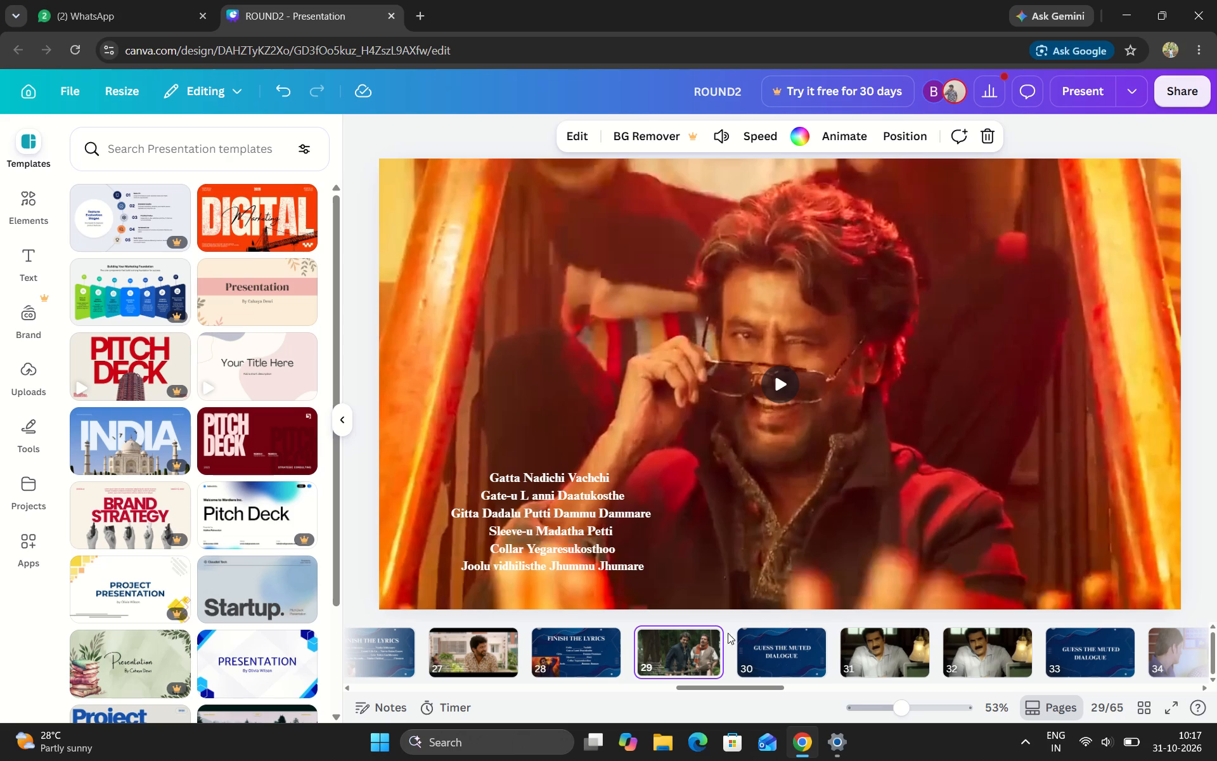
# Open video page 46, scrub through its clip to about 14.3 s, return near the start and play it.
pyautogui.hscroll(-3, 722, 632)
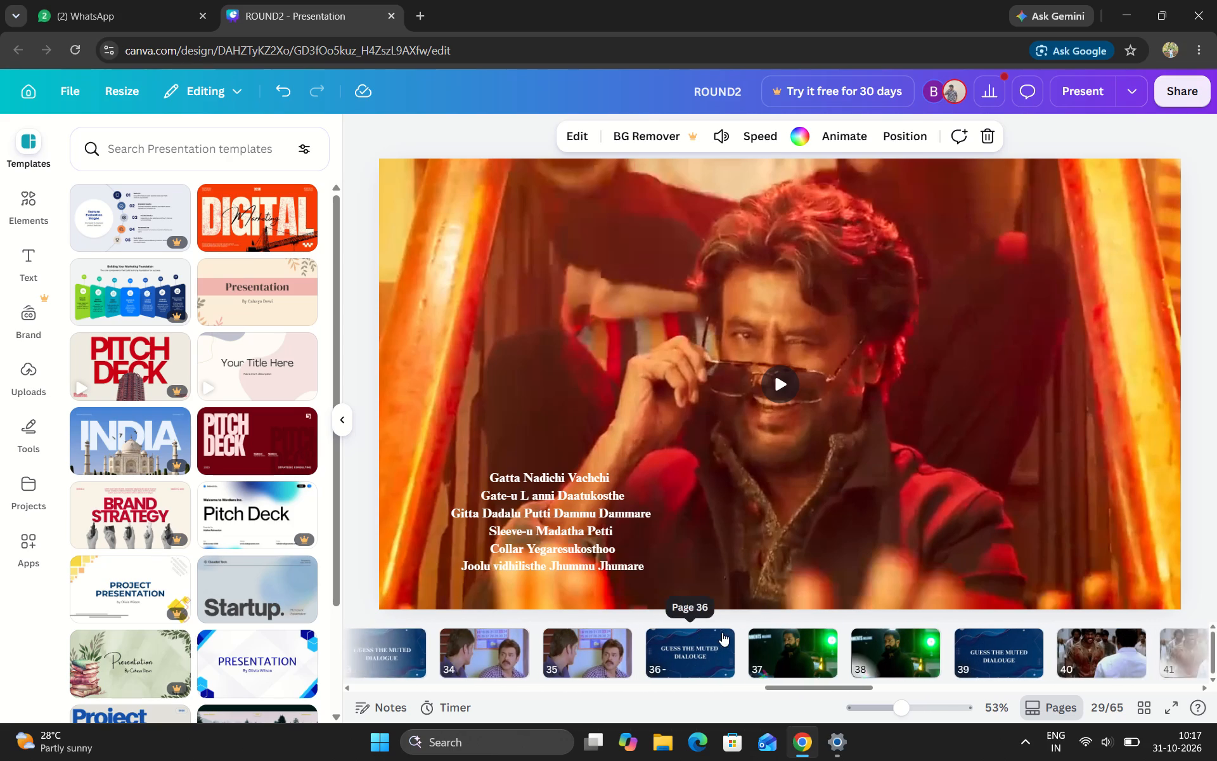
pyautogui.hscroll(-4, 722, 632)
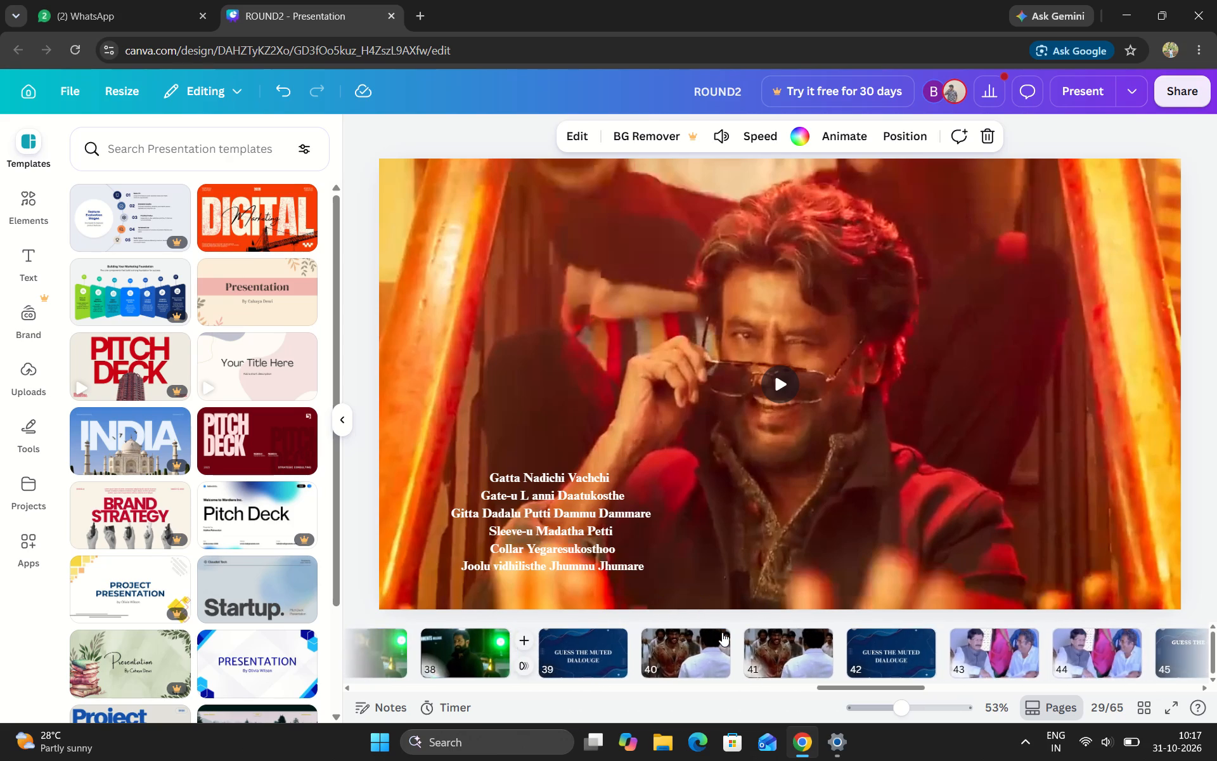
pyautogui.hscroll(-3, 722, 632)
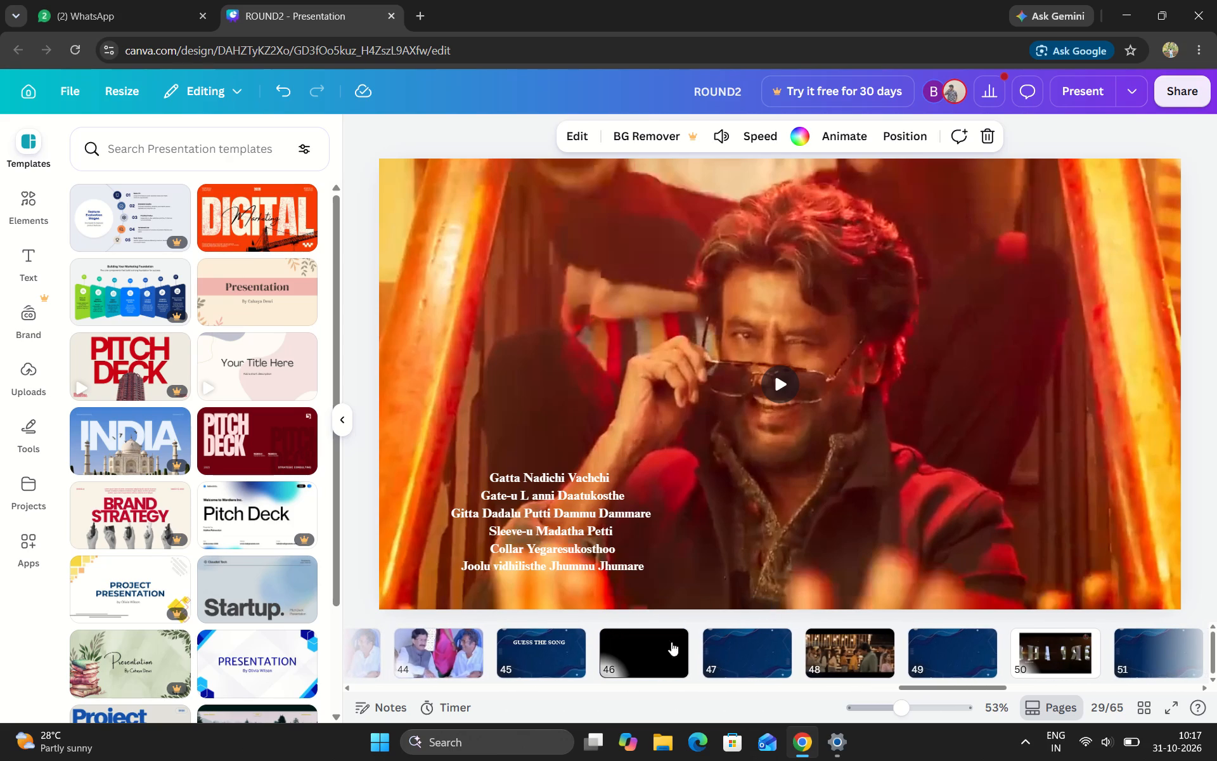
pyautogui.click(637, 649)
pyautogui.moveTo(788, 377); pyautogui.dragTo(776, 459)
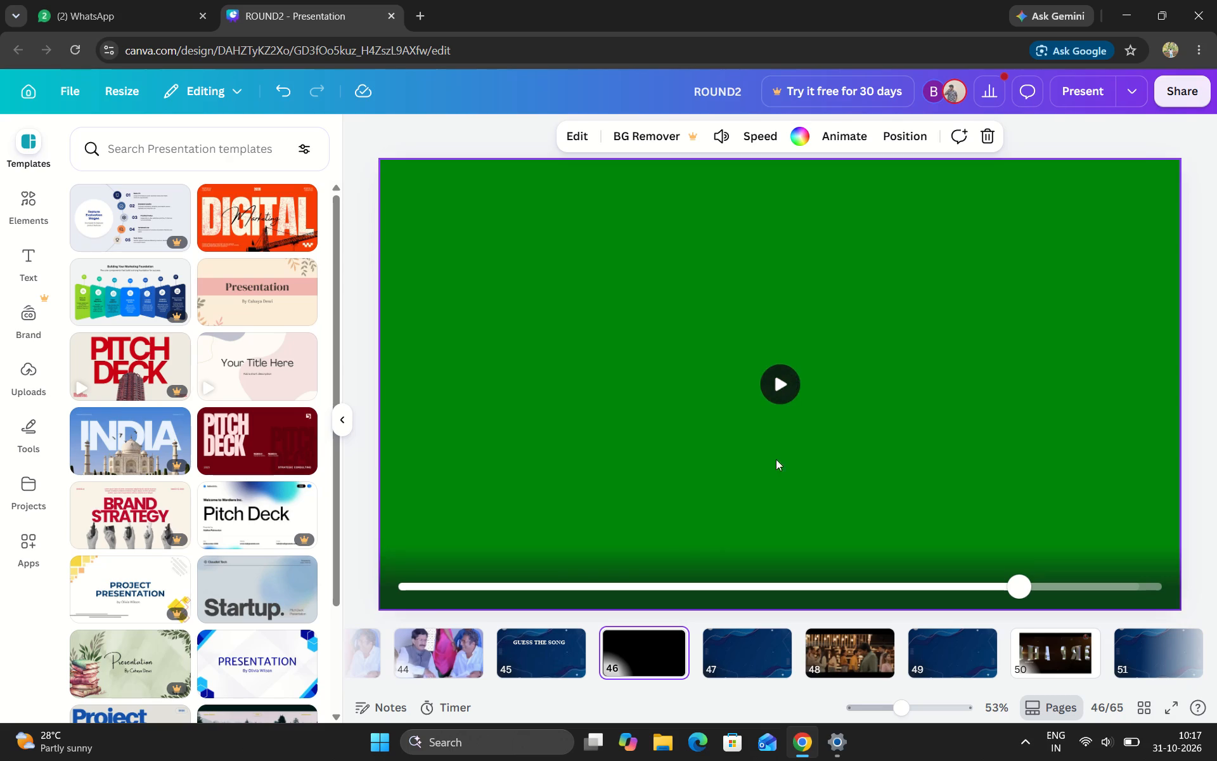
pyautogui.moveTo(776, 459); pyautogui.dragTo(679, 554)
pyautogui.moveTo(430, 587); pyautogui.dragTo(716, 471)
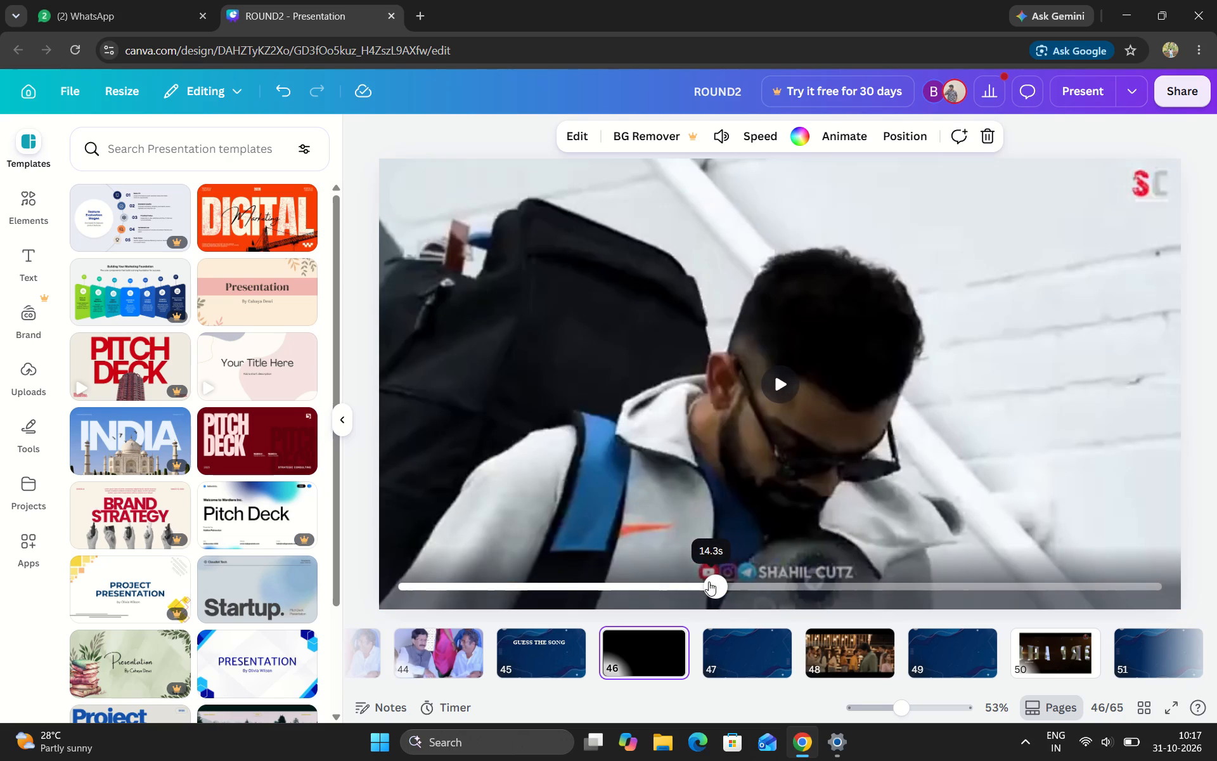
pyautogui.moveTo(709, 582); pyautogui.dragTo(514, 573, button='right')
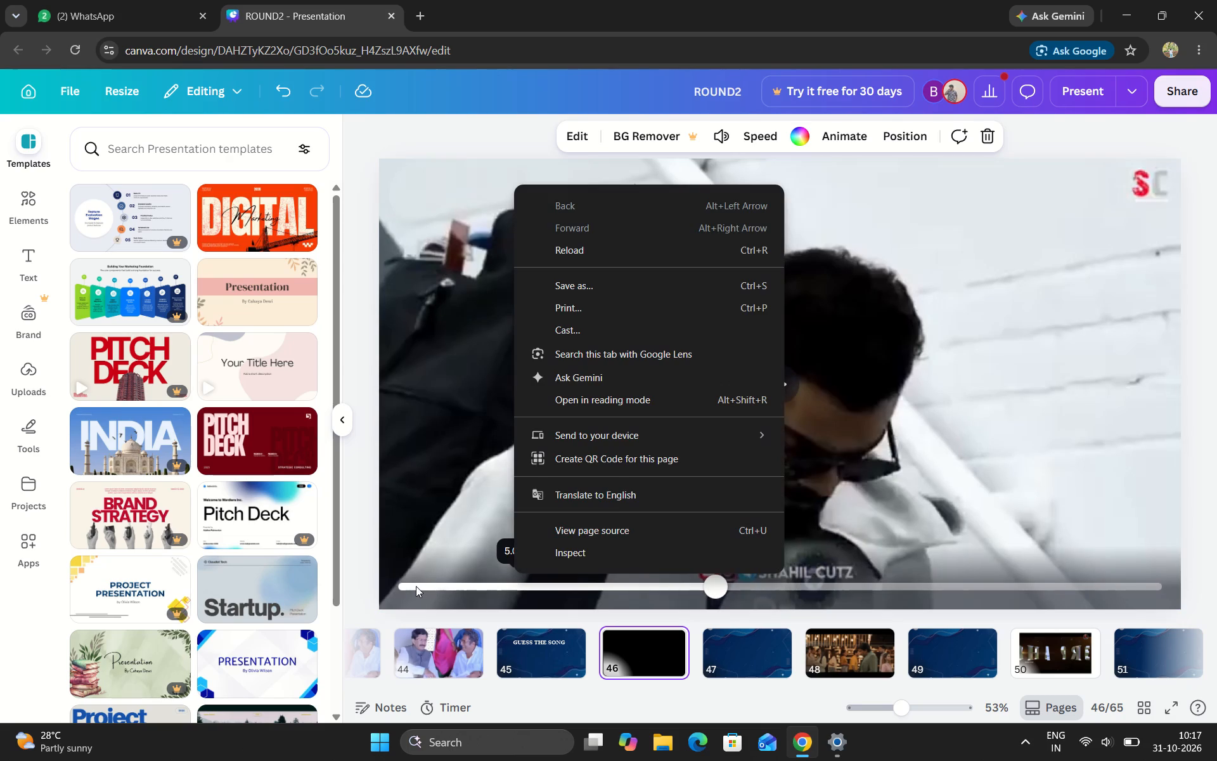
pyautogui.click(416, 586)
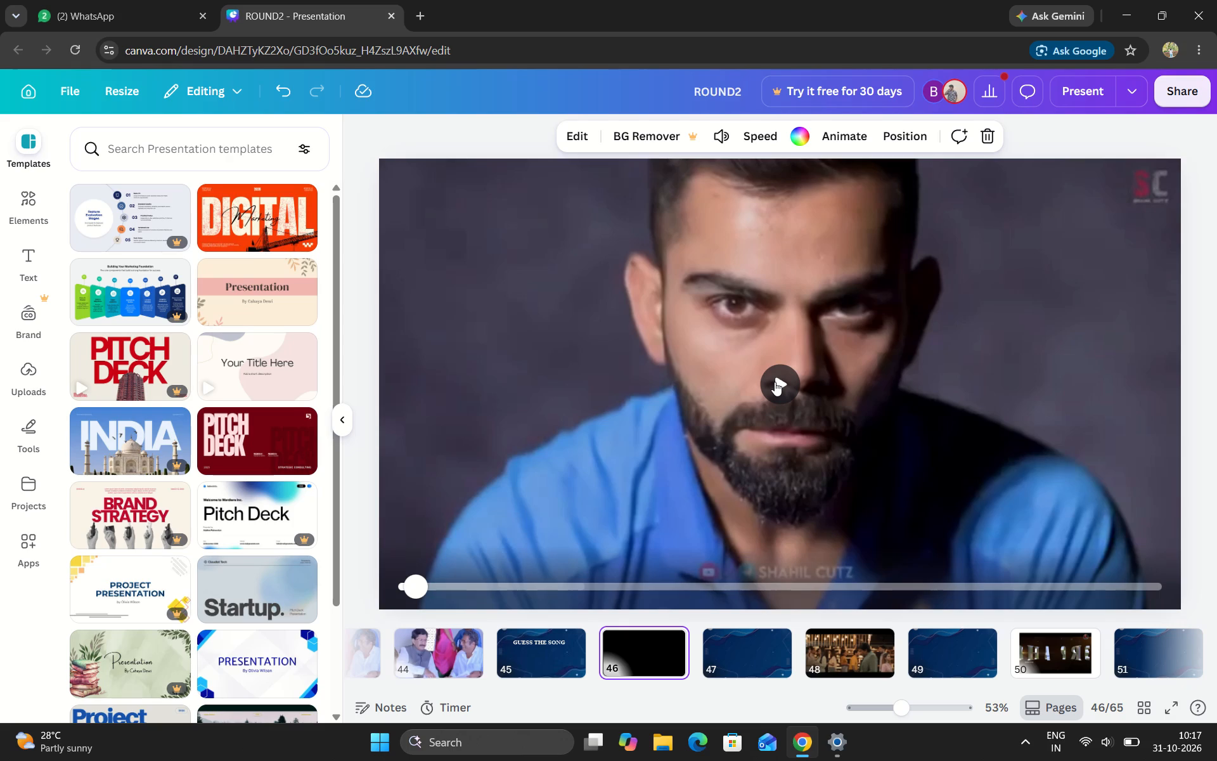
pyautogui.click(771, 375)
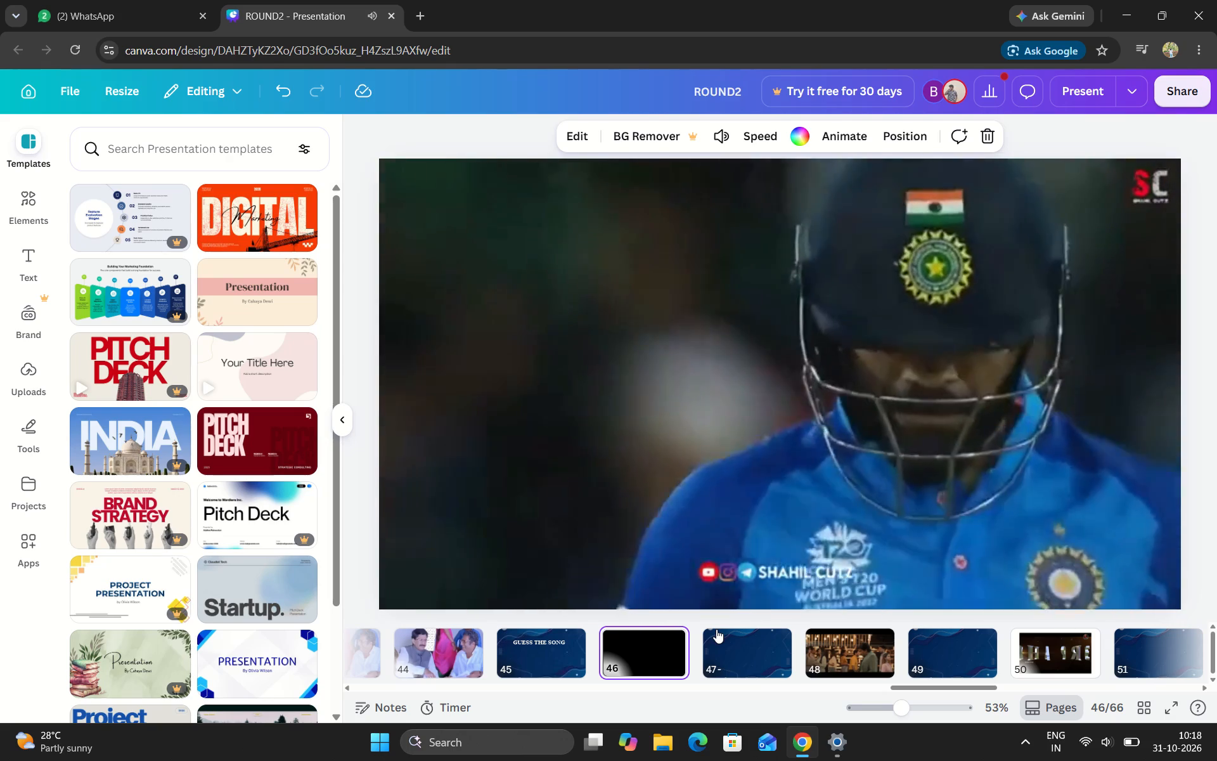
# Open the Guess the Song question on page 61, with the gold glitter, key and shirt pictures.
pyautogui.hscroll(-9, 932, 664)
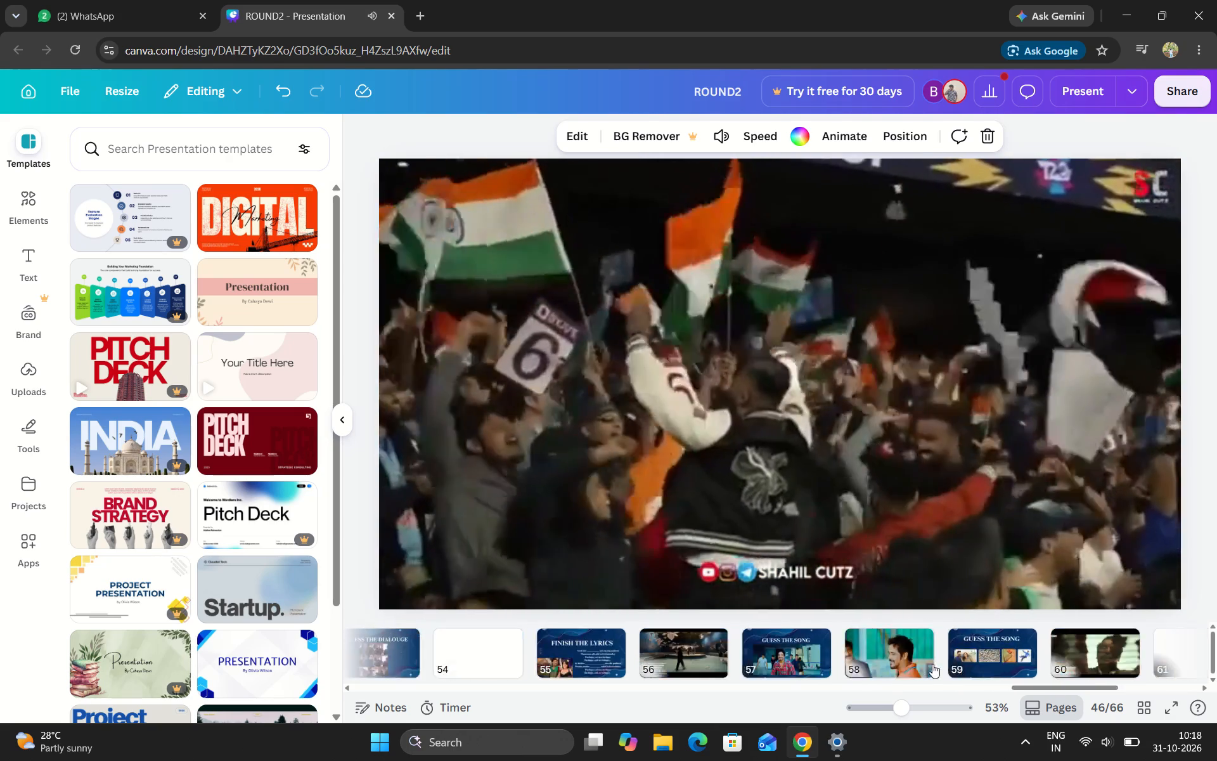
pyautogui.hscroll(-4, 932, 664)
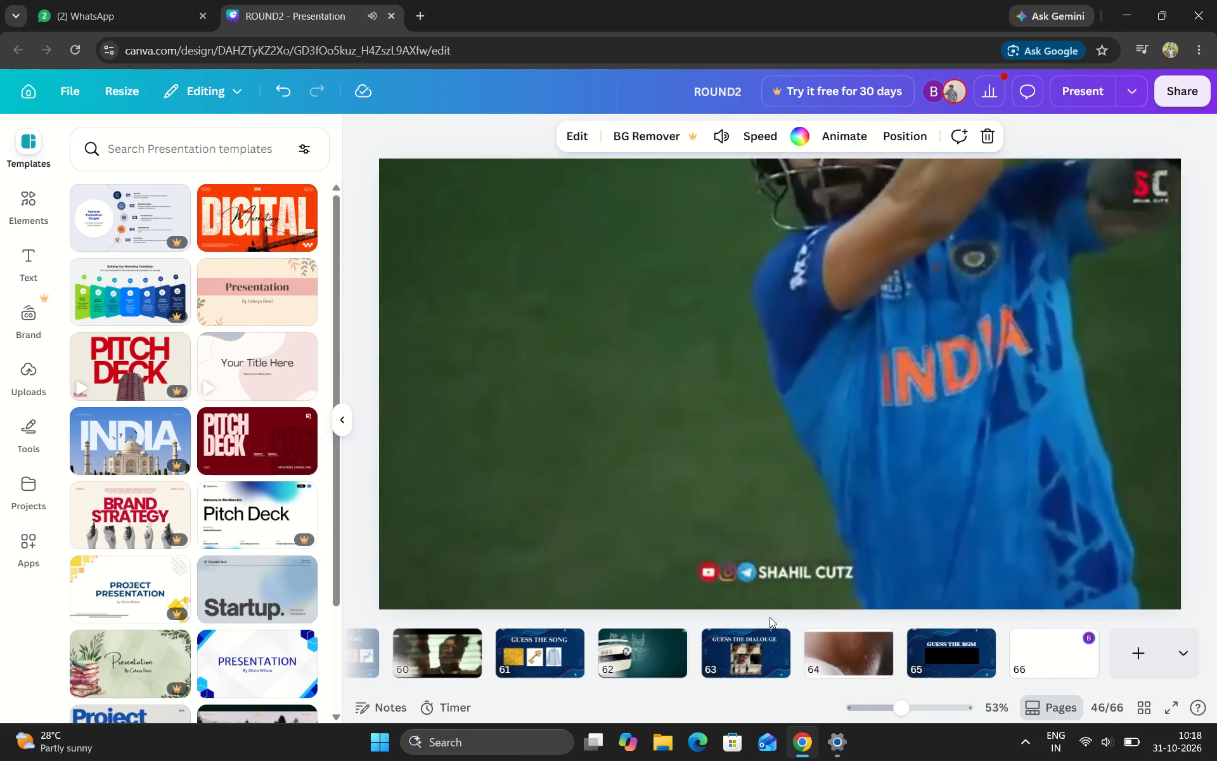
pyautogui.click(538, 634)
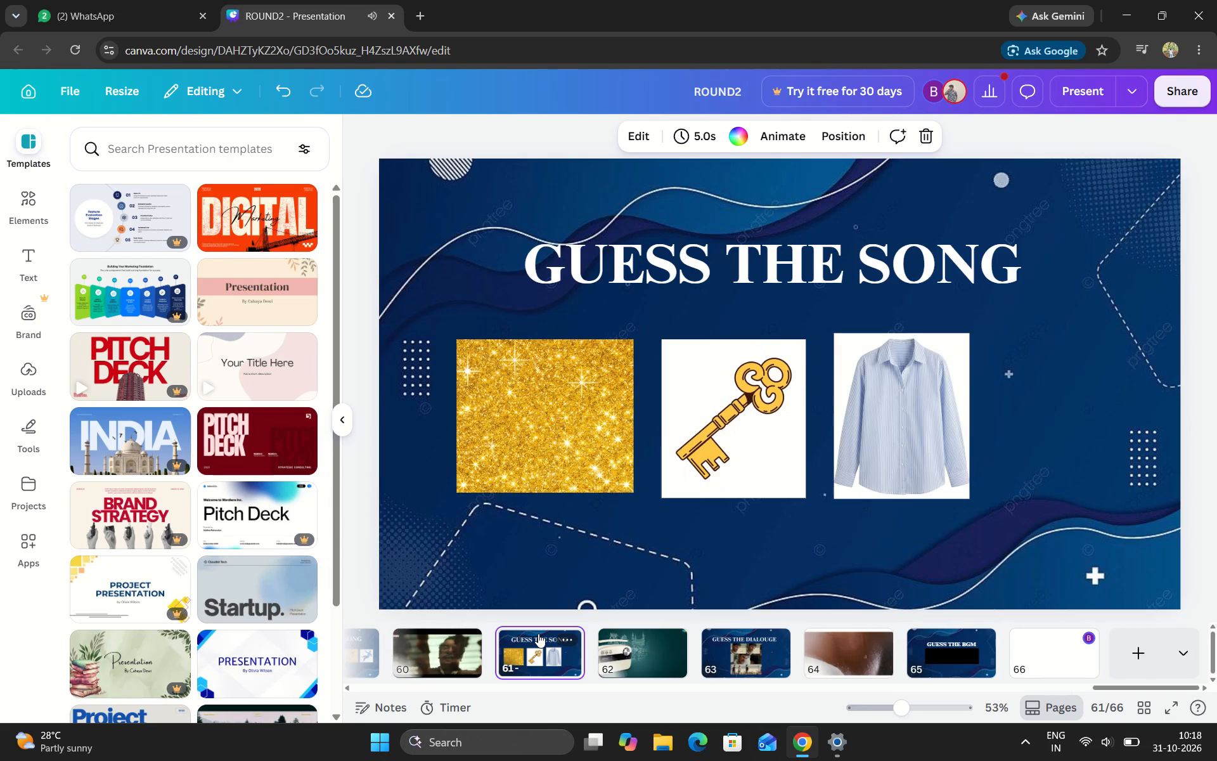
# Open the four-picture Guess the Song question on page 59 and dismiss the incoming chat notifications.
pyautogui.hscroll(2, 538, 634)
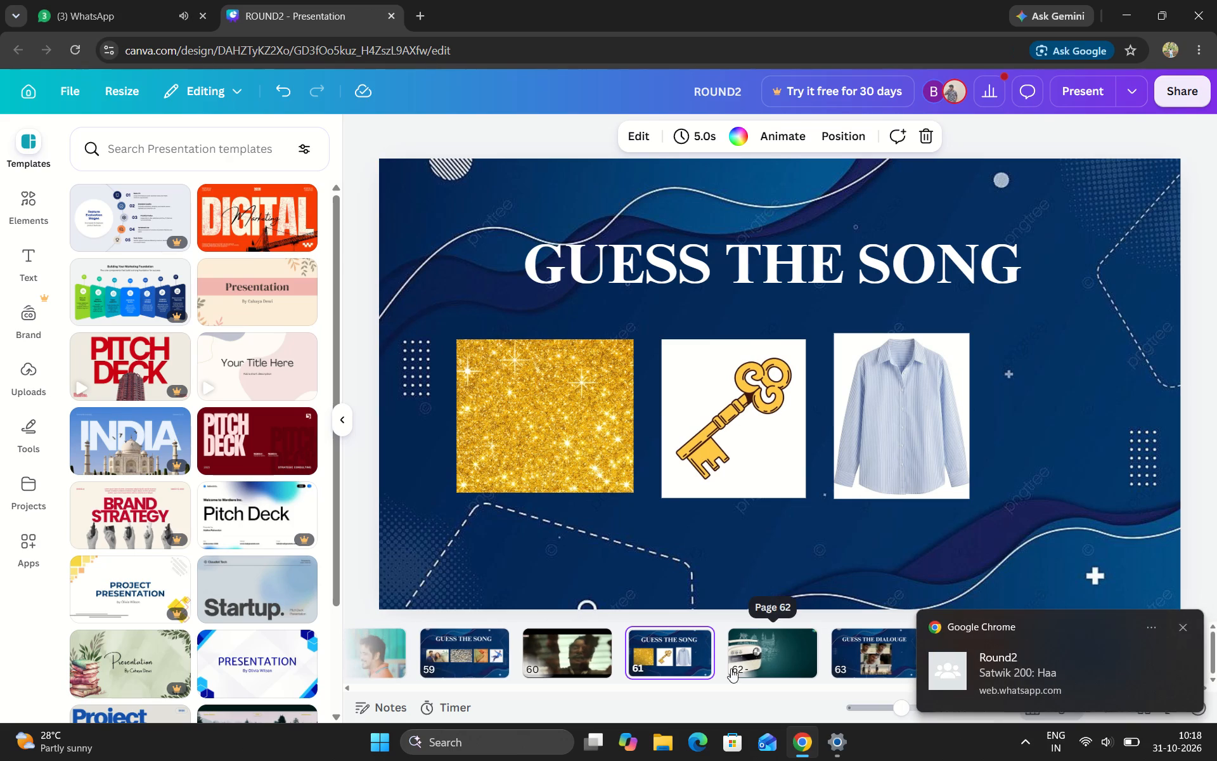
pyautogui.click(1185, 631)
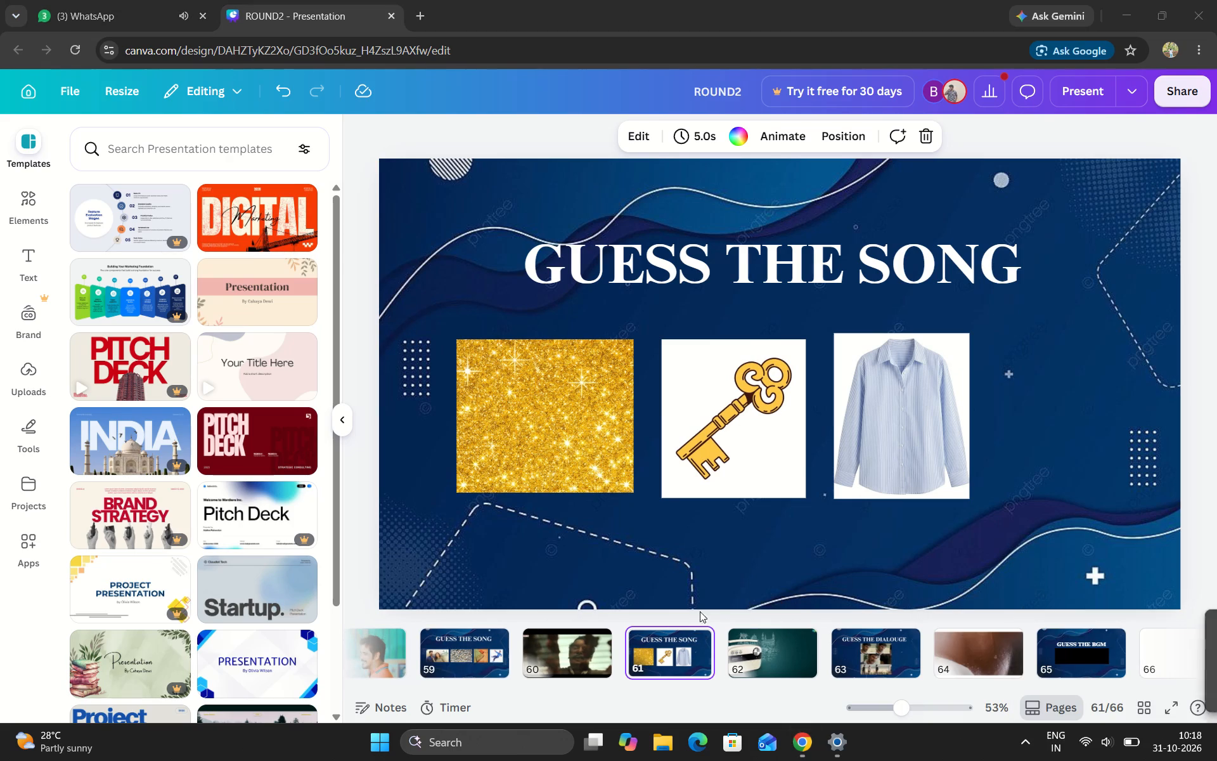
pyautogui.click(456, 648)
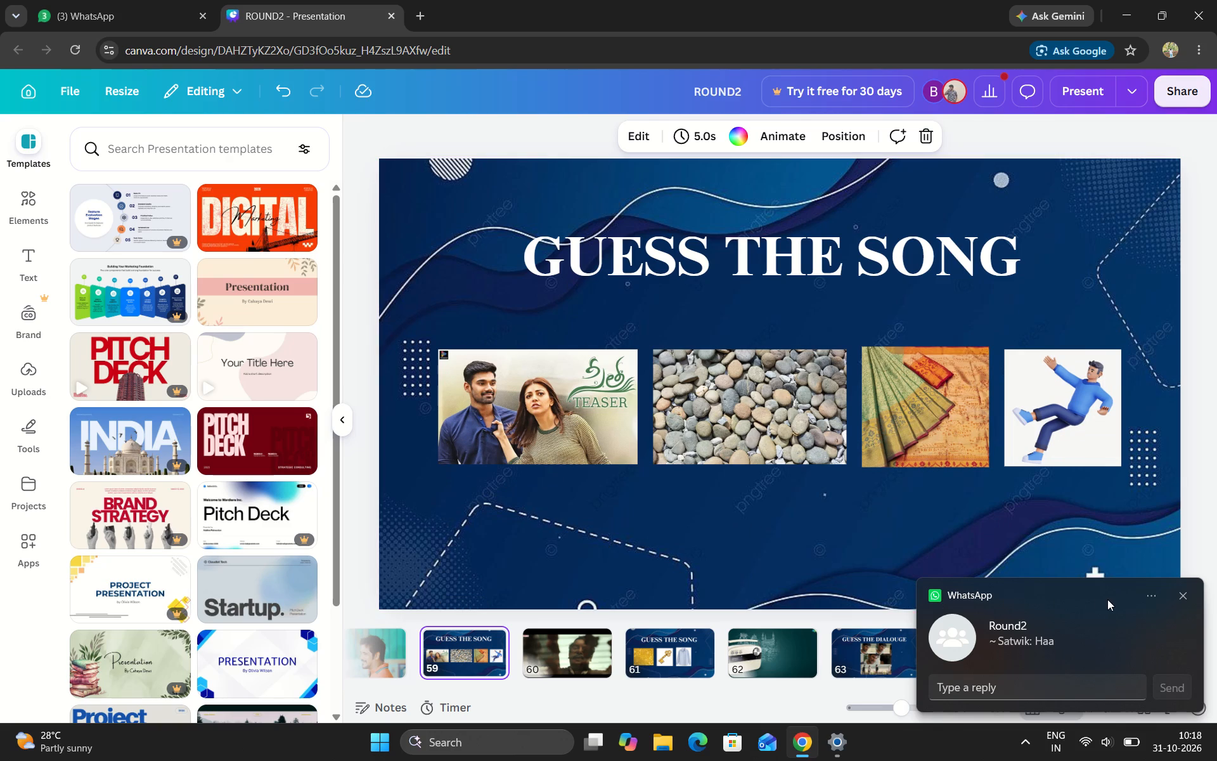
pyautogui.click(1183, 595)
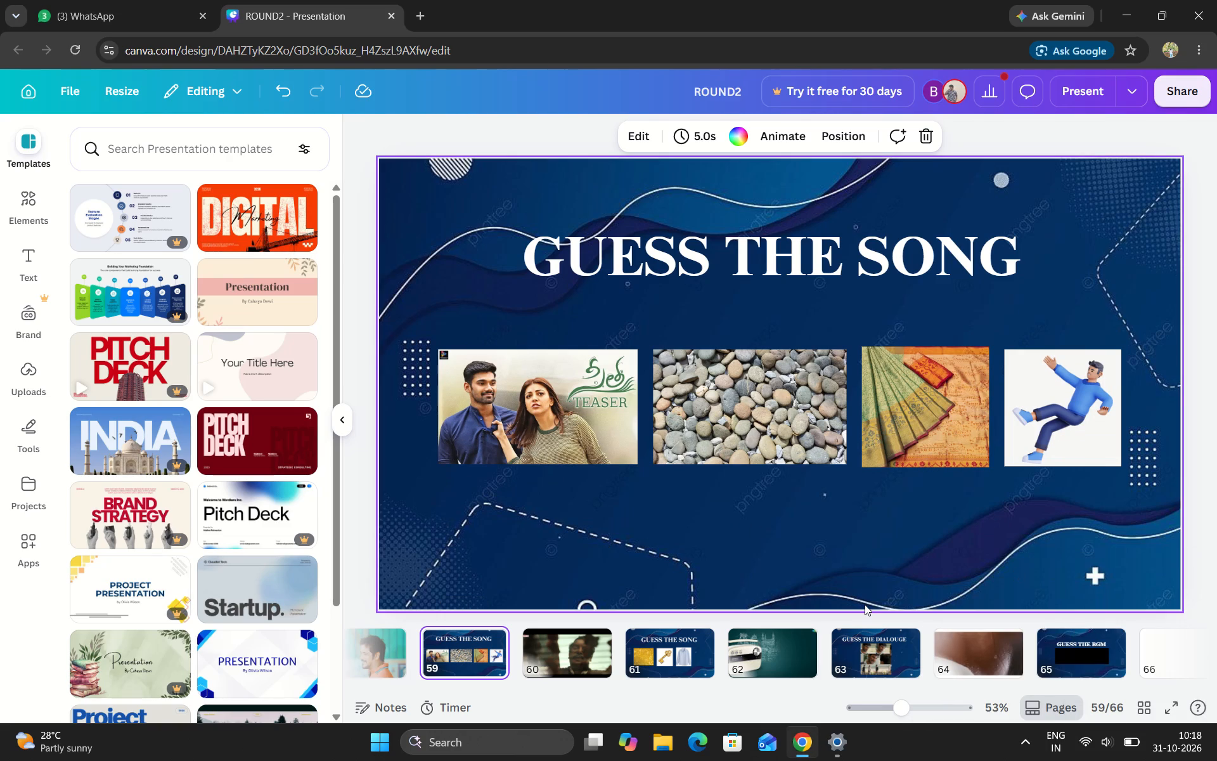
# Open page 62, the video page with the radio, to check its clip.
pyautogui.click(761, 640)
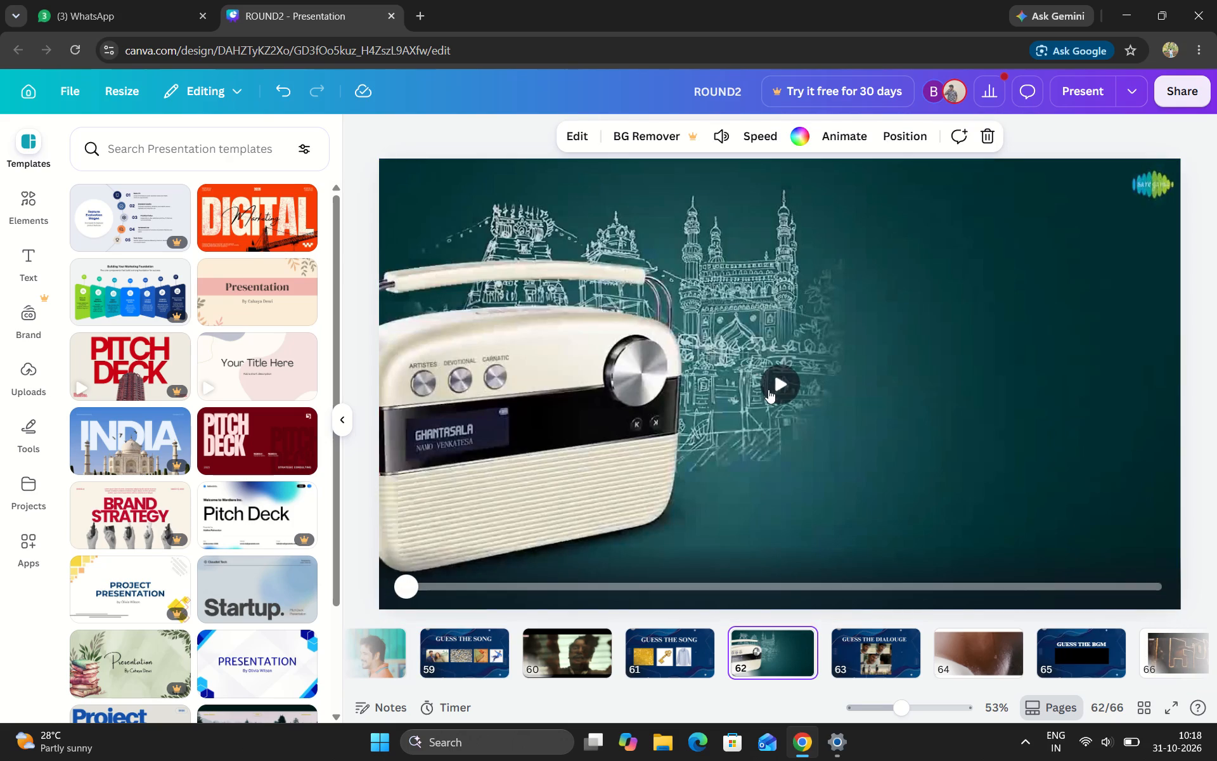
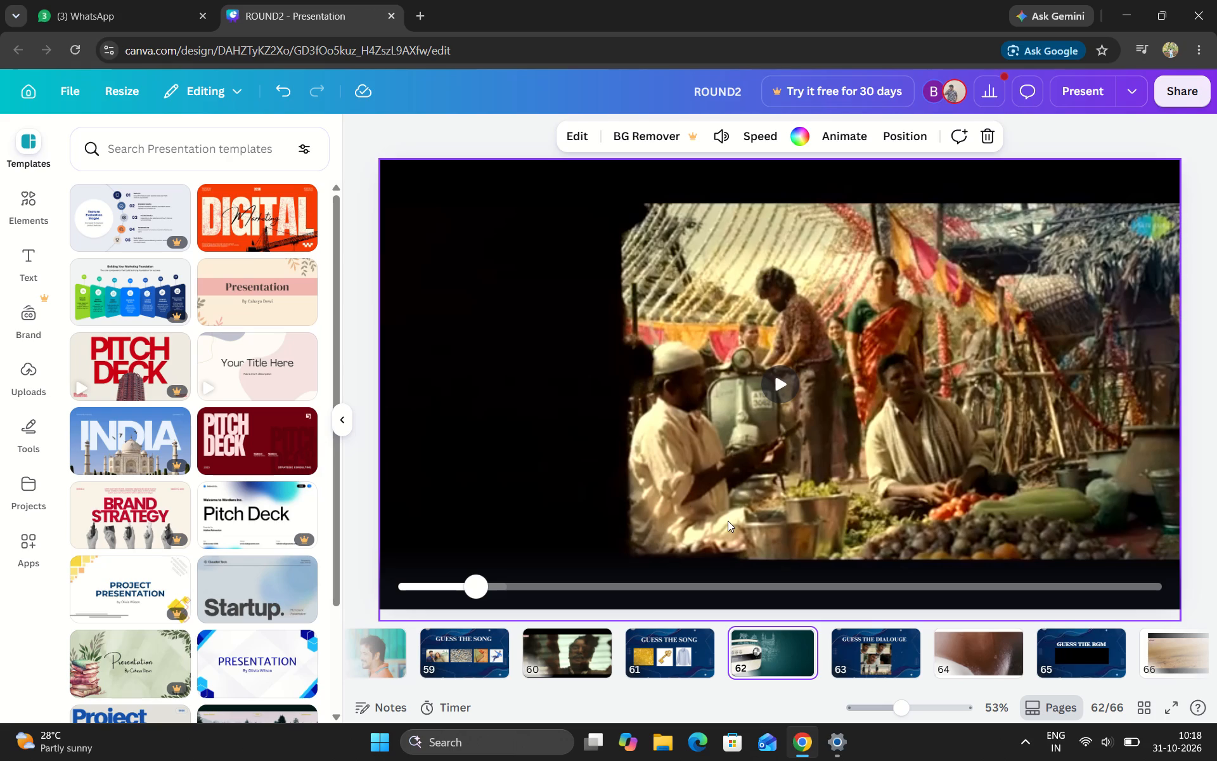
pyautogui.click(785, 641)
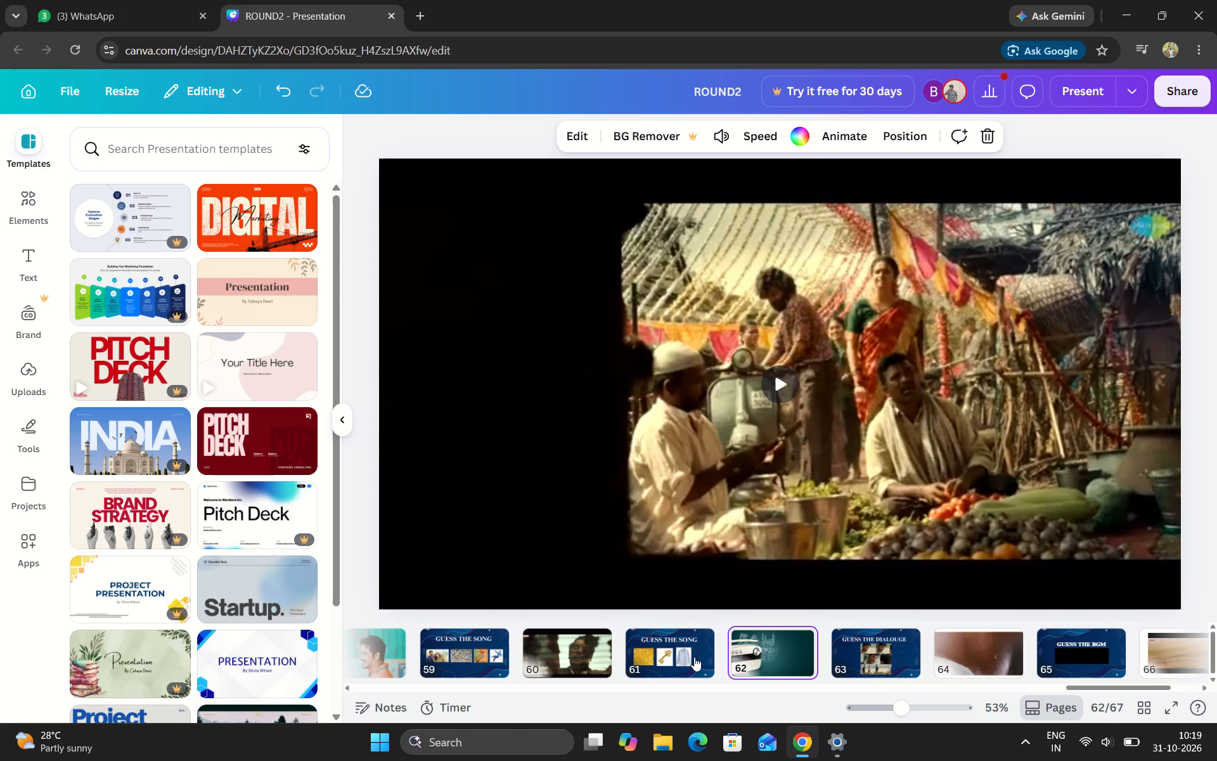
# View page 61, and open video page 60 to play its clip for a few seconds.
pyautogui.hscroll(1, 683, 645)
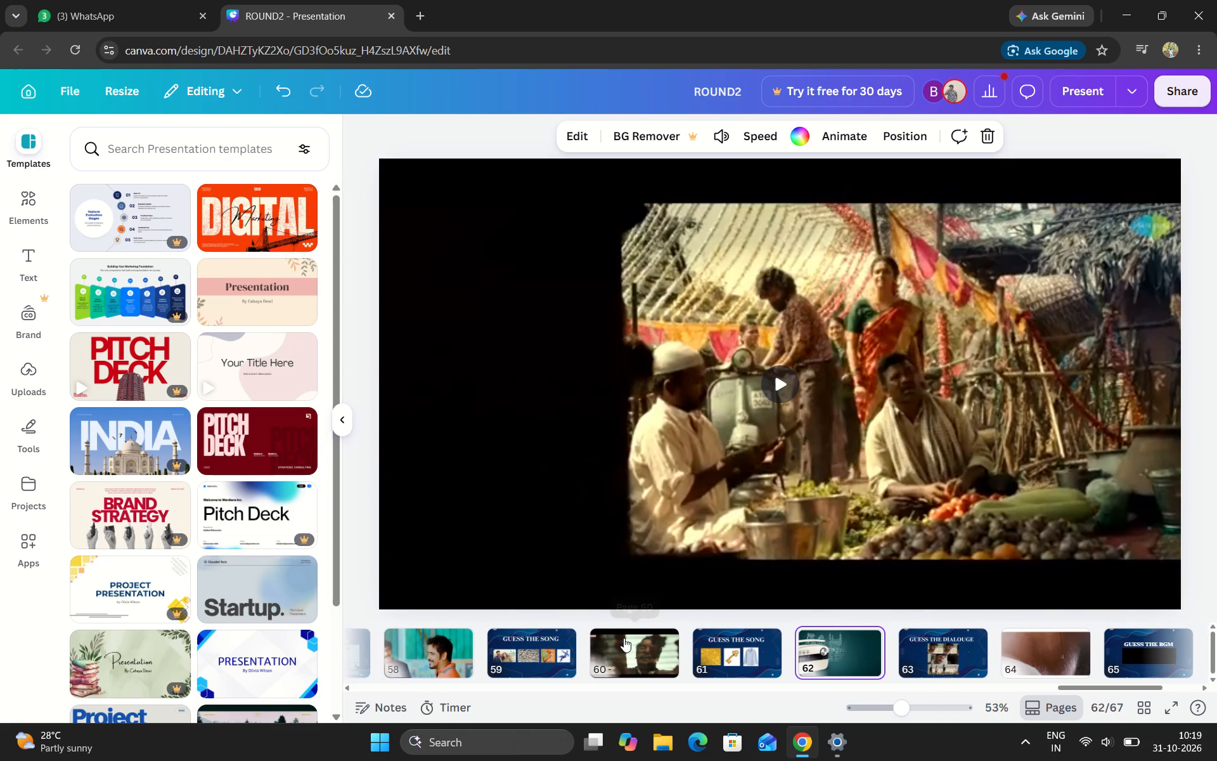
pyautogui.click(731, 644)
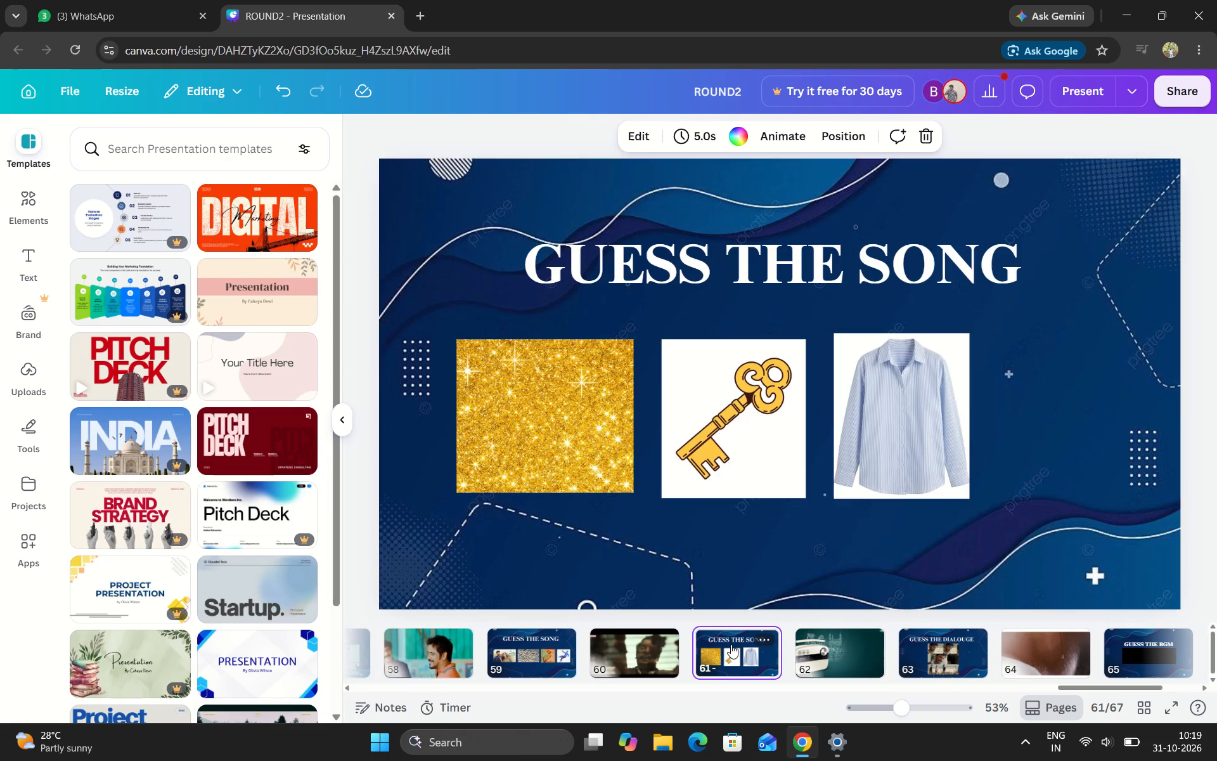
pyautogui.click(643, 642)
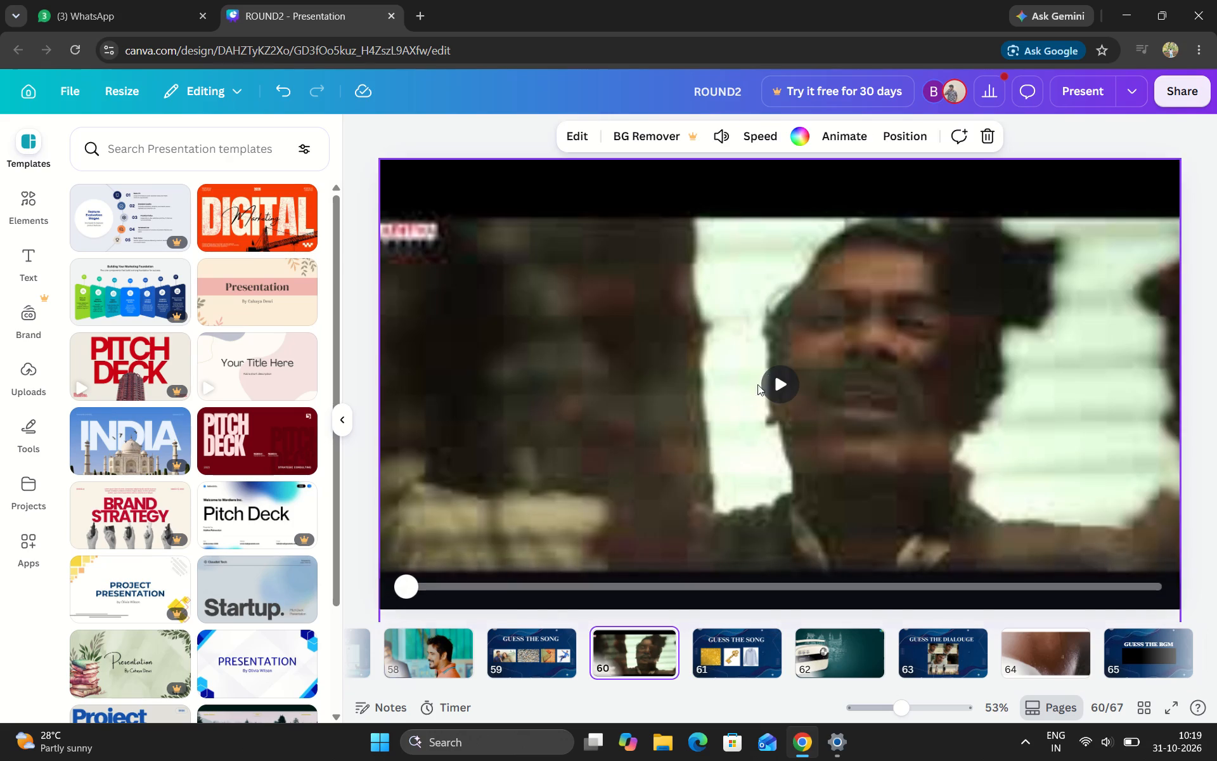
pyautogui.click(768, 374)
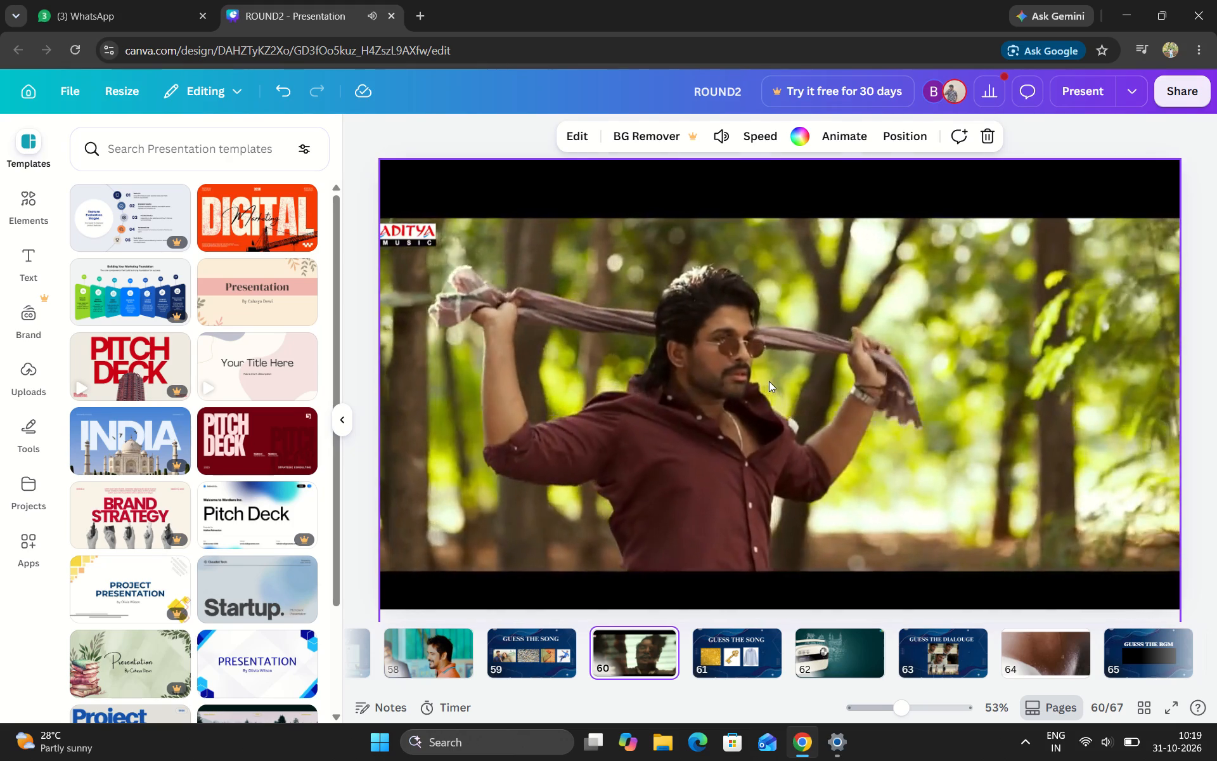
pyautogui.click(754, 383)
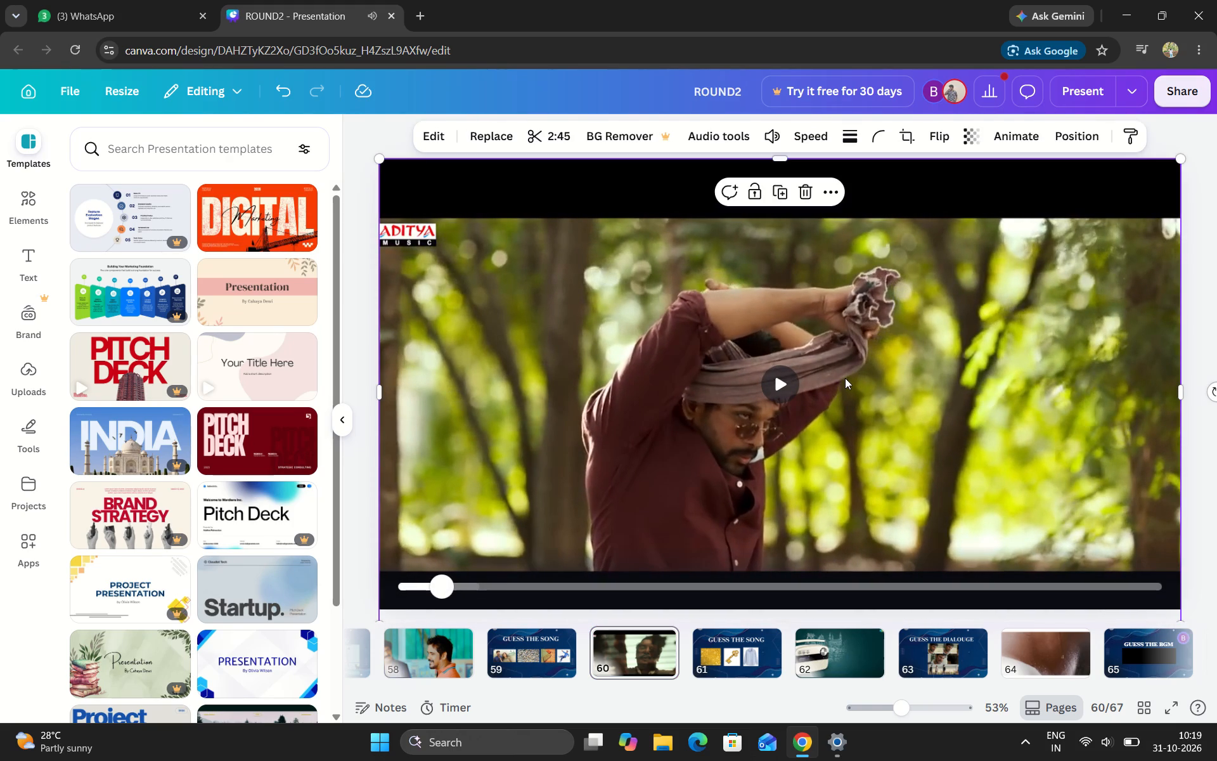
# Look back through the page thumbnails between roughly pages 39 and 51 and open video page 46.
pyautogui.hscroll(7, 636, 629)
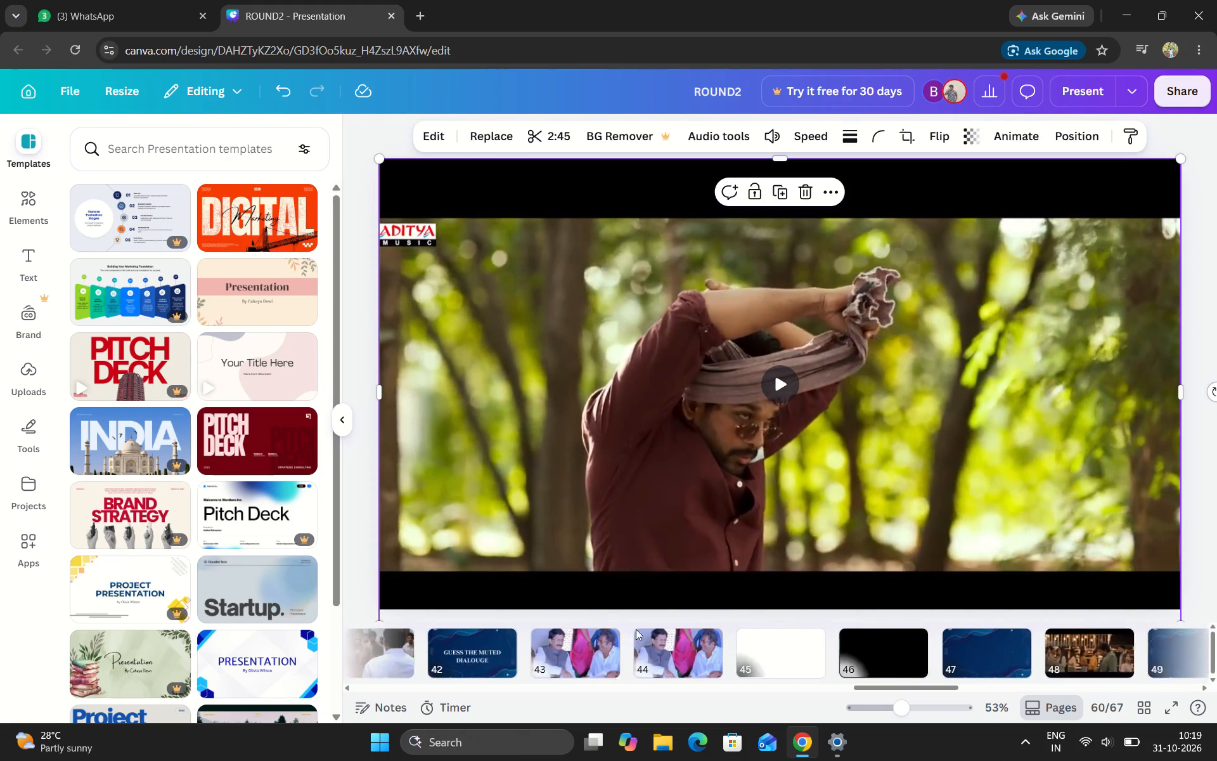
pyautogui.hscroll(3, 636, 629)
pyautogui.hscroll(-1, 636, 629)
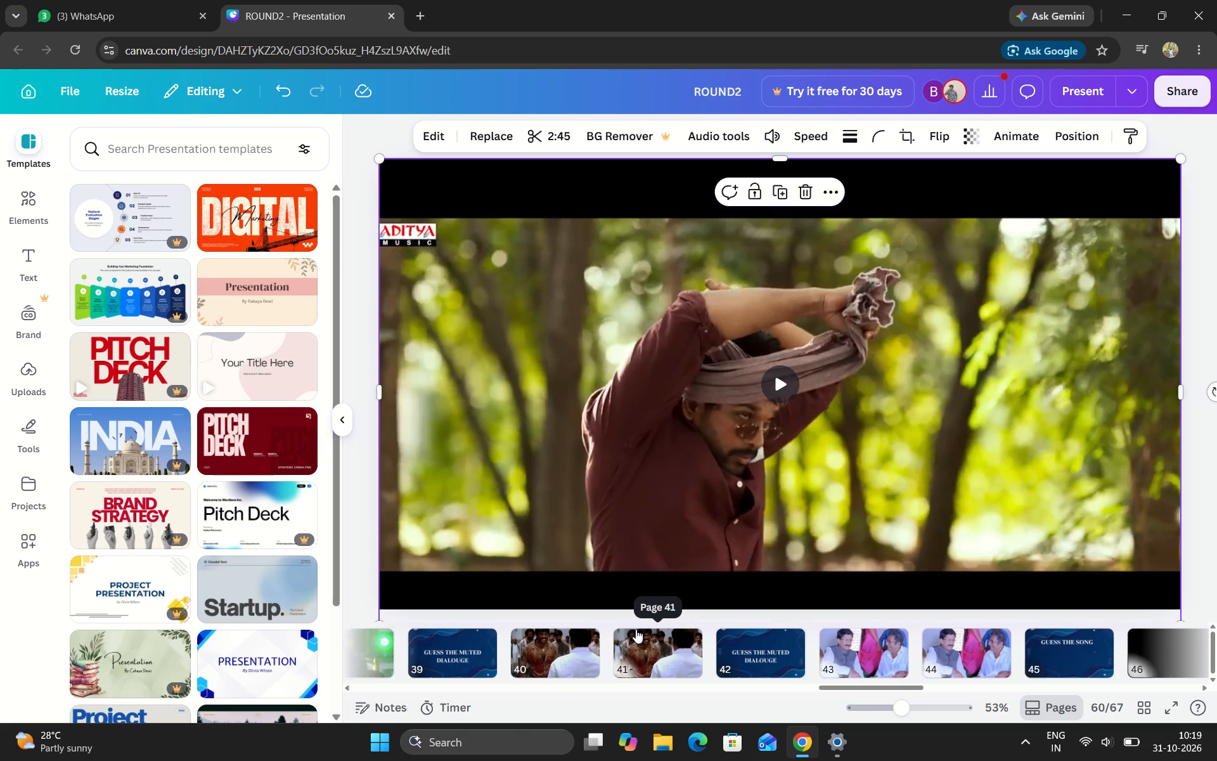
pyautogui.hscroll(-2, 636, 629)
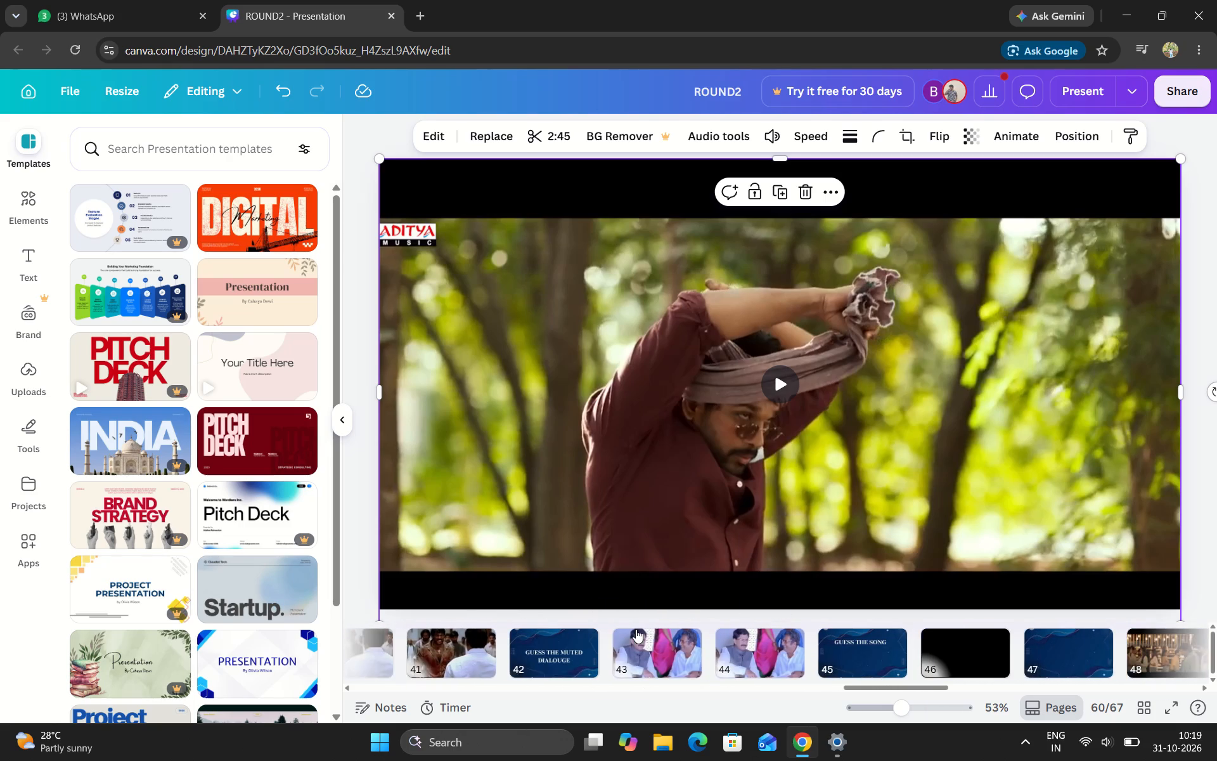
pyautogui.hscroll(-3, 636, 629)
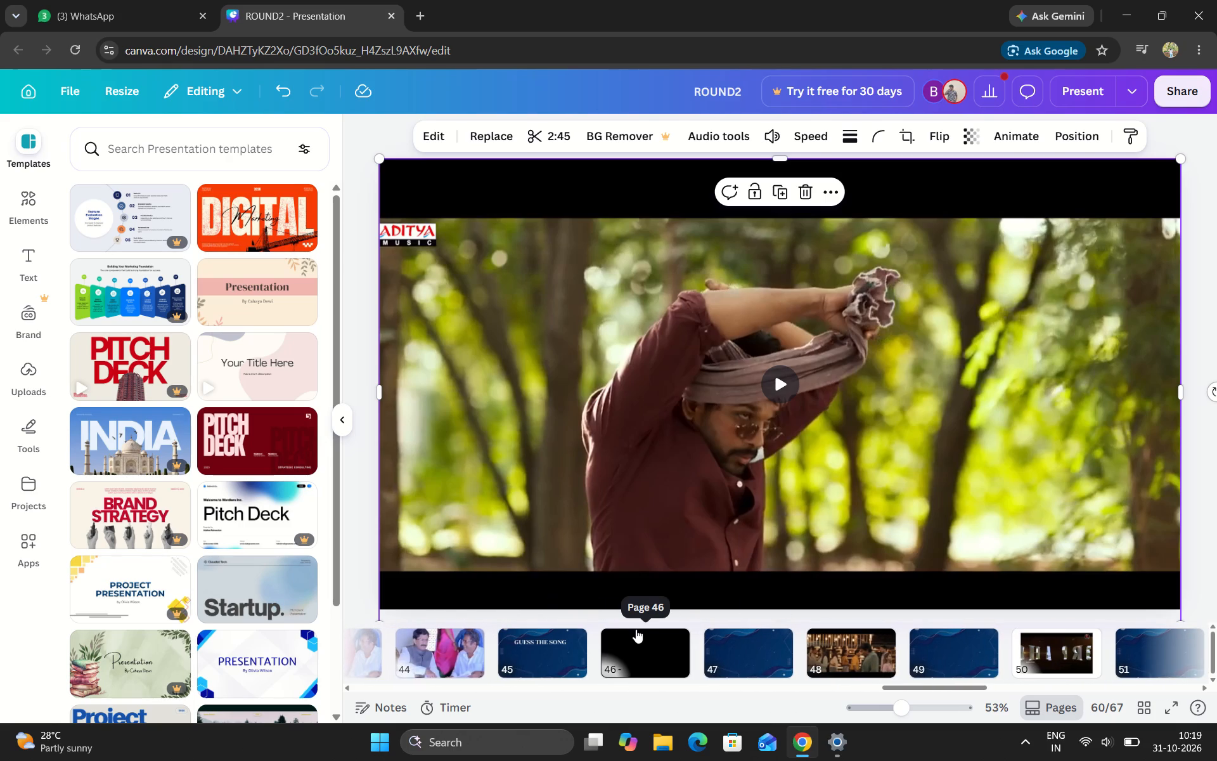
pyautogui.click(639, 645)
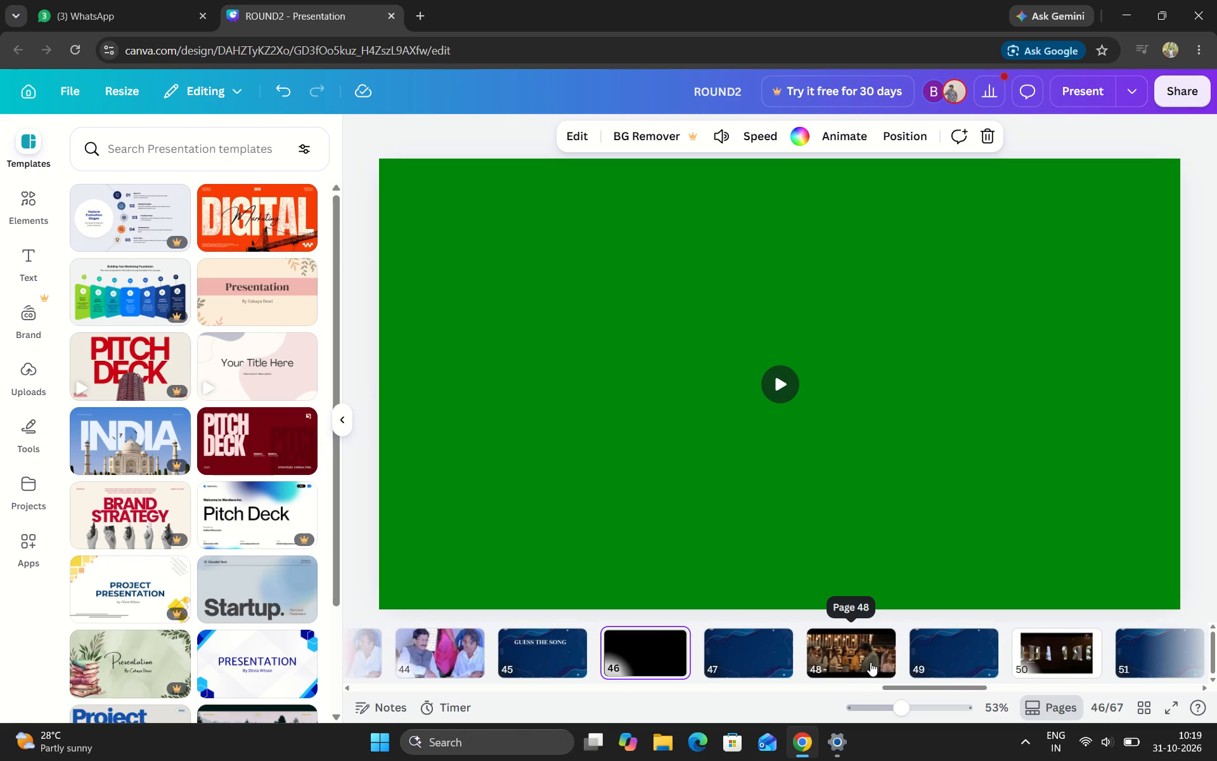
# Open video page 48 and check its clip, playing and pausing it in short stretches.
pyautogui.click(856, 652)
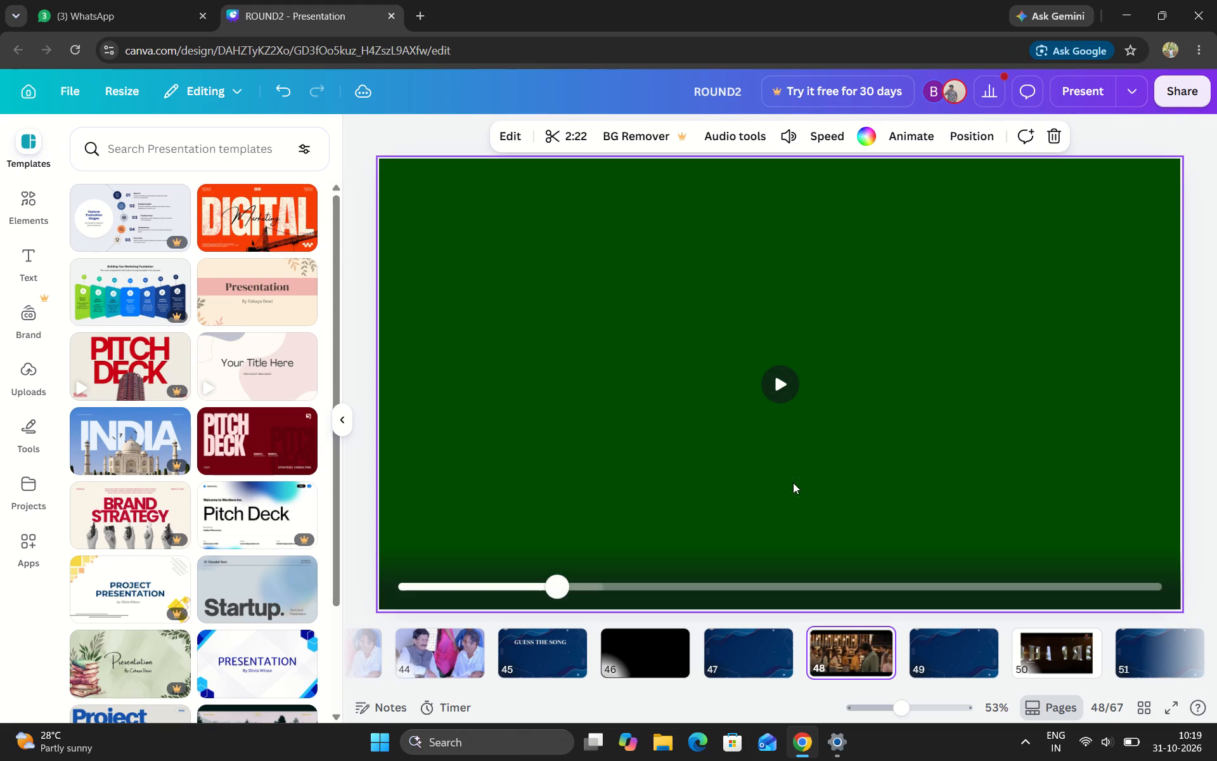
pyautogui.click(767, 384)
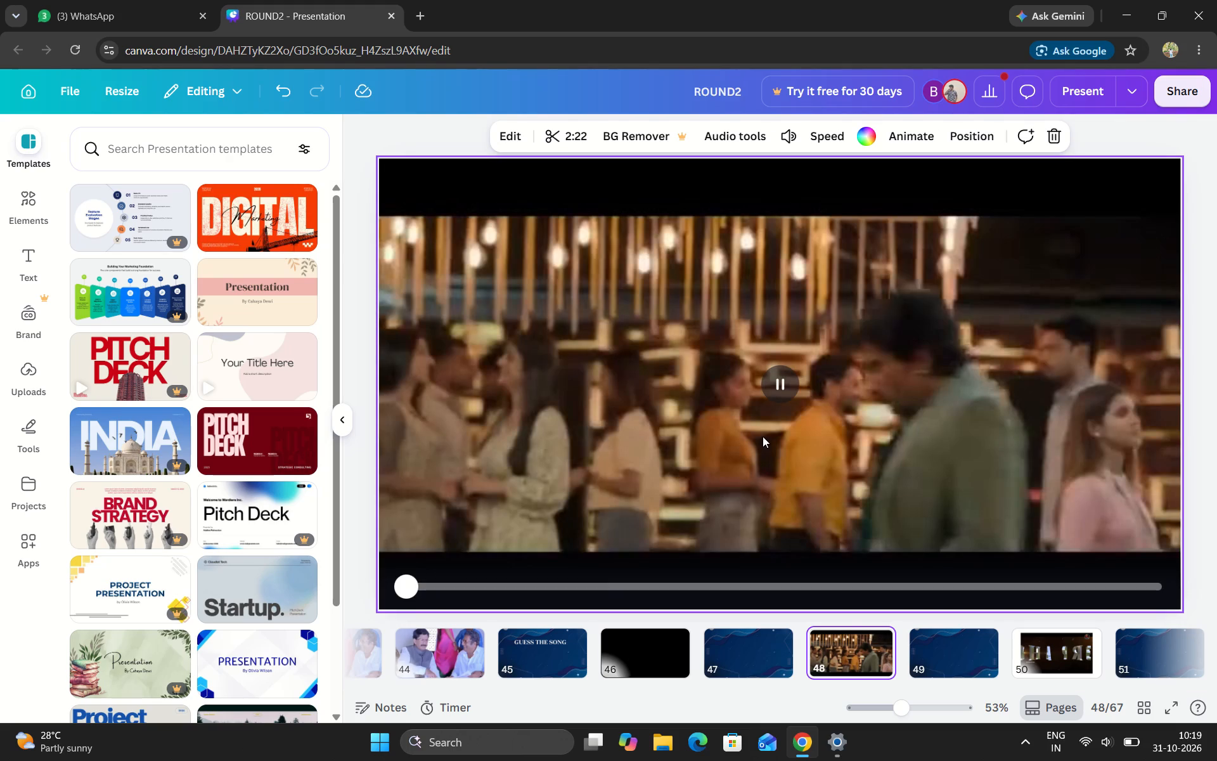
pyautogui.click(767, 380)
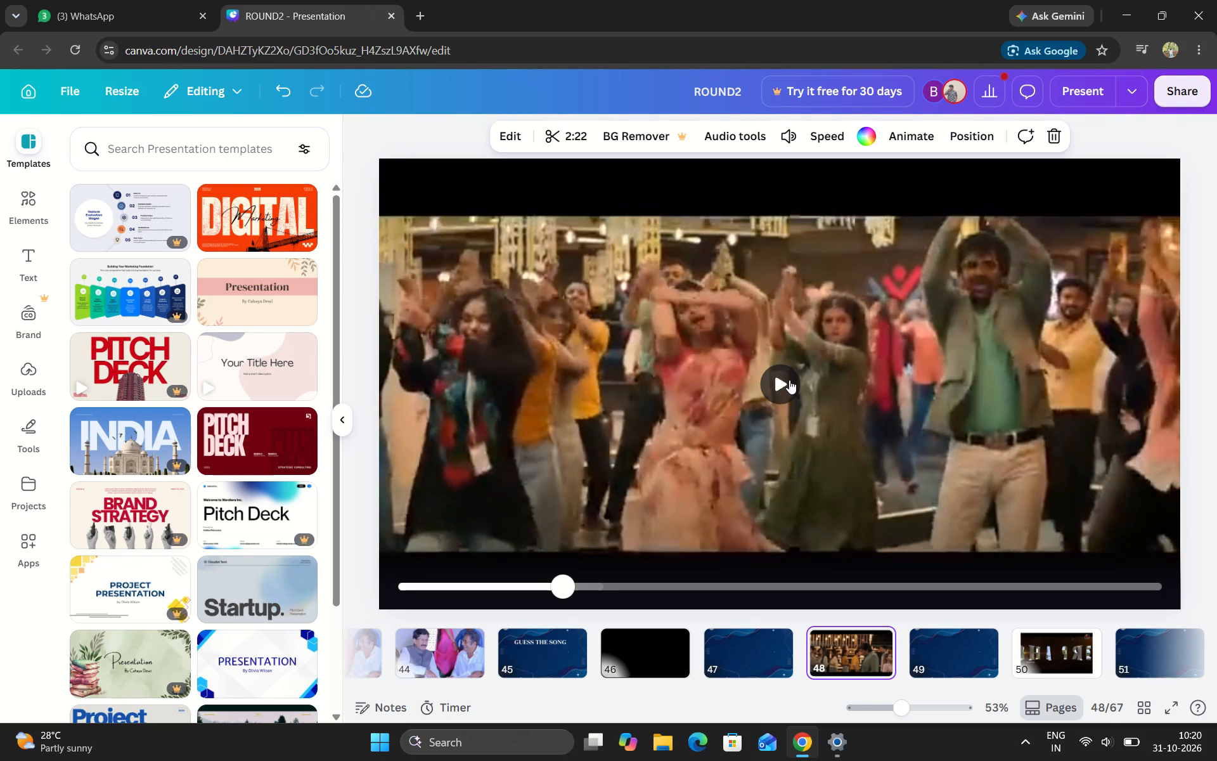
pyautogui.click(789, 380)
pyautogui.click(789, 380)
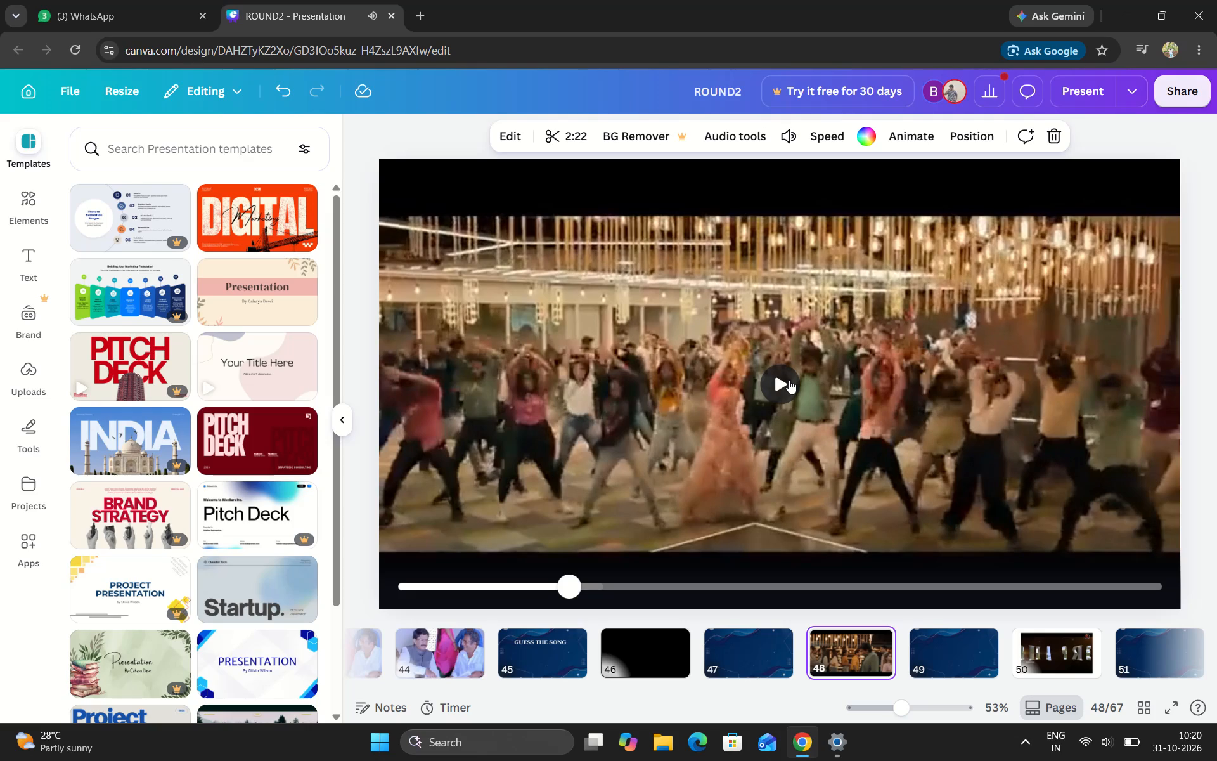
pyautogui.click(789, 380)
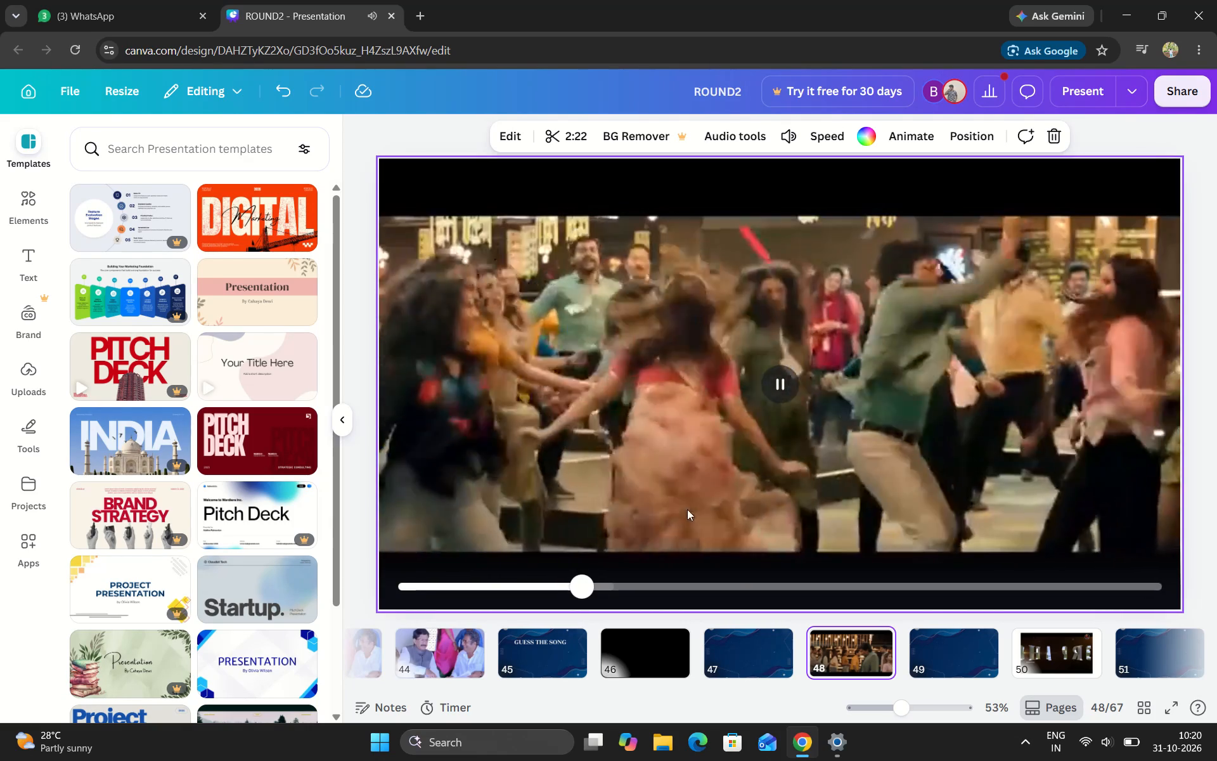
pyautogui.click(771, 380)
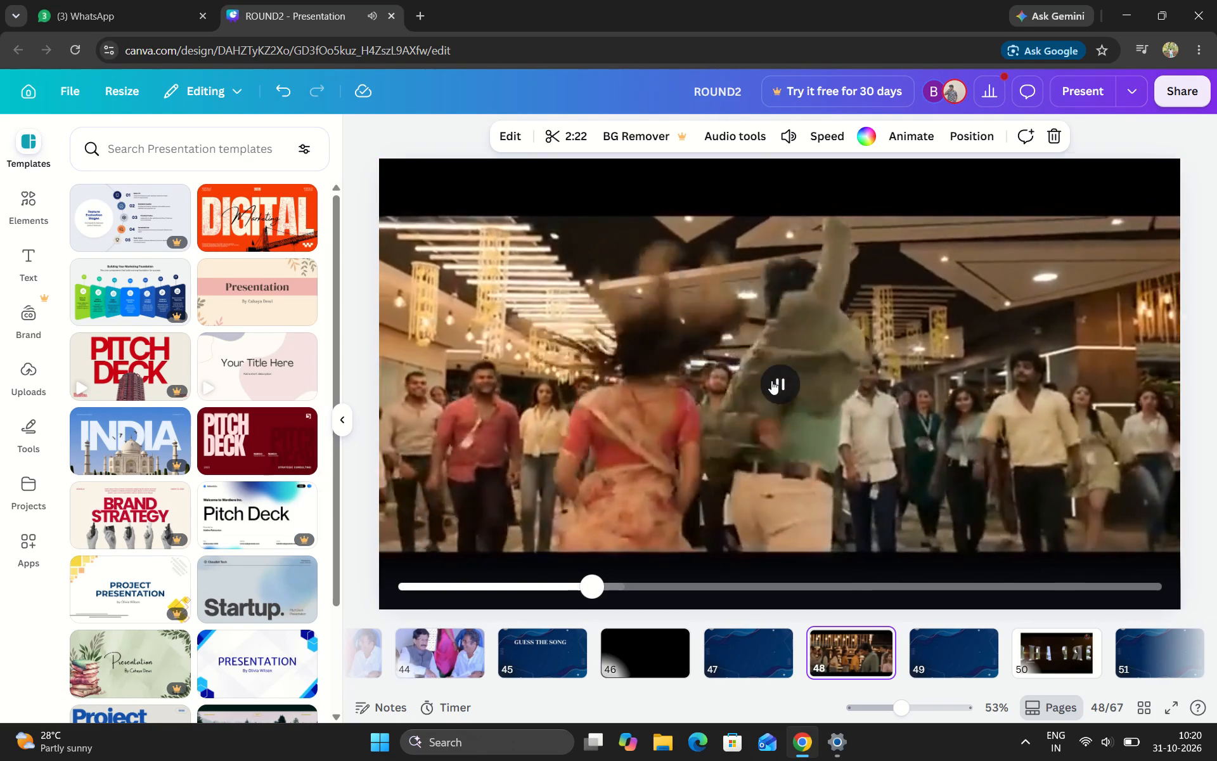
# View blank page 47, return to video page 48 and continue playing its clip in short stretches.
pyautogui.click(745, 643)
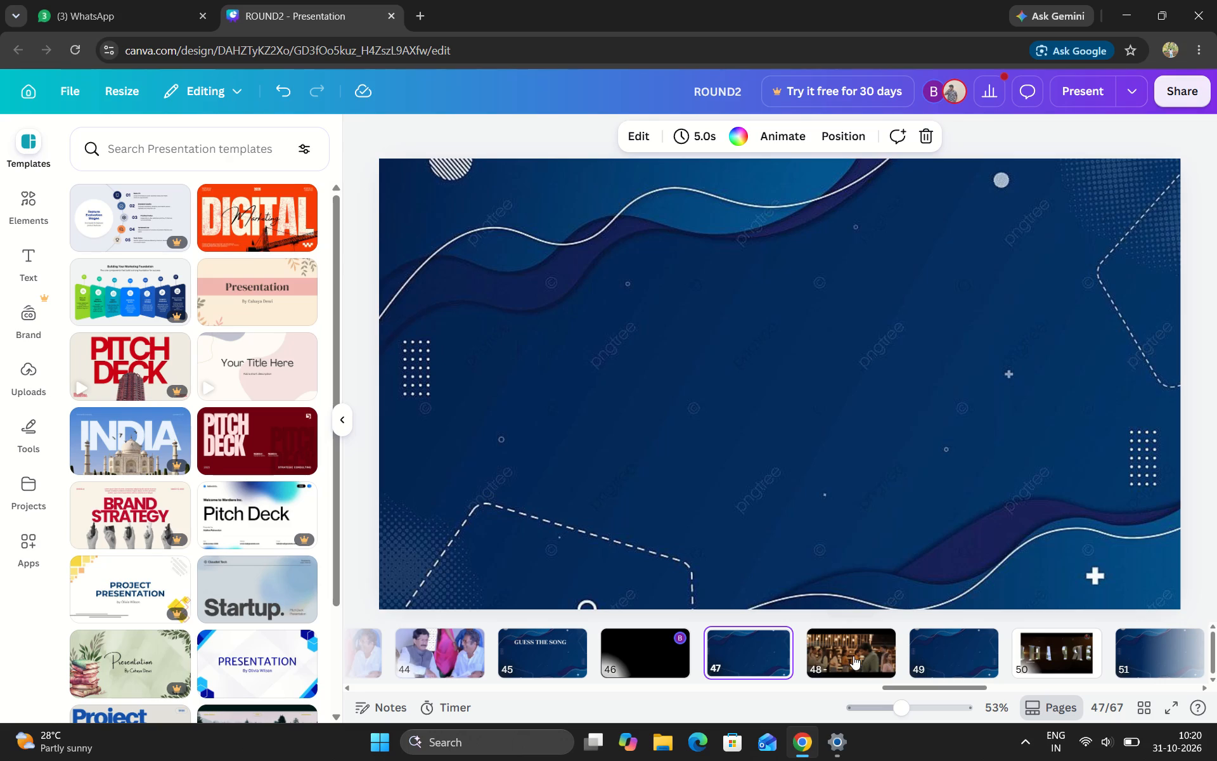
pyautogui.click(853, 656)
pyautogui.click(775, 381)
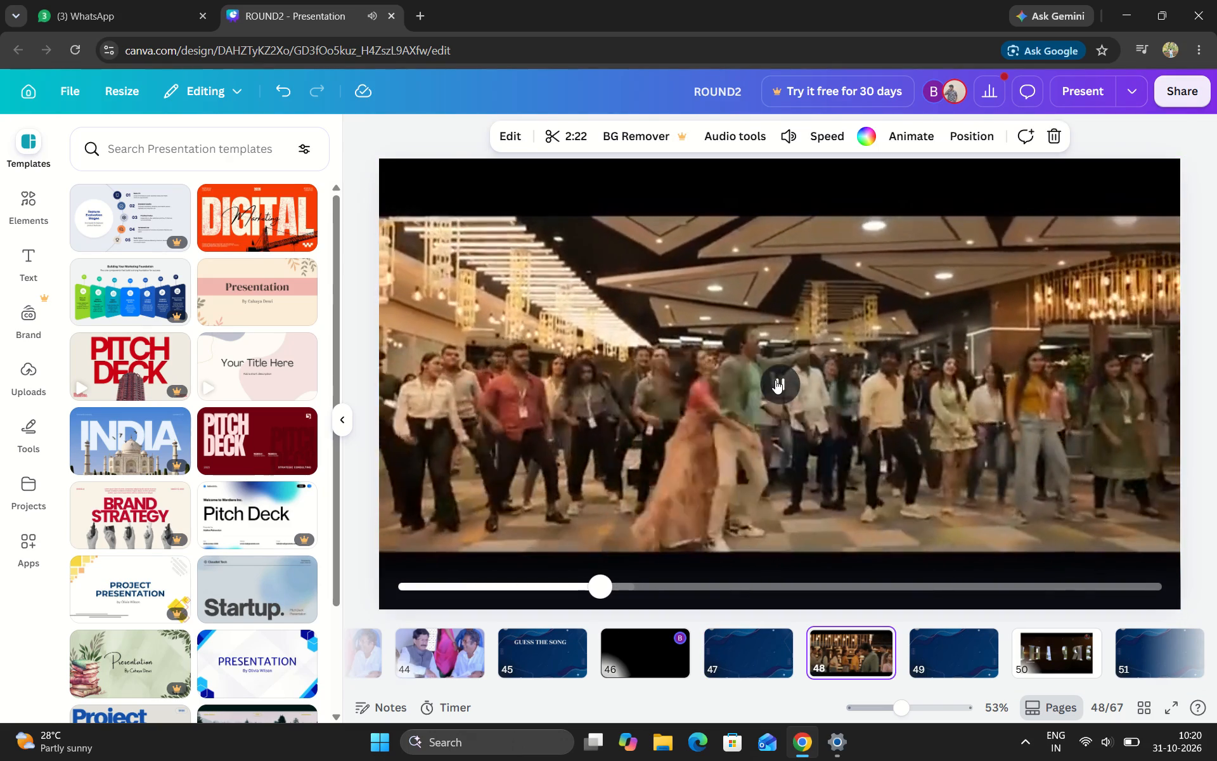
pyautogui.click(775, 380)
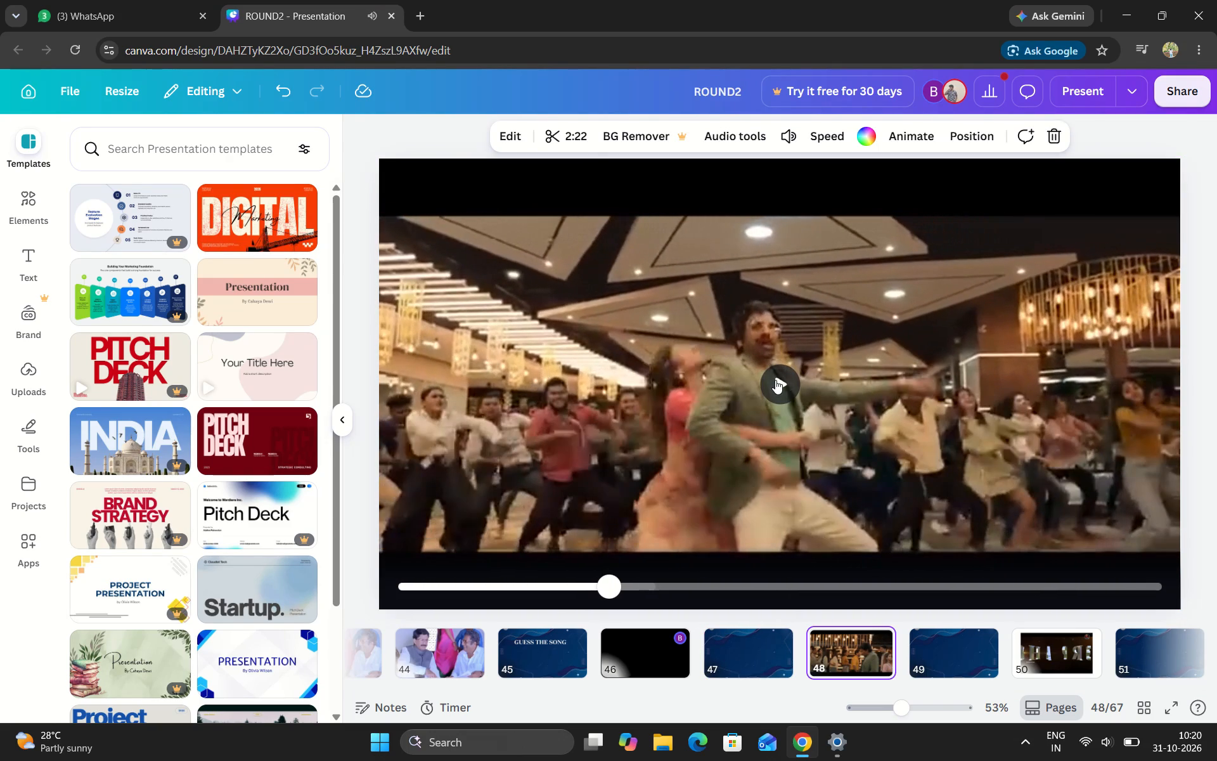
pyautogui.click(775, 380)
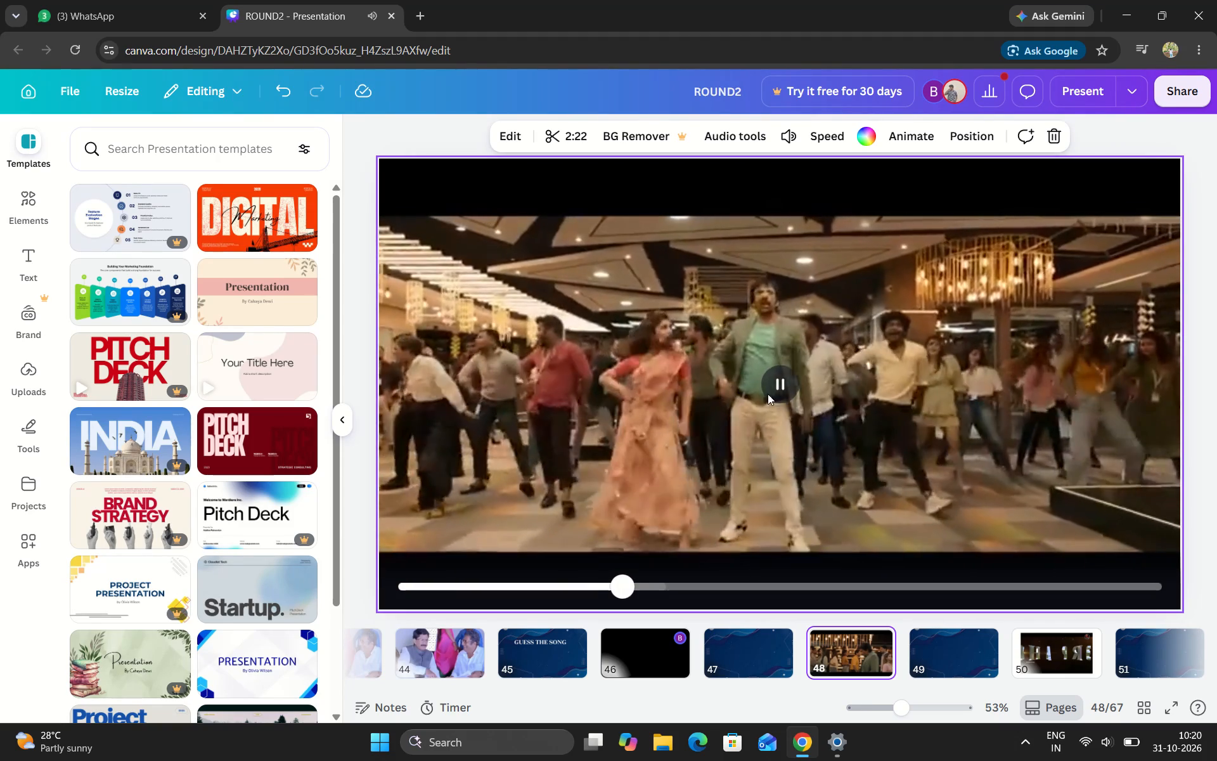
pyautogui.click(774, 382)
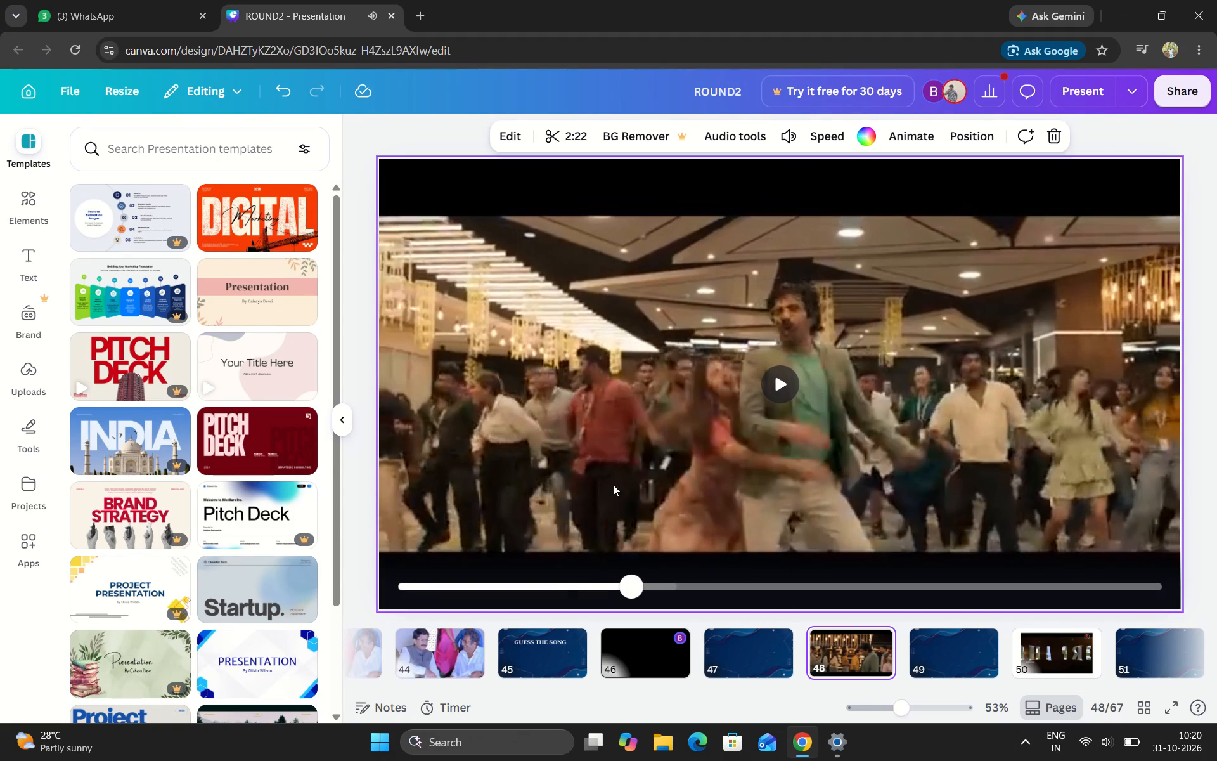
# Rewind page 48's clip to 28.5 s and further back towards the start, and replay it from there with a pause partway.
pyautogui.click(556, 582)
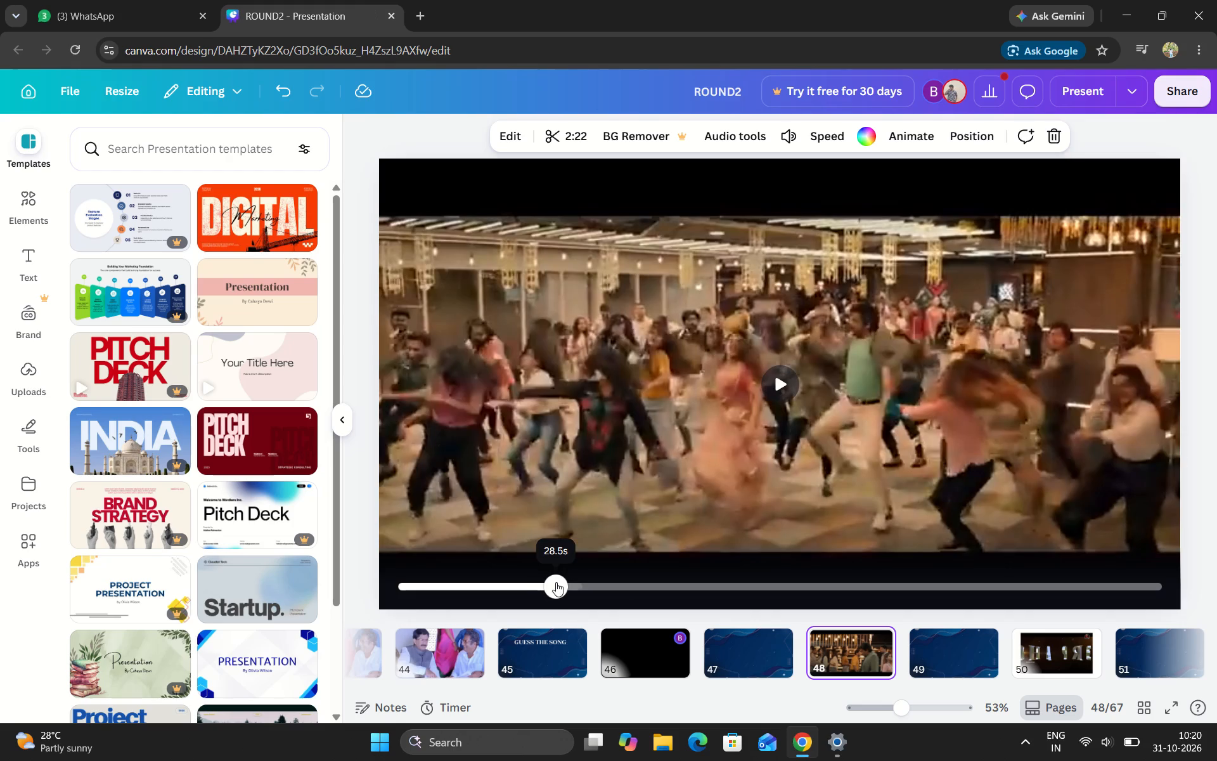
pyautogui.click(470, 582)
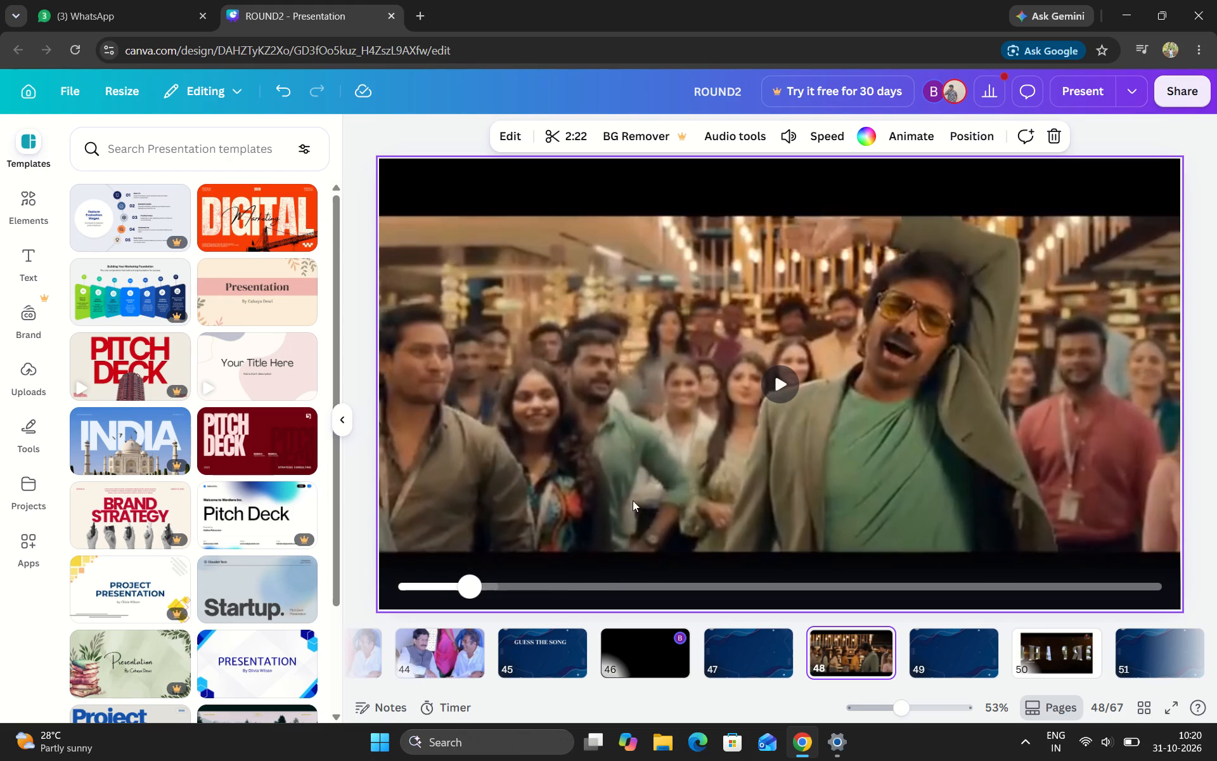
pyautogui.click(799, 373)
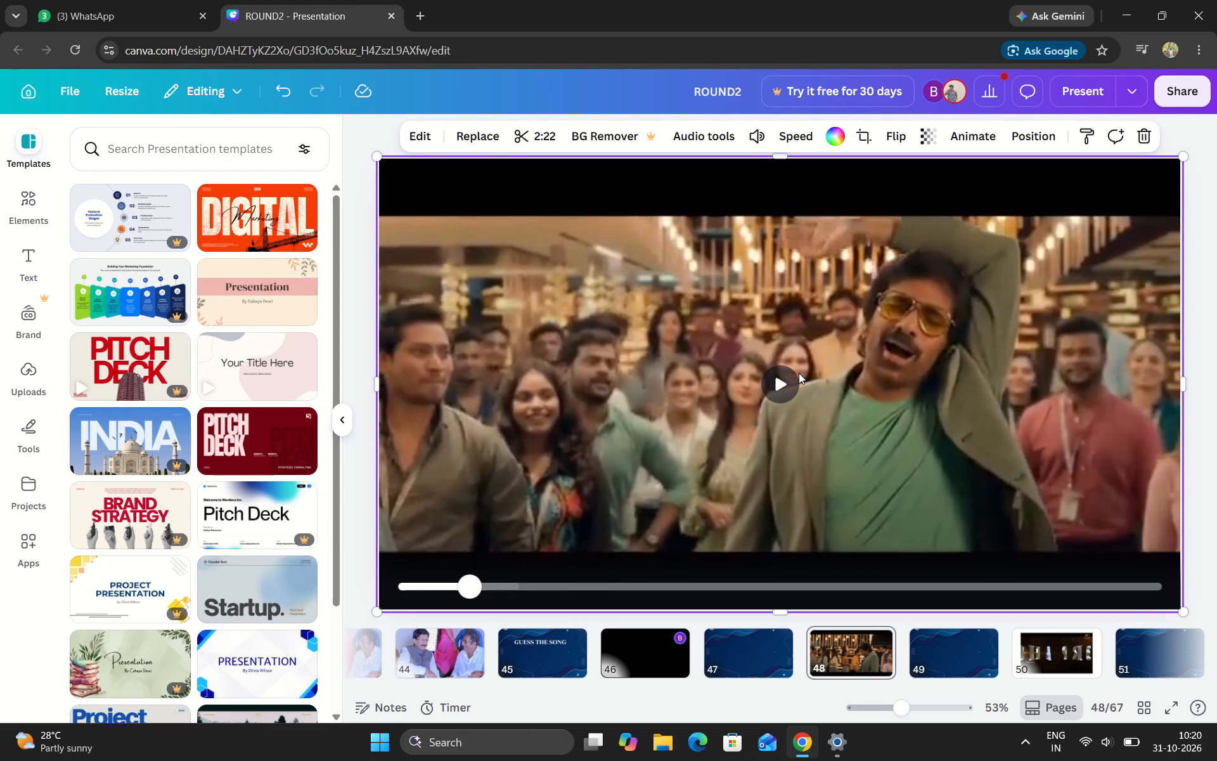
pyautogui.click(786, 378)
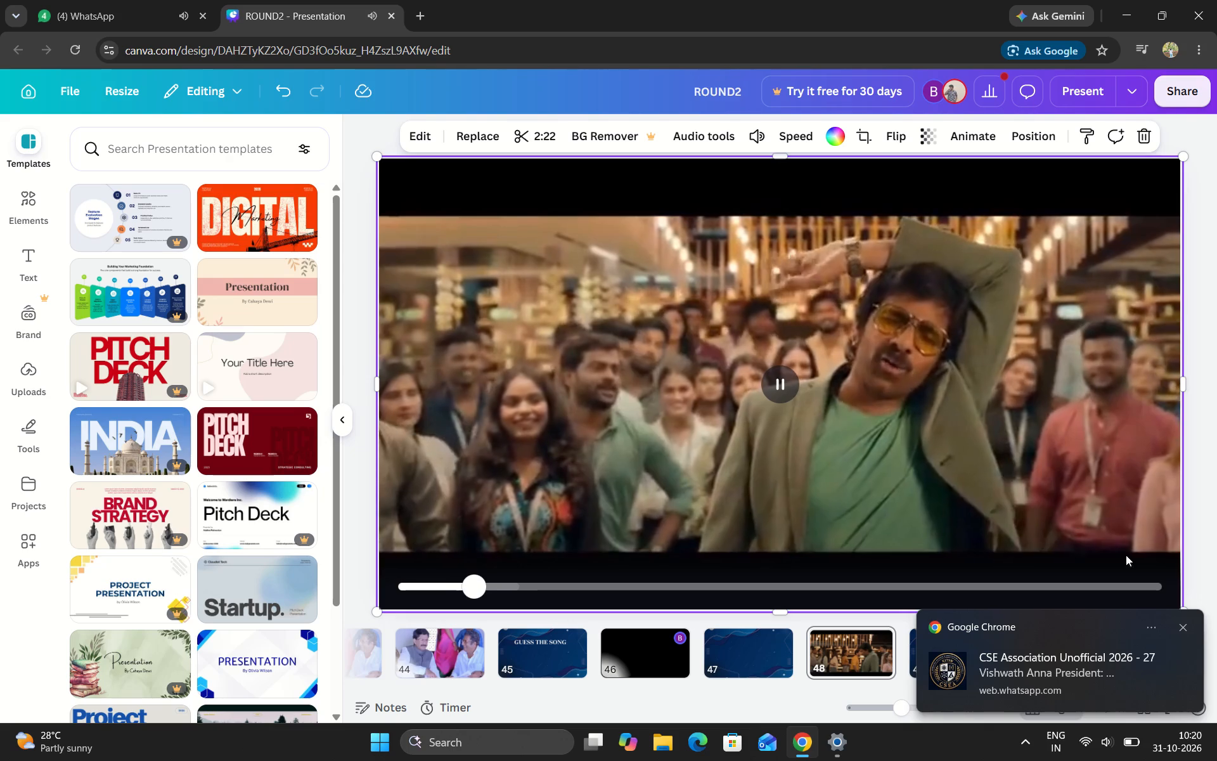
pyautogui.click(1181, 621)
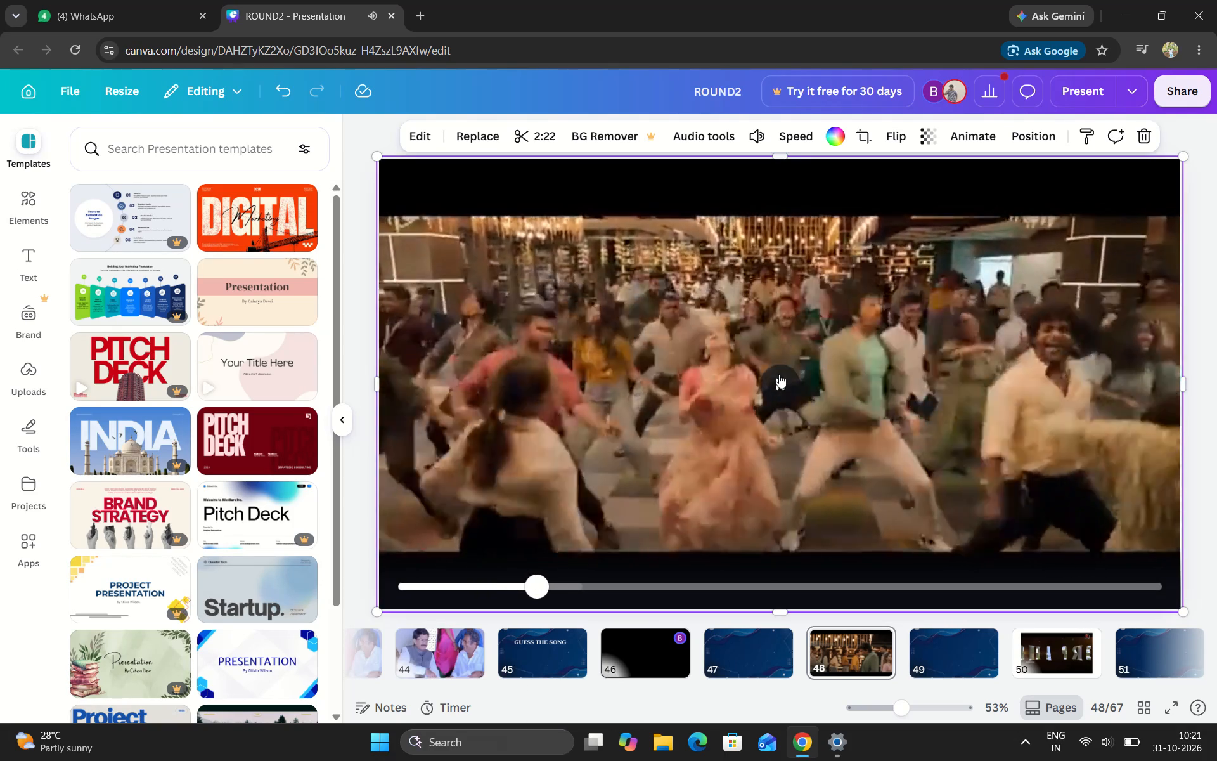
pyautogui.click(778, 374)
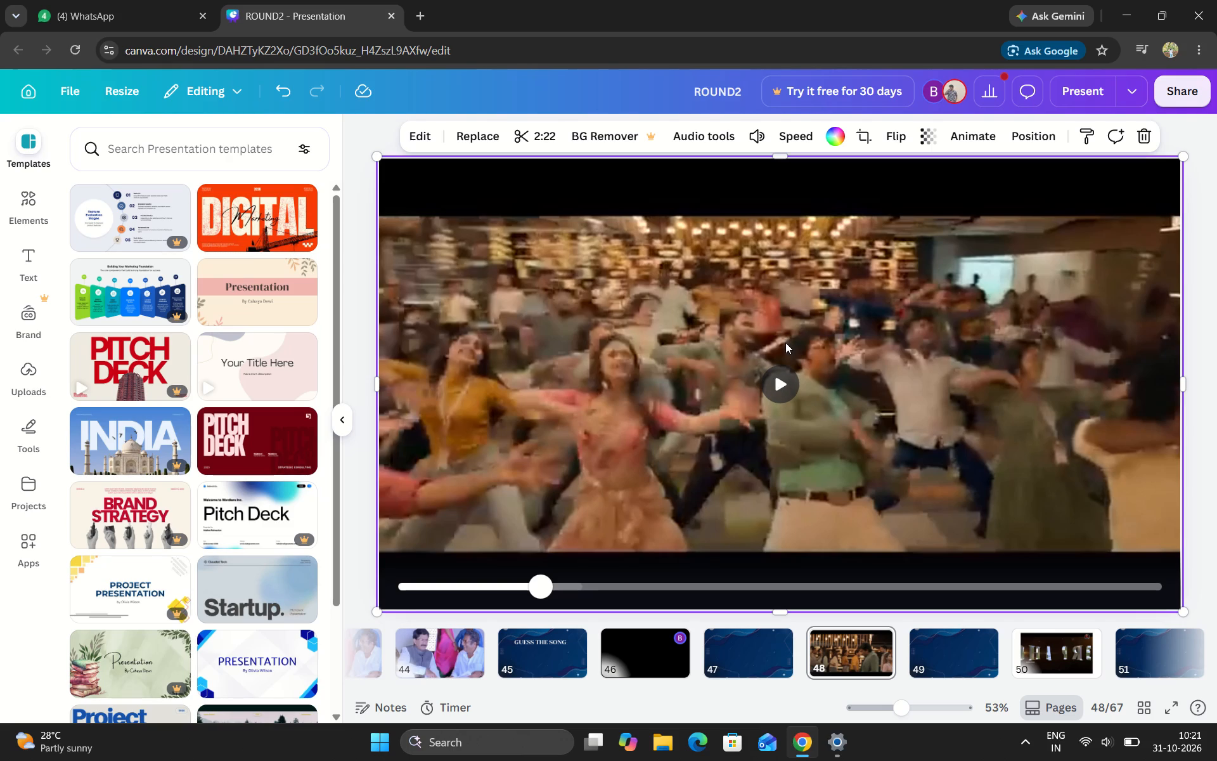
pyautogui.click(780, 380)
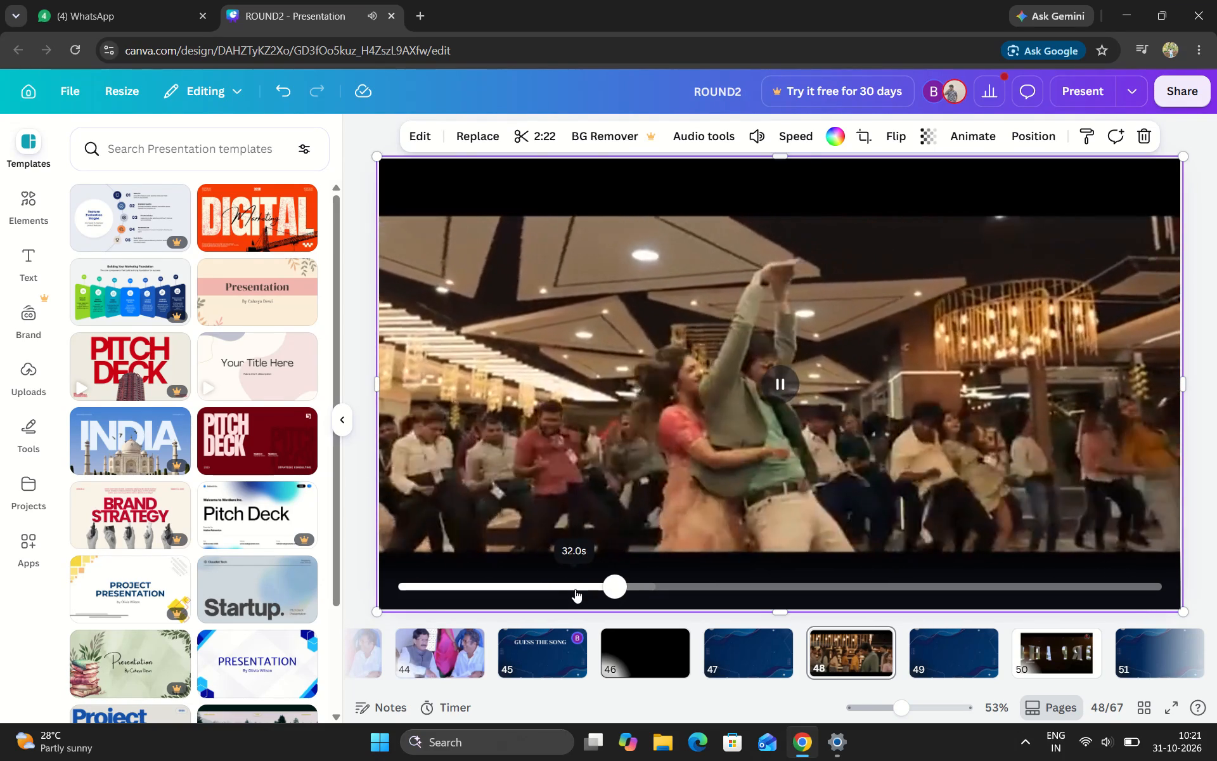
# Scrub through page 48's clip up to about 2:01, return to about 31.7 s and play it from there.
pyautogui.click(752, 579)
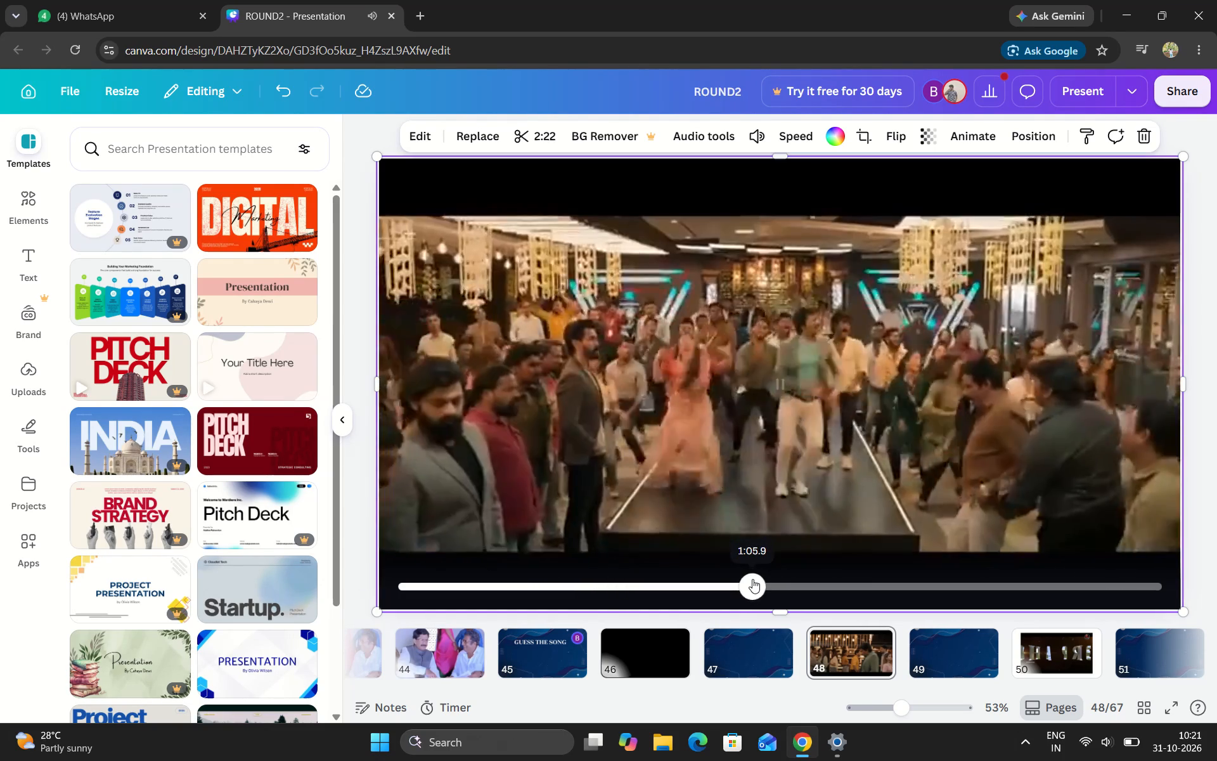
pyautogui.click(838, 577)
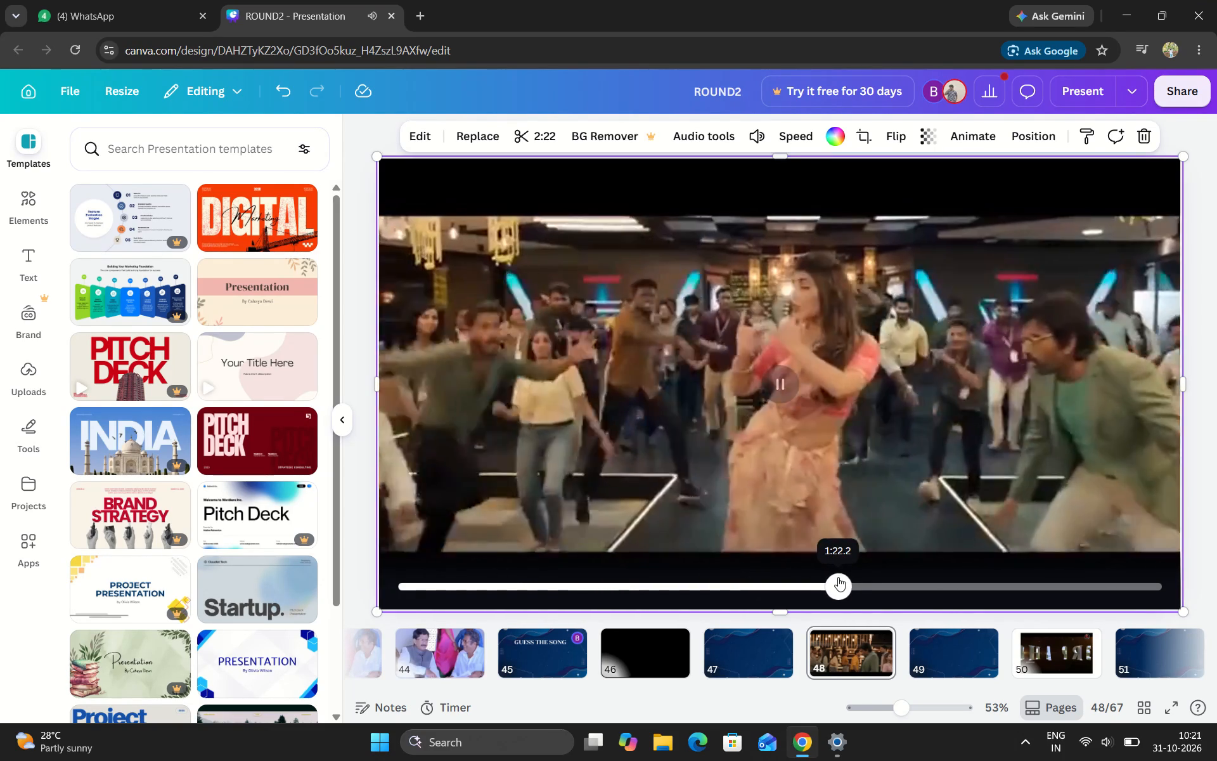
pyautogui.click(951, 578)
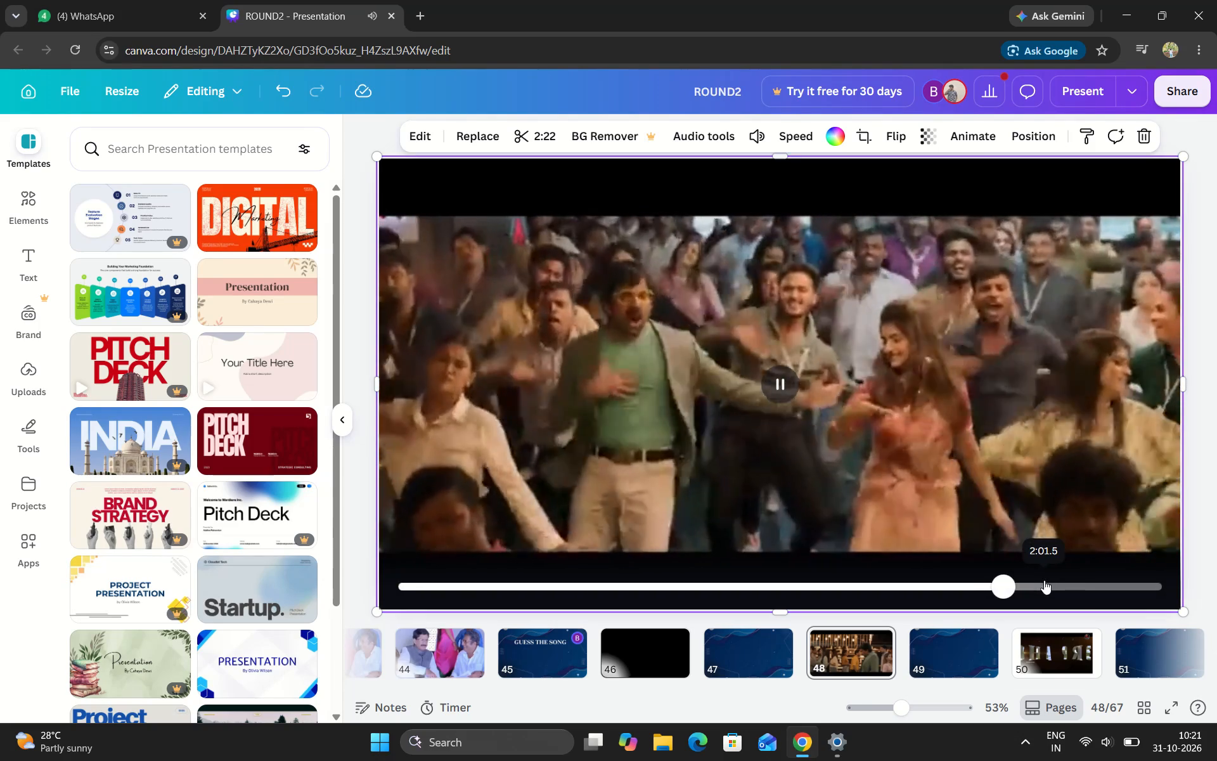
pyautogui.click(1044, 580)
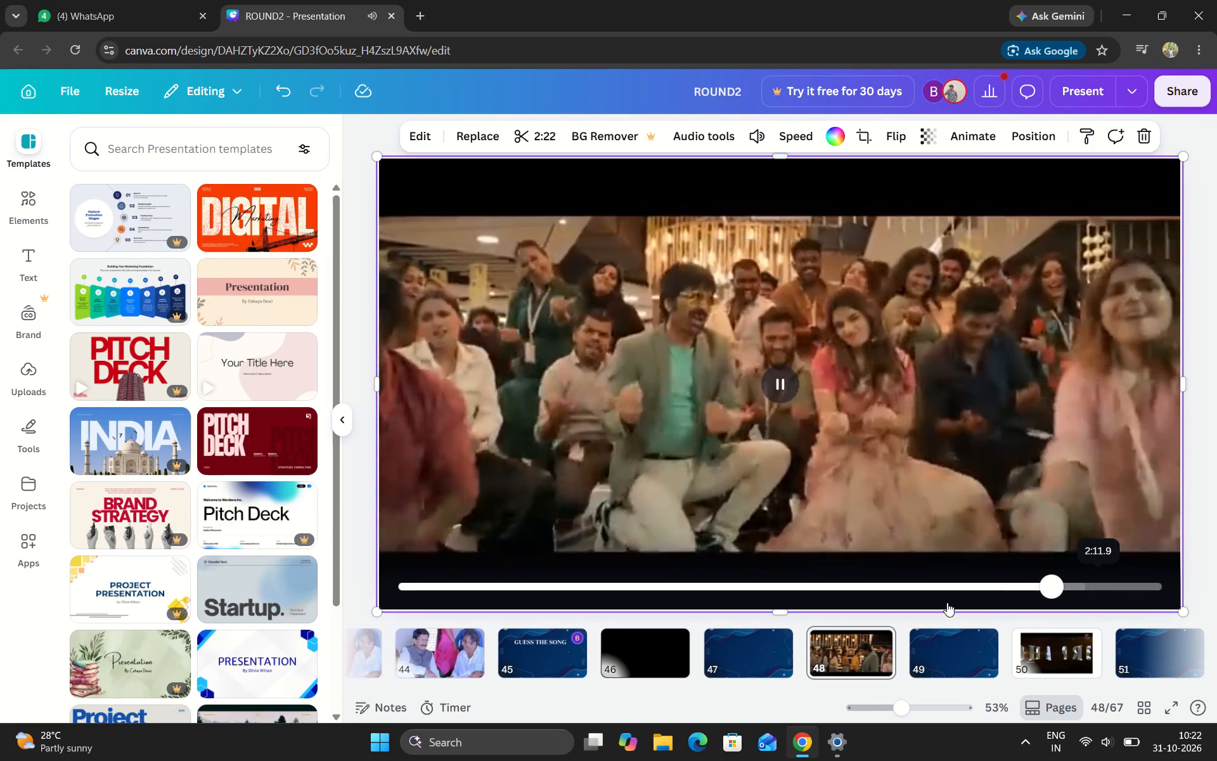
pyautogui.click(861, 589)
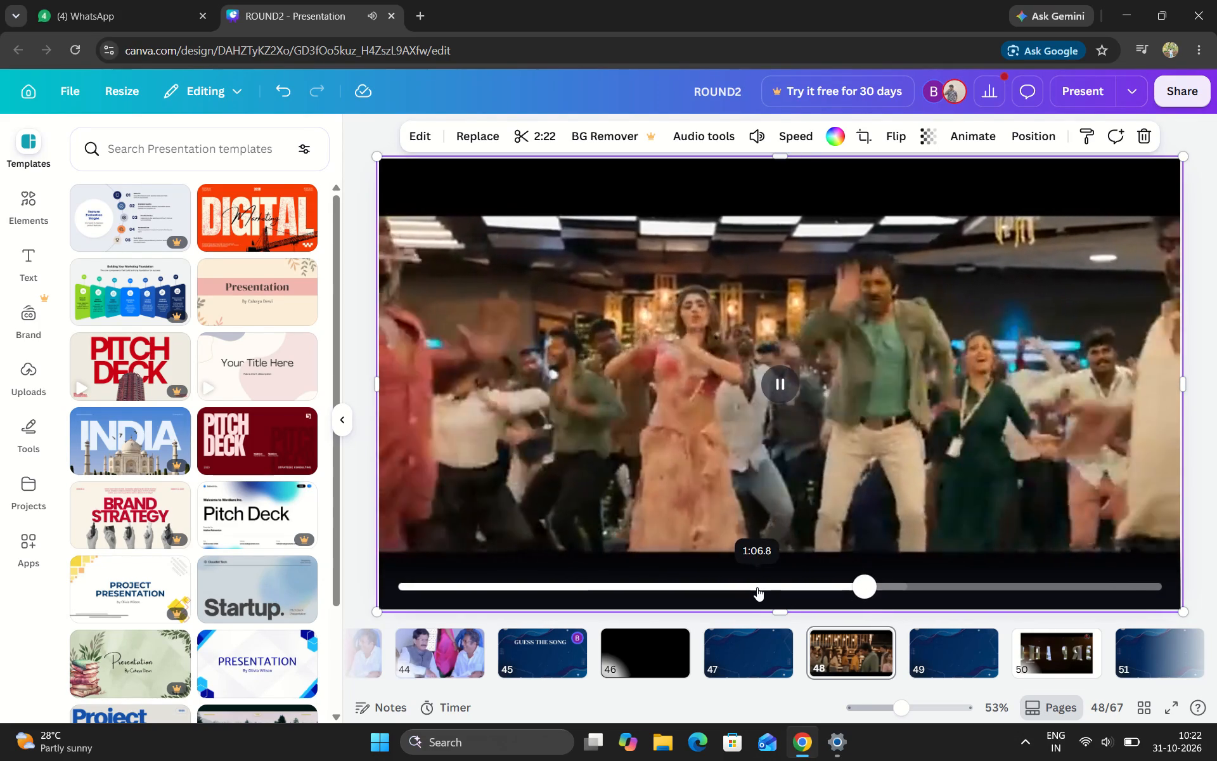
pyautogui.click(752, 585)
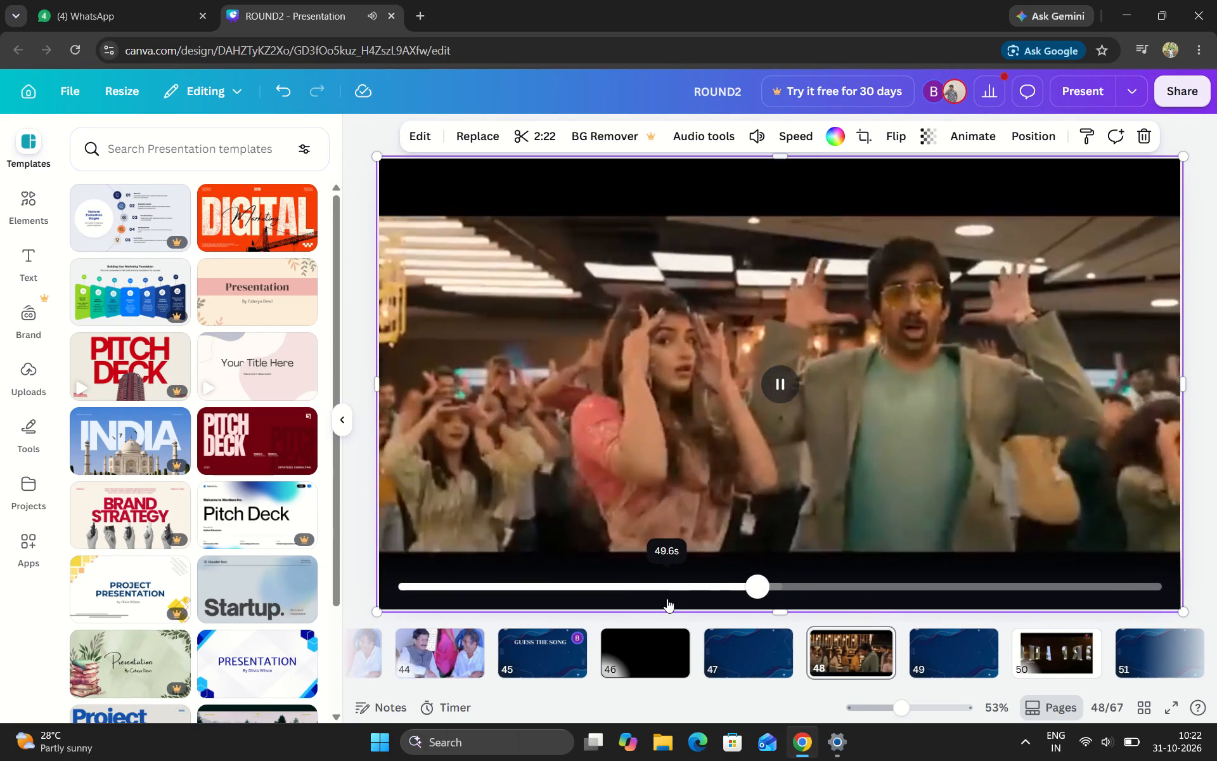
pyautogui.click(661, 592)
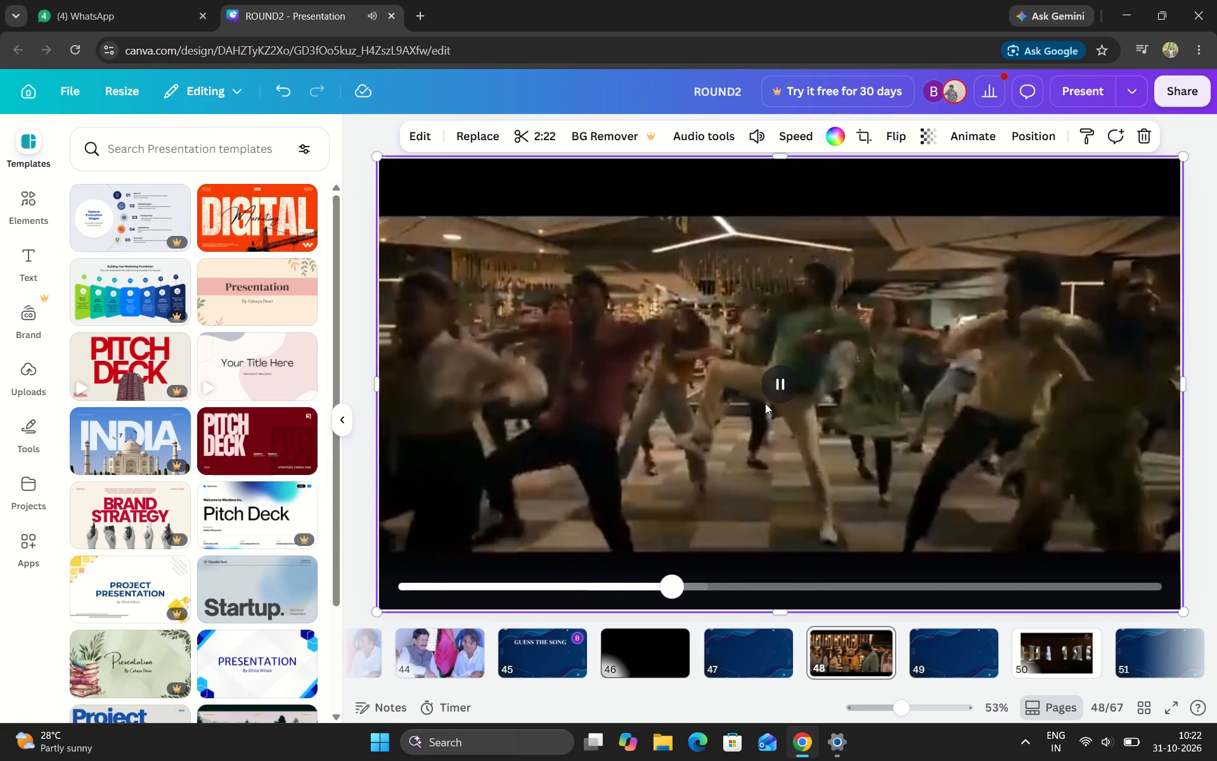
pyautogui.click(771, 377)
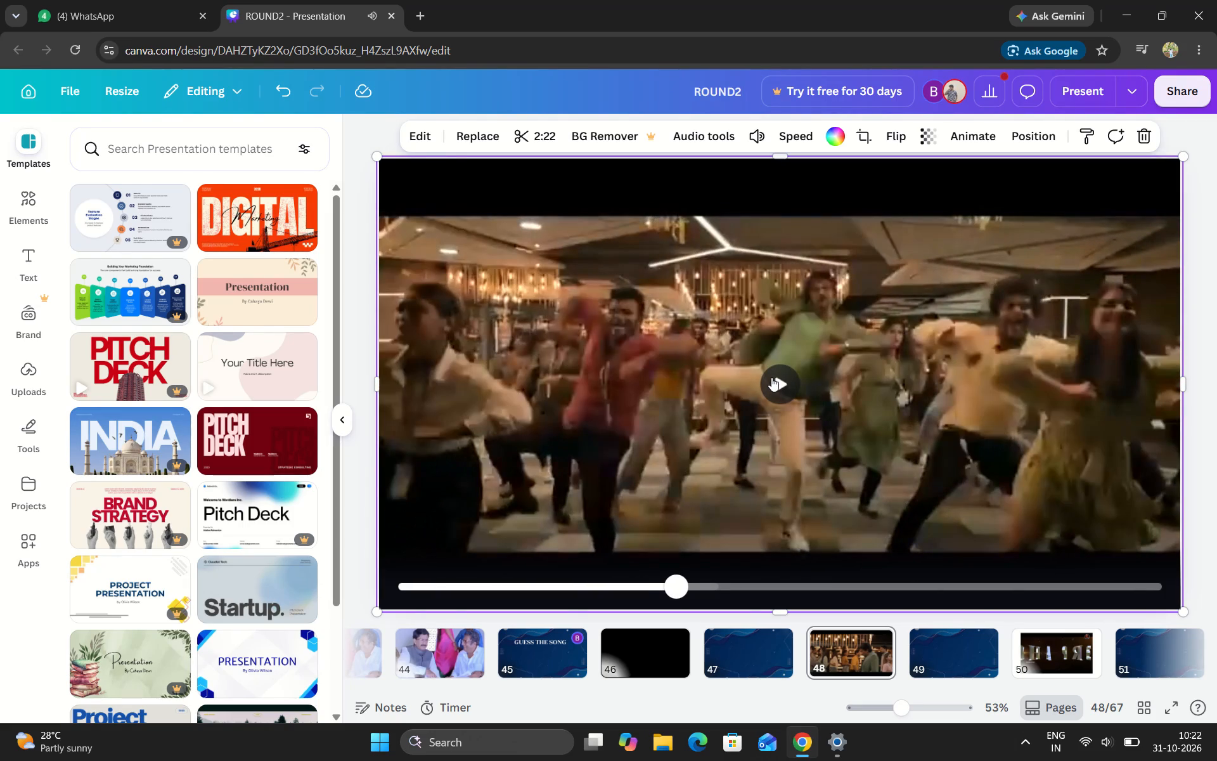
pyautogui.click(572, 583)
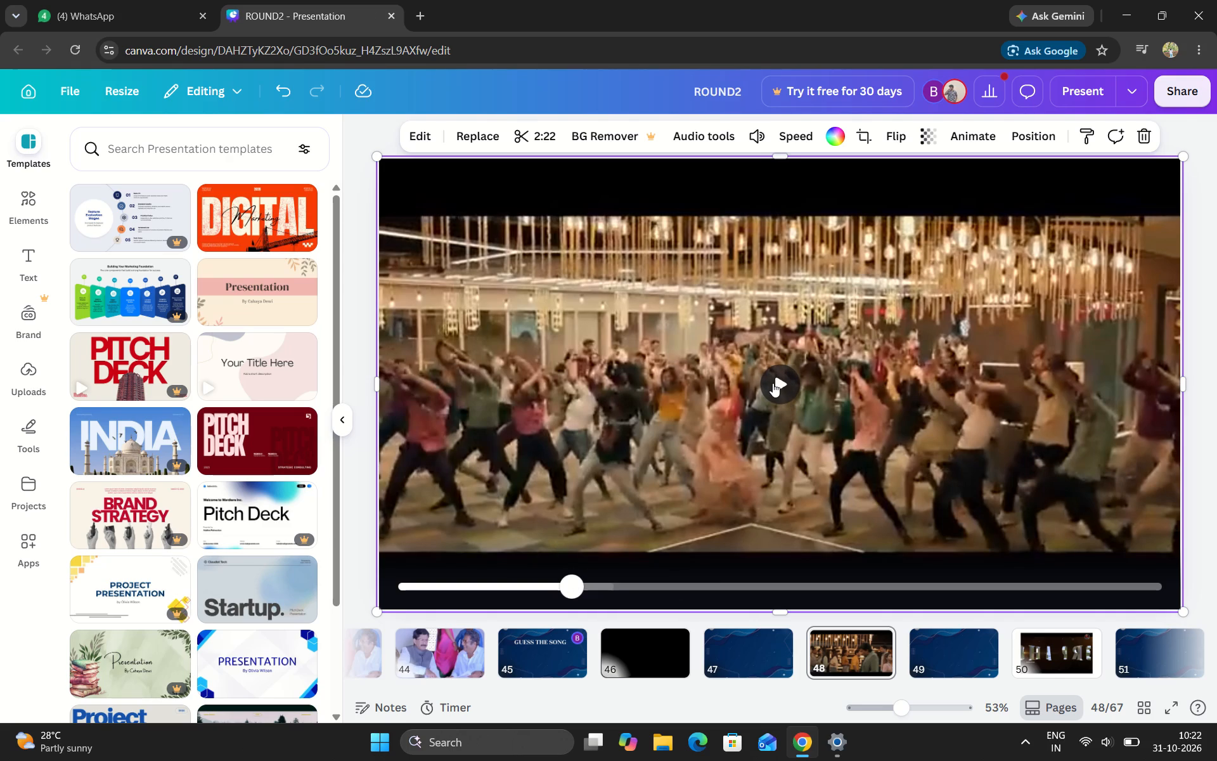
pyautogui.click(773, 383)
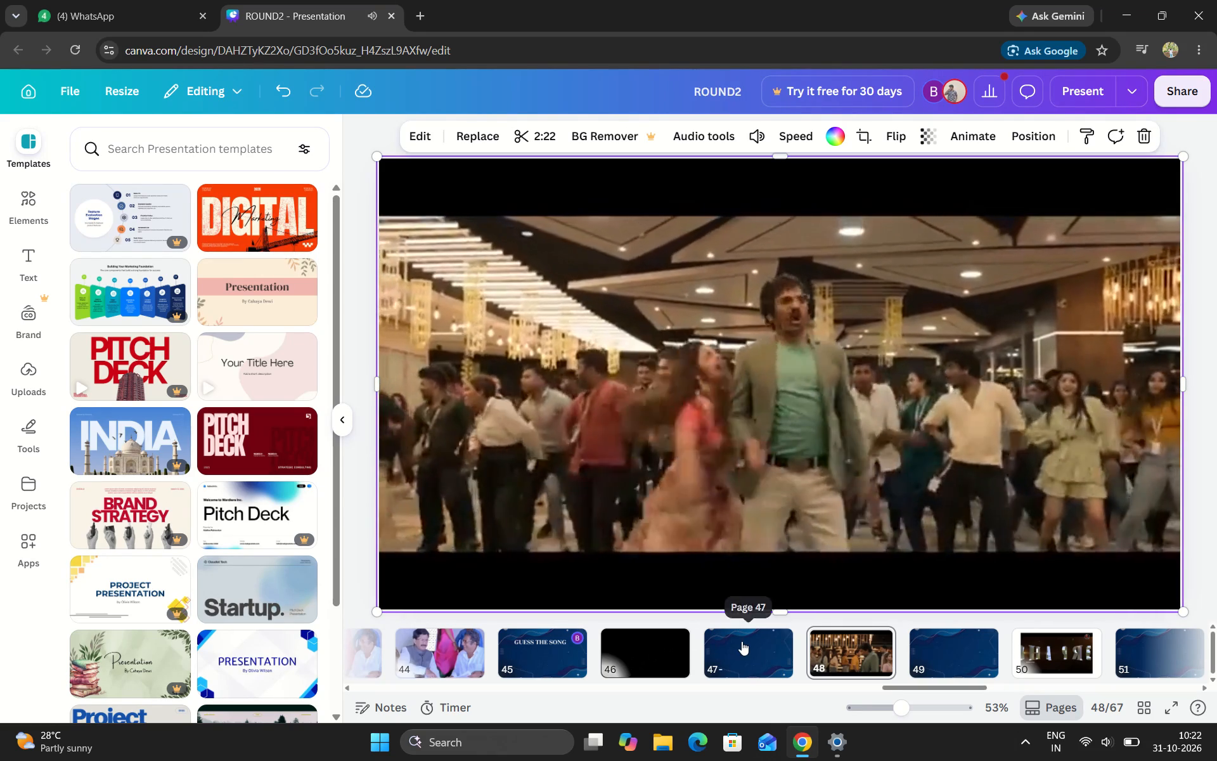
# Try to copy the "GUESS THE SONG" heading from page 45 and paste it onto the blank page 47.
pyautogui.click(742, 641)
pyautogui.click(563, 660)
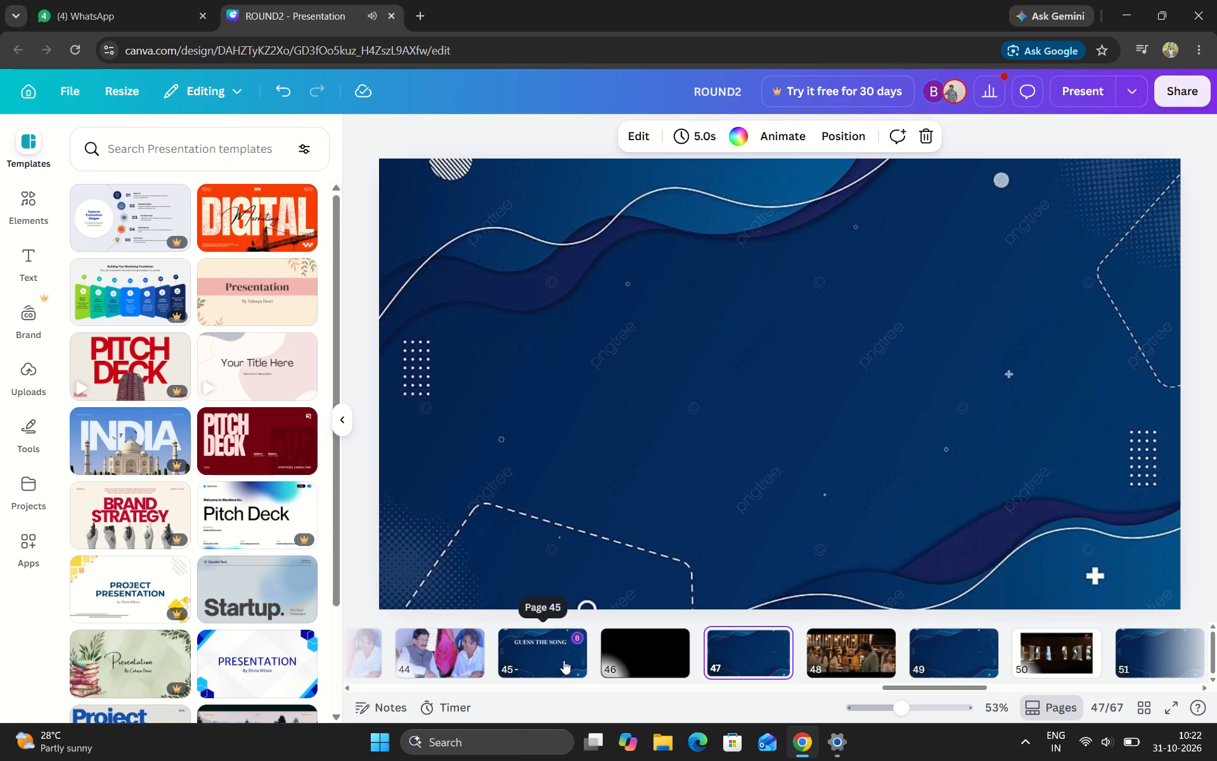
pyautogui.click(740, 294)
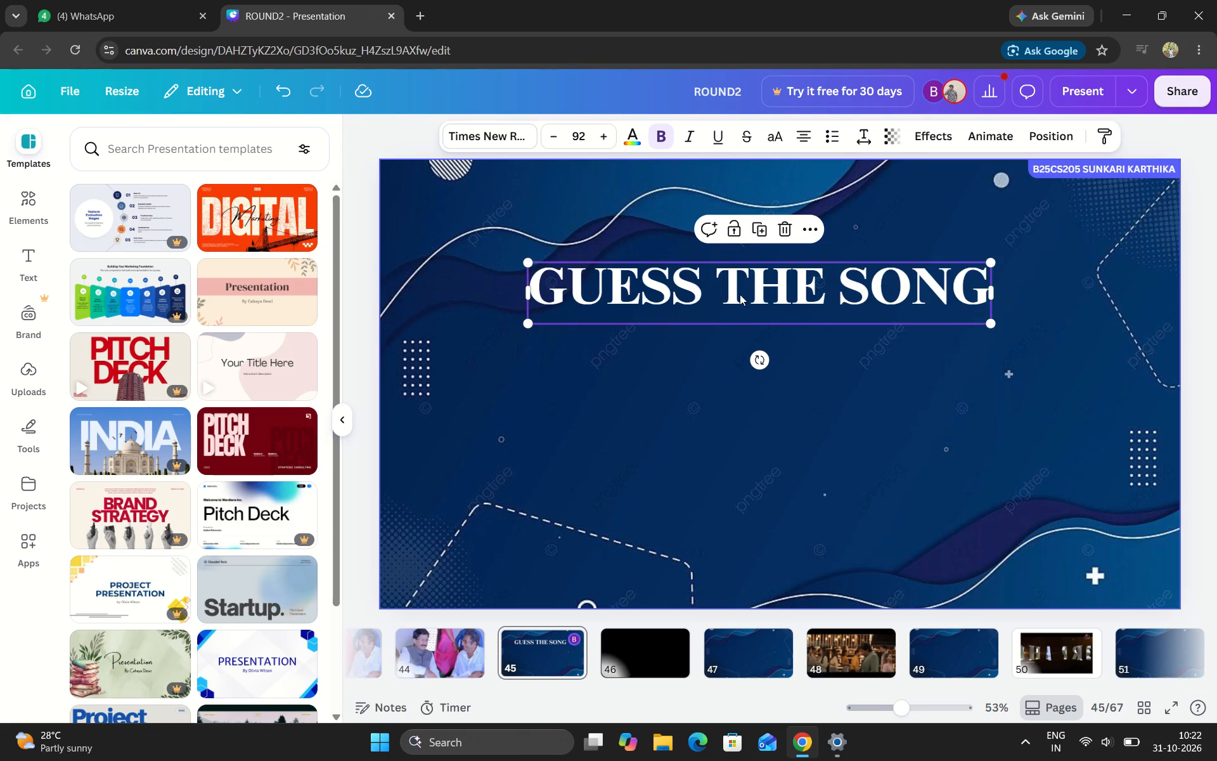
pyautogui.hotkey('alt', 'c')
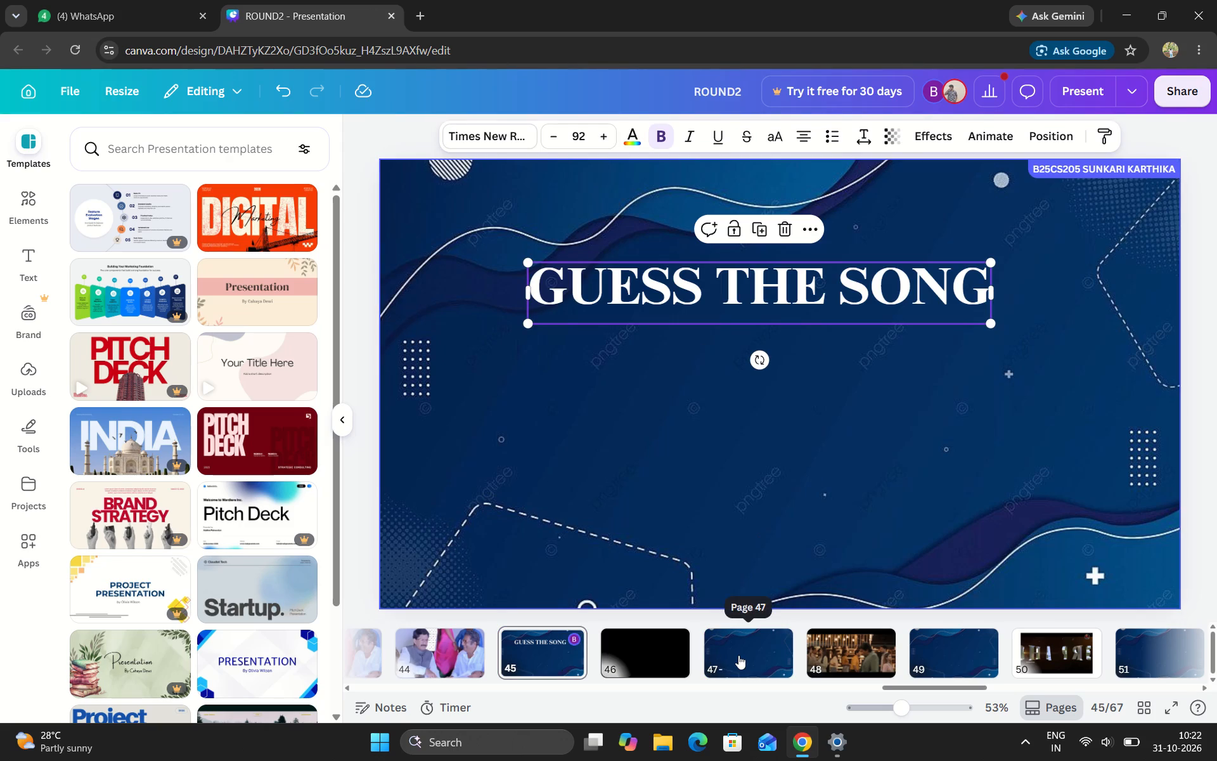
pyautogui.click(738, 655)
pyautogui.hotkey('alt', 'v')
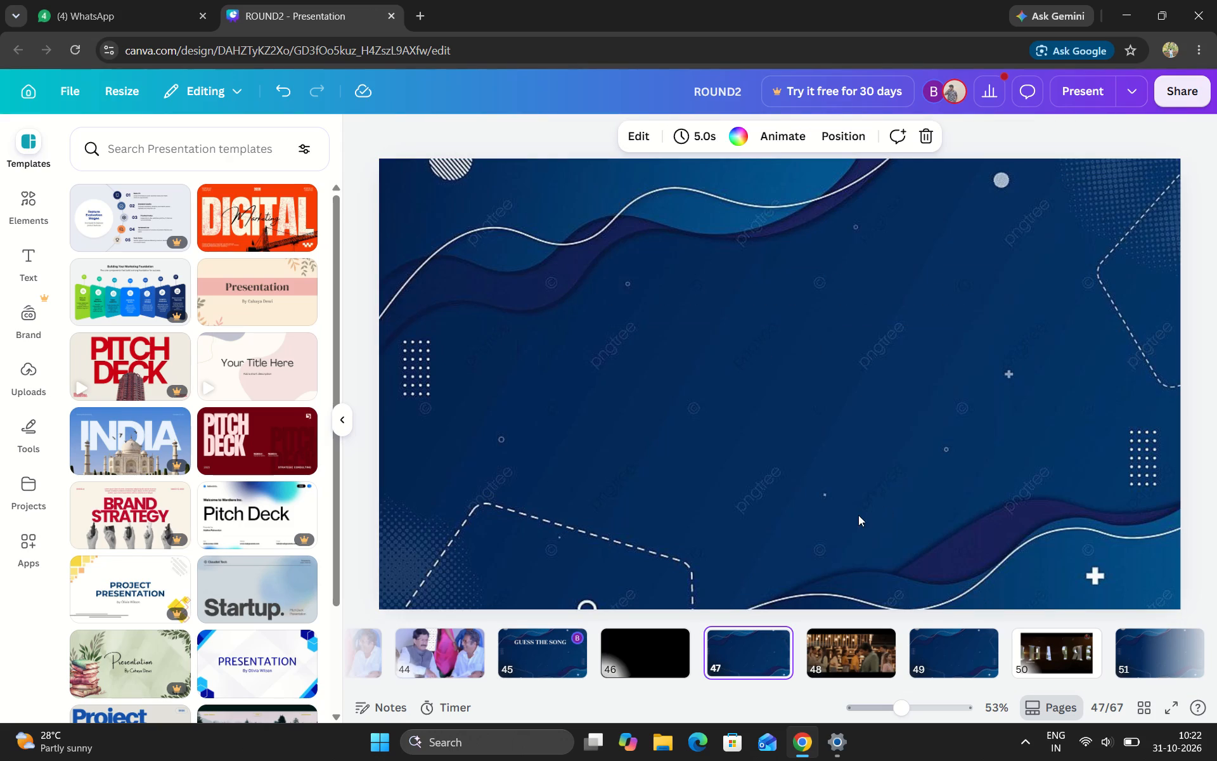
pyautogui.click(736, 386)
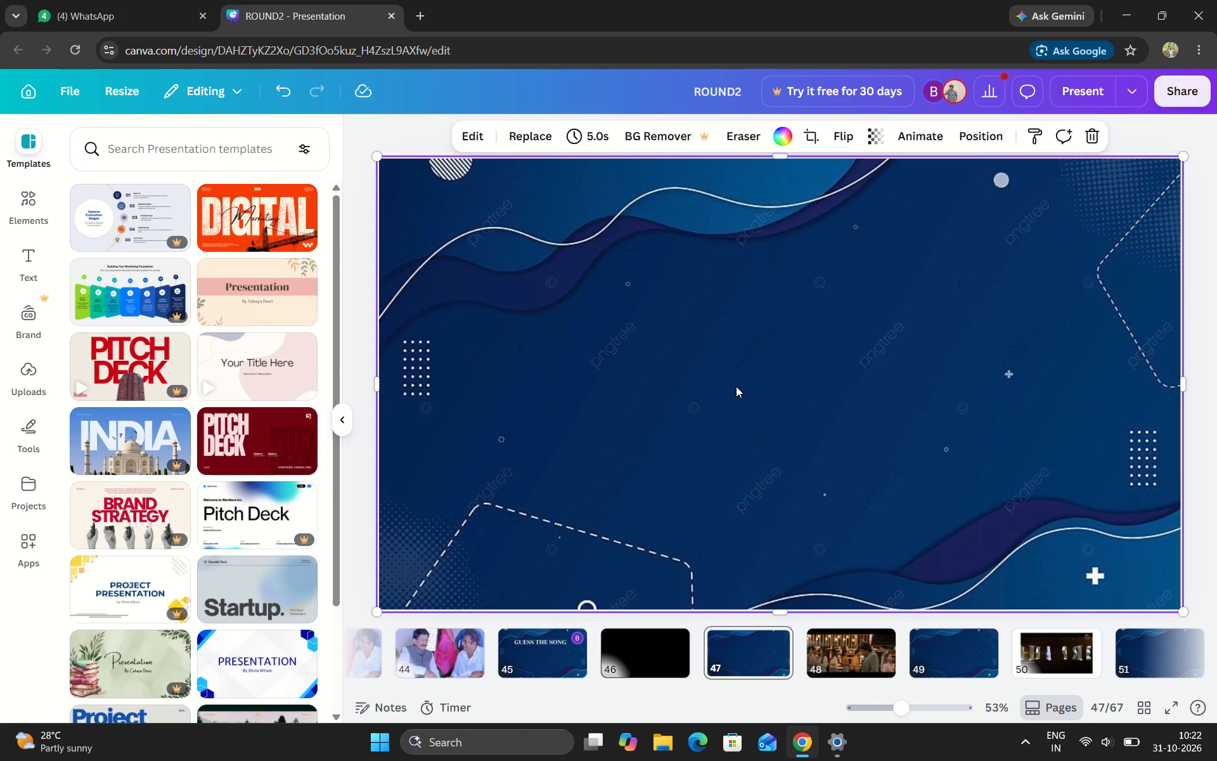
pyautogui.hotkey('ctrl', 'v')
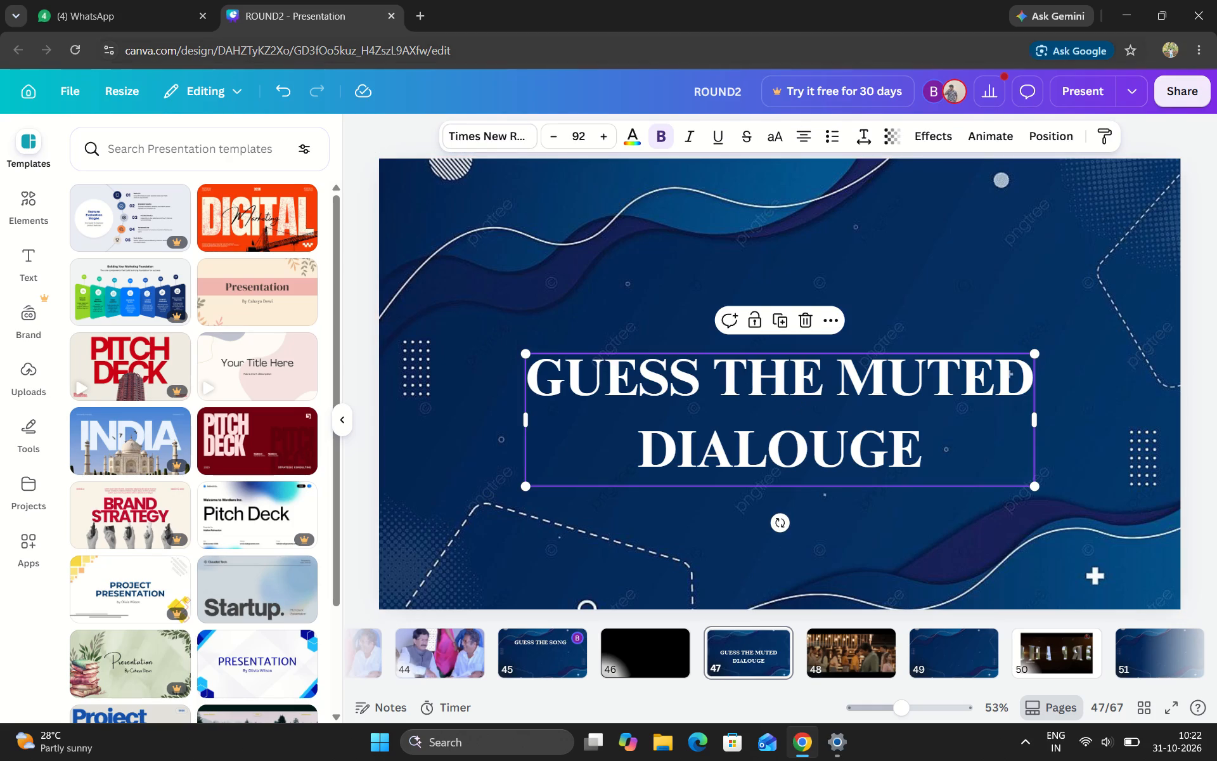
# Reword page 47's "GUESS THE MUTED DIALOUGE" heading as "GUESS THE SONG", after a brief check of video page 48.
pyautogui.click(854, 656)
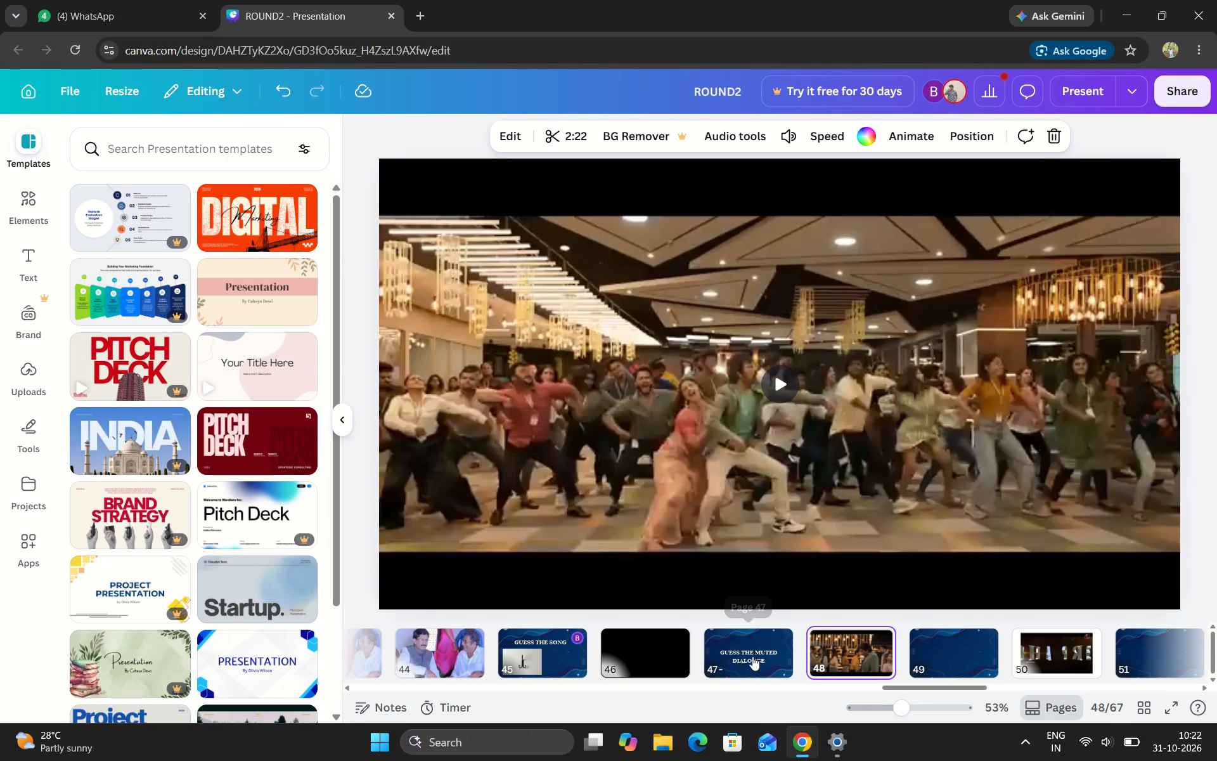
pyautogui.click(752, 656)
pyautogui.moveTo(808, 440); pyautogui.dragTo(900, 439)
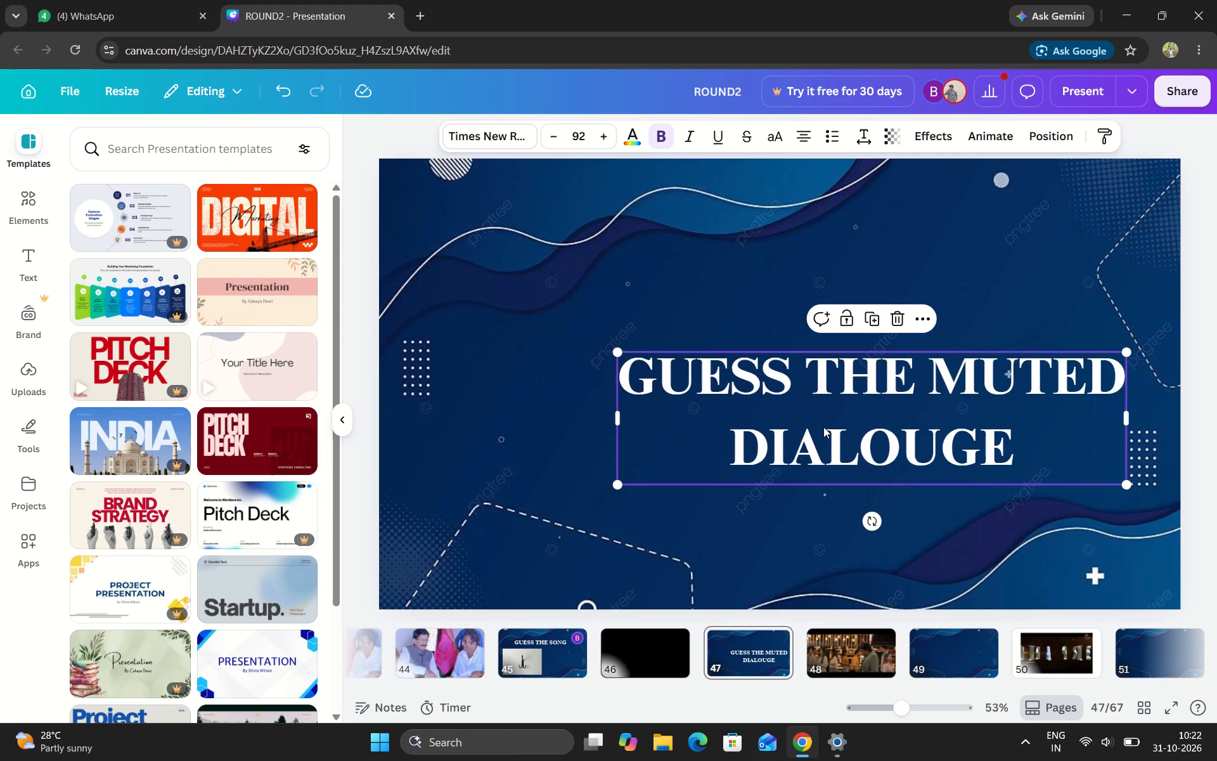
pyautogui.doubleClick(877, 440)
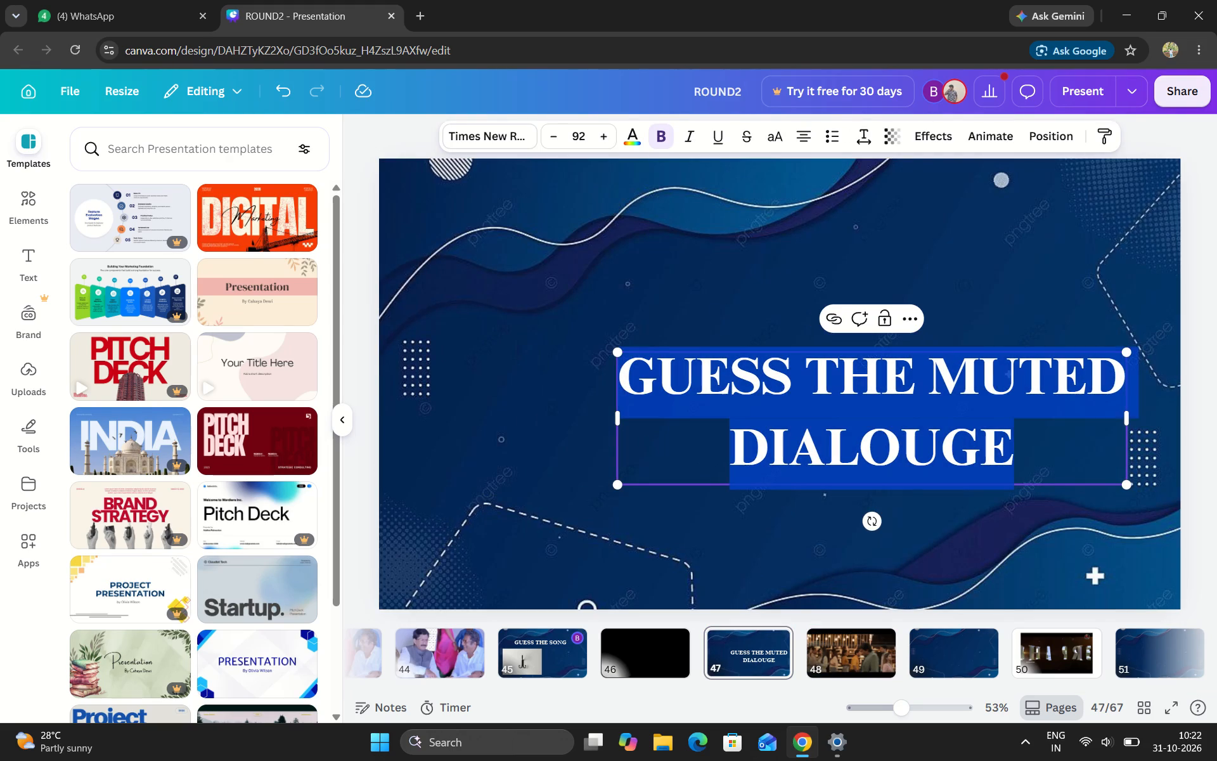
pyautogui.doubleClick(1031, 441)
pyautogui.press('BackSpace')
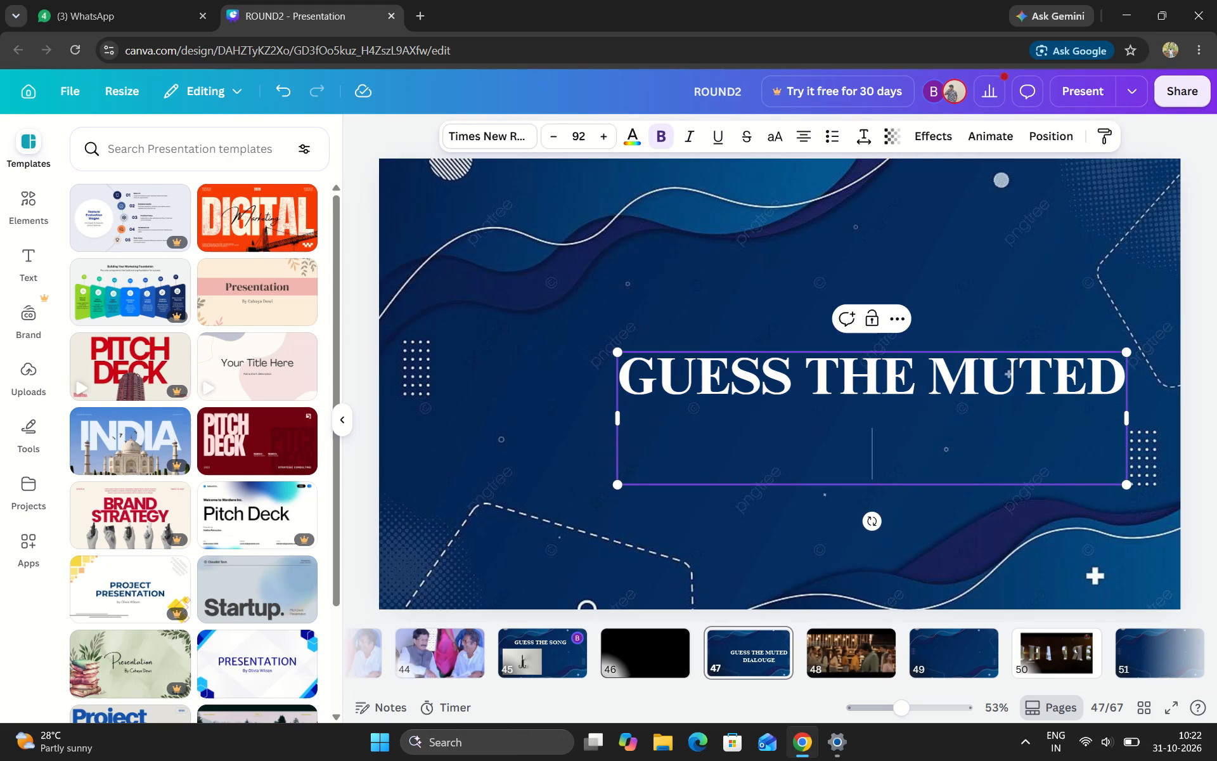
pyautogui.press('BackSpace')
pyautogui.press('BackSpace')
pyautogui.press('BackSpace')
pyautogui.press('BackSpace')
pyautogui.press('BackSpace')
pyautogui.press('BackSpace')
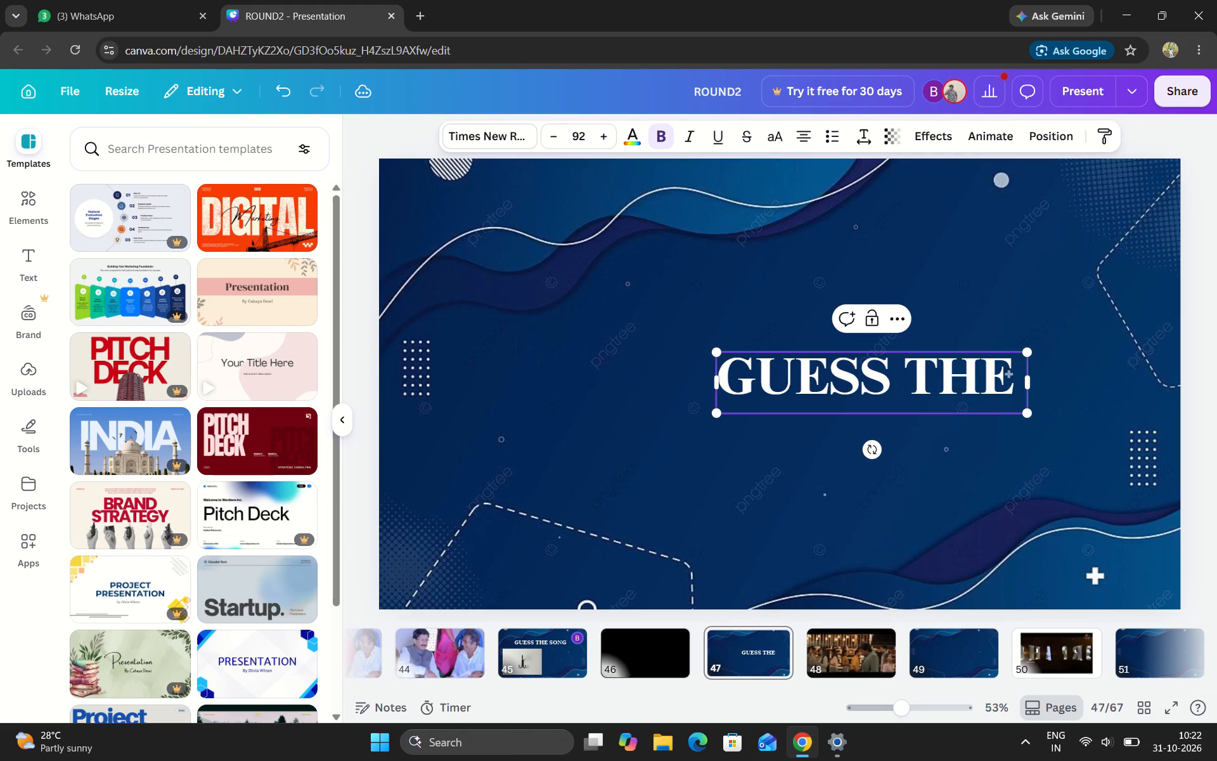
pyautogui.write('SONG')
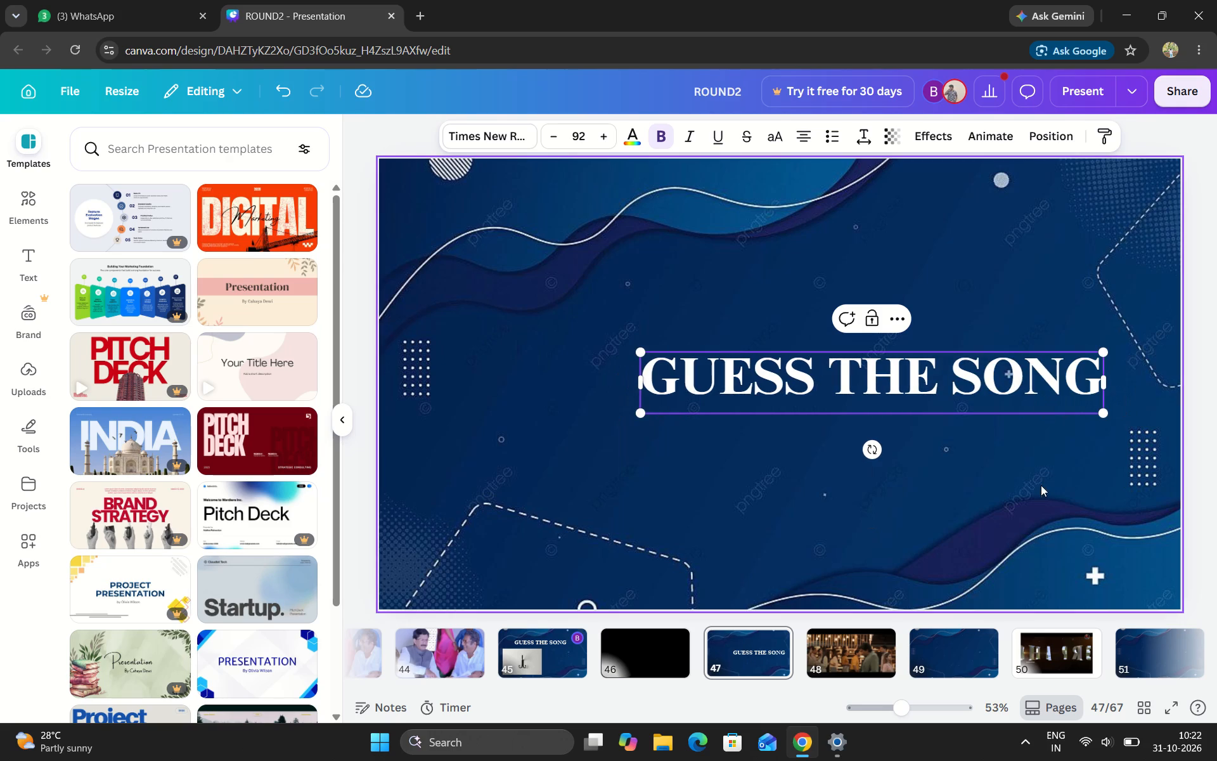
pyautogui.moveTo(1033, 500); pyautogui.dragTo(944, 491)
pyautogui.click(944, 491)
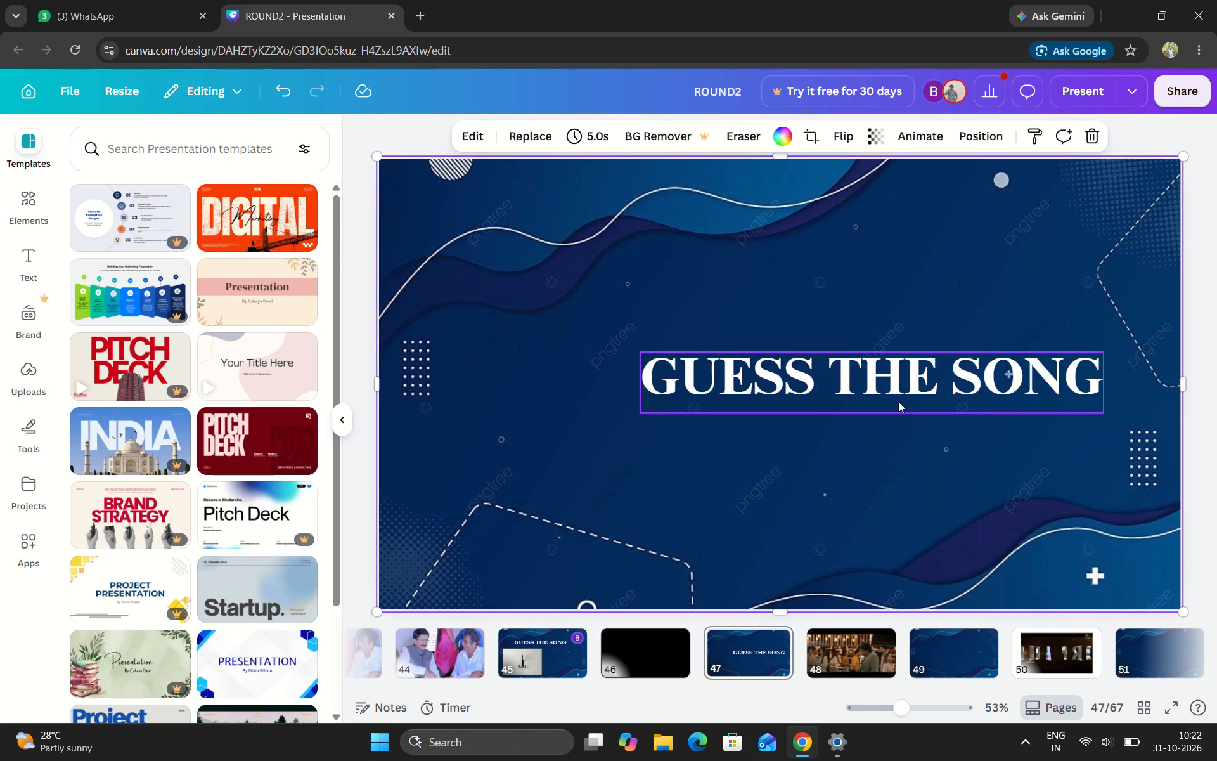
# Move the "GUESS THE SONG" heading on page 47 to the upper middle of the slide.
pyautogui.moveTo(898, 396); pyautogui.dragTo(828, 322)
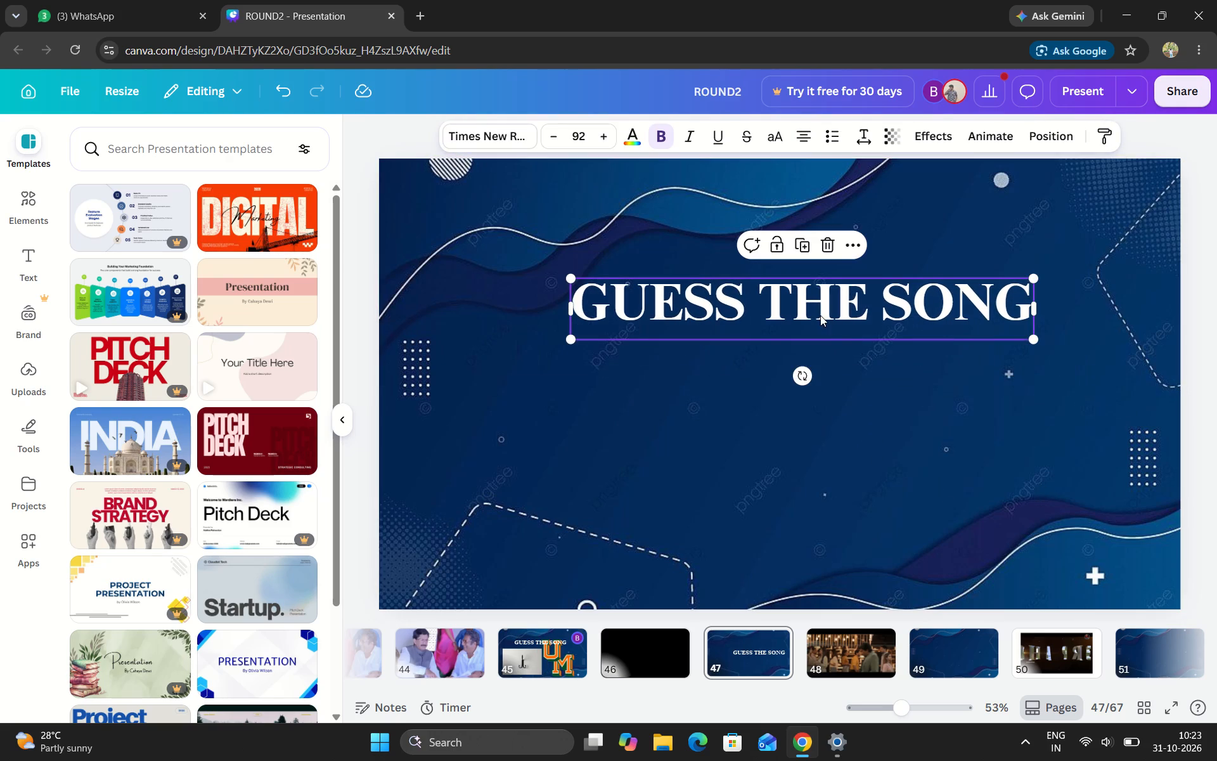
pyautogui.moveTo(811, 312); pyautogui.dragTo(759, 299)
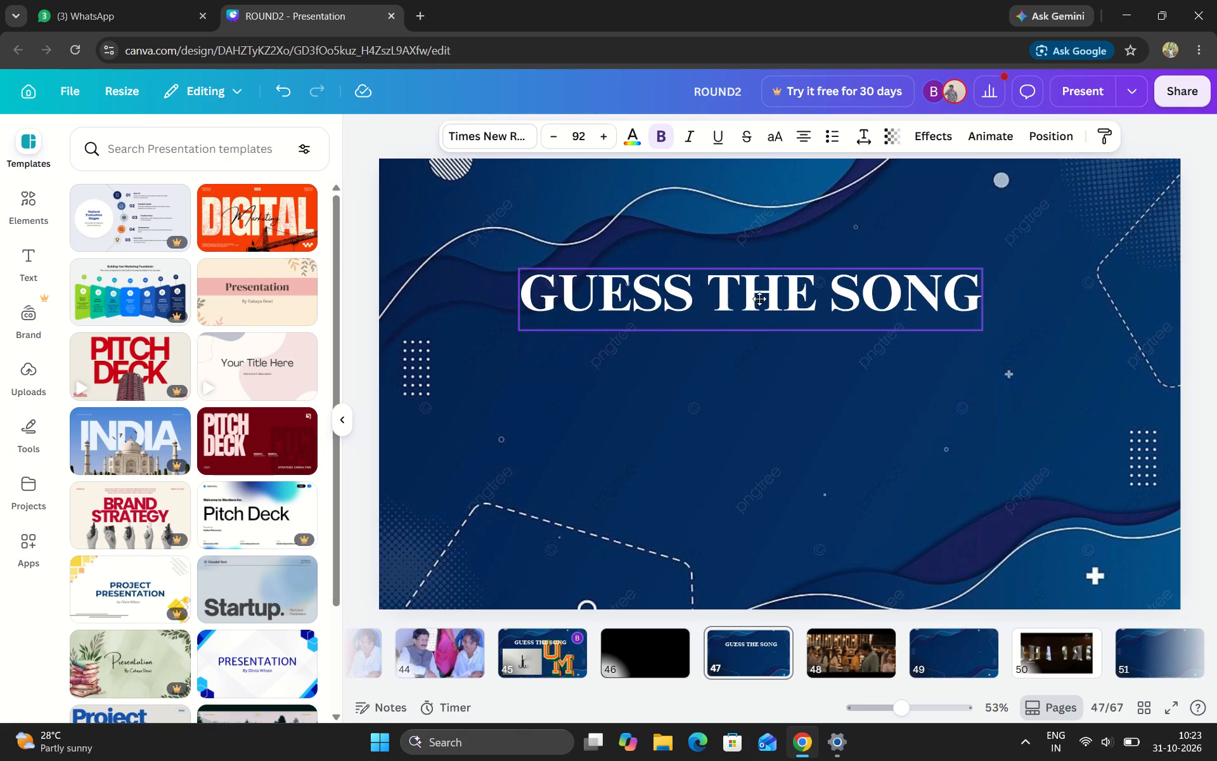
pyautogui.moveTo(759, 299); pyautogui.dragTo(758, 298)
# Detach the ROUND2 presentation into its own maximized browser window, leaving a new blank tab beside WhatsApp.
pyautogui.click(424, 10)
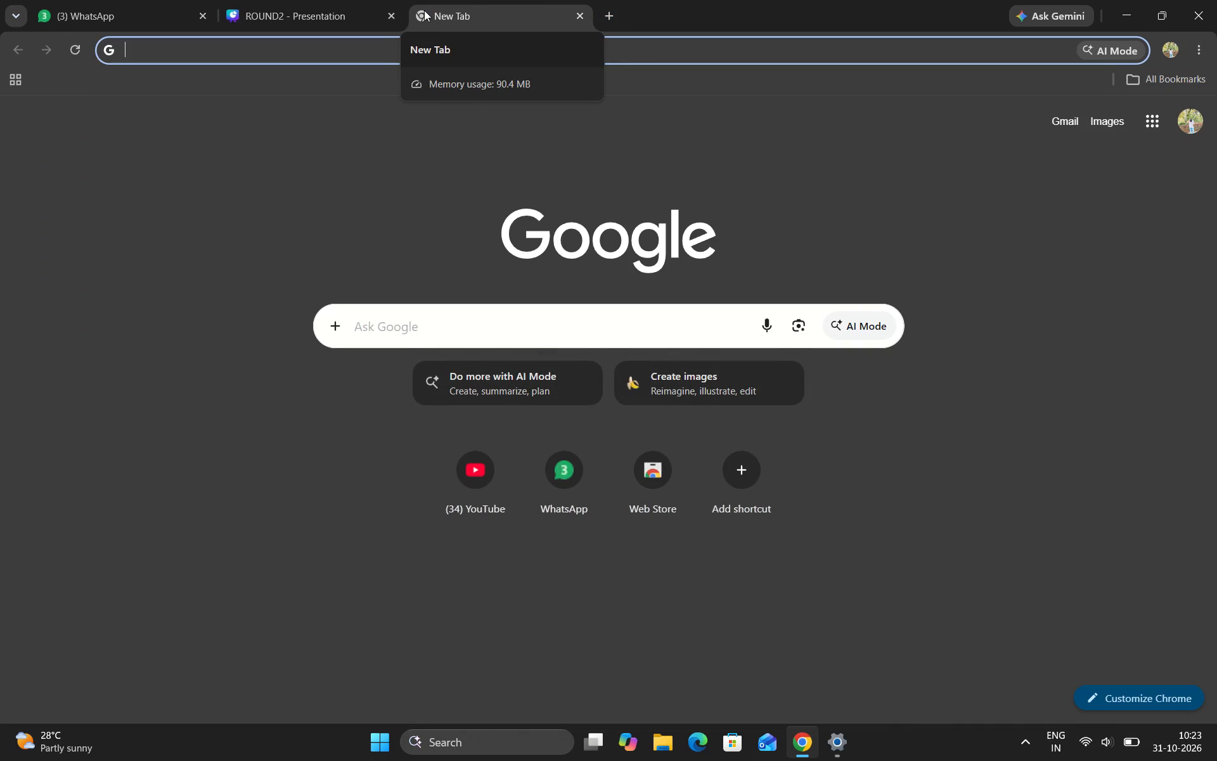
pyautogui.moveTo(333, 6); pyautogui.dragTo(704, 414)
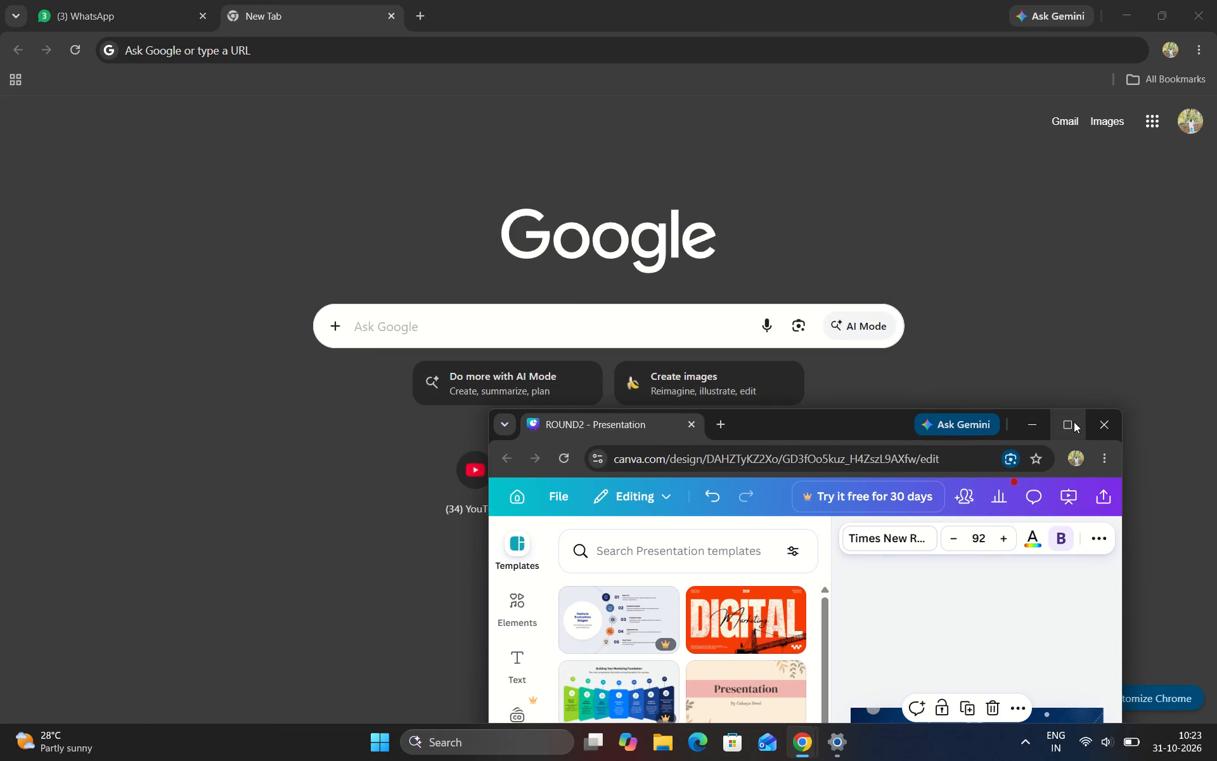
pyautogui.click(1069, 421)
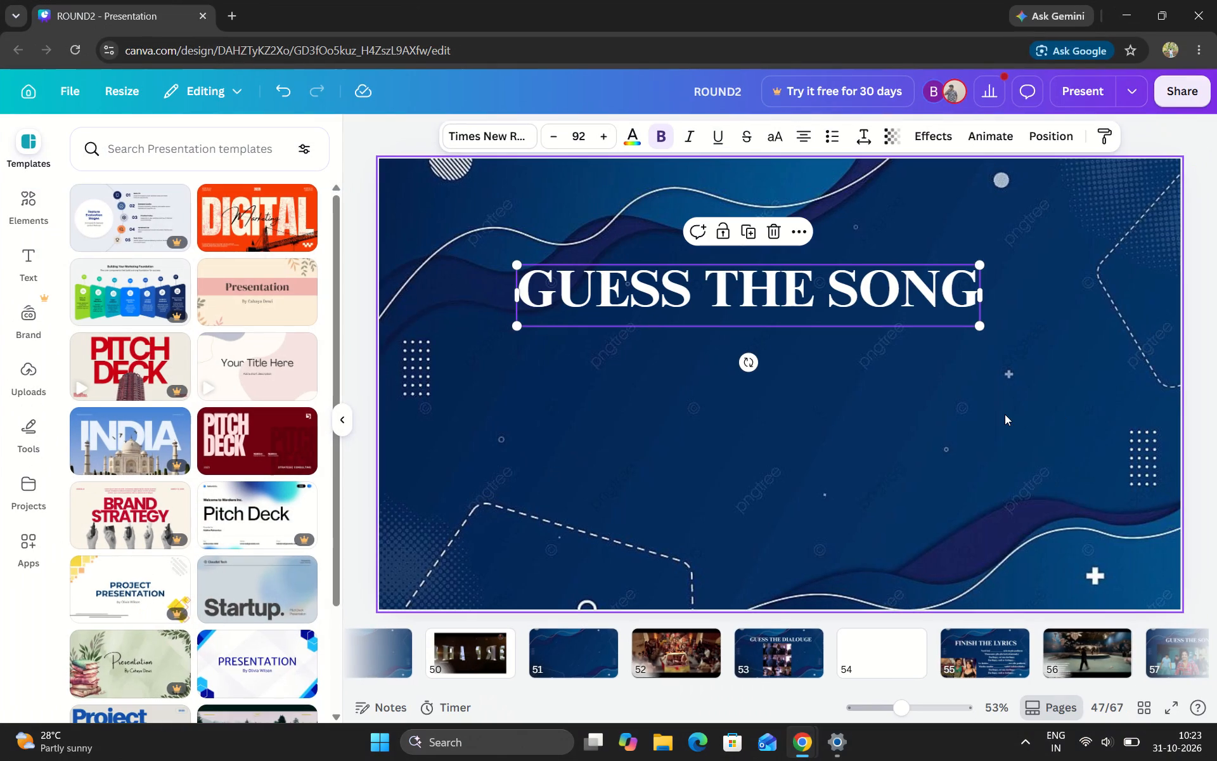
# Check pages 52 to 54 and move the "GUESS THE DIALOUGE" page 53 behind the blank page 54.
pyautogui.click(790, 653)
pyautogui.click(676, 646)
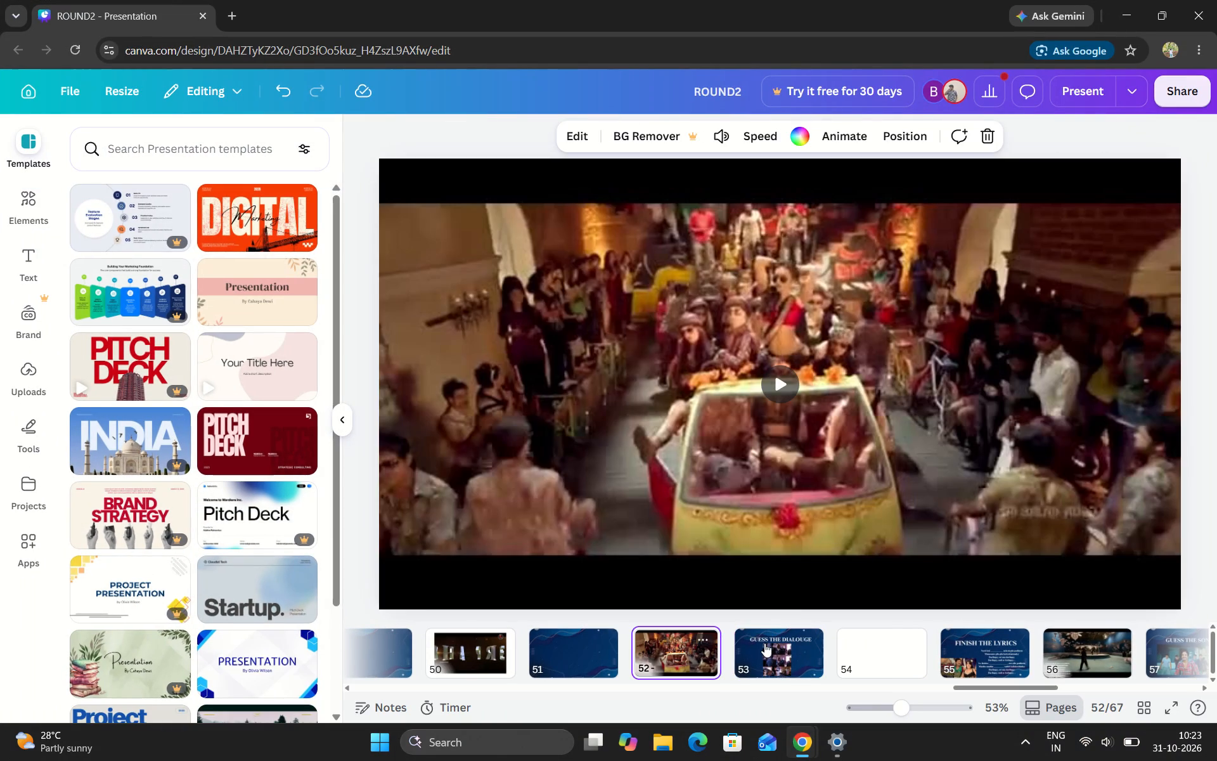
pyautogui.click(766, 643)
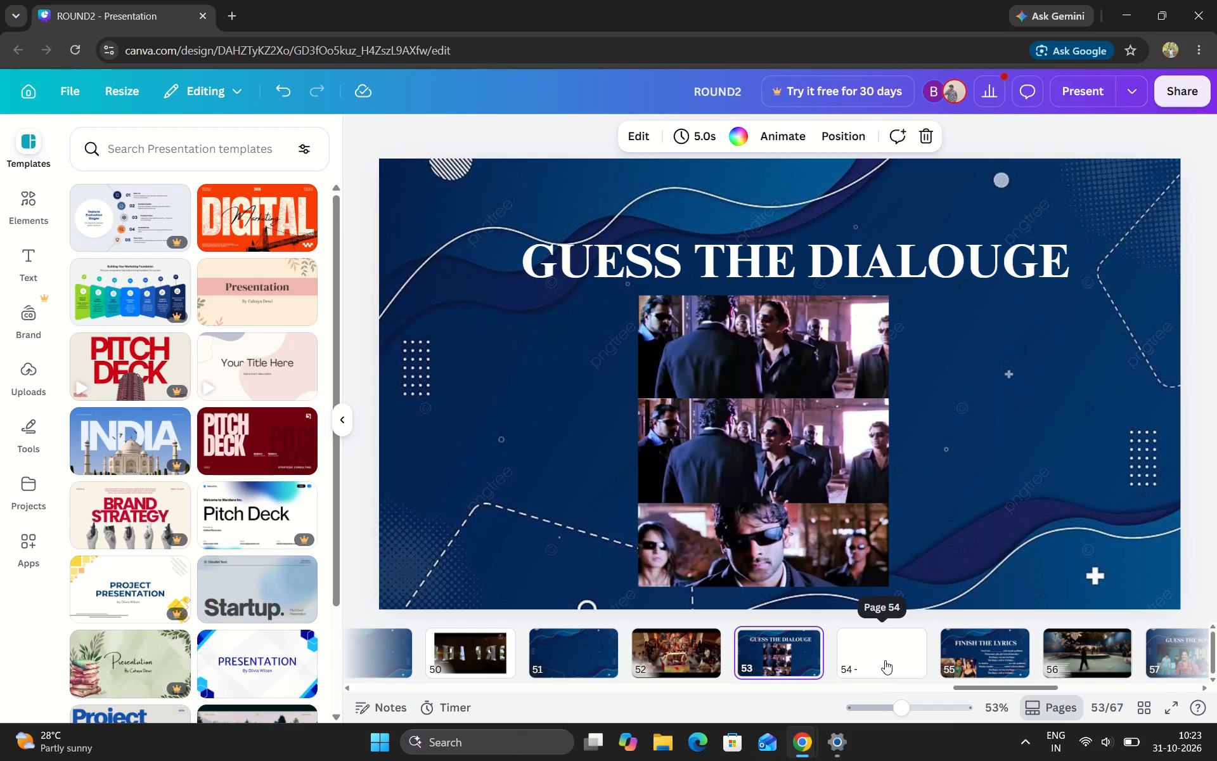
pyautogui.click(885, 660)
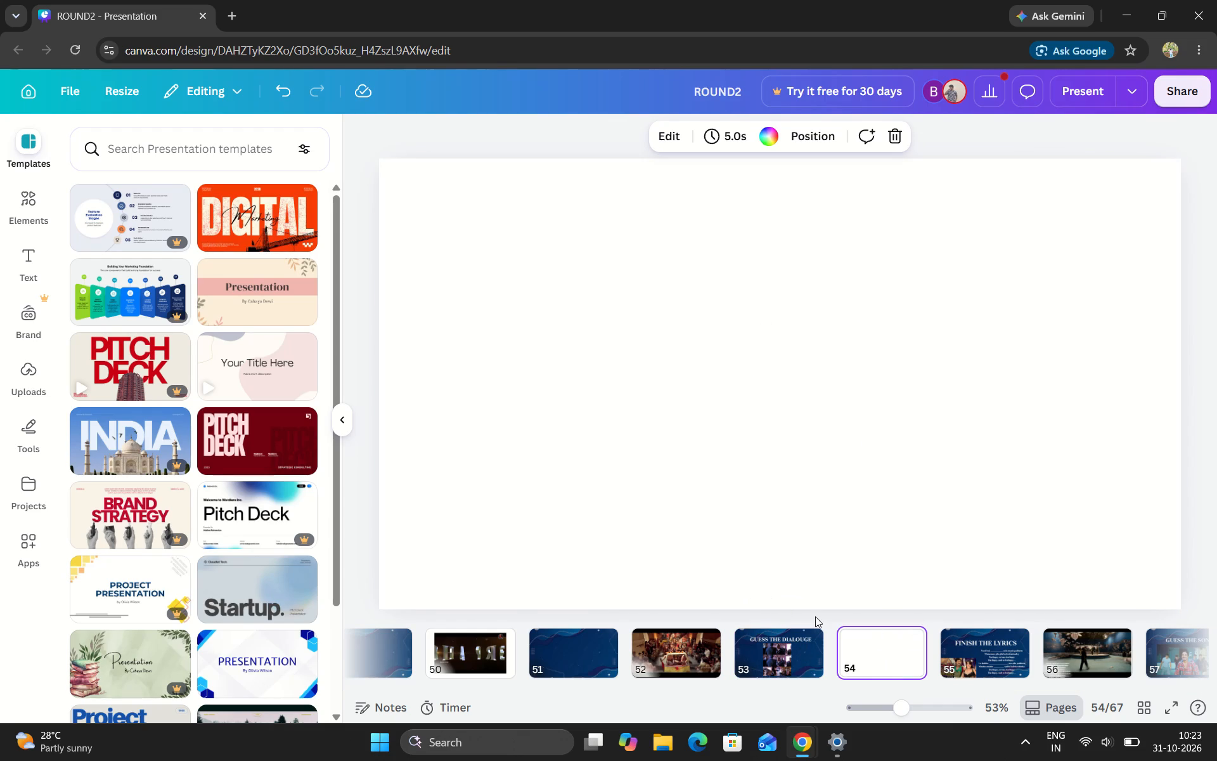
pyautogui.moveTo(771, 654); pyautogui.dragTo(894, 651)
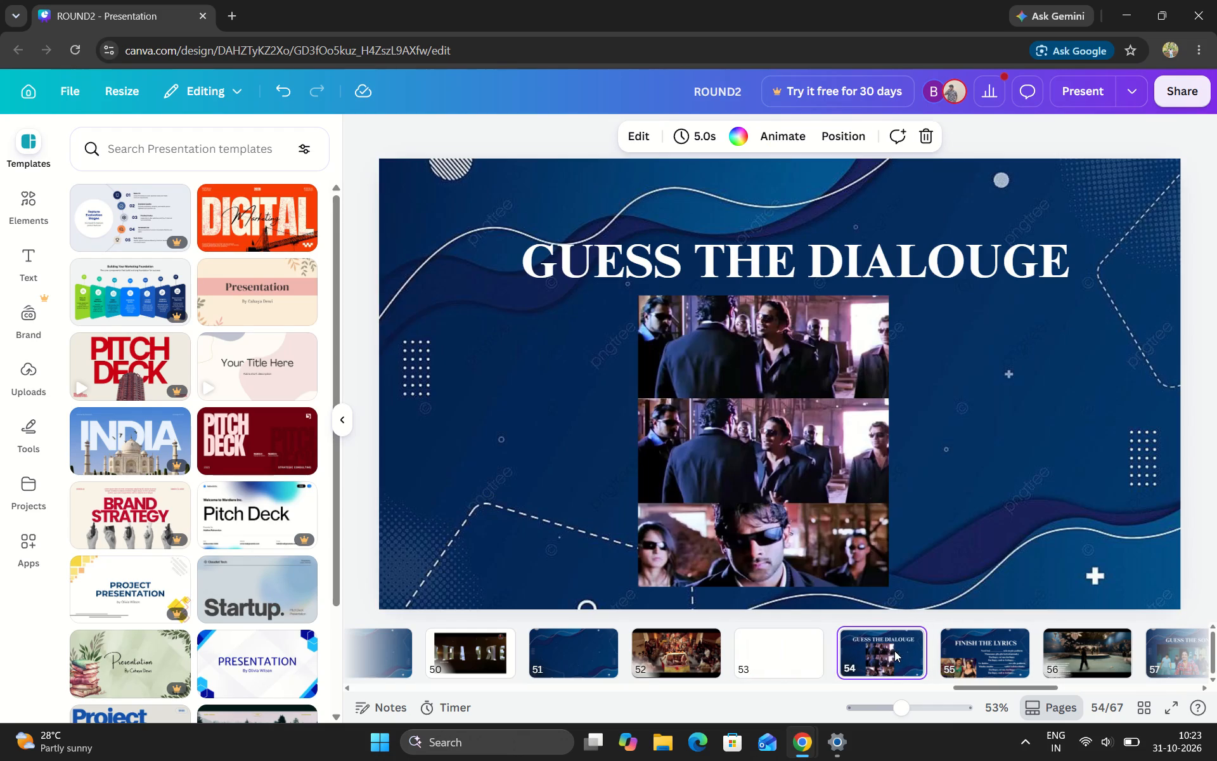
# Move the "GUESS THE DIALOUGE" page 54 back ahead of the blank page 53.
pyautogui.moveTo(889, 653); pyautogui.dragTo(763, 650)
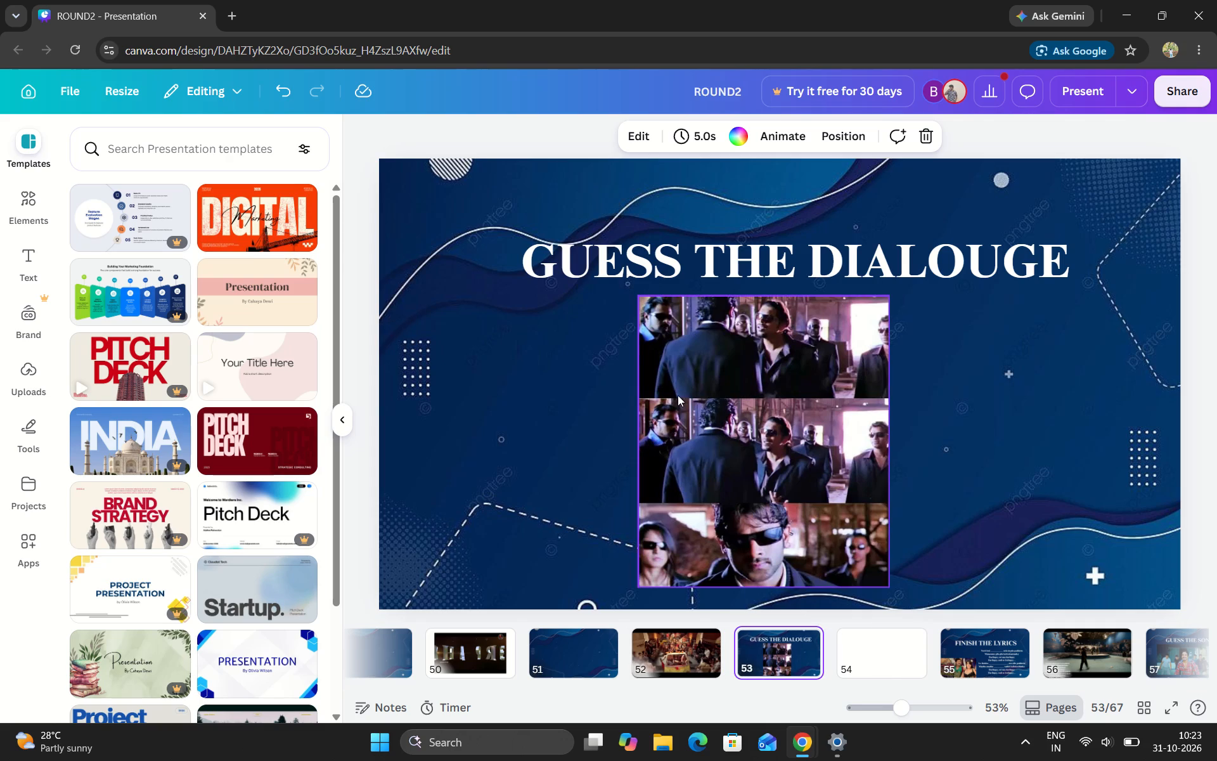
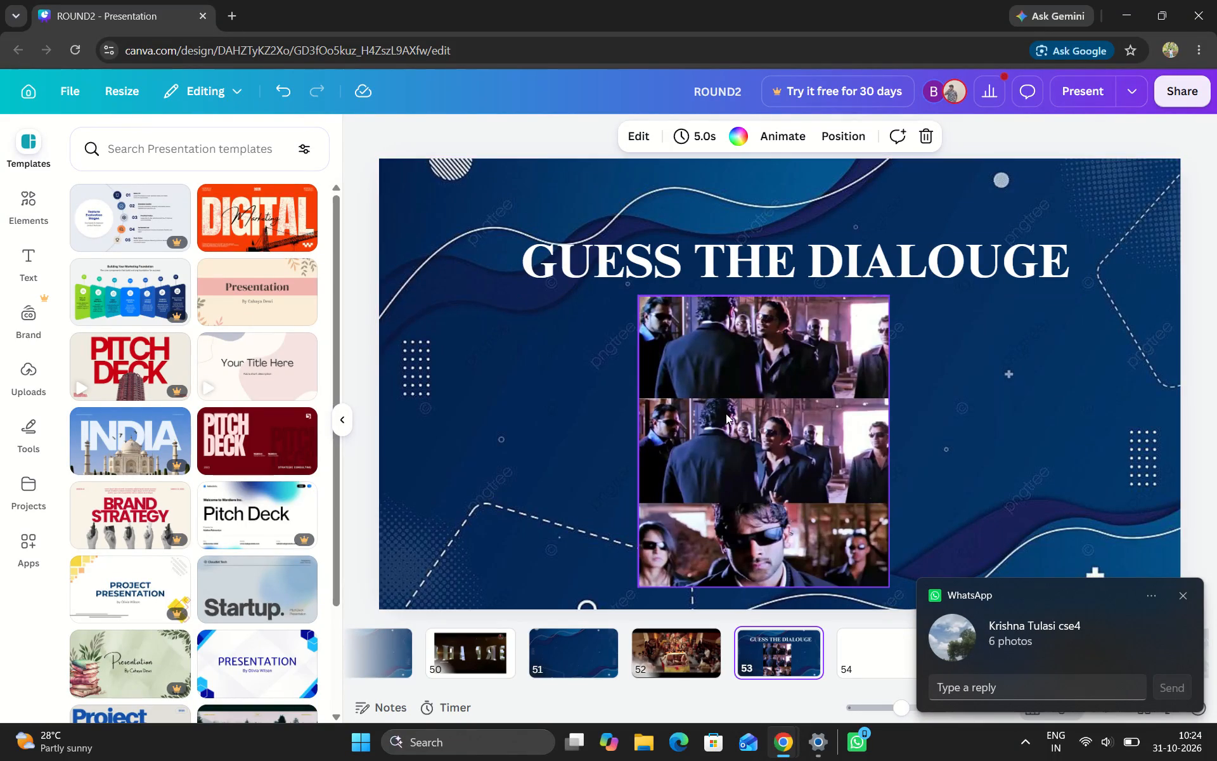
# Dismiss the incoming WhatsApp notification that covers part of the slide and page thumbnails.
pyautogui.click(1190, 595)
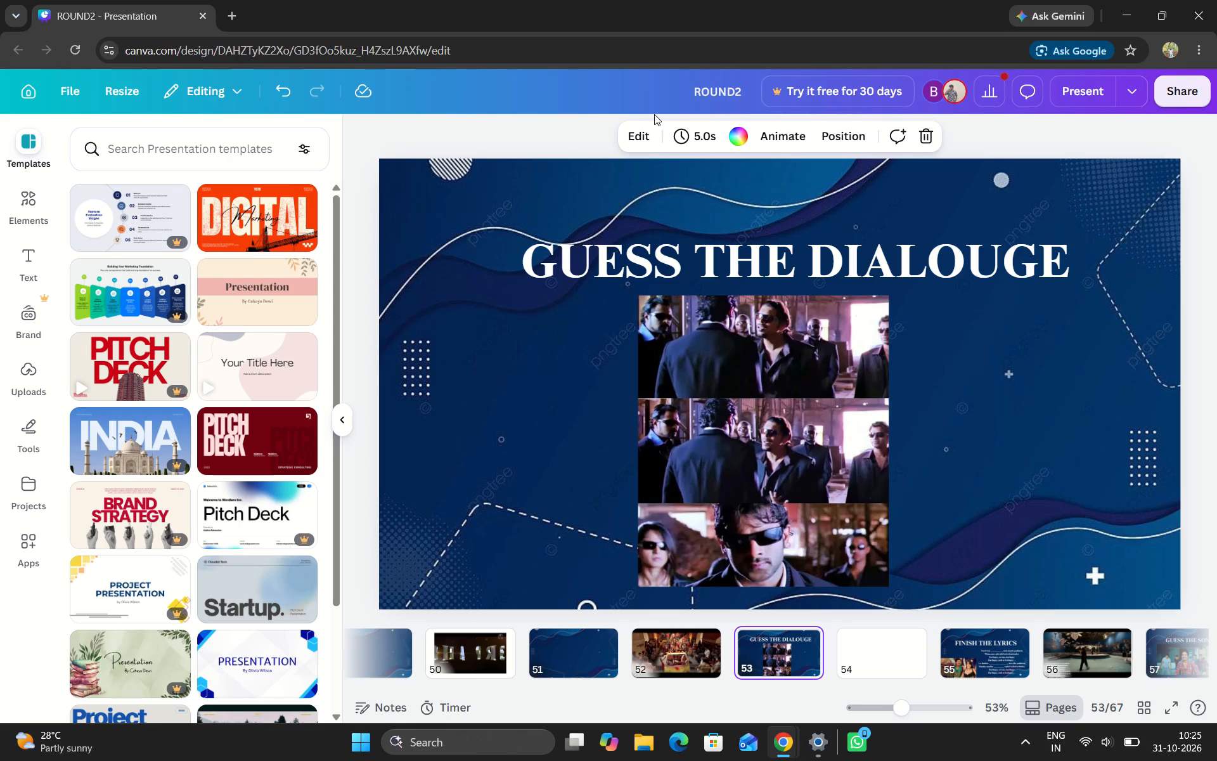
# Open YouTube in a new tab, search for "U CHANGED BILLA" and look through the results.
pyautogui.click(231, 10)
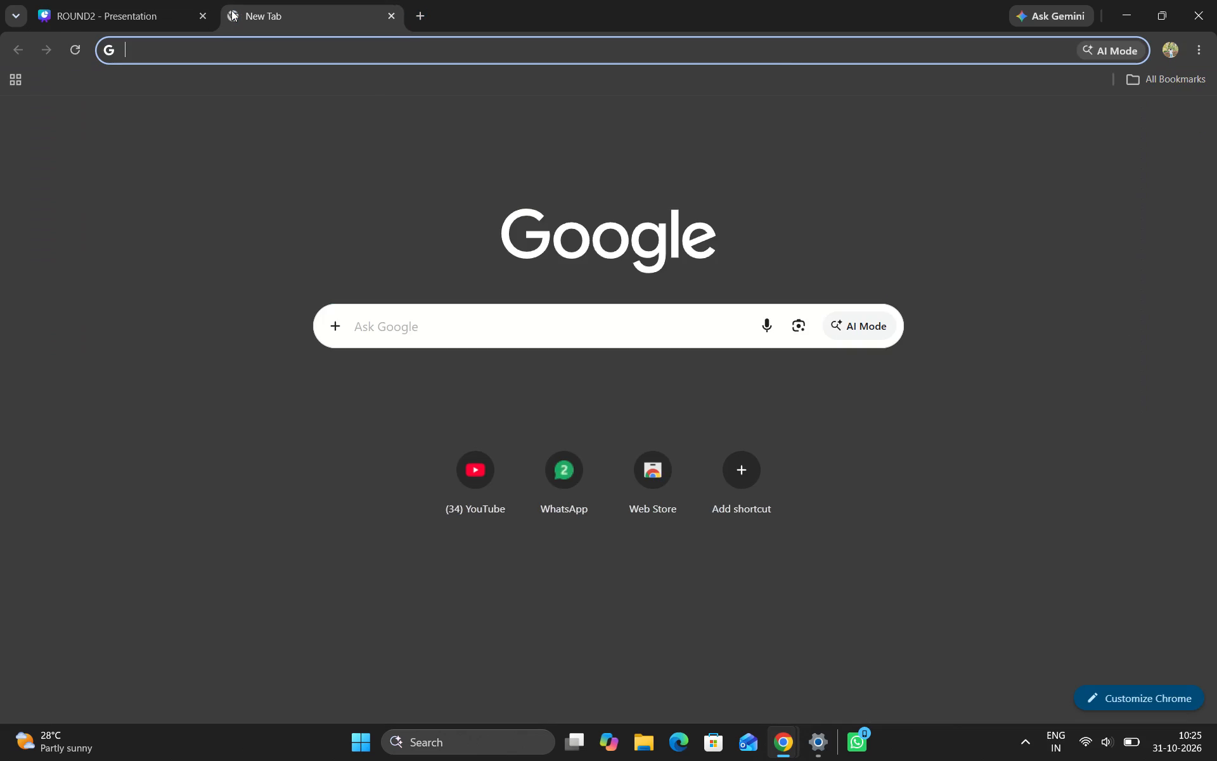
pyautogui.click(493, 454)
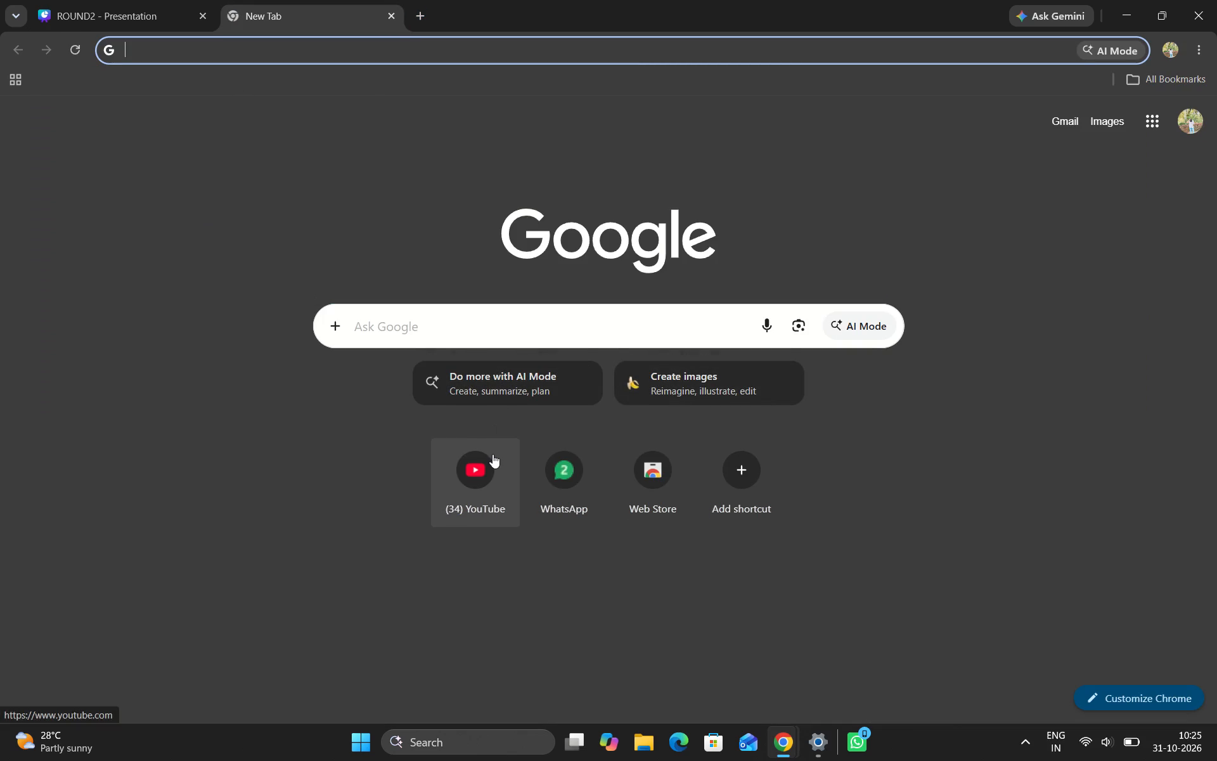
pyautogui.click(493, 454)
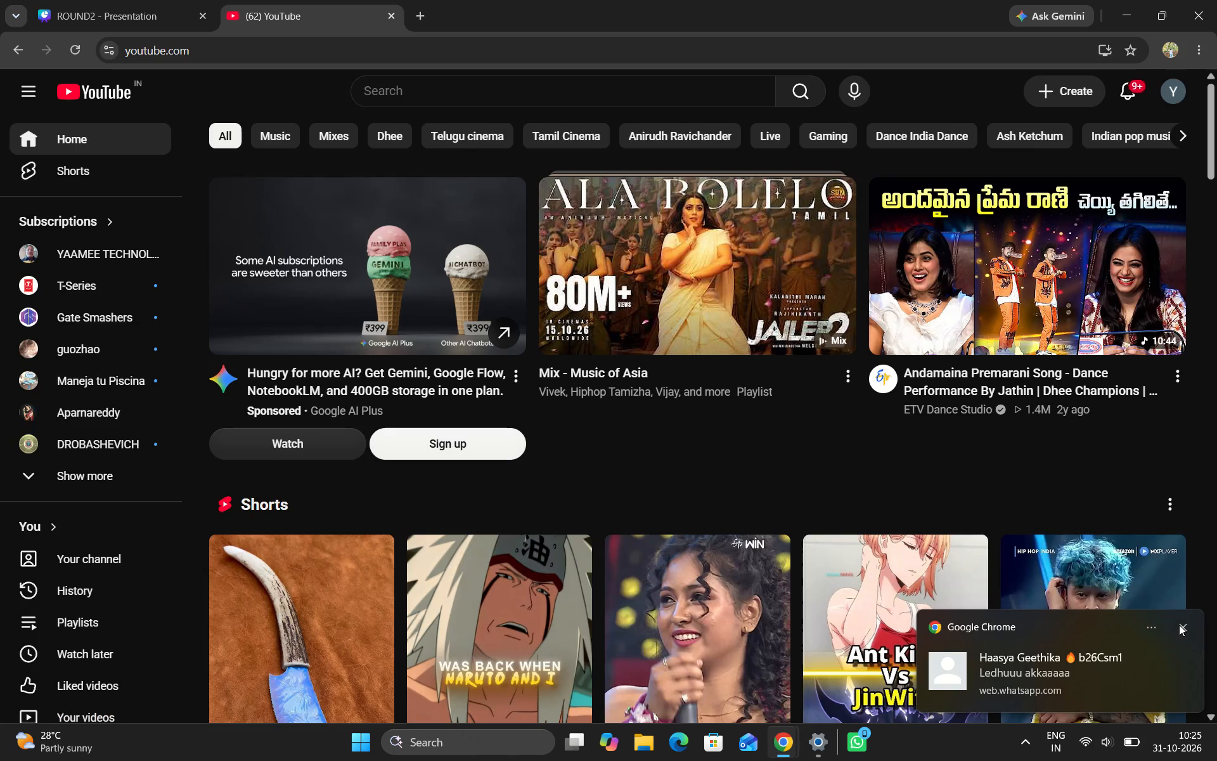
pyautogui.click(1183, 625)
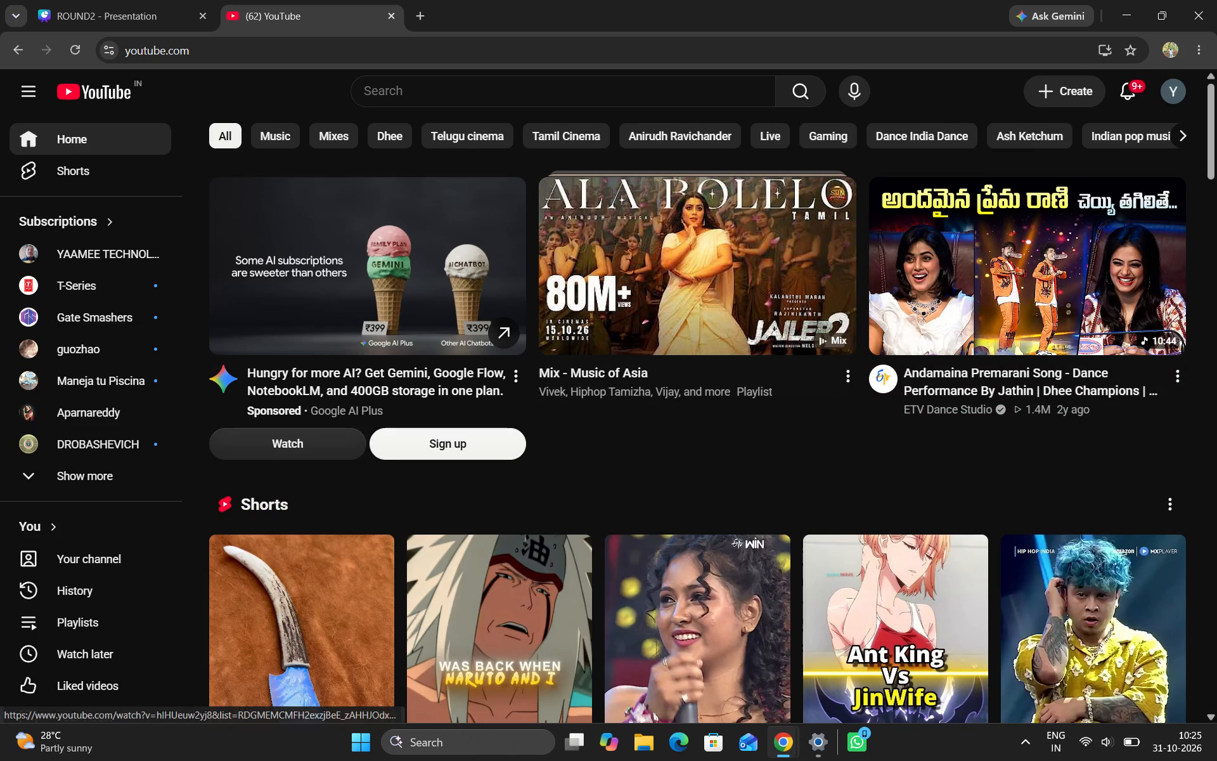
pyautogui.click(721, 89)
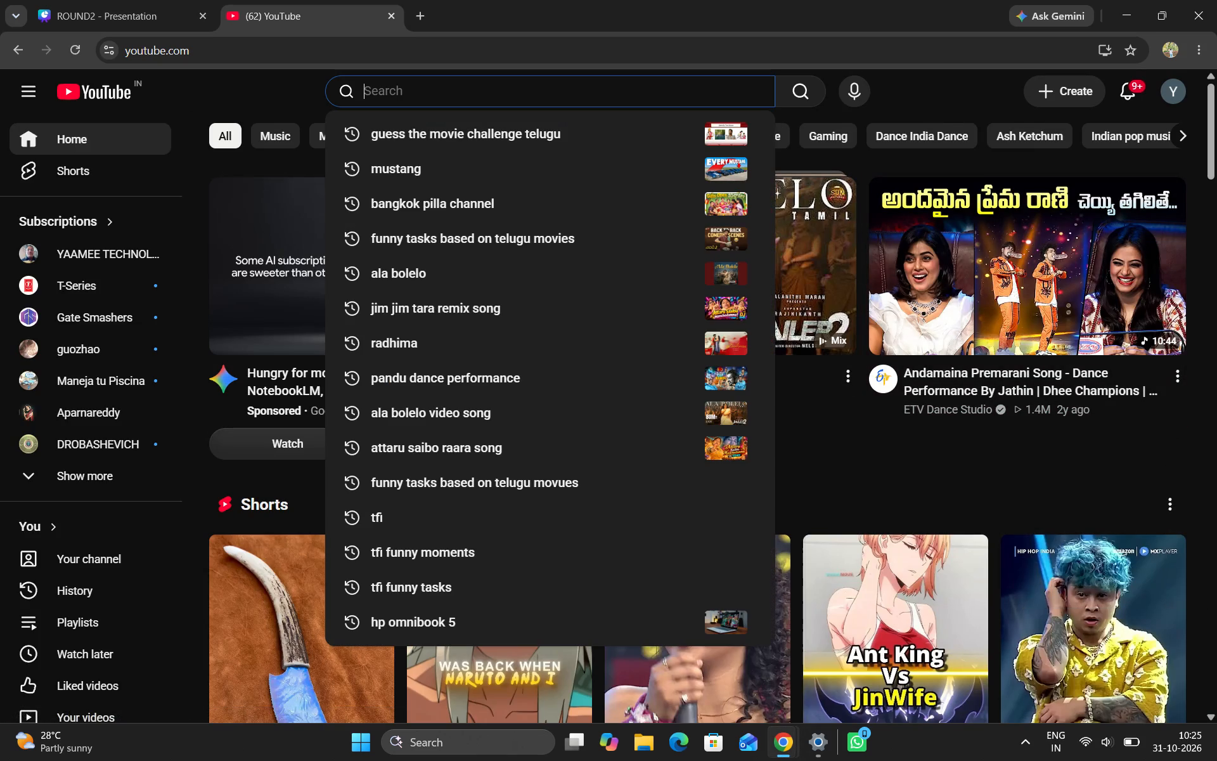
pyautogui.write('BILLA')
pyautogui.press('space')
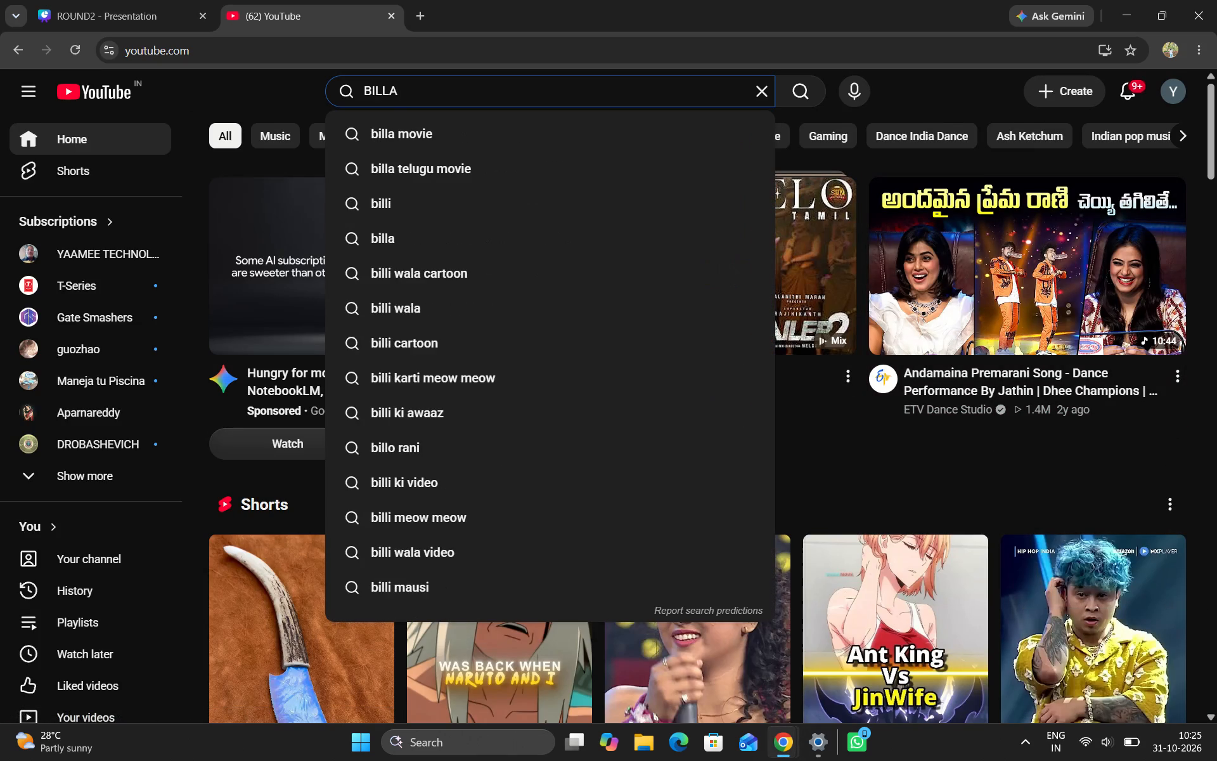
pyautogui.press('BackSpace')
pyautogui.press('BackSpace')
pyautogui.press('BackSpace')
pyautogui.press('BackSpace')
pyautogui.press('BackSpace')
pyautogui.press('BackSpace')
pyautogui.press('BackSpace')
pyautogui.press('BackSpace')
pyautogui.press('BackSpace')
pyautogui.press('BackSpace')
pyautogui.press('BackSpace')
pyautogui.press('BackSpace')
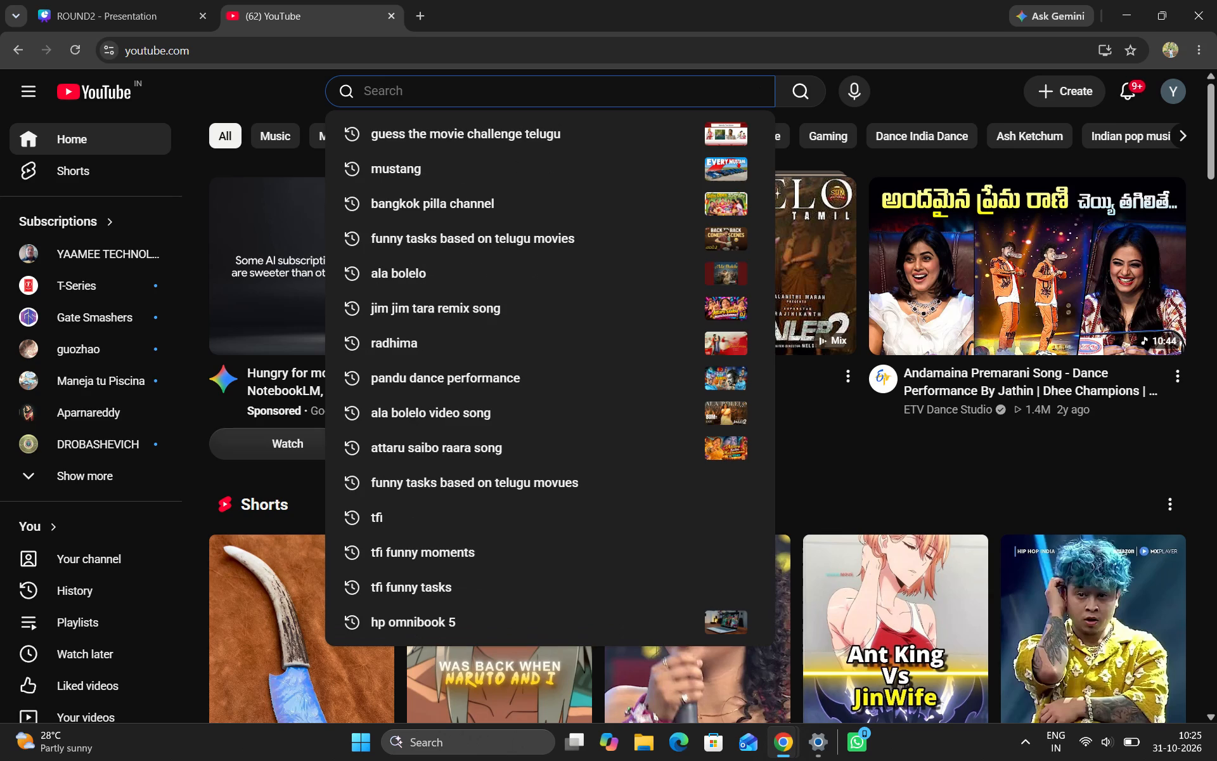
pyautogui.write('U CHANGED BILLA')
pyautogui.press('Return')
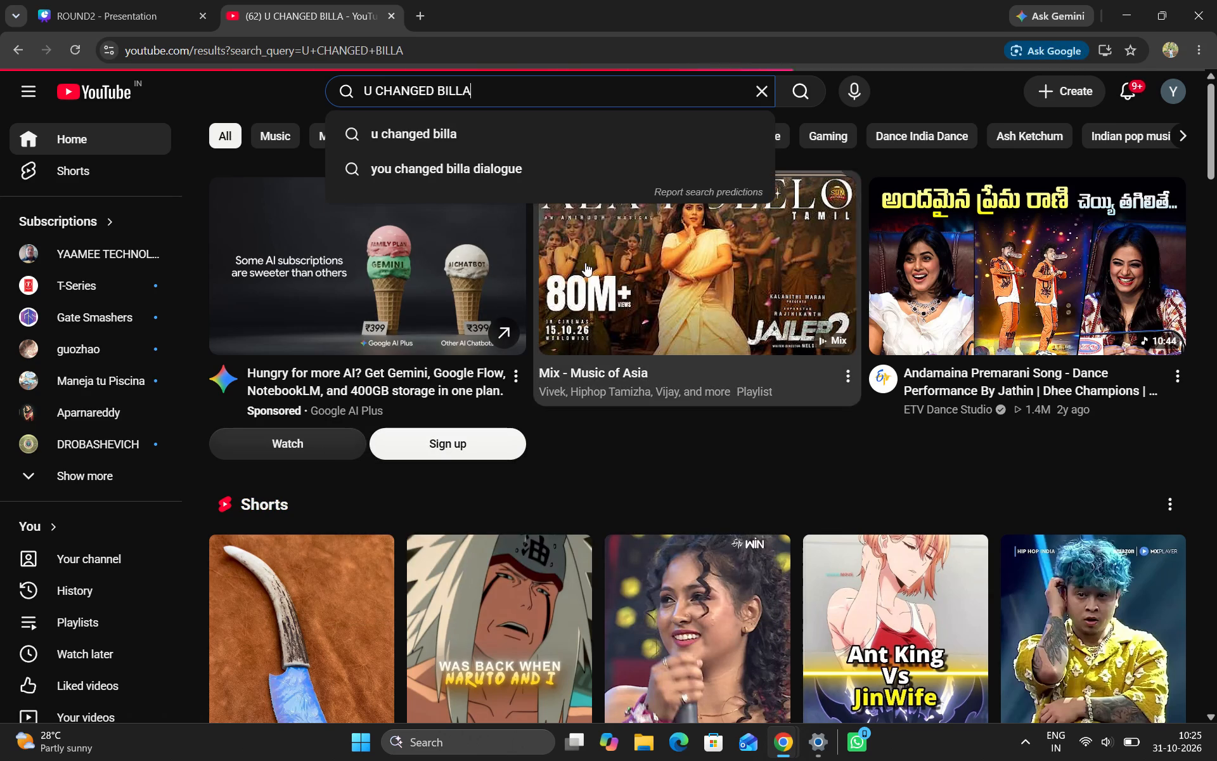
pyautogui.scroll(-1, 404, 372)
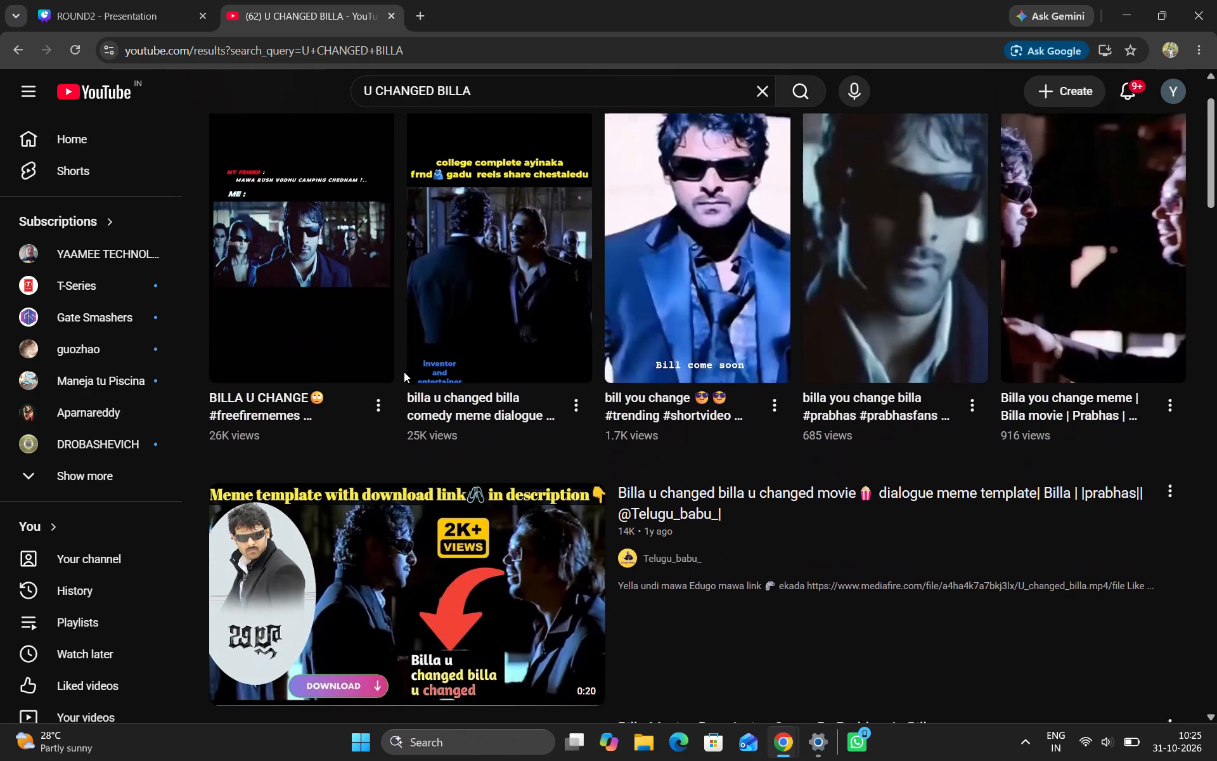
pyautogui.scroll(-1, 404, 372)
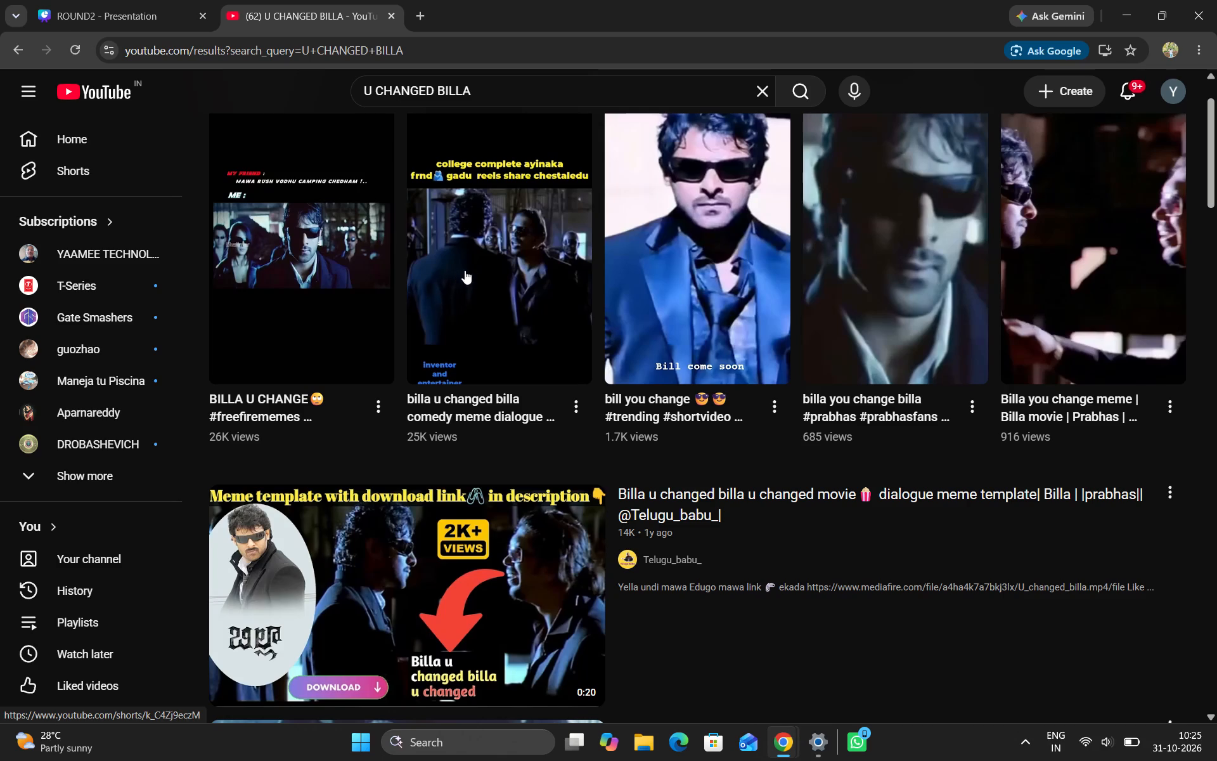
# Detach the ROUND2 presentation into its own maximized browser window, apart from the YouTube results.
pyautogui.moveTo(136, 13); pyautogui.dragTo(676, 320)
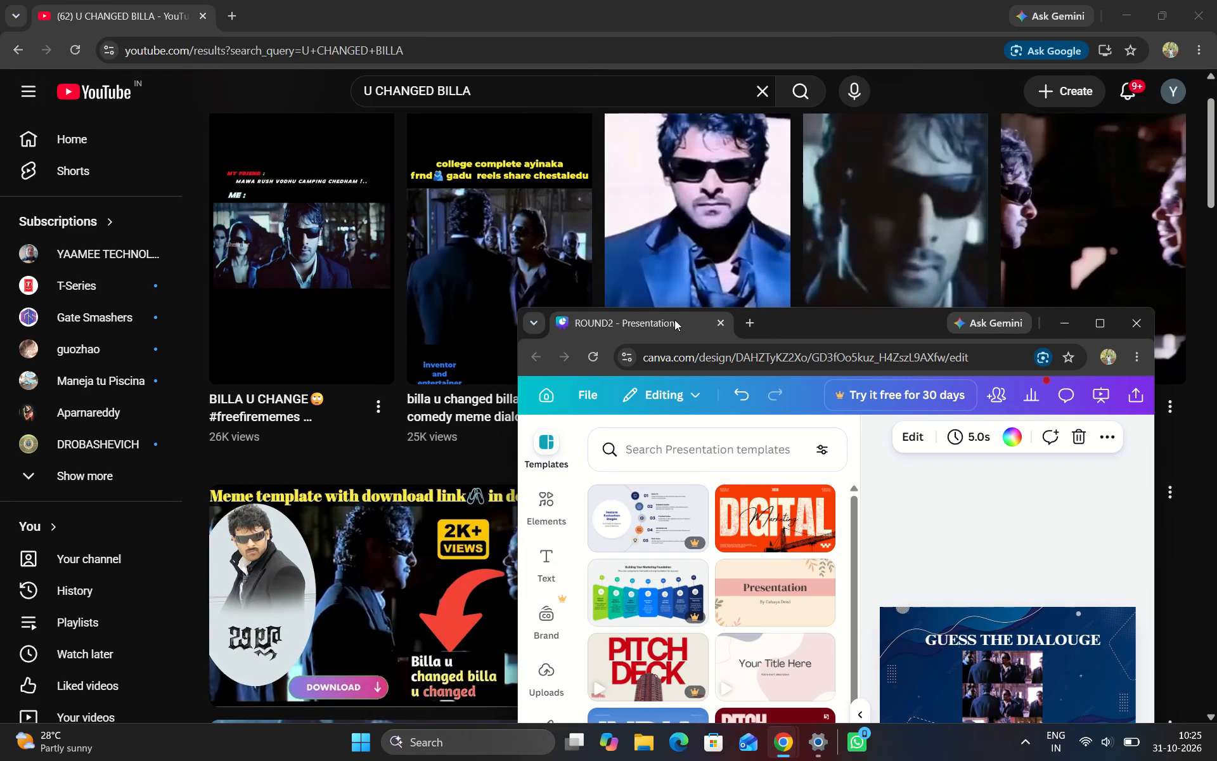
pyautogui.click(1101, 327)
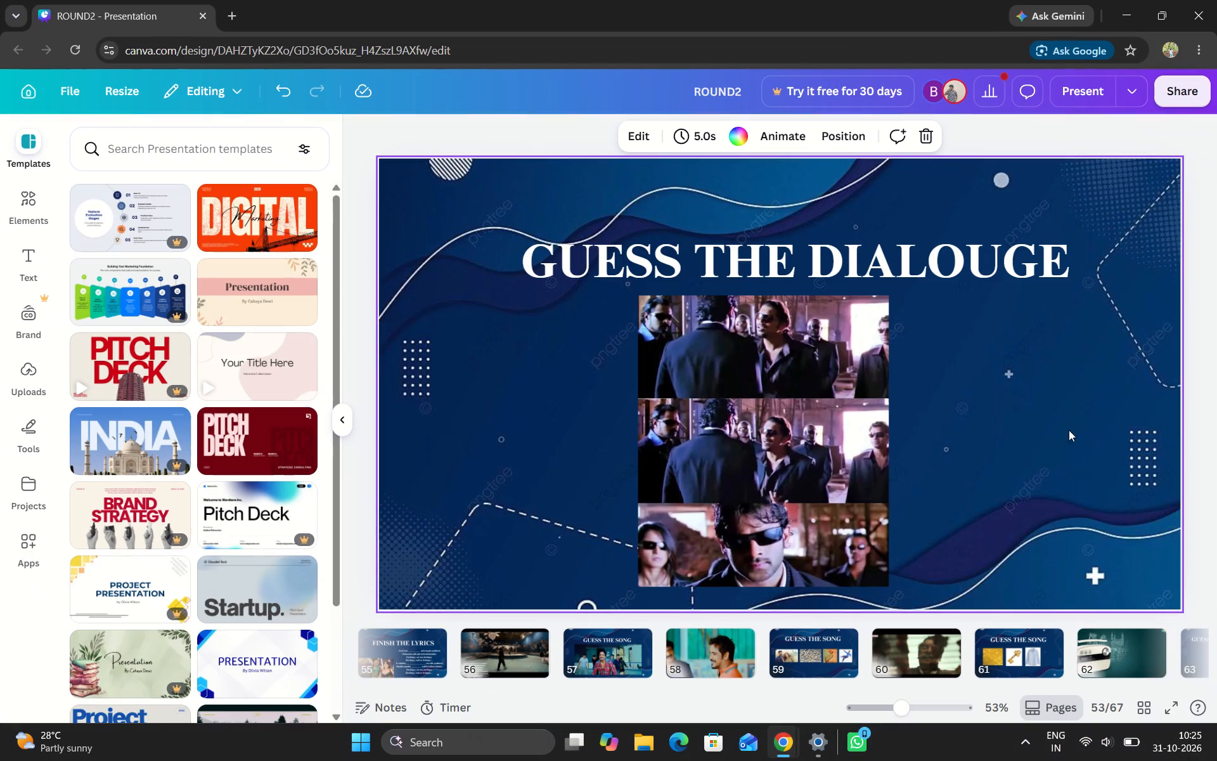
# Look through the pages around page 53 and try playing the video on page 52.
pyautogui.hscroll(1, 984, 674)
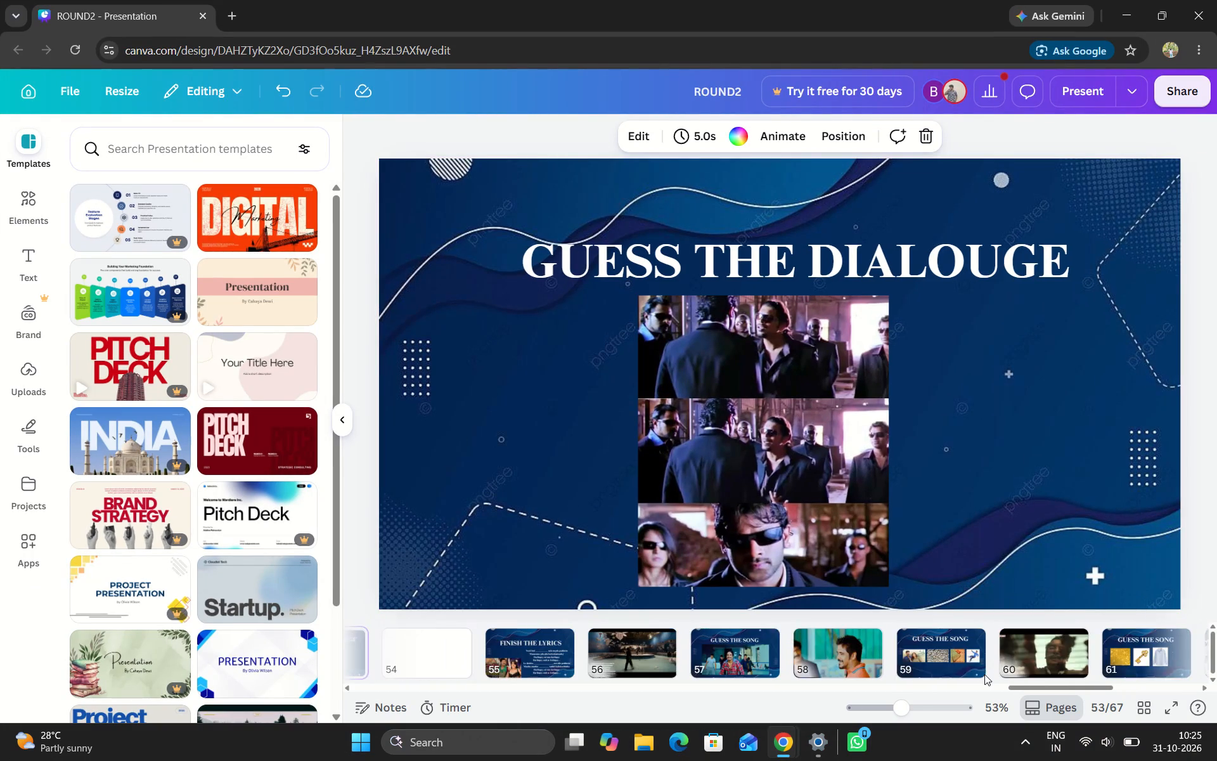
pyautogui.hscroll(3, 984, 674)
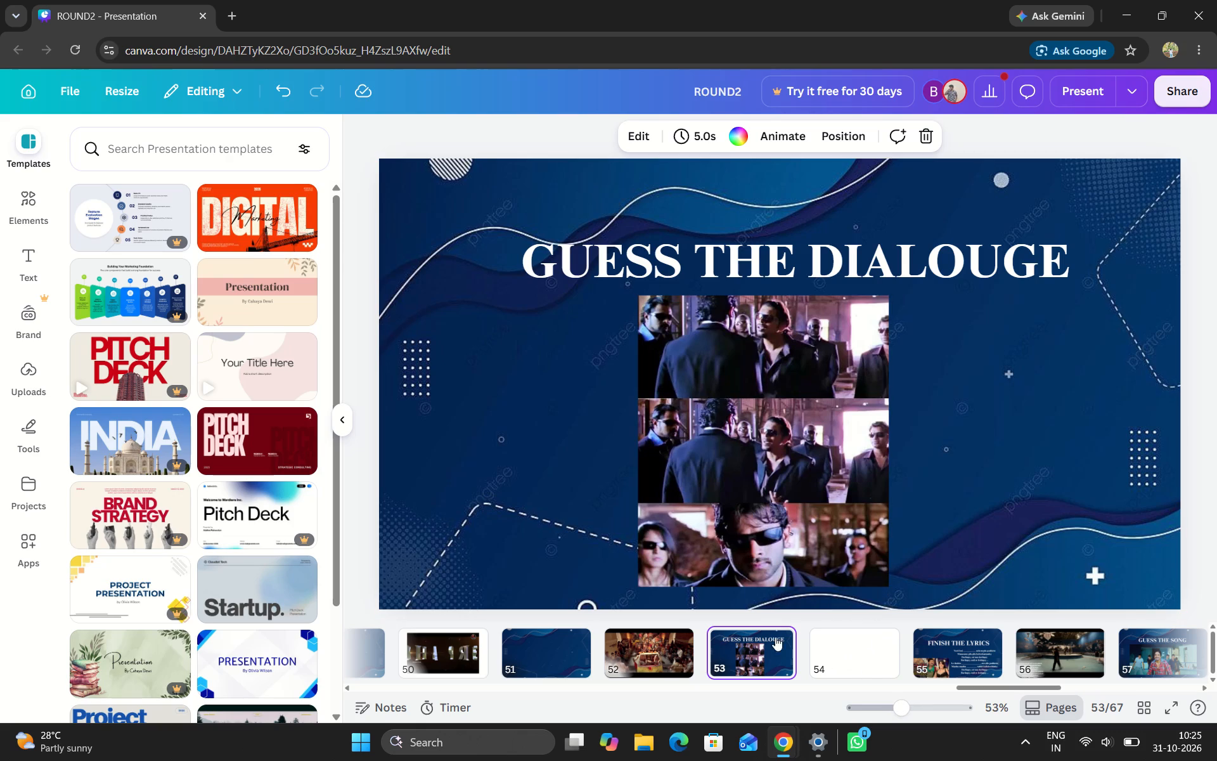
pyautogui.click(640, 656)
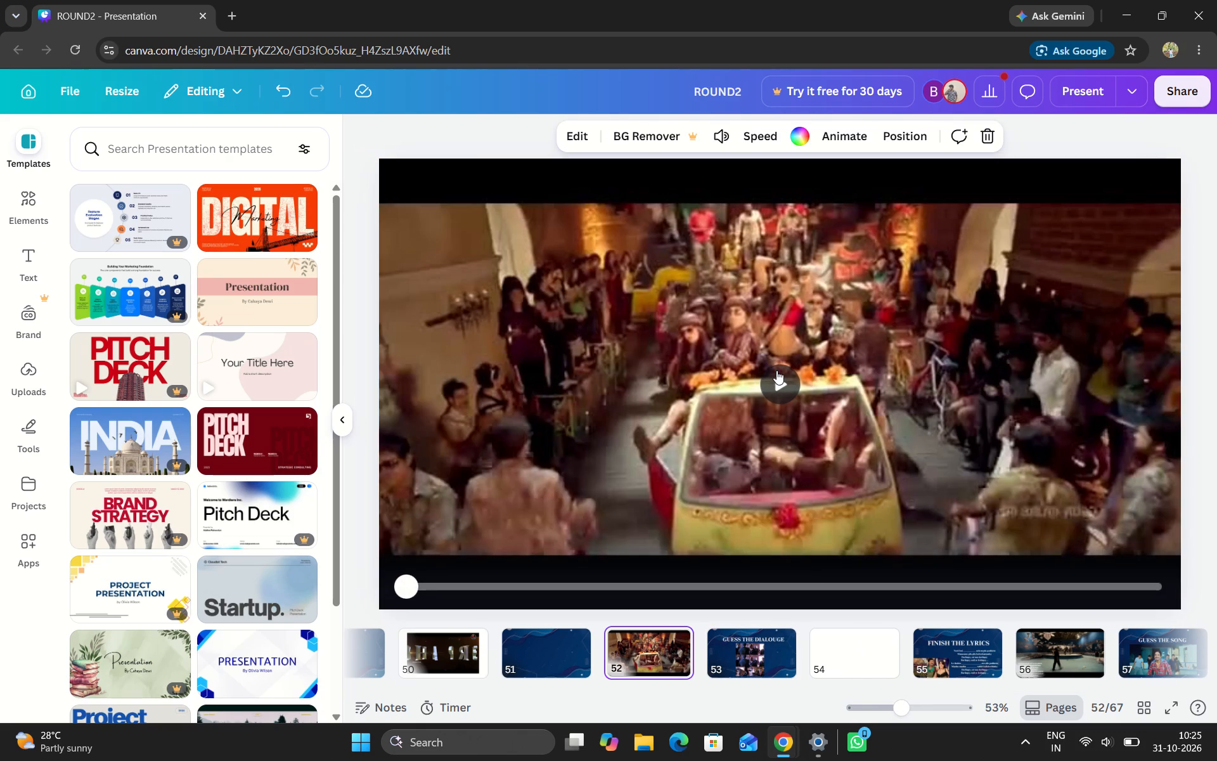
pyautogui.click(776, 370)
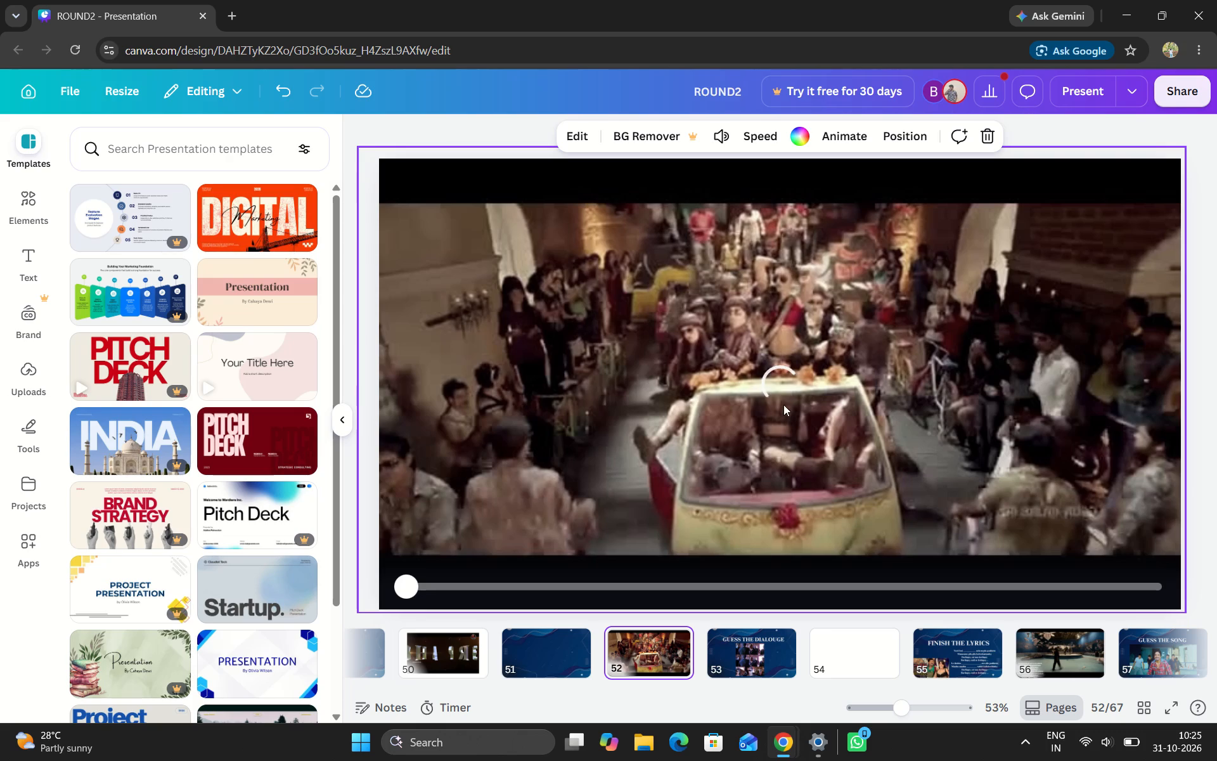
pyautogui.click(693, 651)
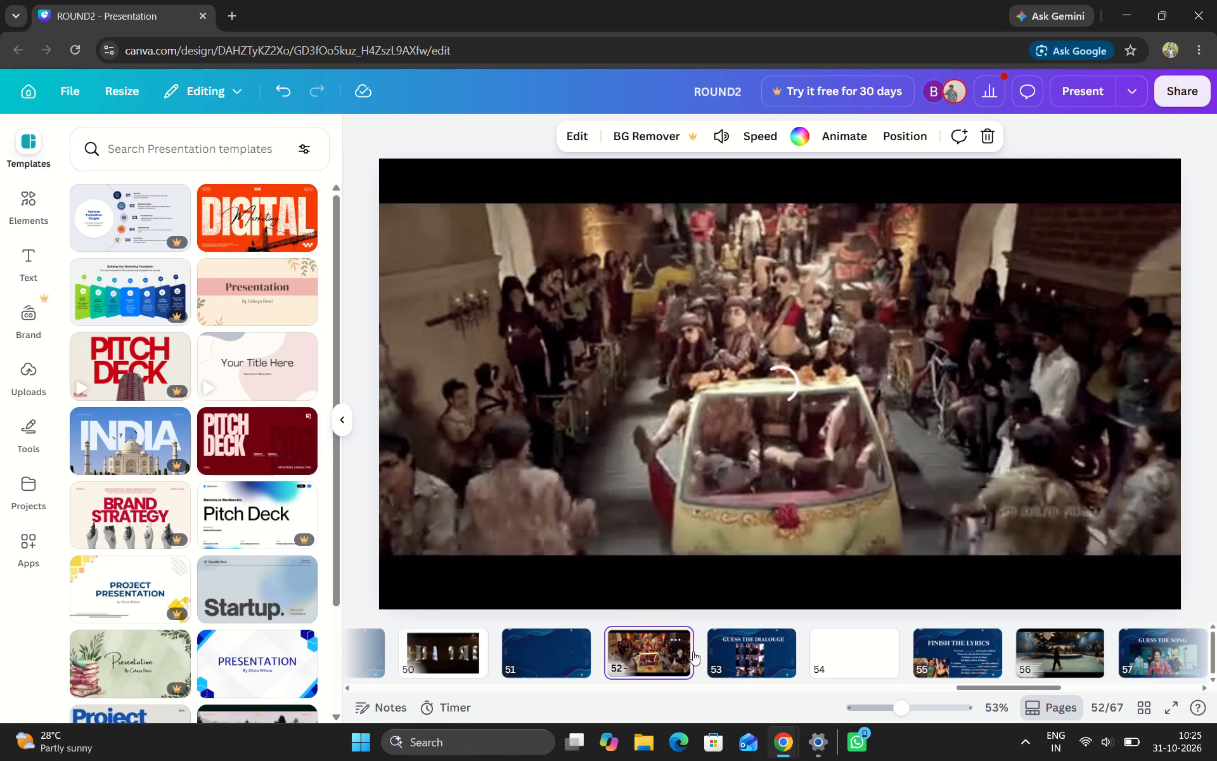
# View blank question page 49 and sample page 50's song video from the start and from about a third of the way in.
pyautogui.hscroll(5, 693, 651)
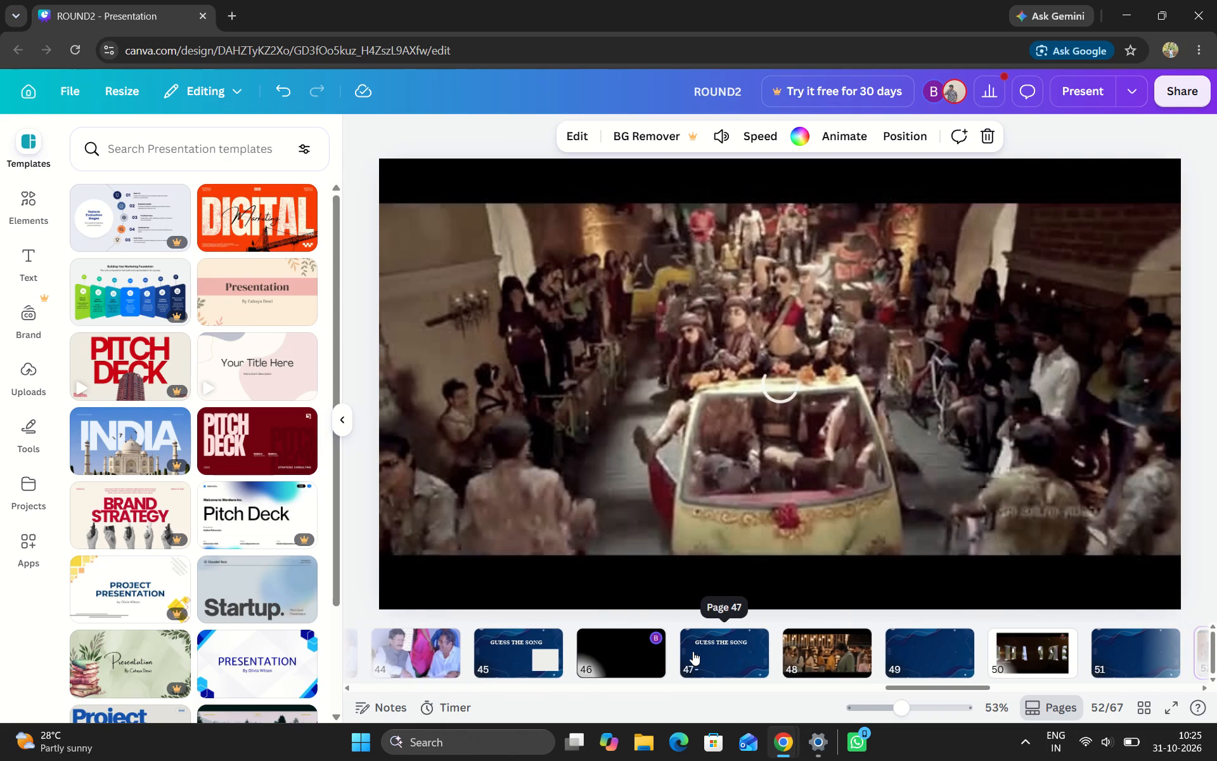
pyautogui.click(912, 649)
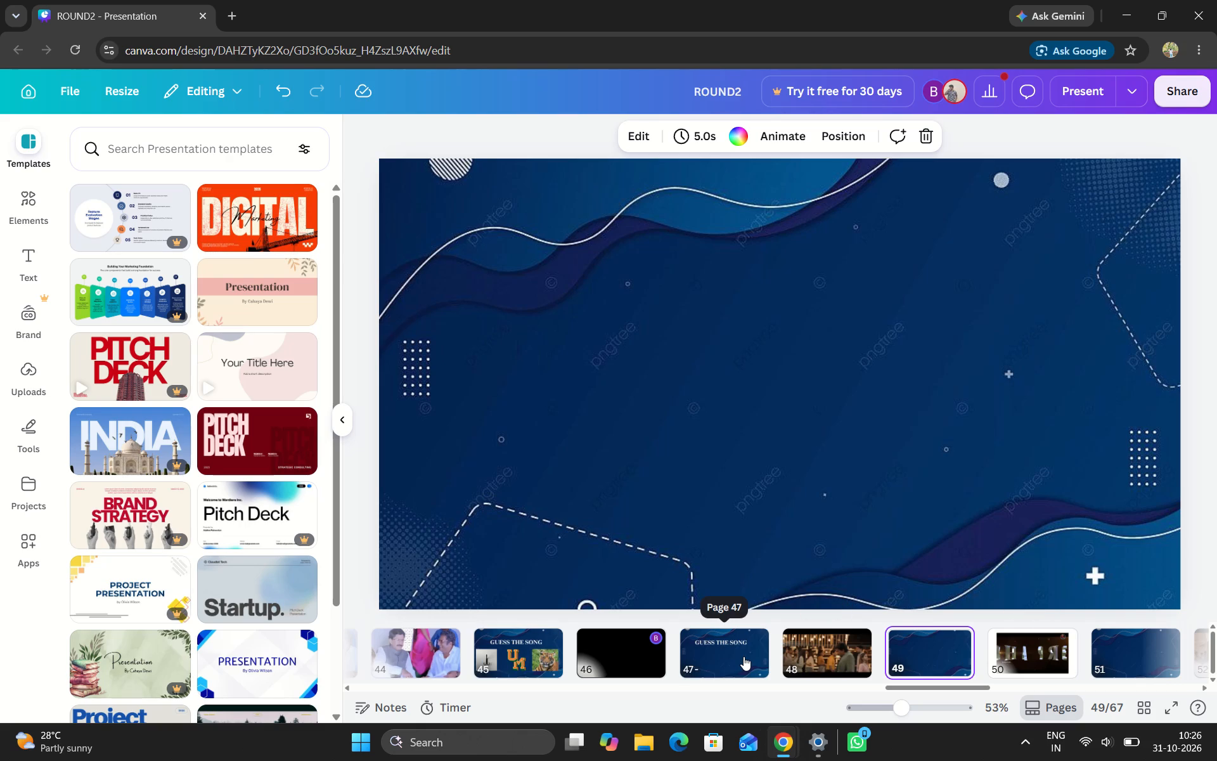
pyautogui.hscroll(-1, 797, 644)
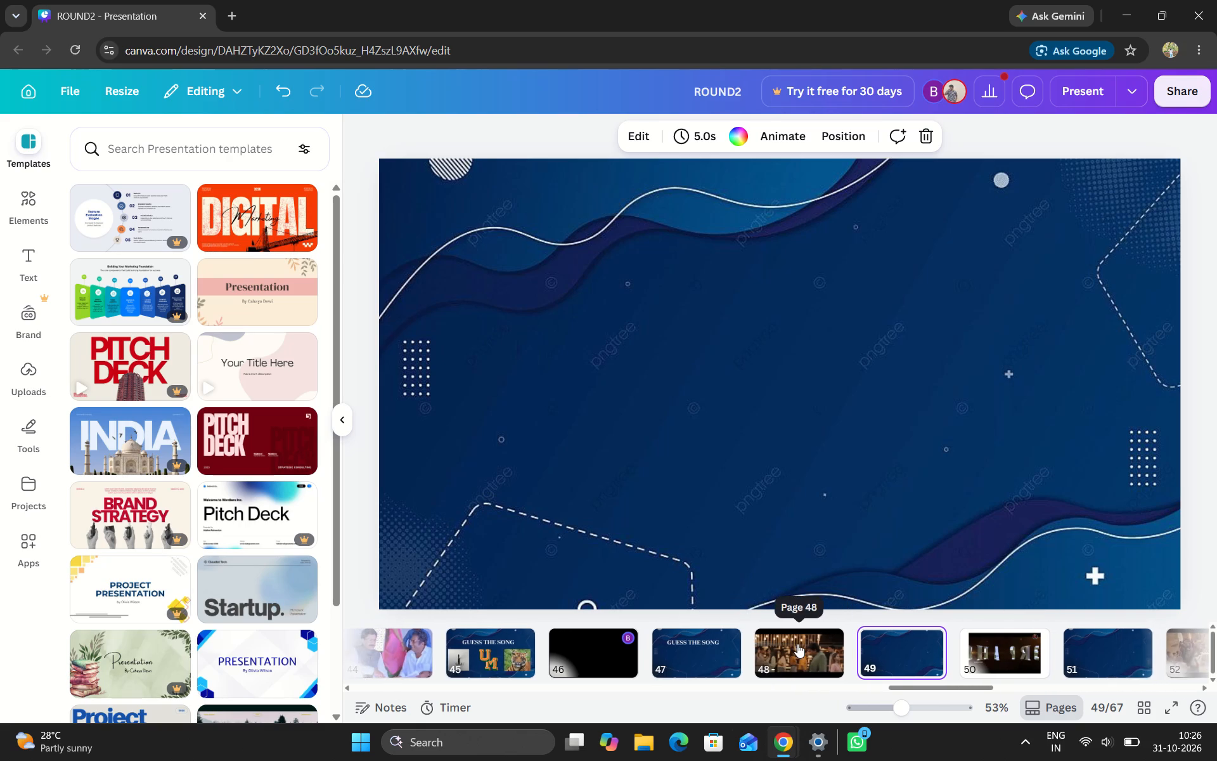
pyautogui.hscroll(-1, 797, 644)
pyautogui.click(889, 656)
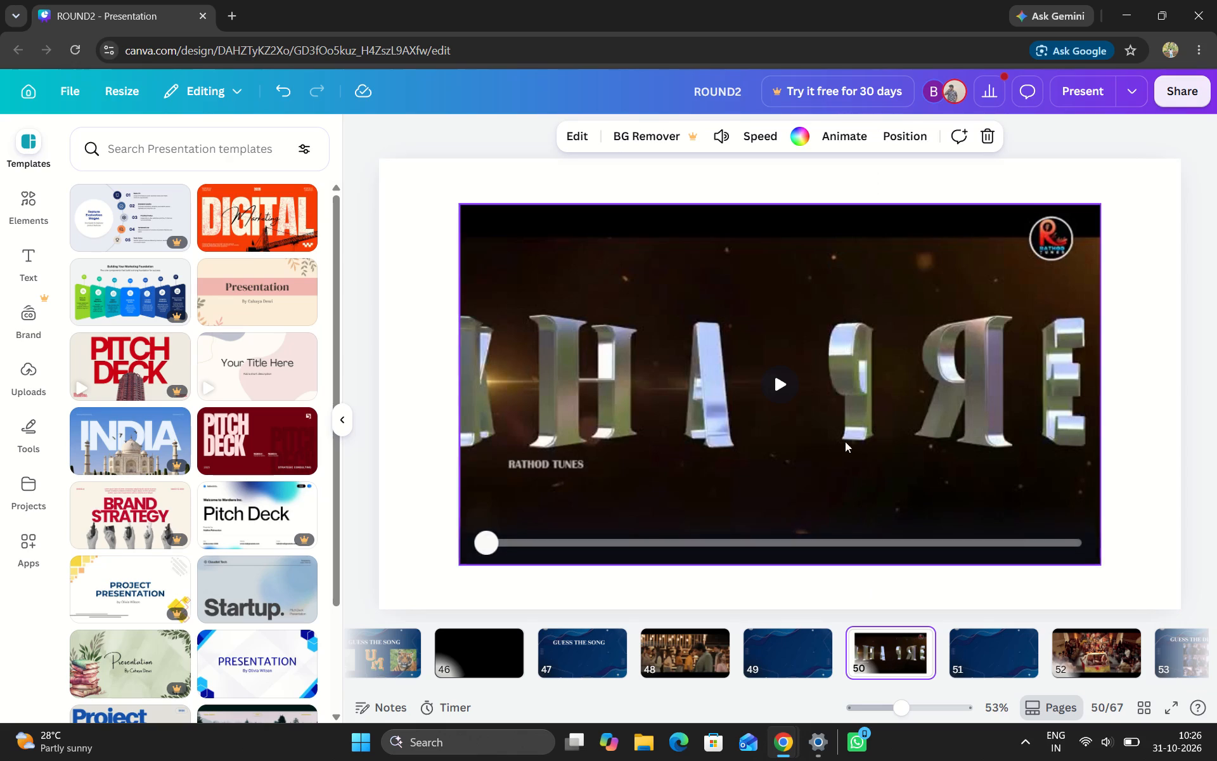
pyautogui.click(775, 384)
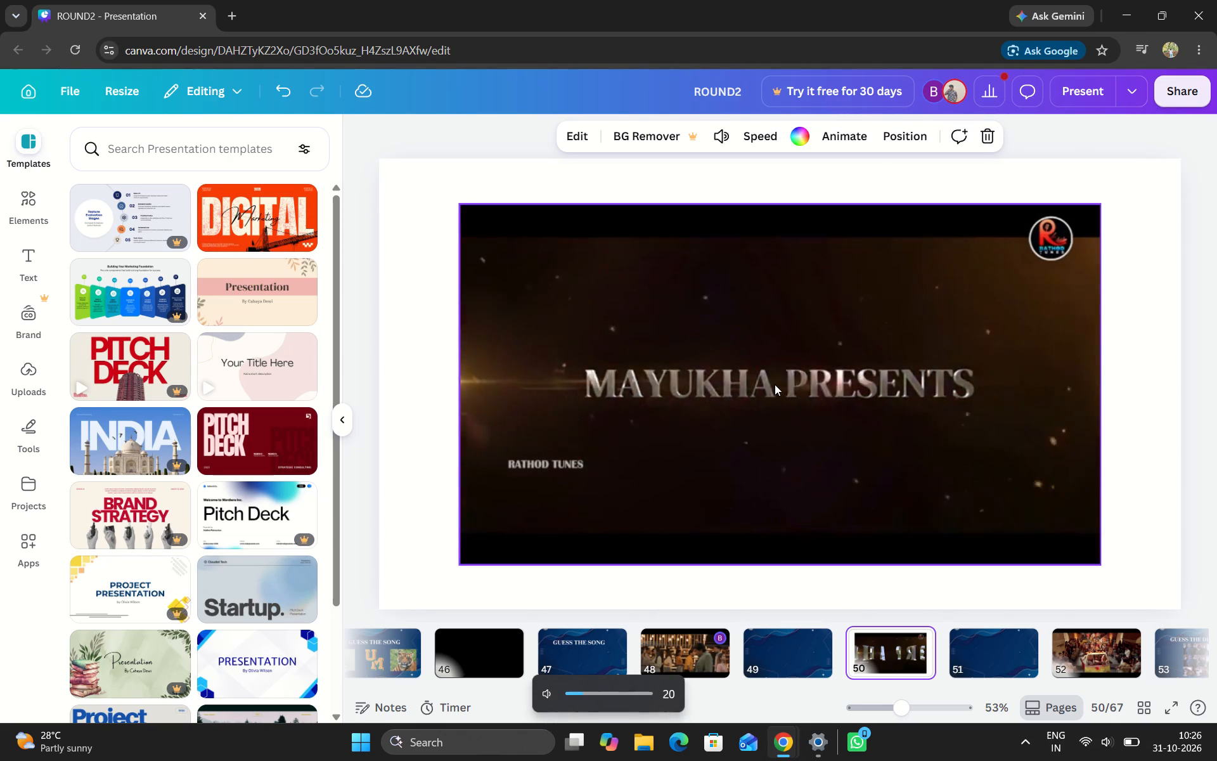
pyautogui.click(769, 411)
pyautogui.click(769, 411)
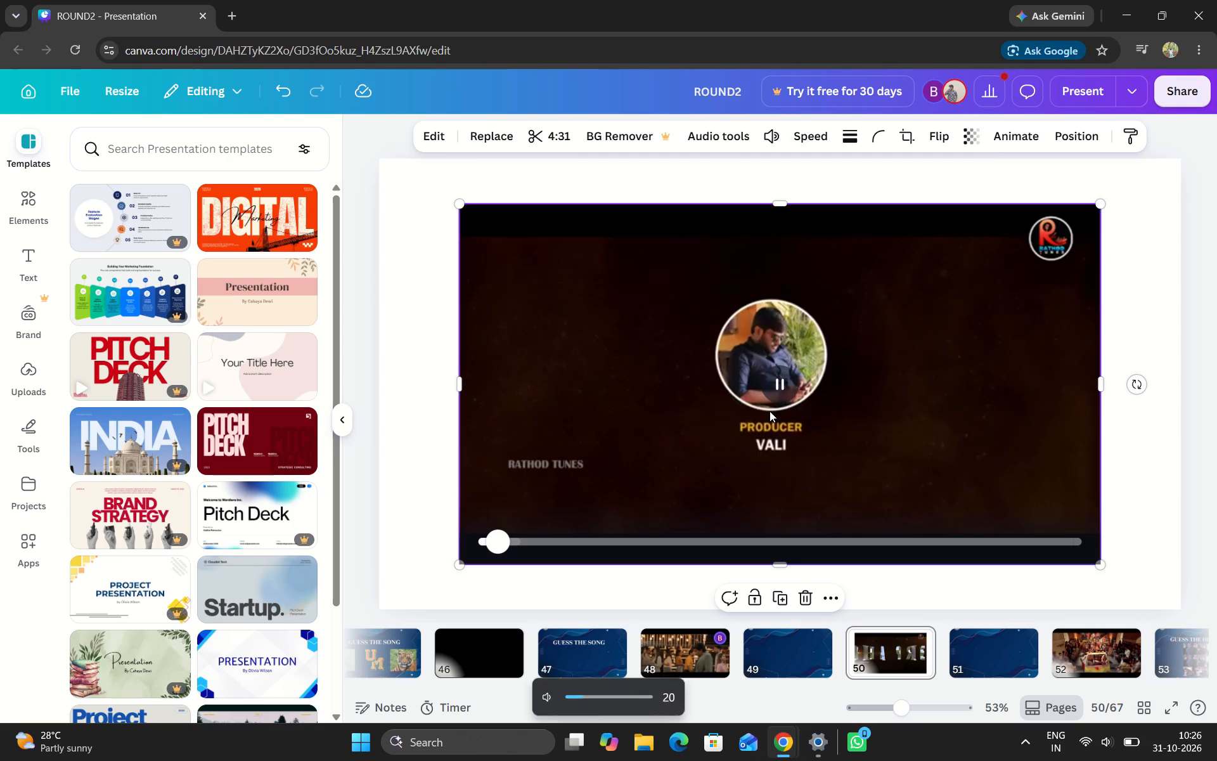
pyautogui.click(690, 533)
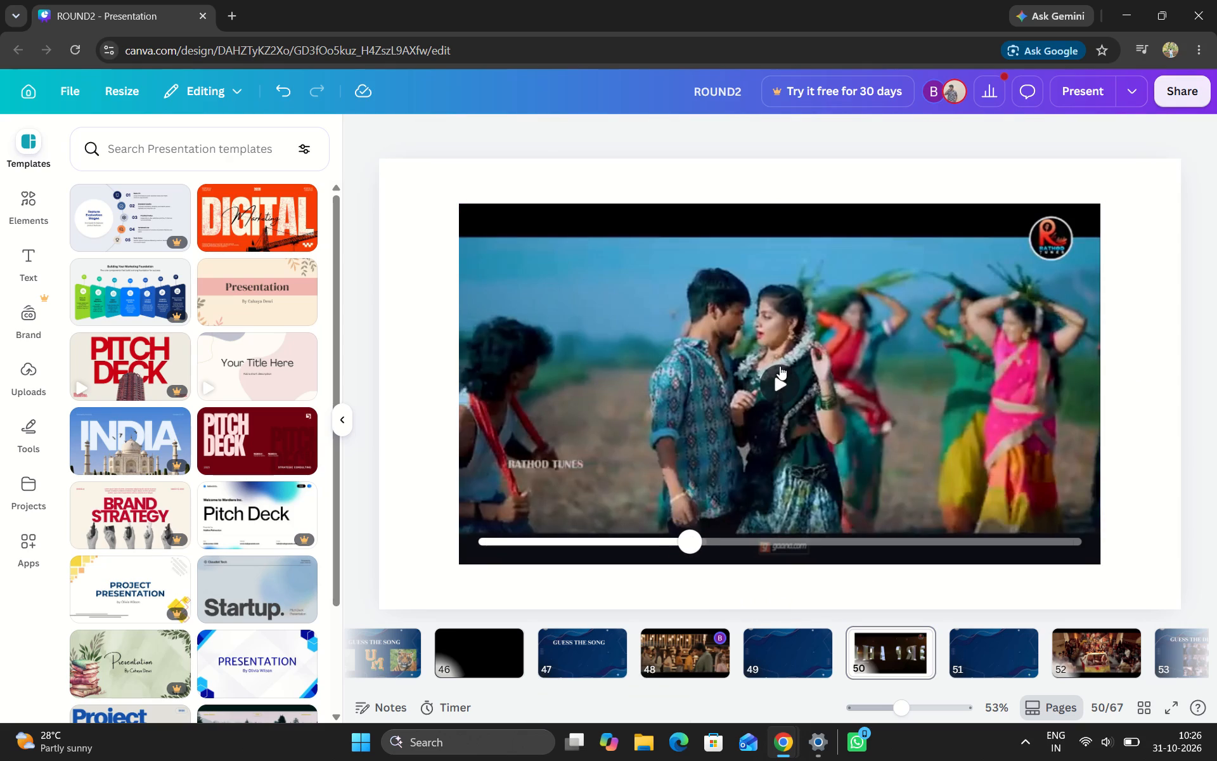
pyautogui.click(780, 366)
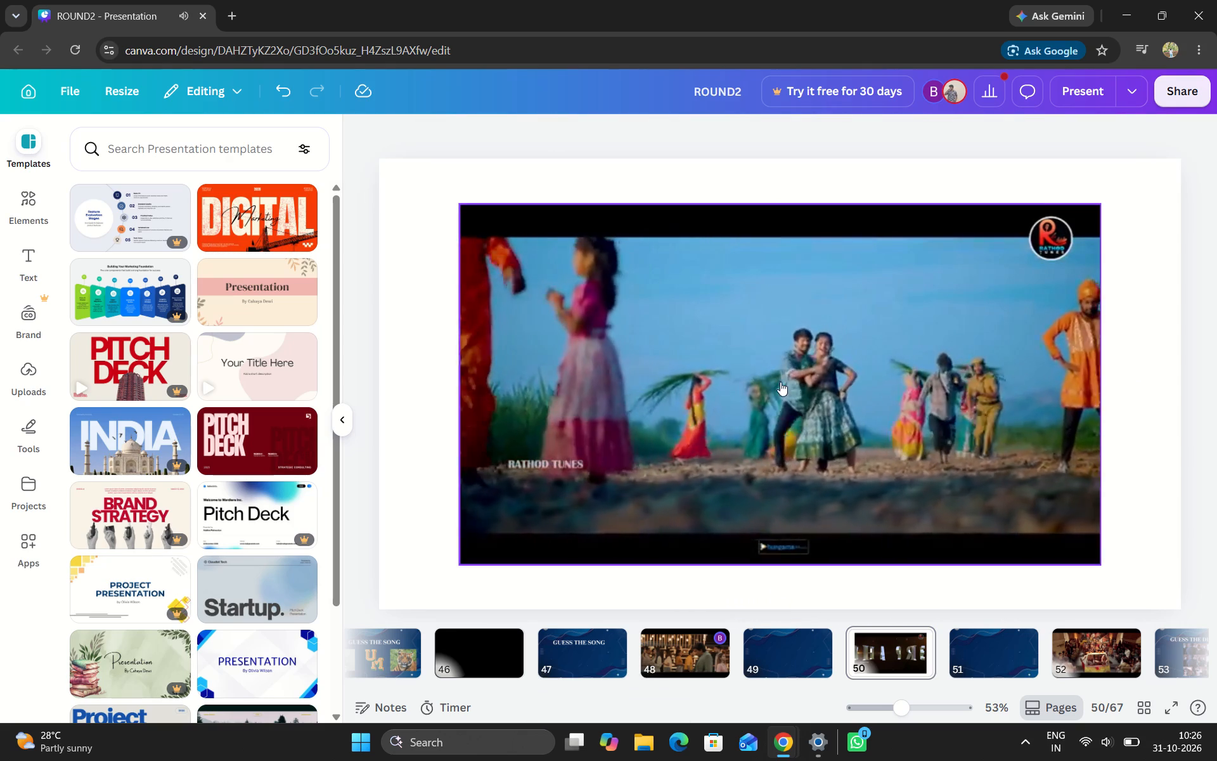
pyautogui.click(780, 384)
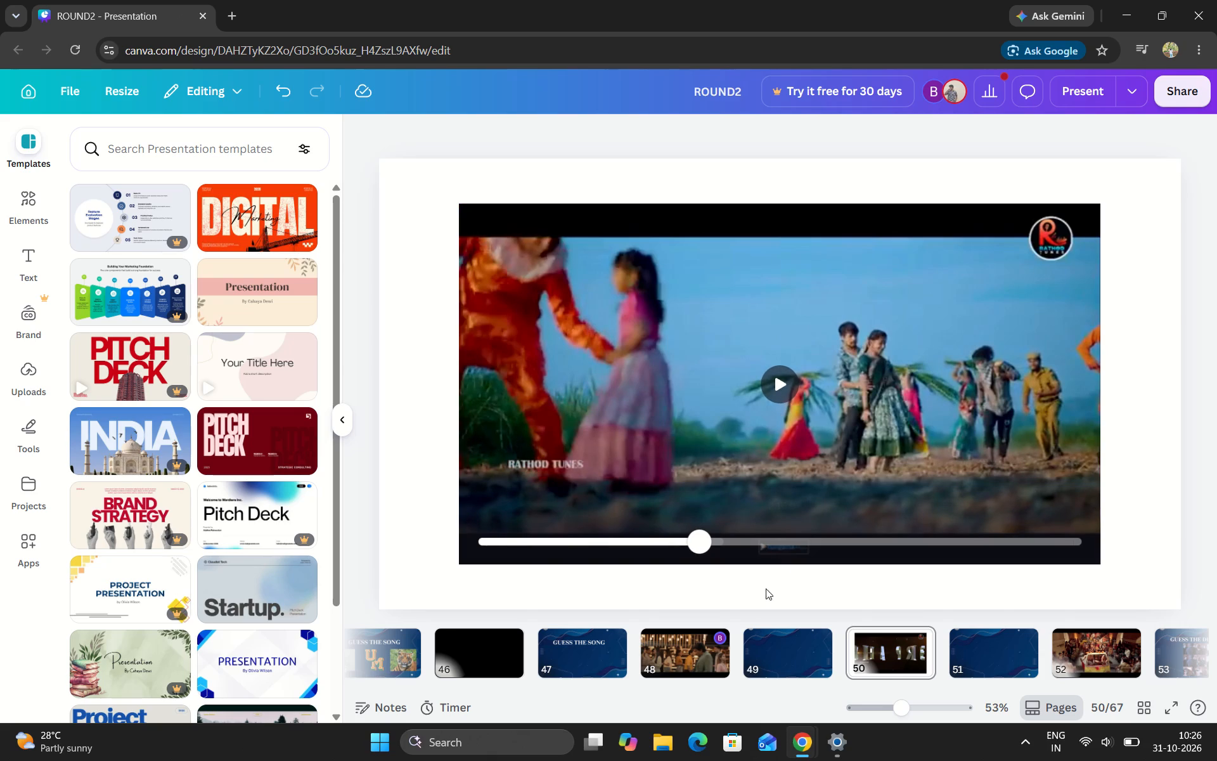
# Copy the "GUESS THE SONG" heading from page 47 onto the empty blue page 51.
pyautogui.hscroll(-1, 785, 635)
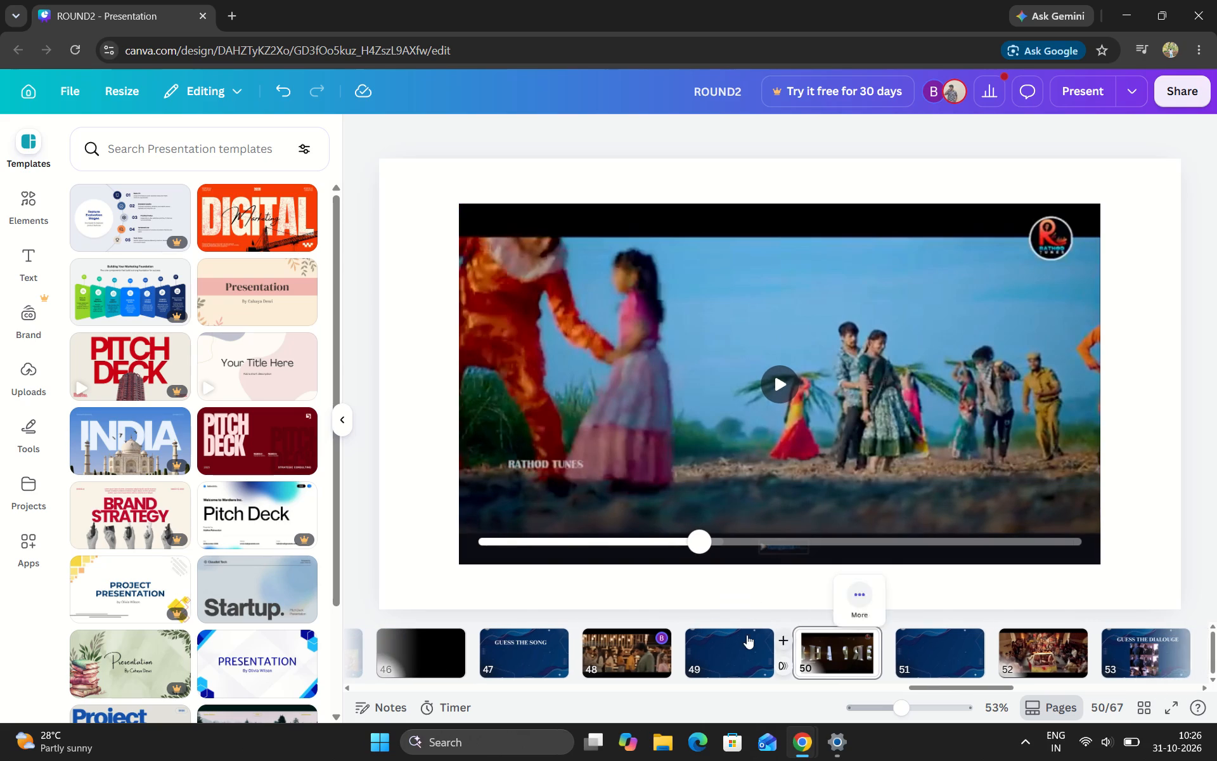
pyautogui.click(538, 646)
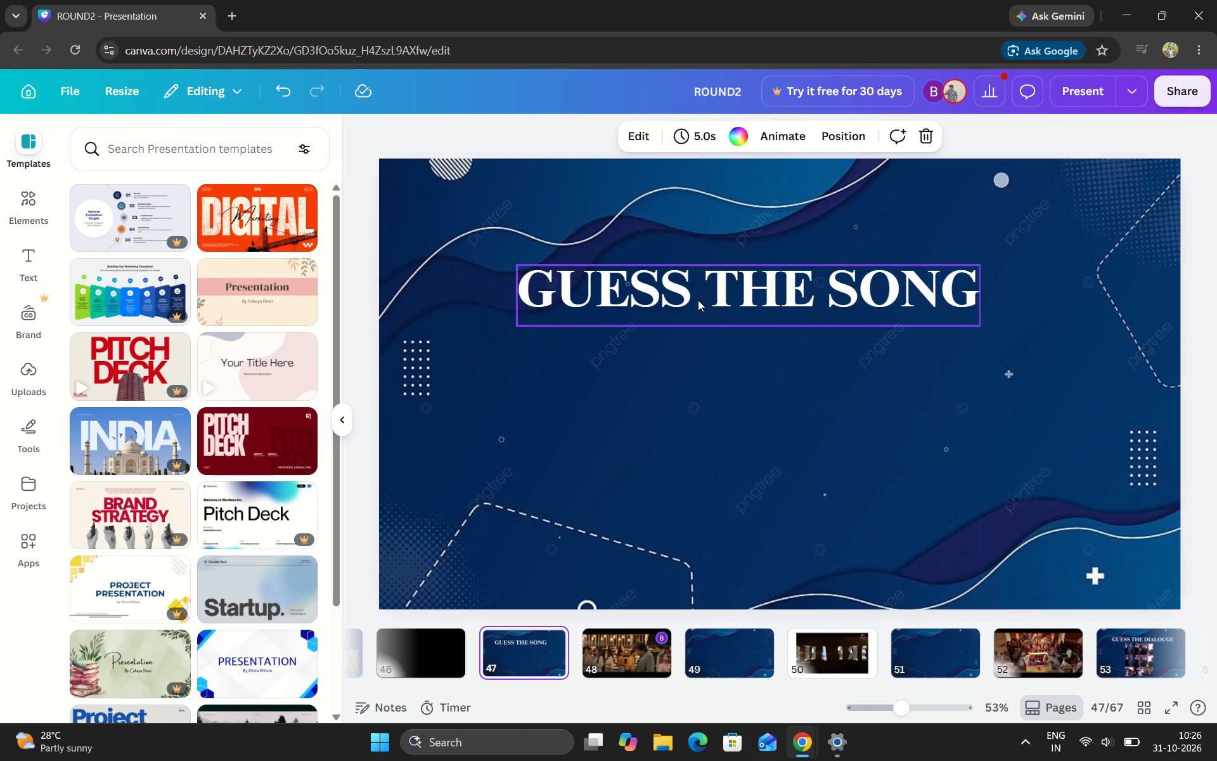
pyautogui.click(698, 297)
pyautogui.hotkey('ctrl', 'c')
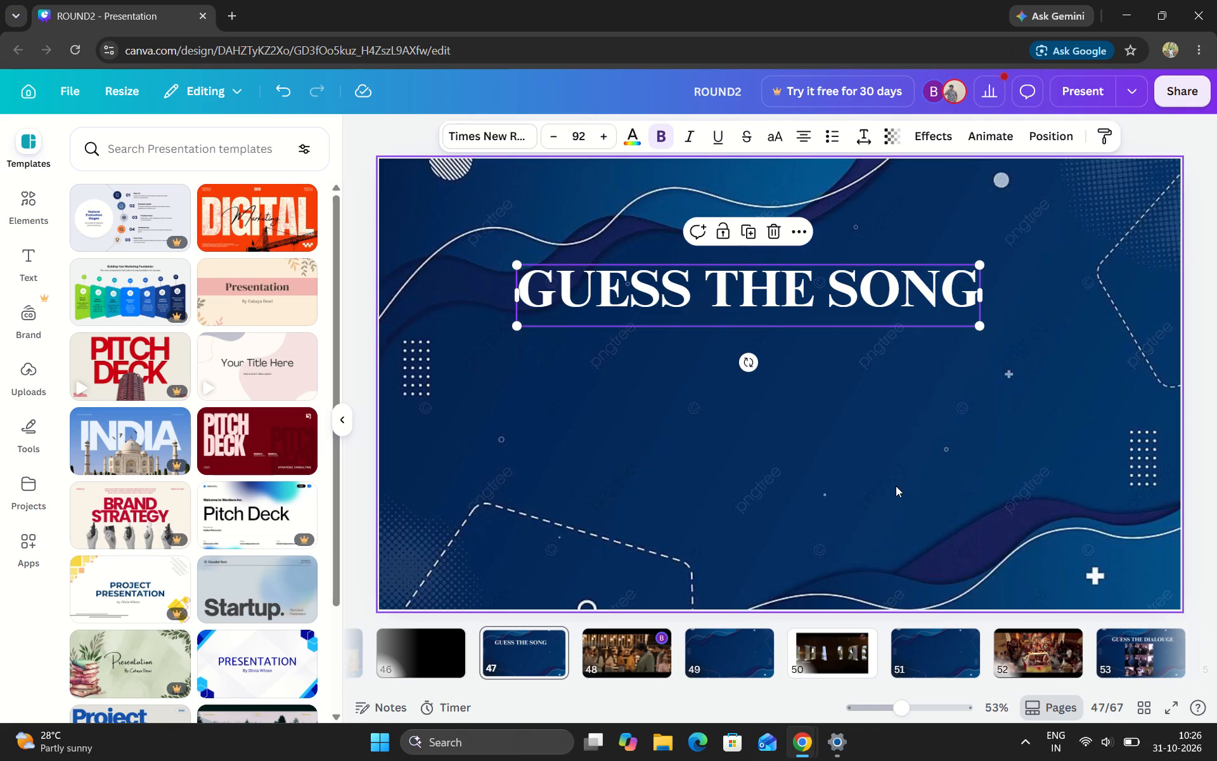
pyautogui.click(923, 655)
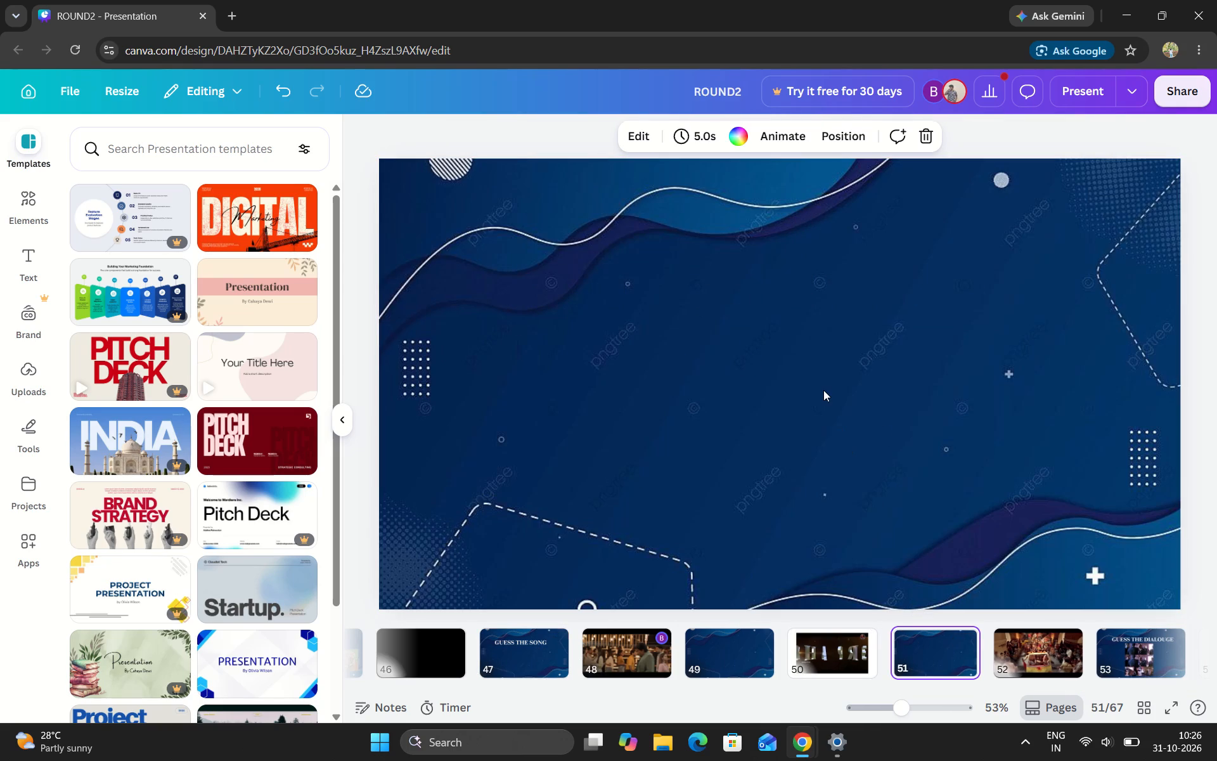
pyautogui.click(823, 390)
pyautogui.hotkey('ctrl', 'v')
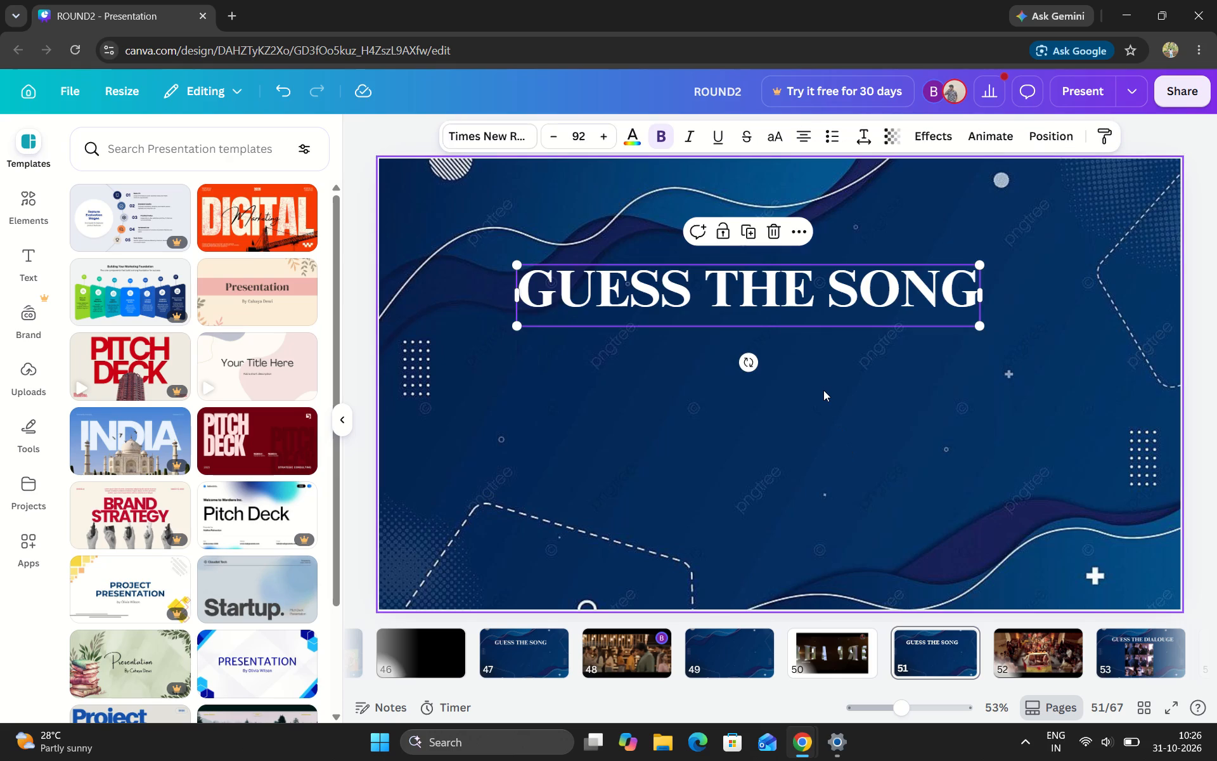
# Add the copied "GUESS THE SONG" heading to the empty blue page 49, keeping the page in its place.
pyautogui.hscroll(-2, 991, 636)
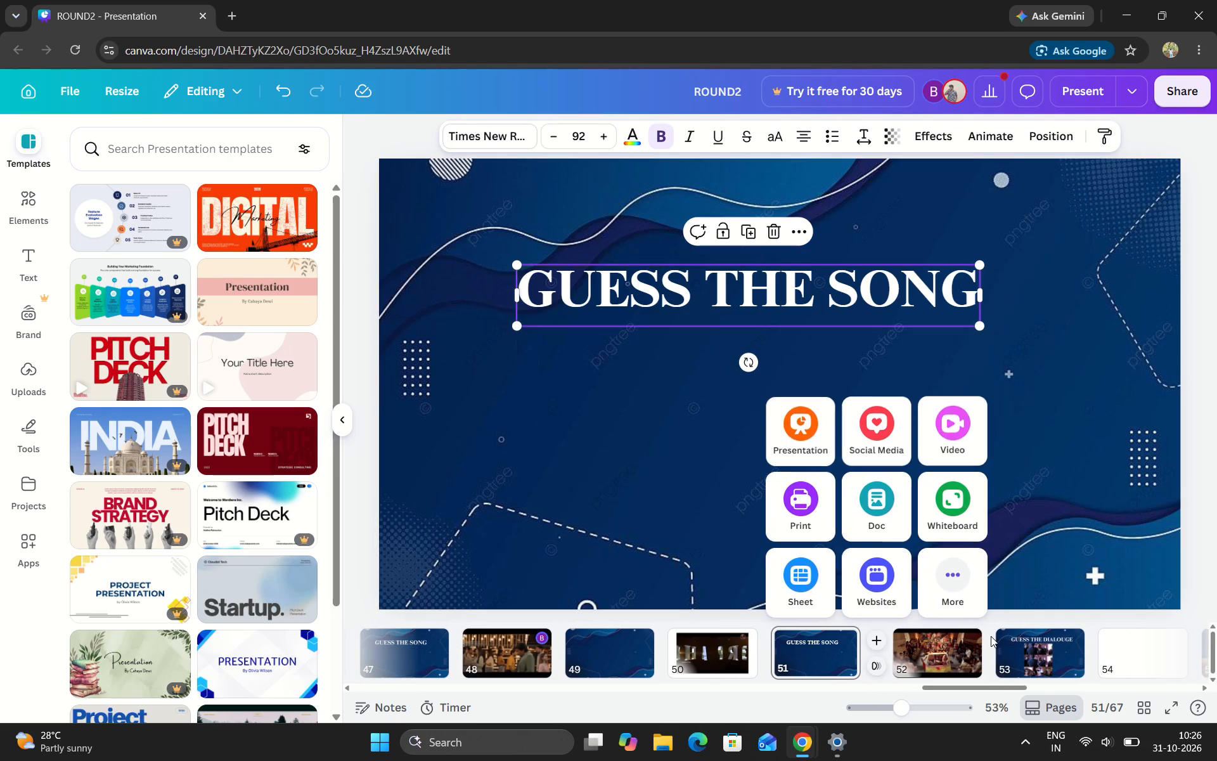
pyautogui.click(607, 641)
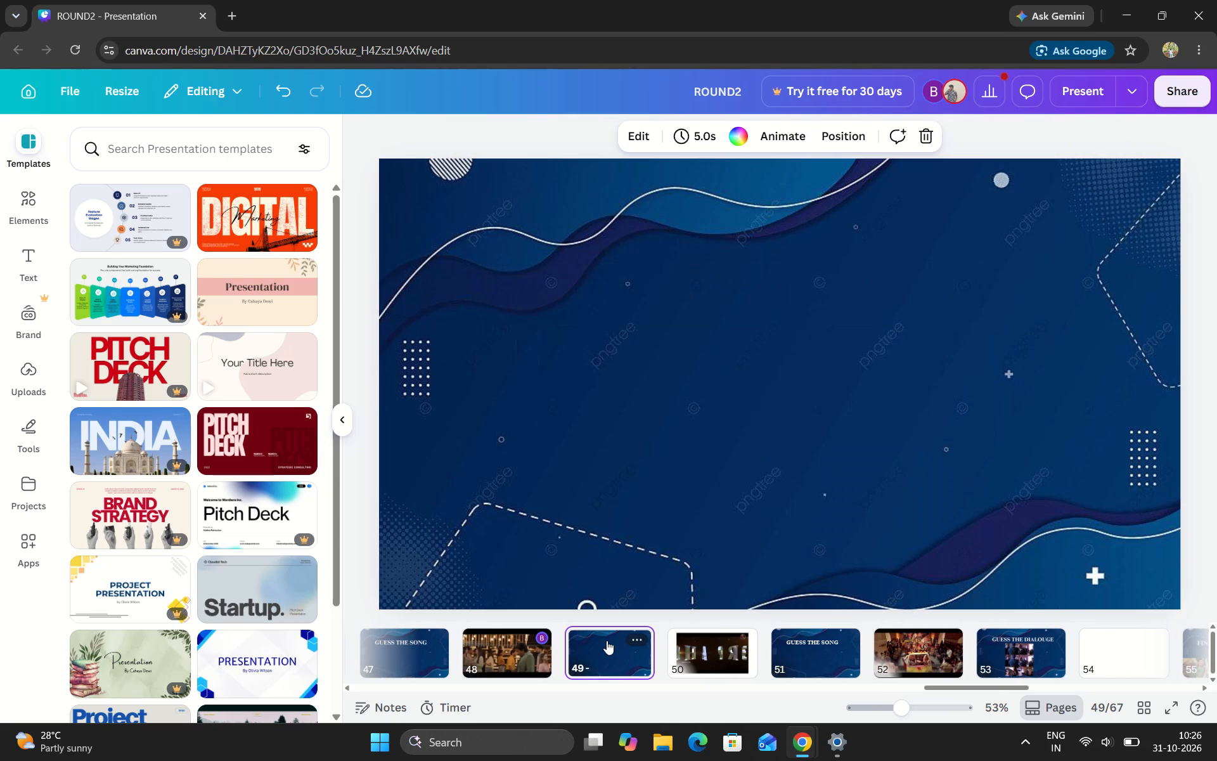
pyautogui.hotkey('ctrl', 'v')
pyautogui.moveTo(607, 641); pyautogui.dragTo(623, 645)
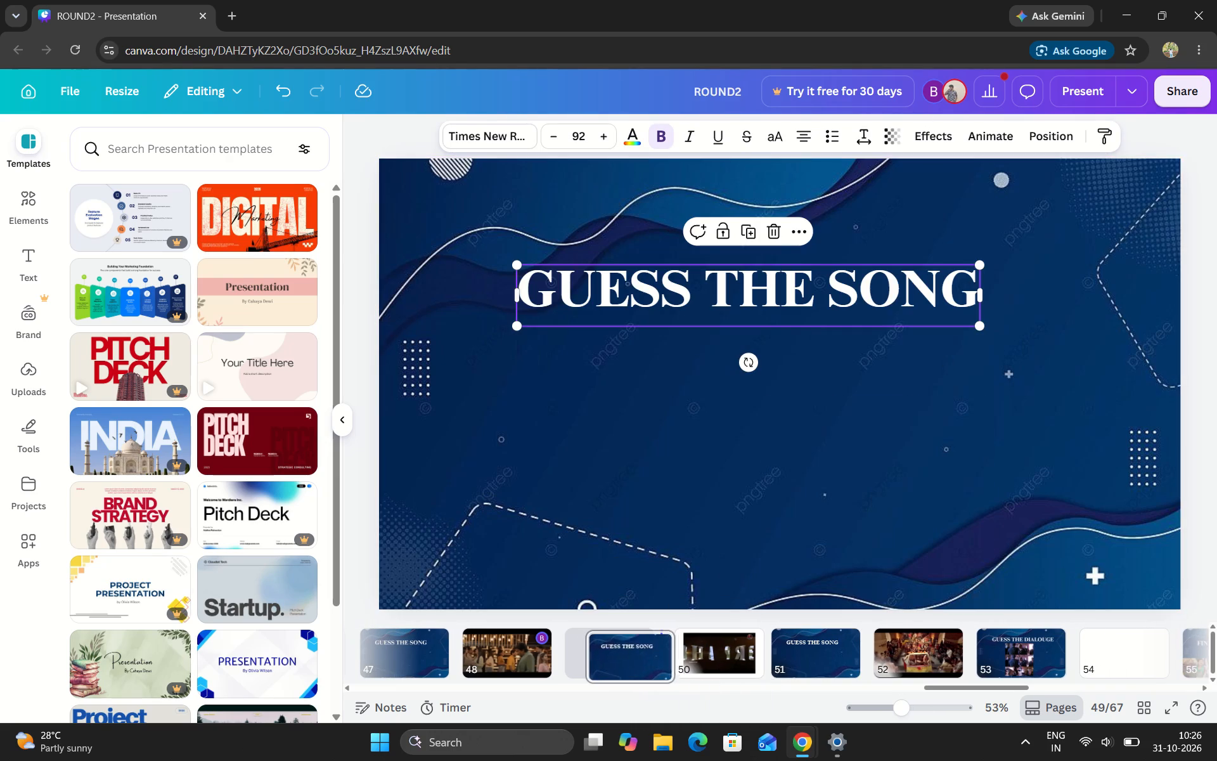
pyautogui.moveTo(623, 645); pyautogui.dragTo(612, 647)
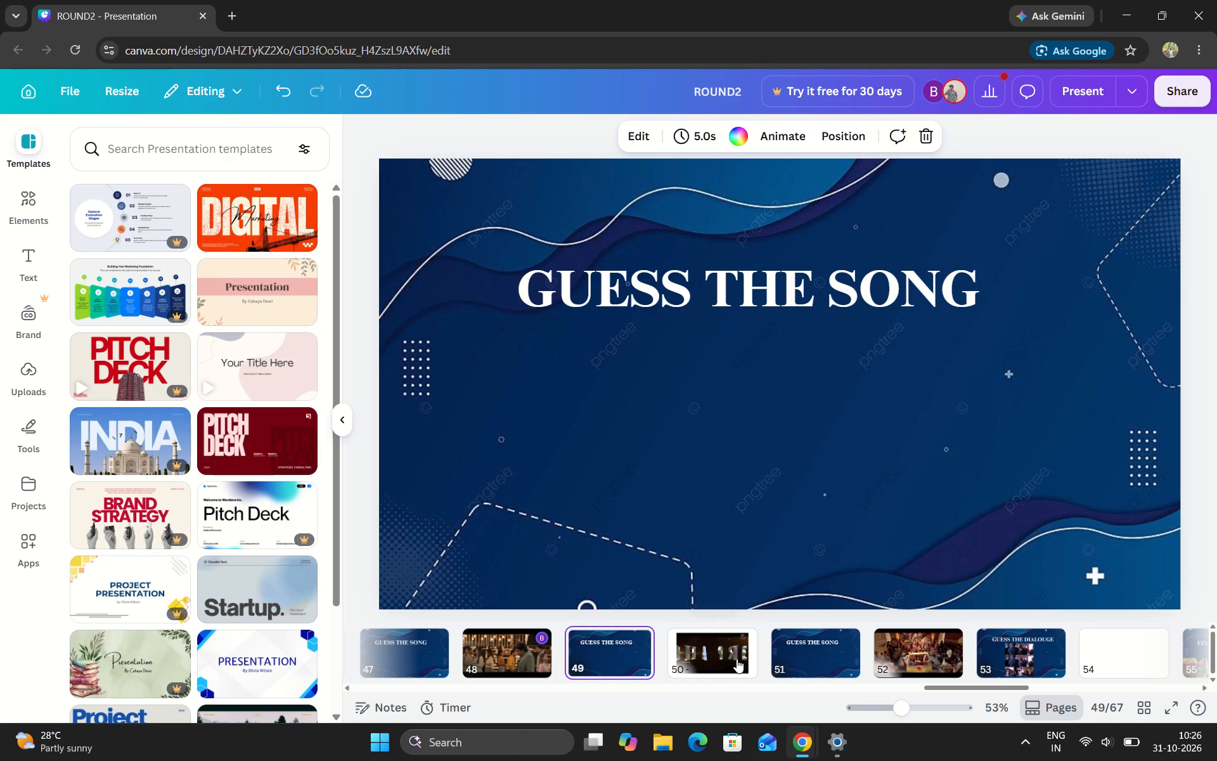
# Open page 52 and play its song video.
pyautogui.click(704, 650)
pyautogui.click(887, 644)
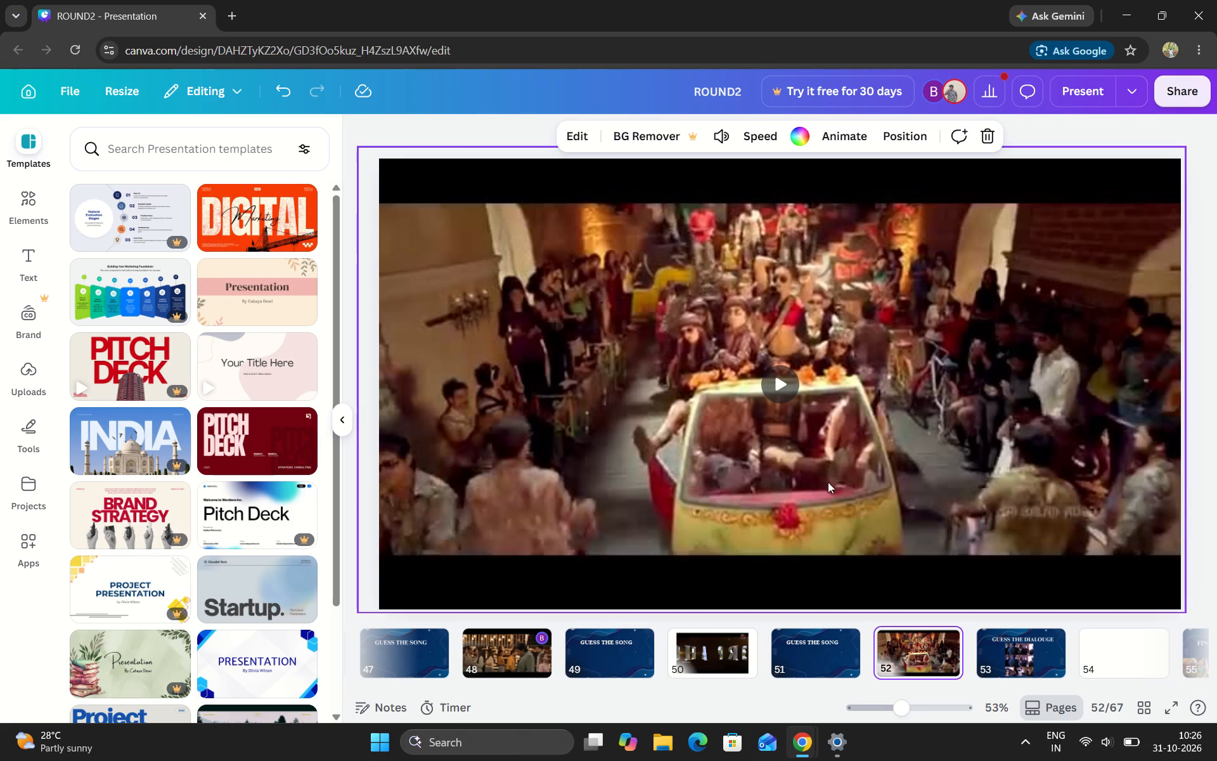
pyautogui.click(780, 384)
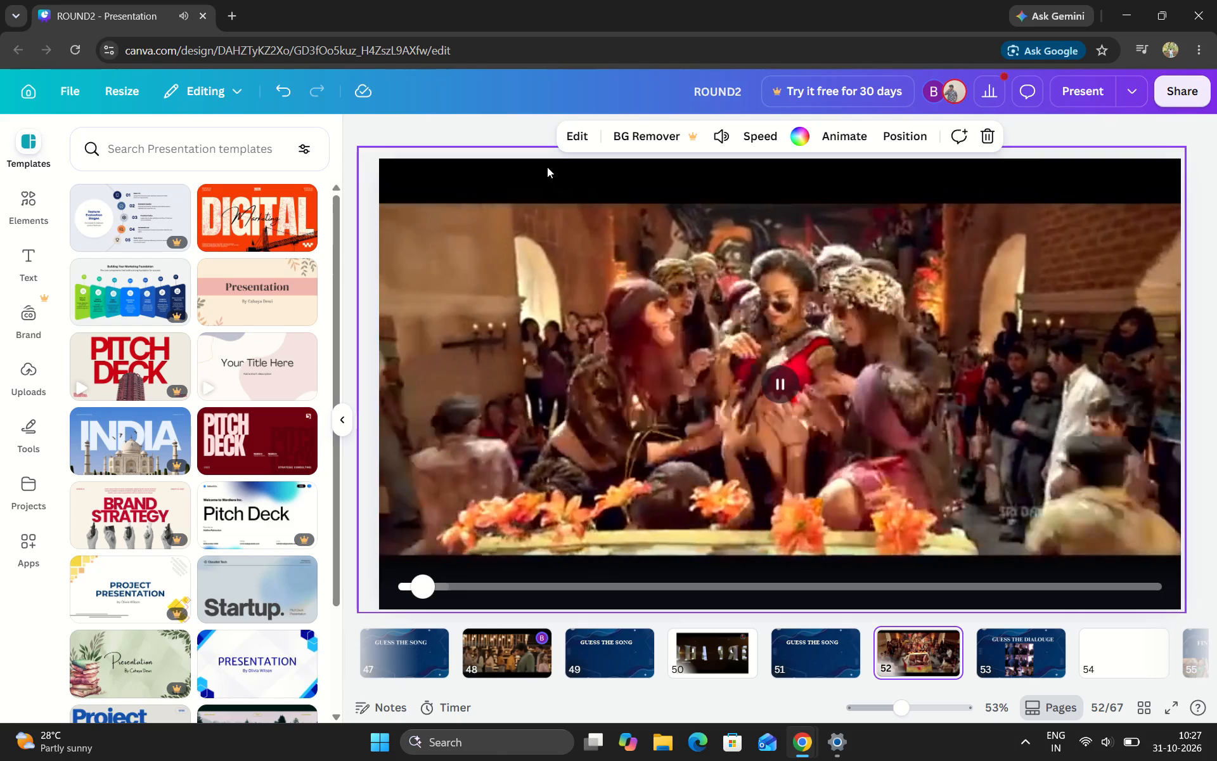
pyautogui.moveTo(591, 221); pyautogui.dragTo(576, 133)
pyautogui.click(576, 133)
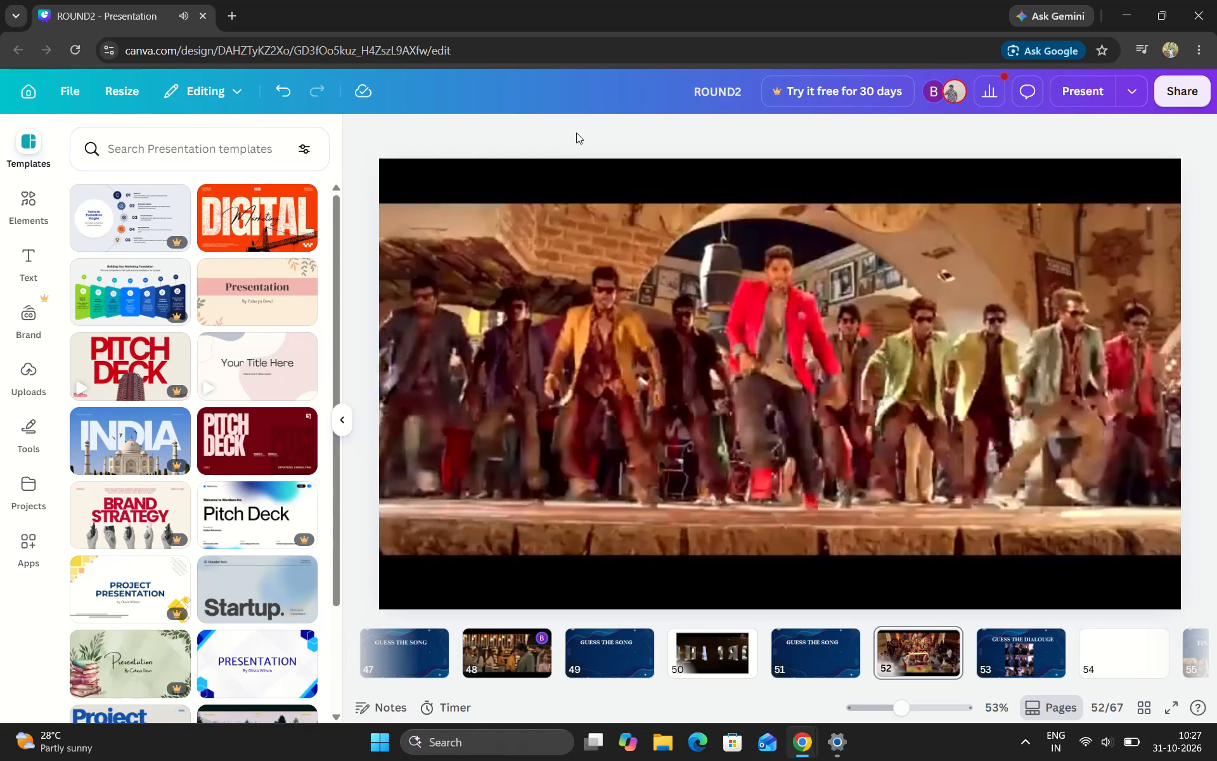
# Trim the start of page 52's video in stages, sampling the footage, until the clip length is 2:08.
pyautogui.moveTo(616, 210); pyautogui.dragTo(601, 249)
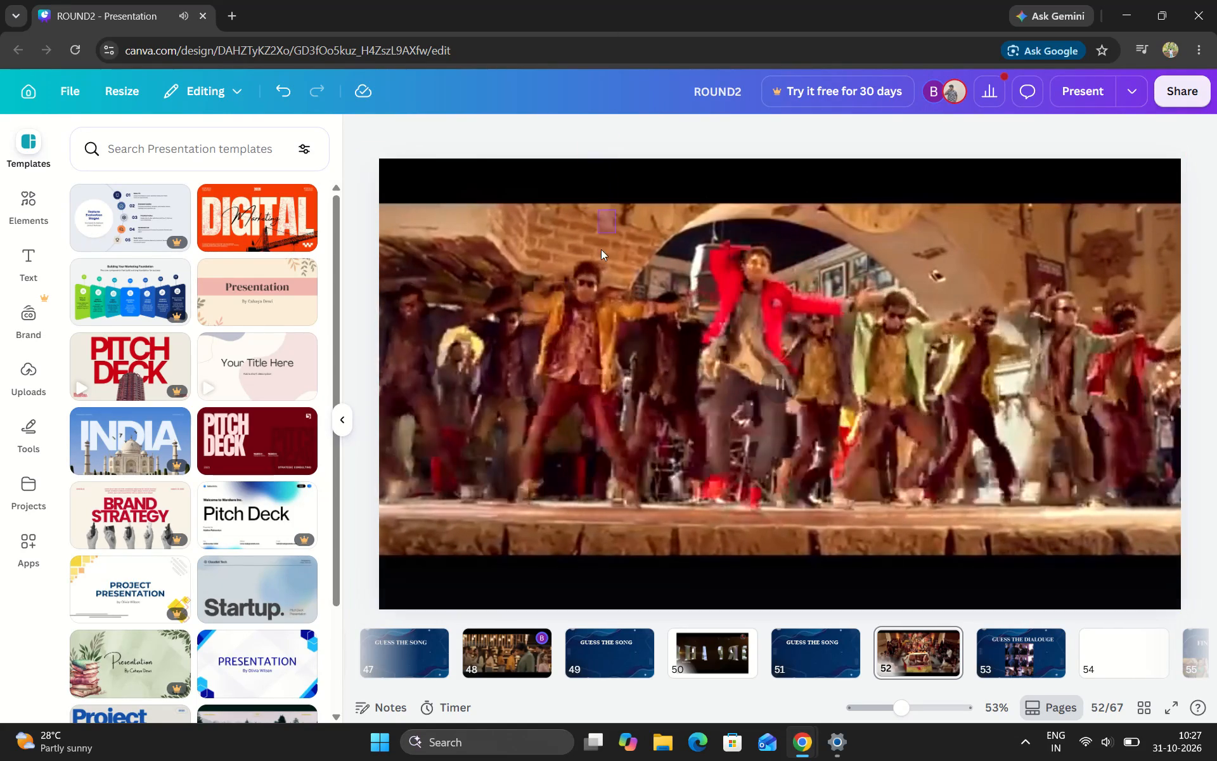
pyautogui.moveTo(601, 249); pyautogui.dragTo(610, 269)
pyautogui.click(610, 269)
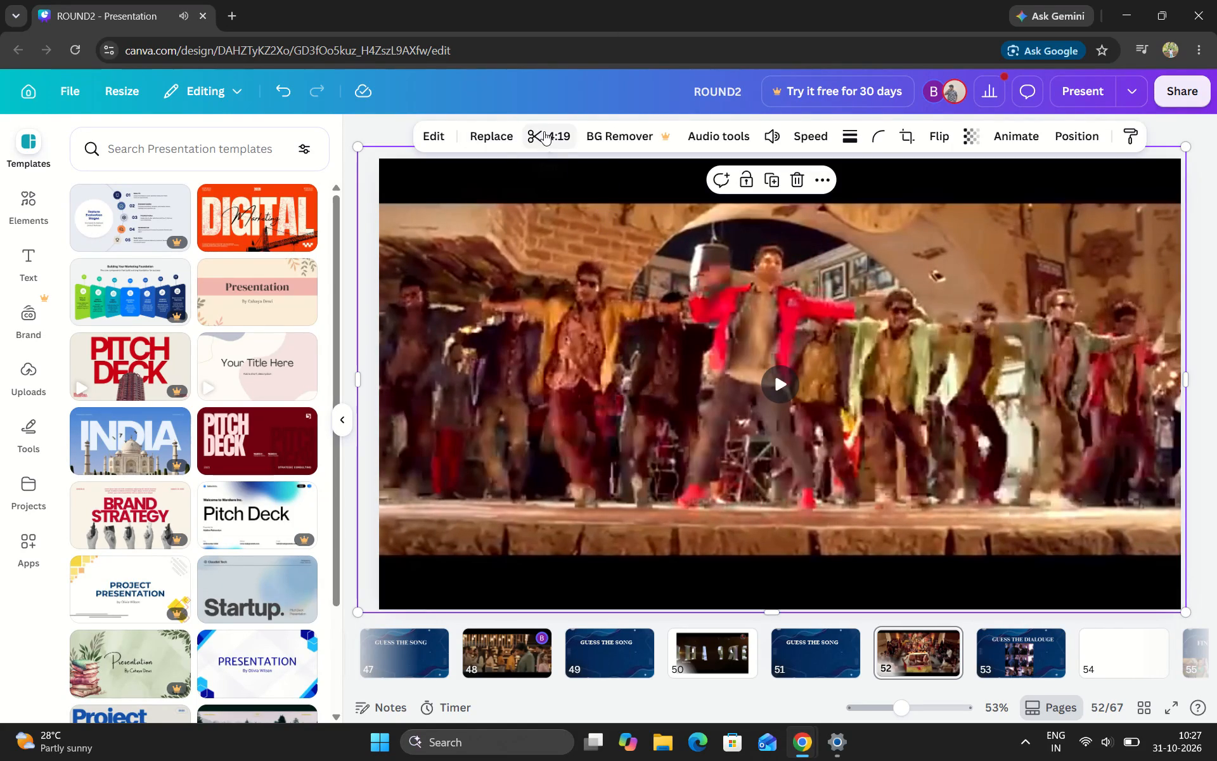
pyautogui.click(544, 131)
pyautogui.moveTo(525, 143); pyautogui.dragTo(598, 143)
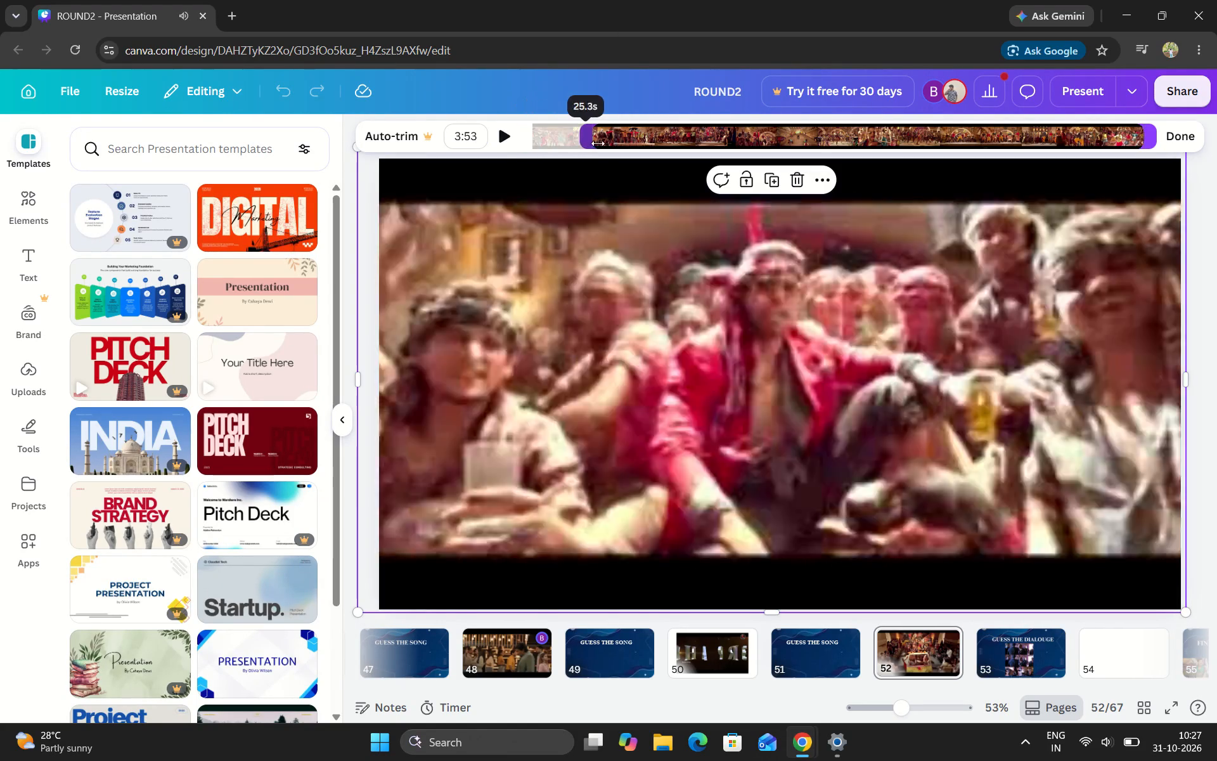
pyautogui.moveTo(598, 143); pyautogui.dragTo(604, 145)
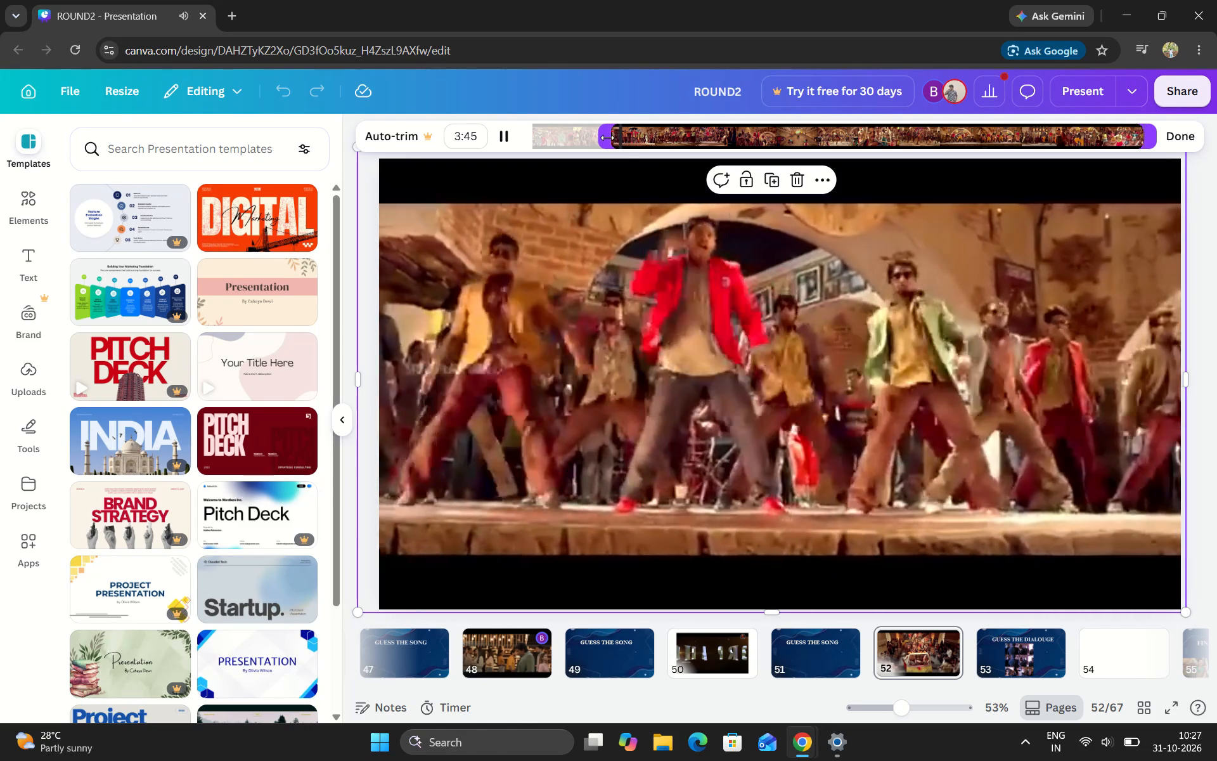
pyautogui.moveTo(605, 140); pyautogui.dragTo(659, 141)
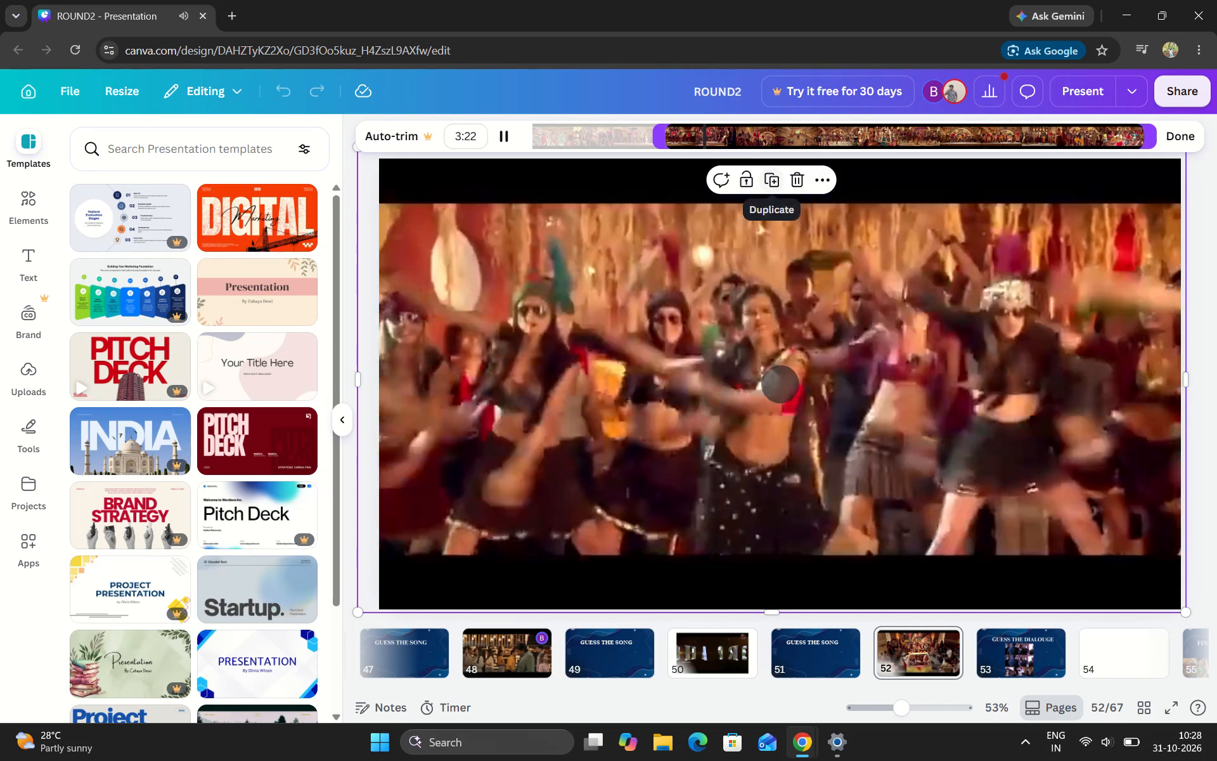
pyautogui.moveTo(660, 141); pyautogui.dragTo(774, 143)
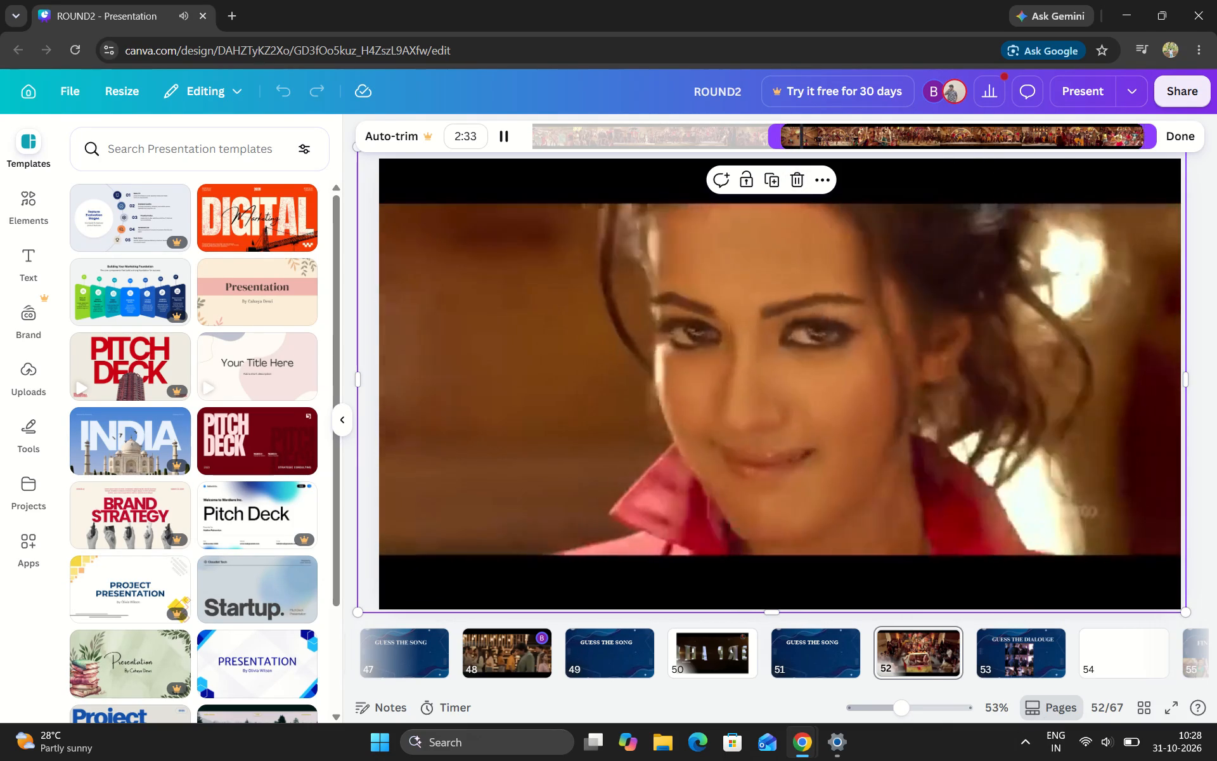
pyautogui.click(885, 140)
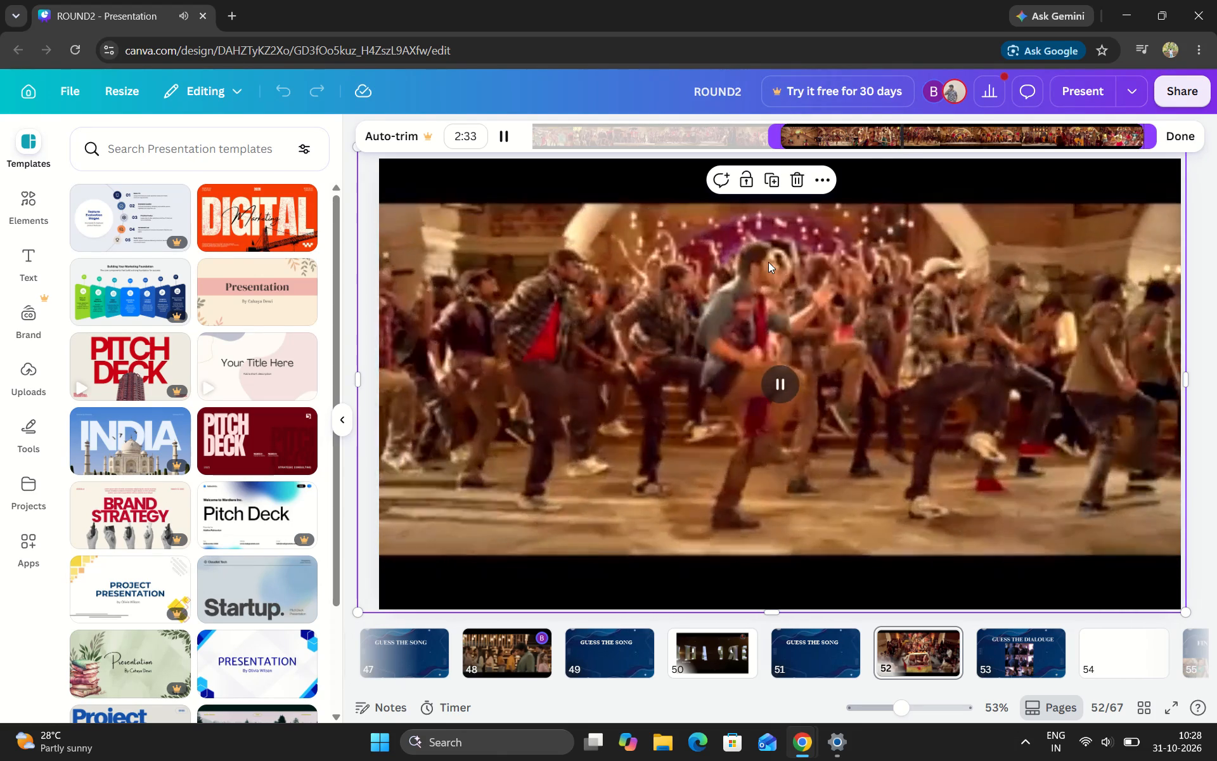
pyautogui.click(785, 382)
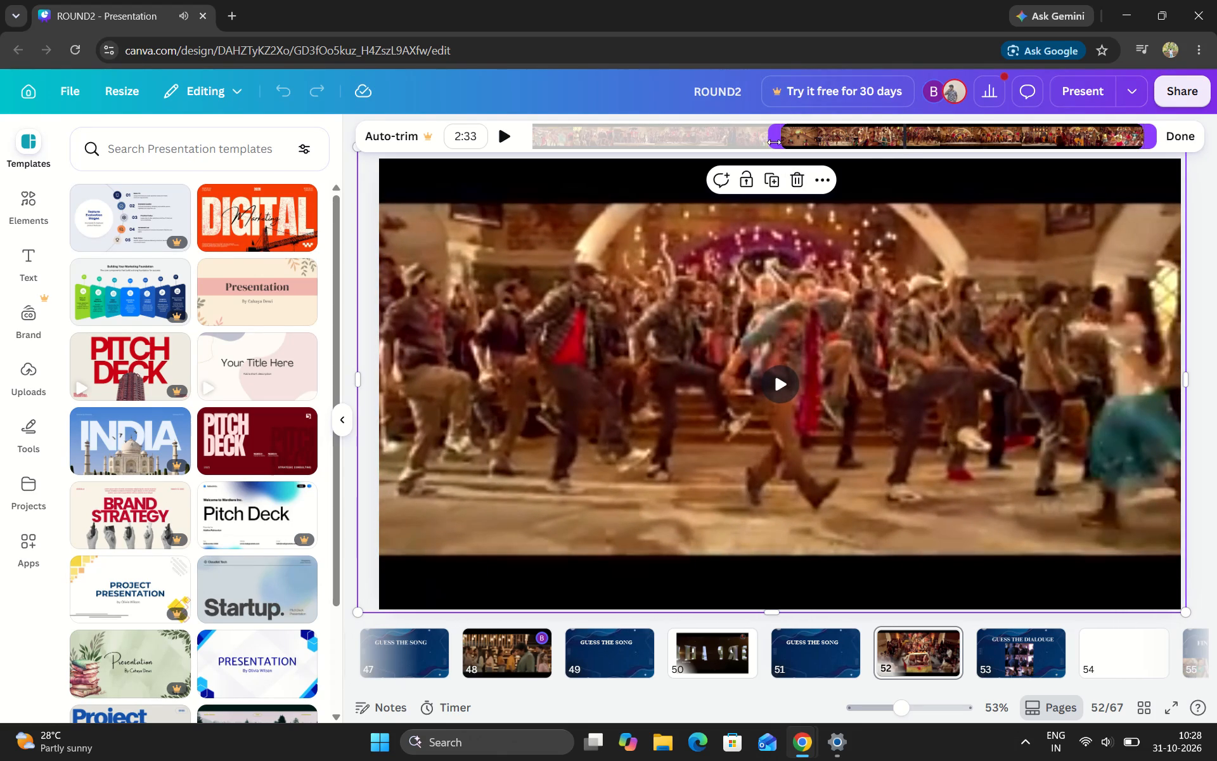
pyautogui.moveTo(771, 131); pyautogui.dragTo(835, 129)
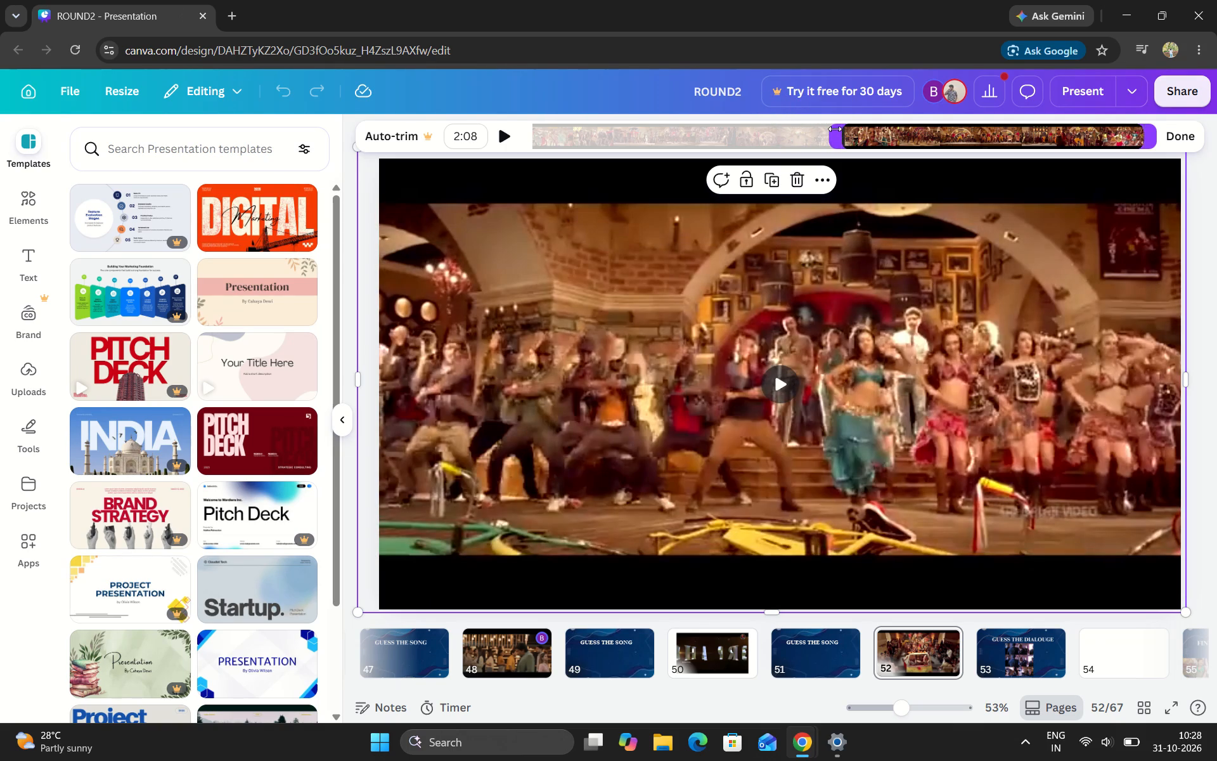
pyautogui.click(777, 382)
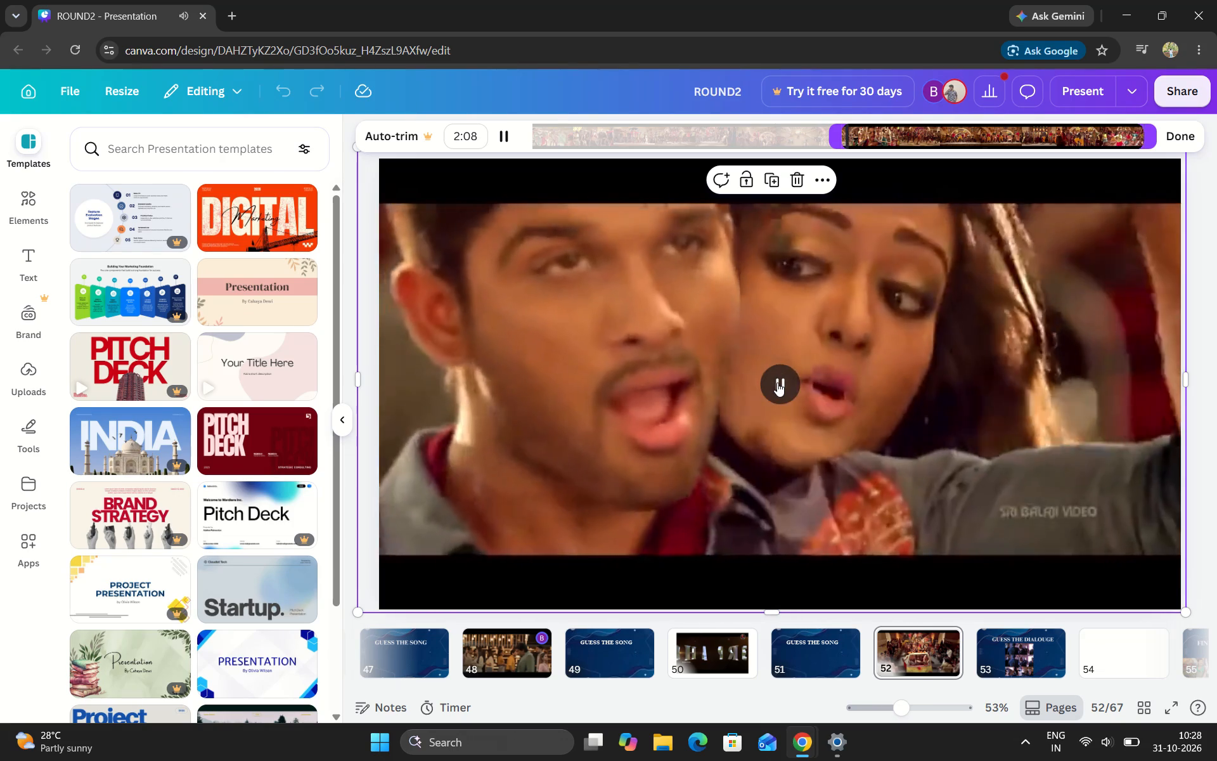
pyautogui.click(777, 382)
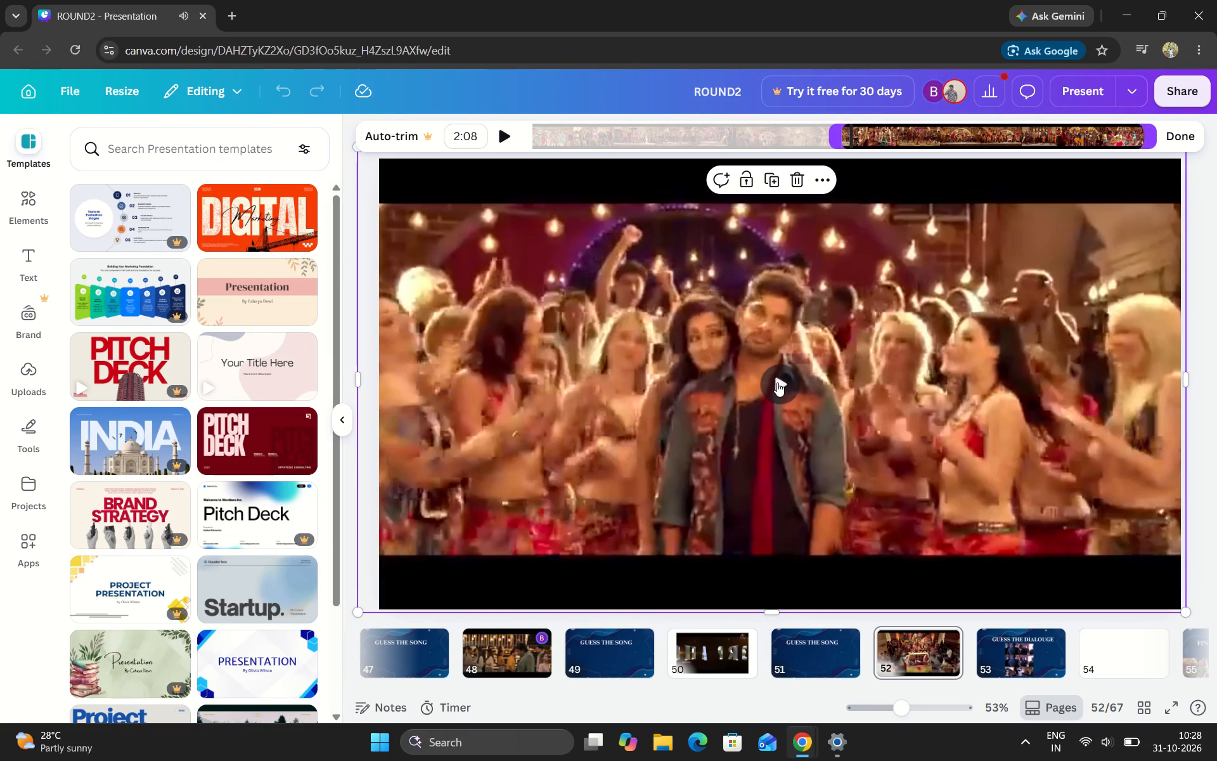
# Play page 52's trimmed video, cut its start further to a length of 1:54, and pause playback.
pyautogui.click(806, 249)
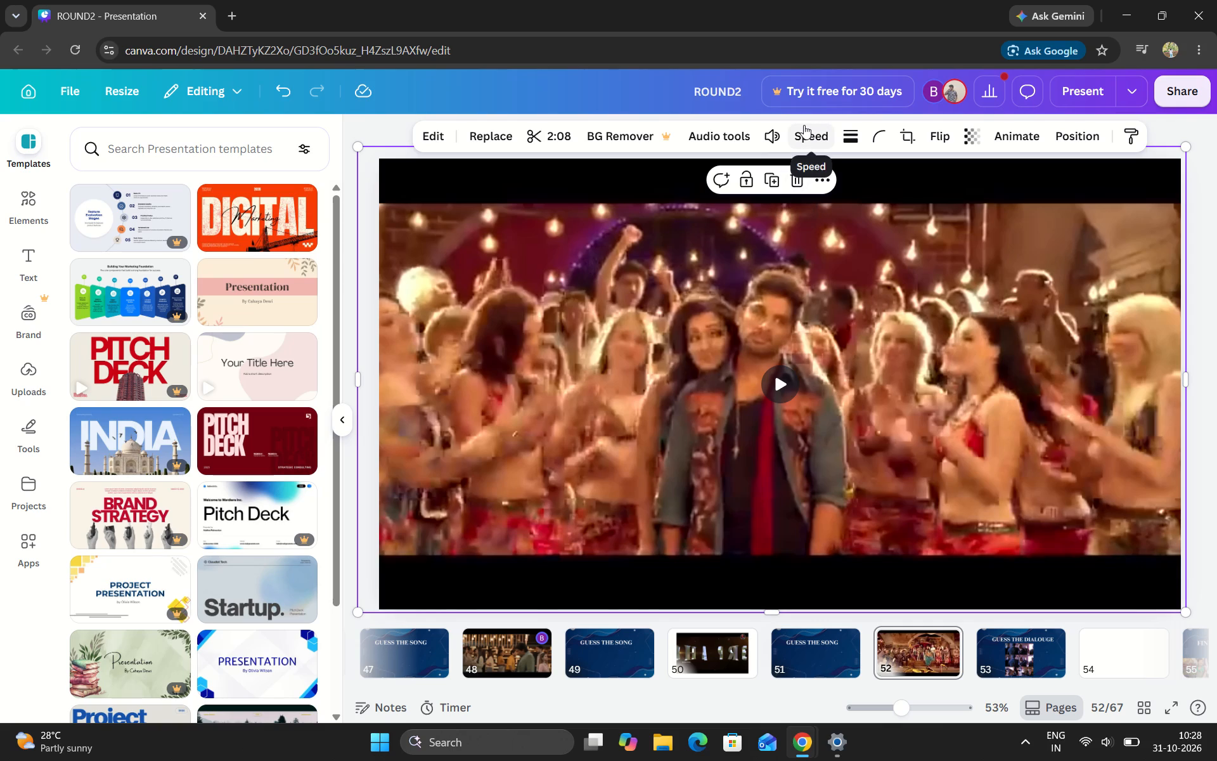
pyautogui.click(804, 262)
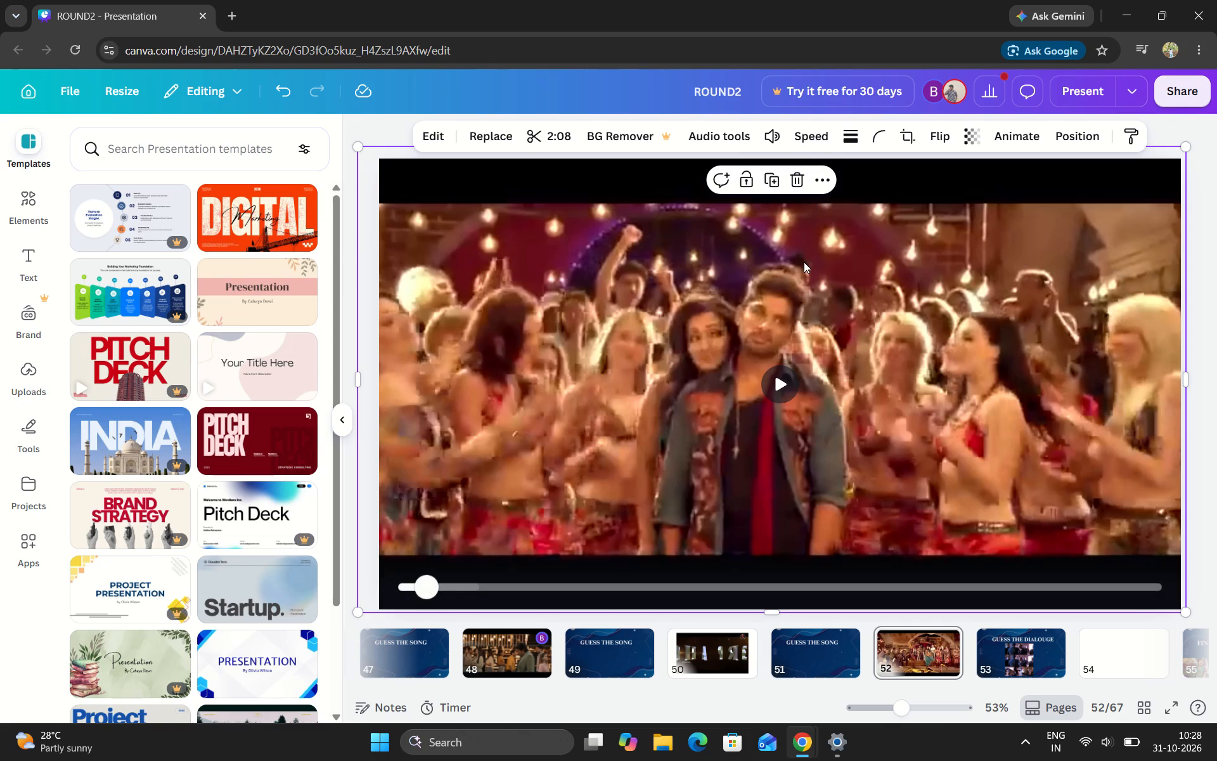
pyautogui.click(789, 254)
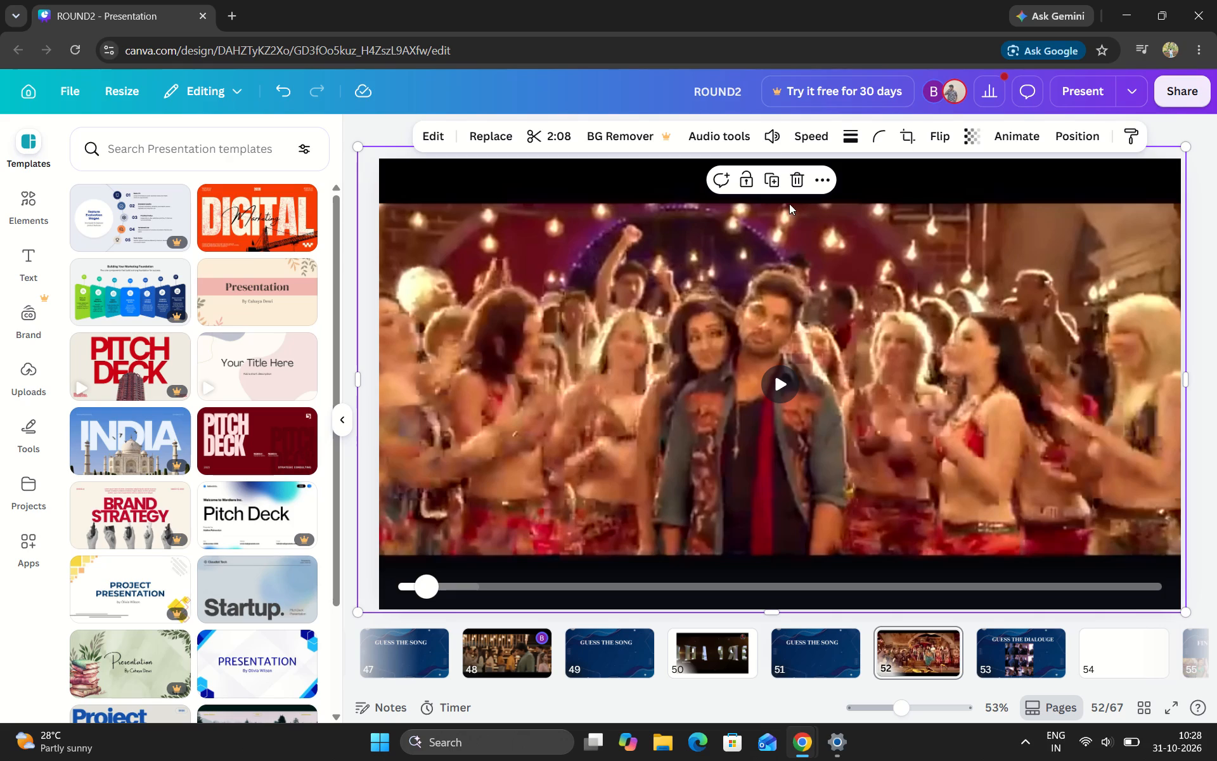
pyautogui.click(779, 379)
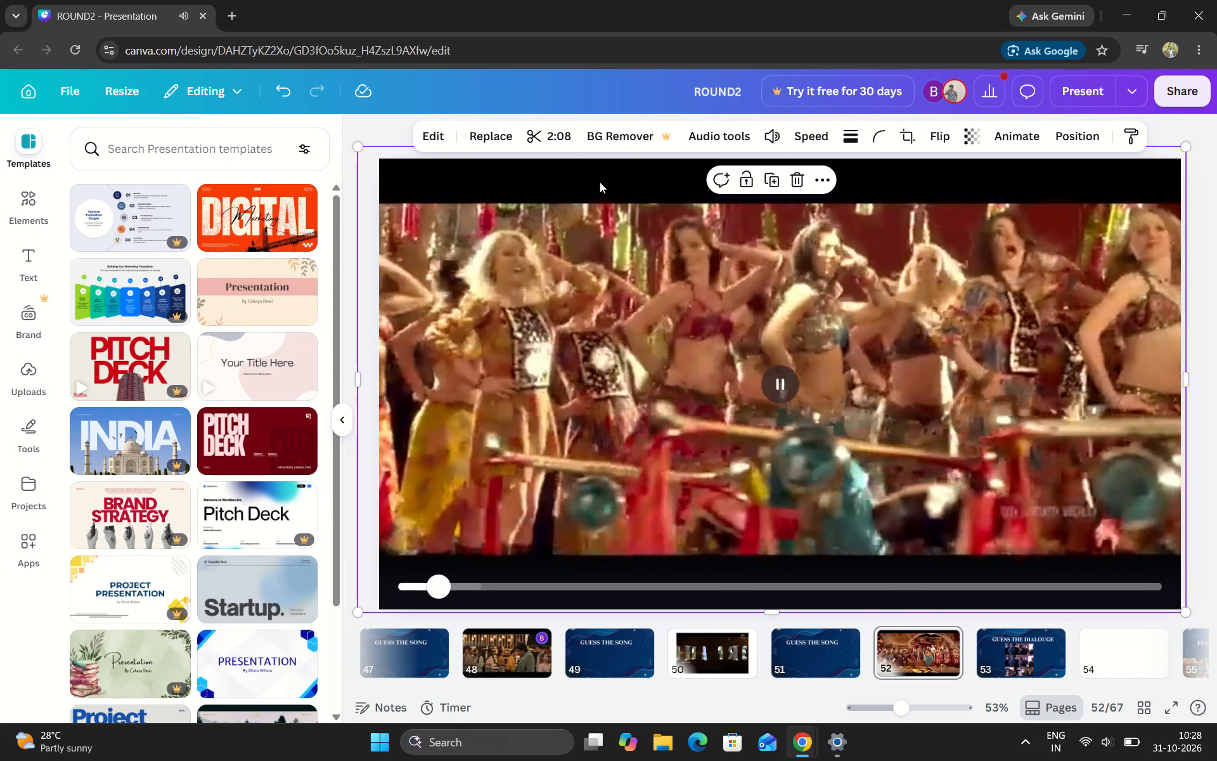
pyautogui.click(541, 136)
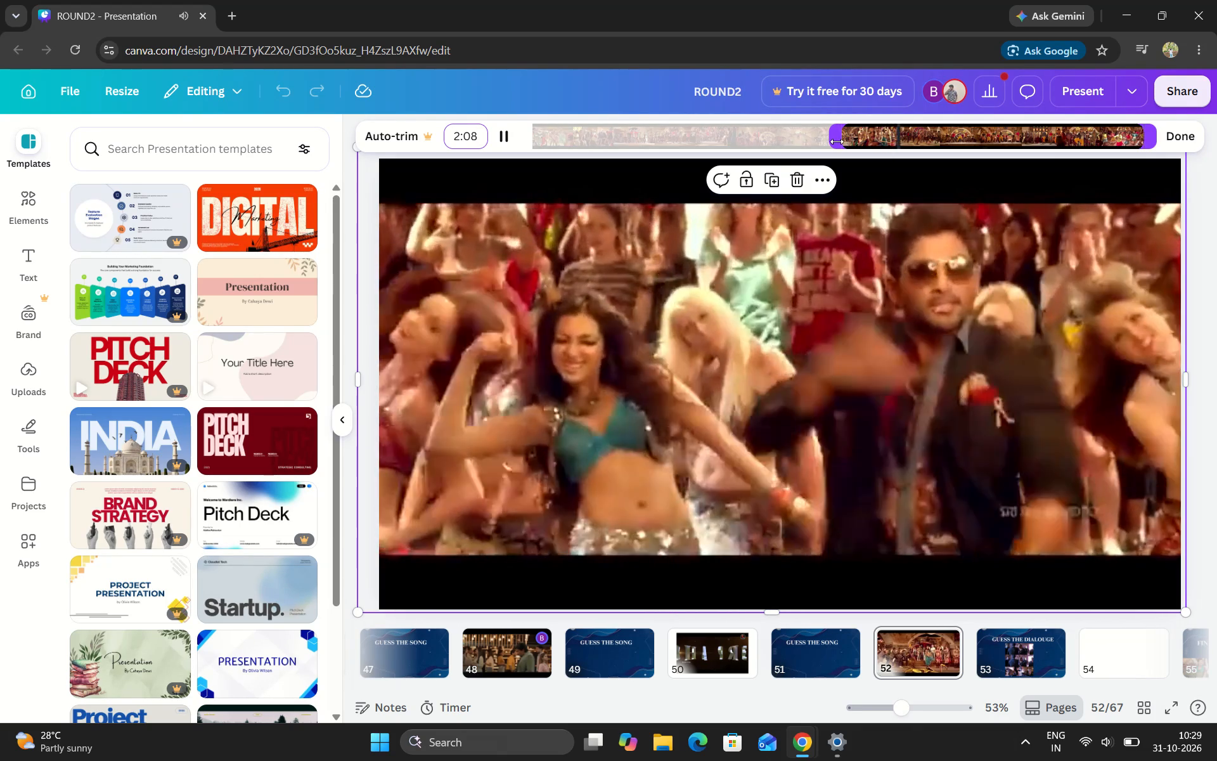
pyautogui.moveTo(837, 141); pyautogui.dragTo(867, 145)
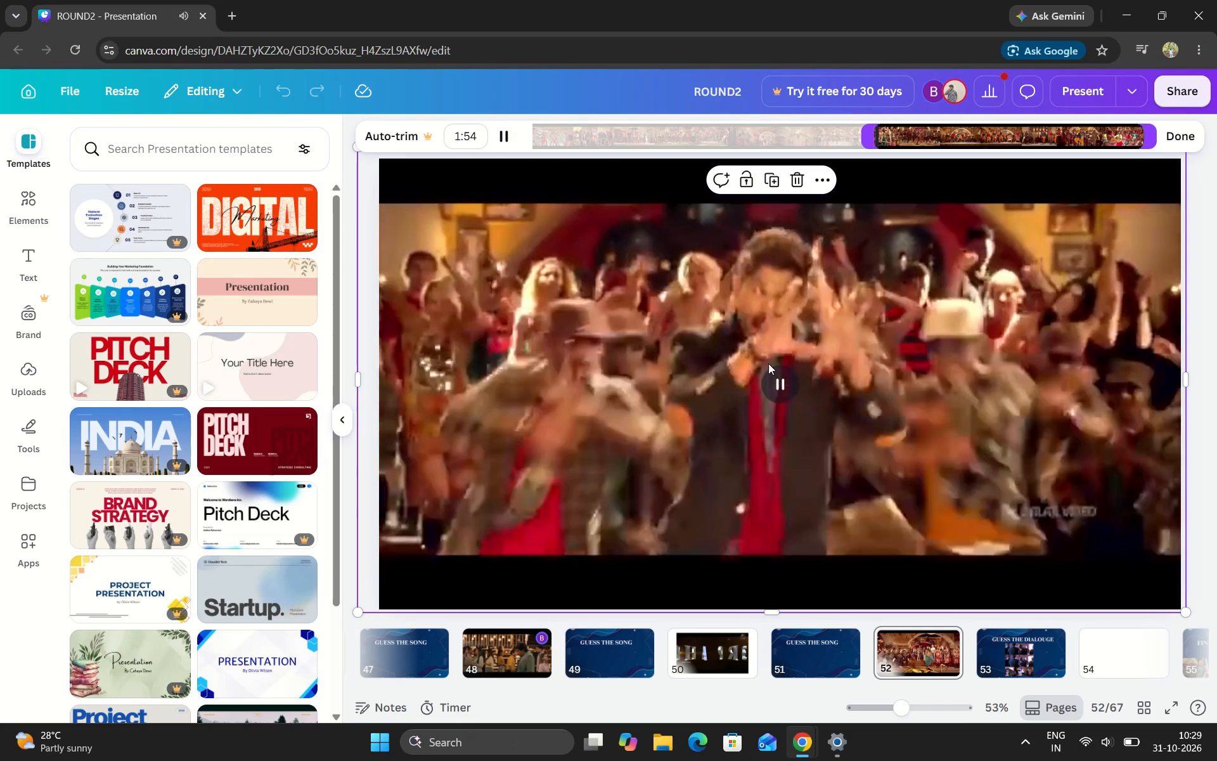
pyautogui.click(775, 386)
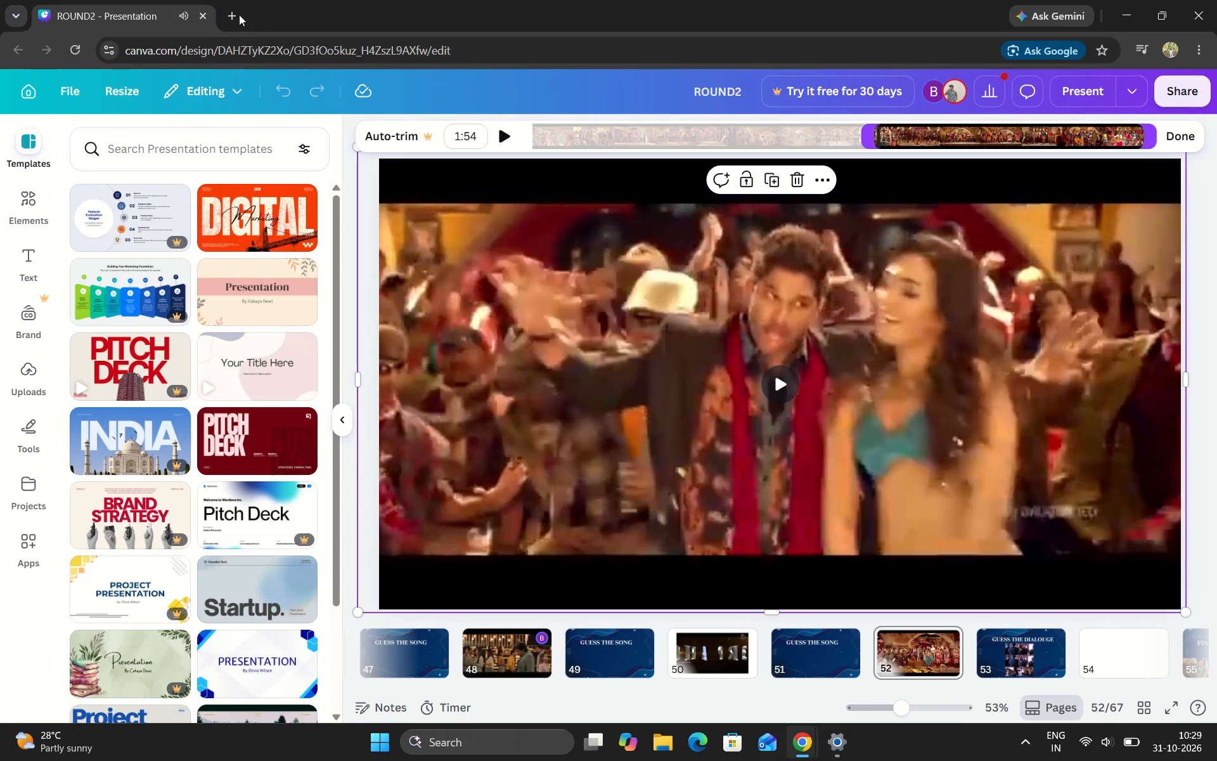
# Search the web in a new tab for "TOP KI LECHI PODHI LYRICS" and open the Blogger.com lyrics result.
pyautogui.click(227, 11)
pyautogui.write('TOP K')
pyautogui.press('space')
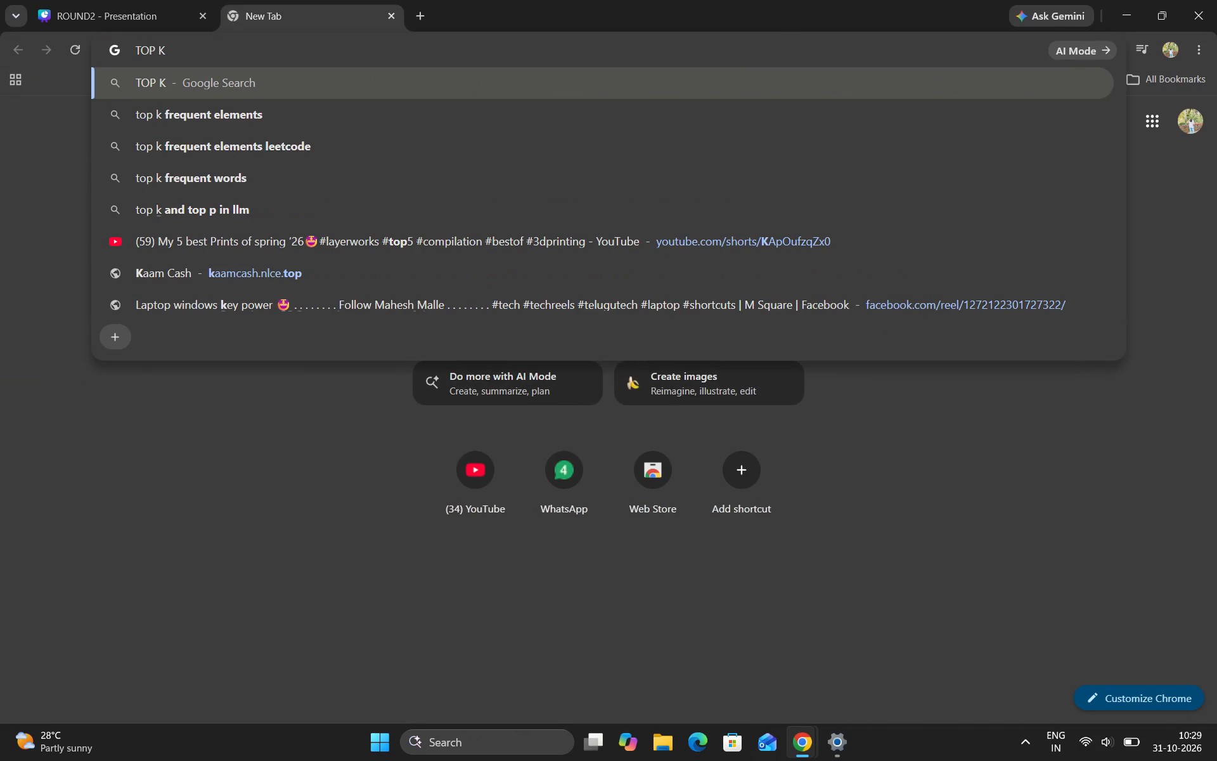
pyautogui.press('BackSpace')
pyautogui.write('I')
pyautogui.press('space')
pyautogui.write('LECHI PODH')
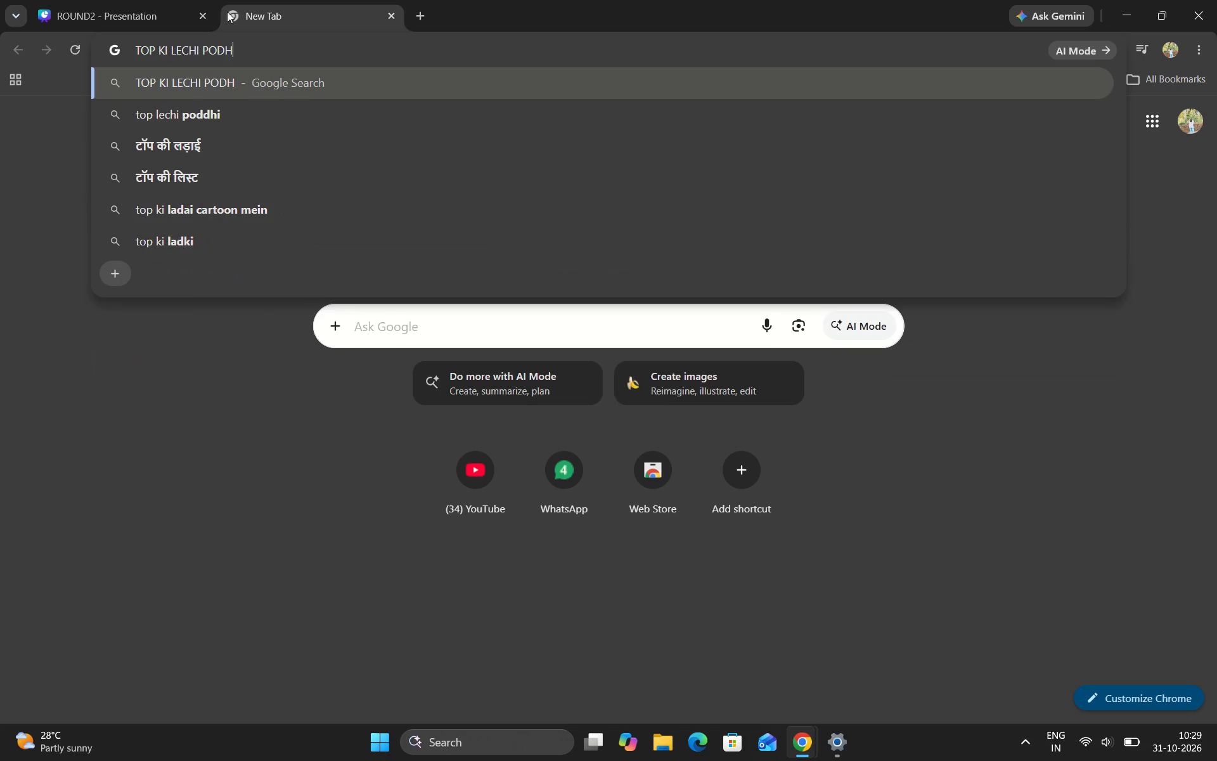
pyautogui.write('I LYRICS')
pyautogui.press('Return')
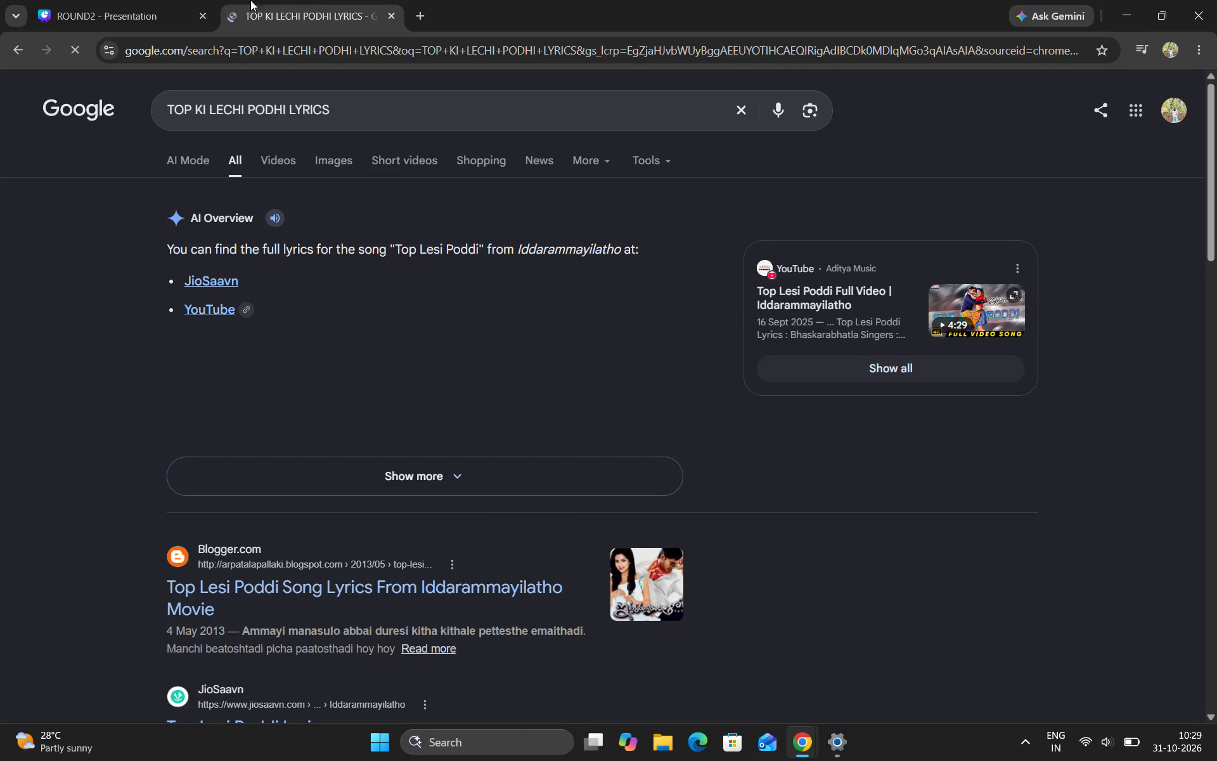
pyautogui.scroll(-1, 243, 363)
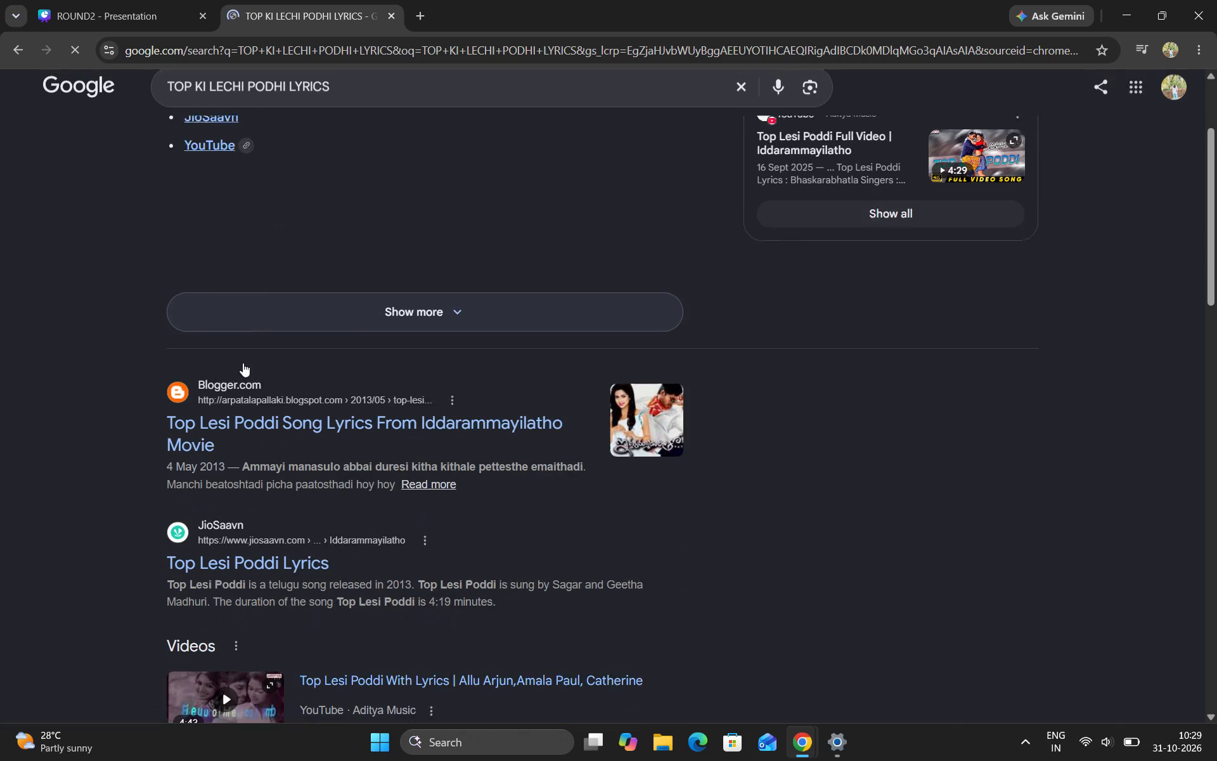
pyautogui.scroll(-1, 243, 363)
pyautogui.click(257, 395)
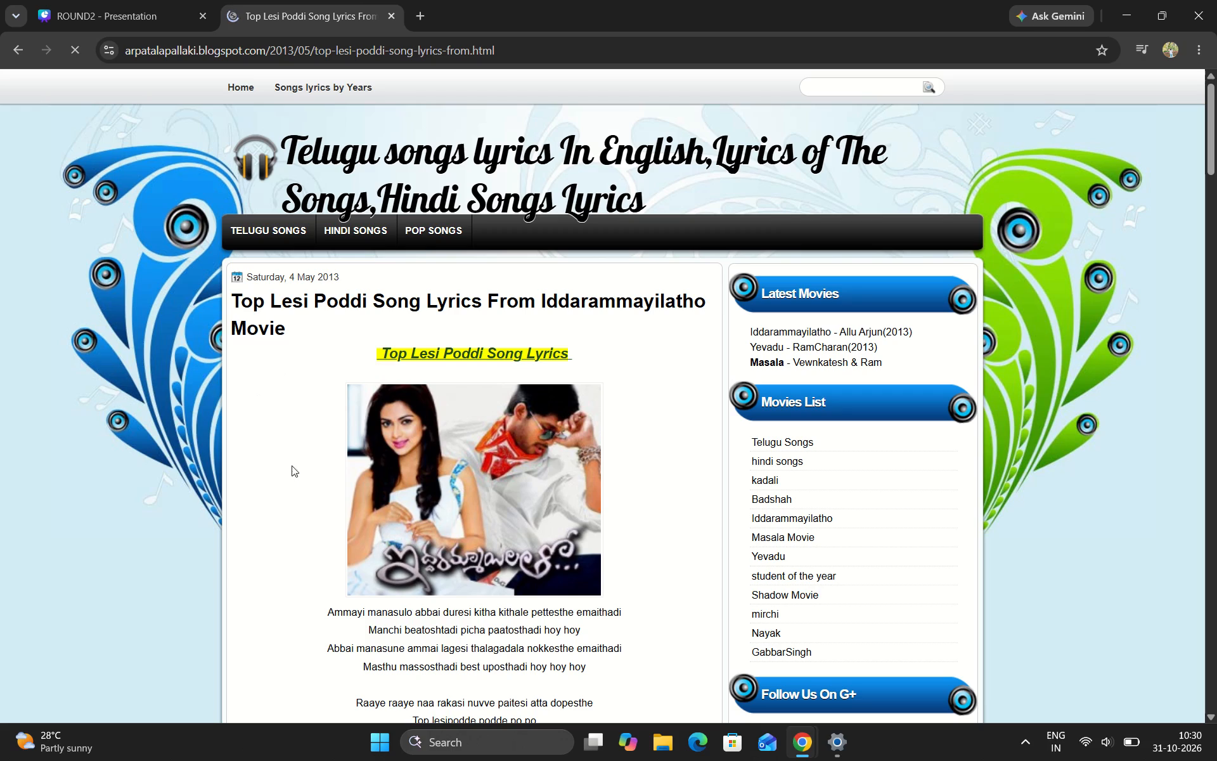
# Read through the Top Lesi Poddi song's verses and choruses on the lyrics page.
pyautogui.scroll(-3, 309, 502)
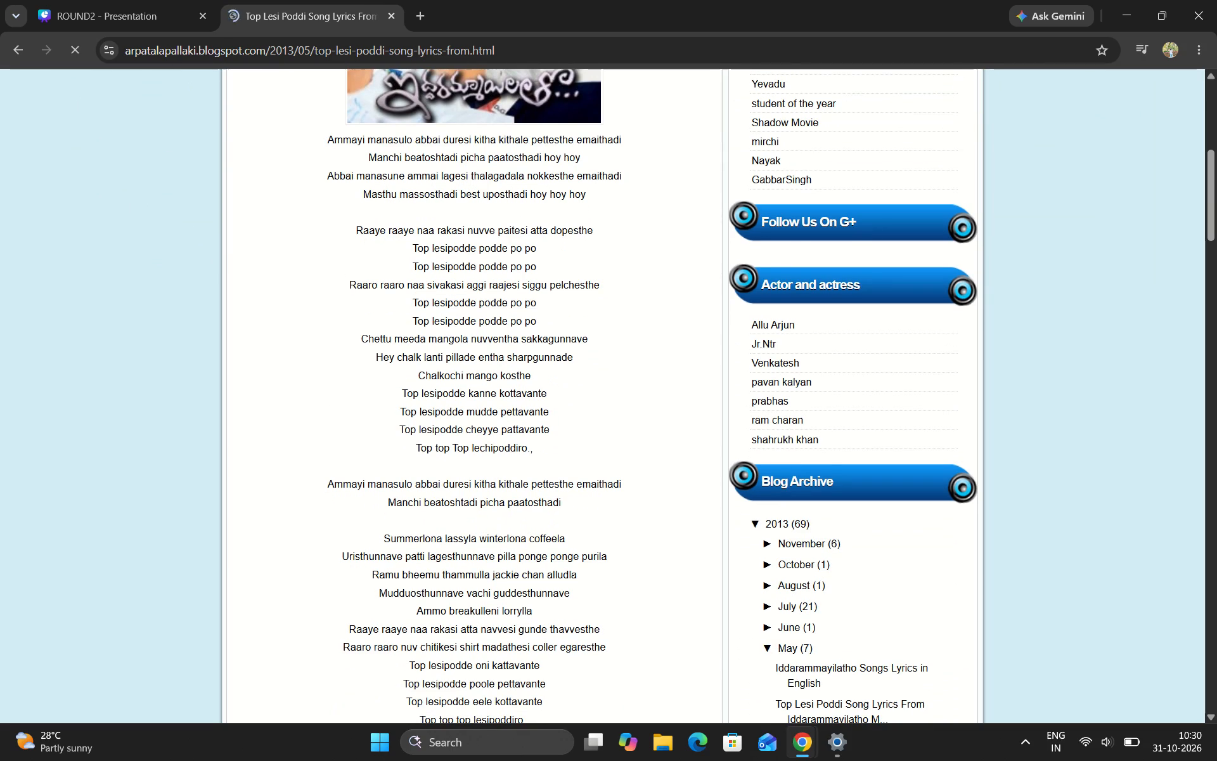
pyautogui.scroll(-1, 372, 193)
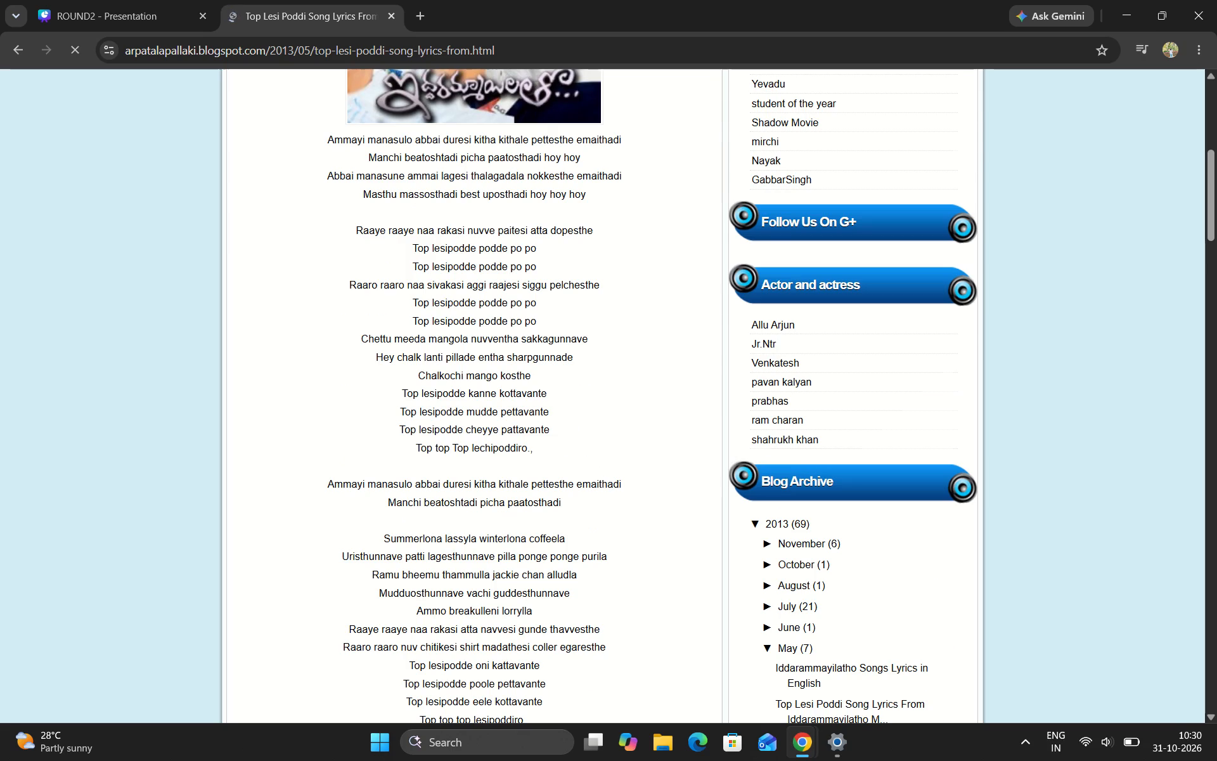
pyautogui.scroll(-1, 372, 193)
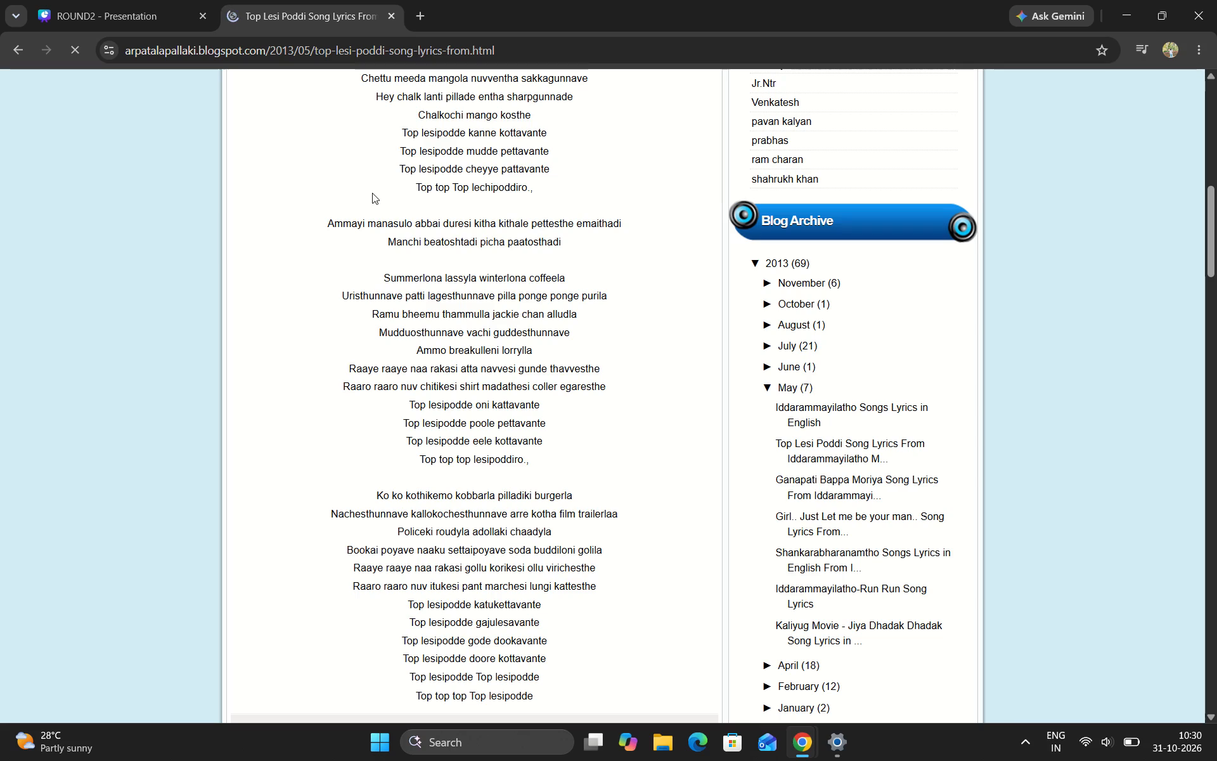
pyautogui.scroll(-1, 409, 263)
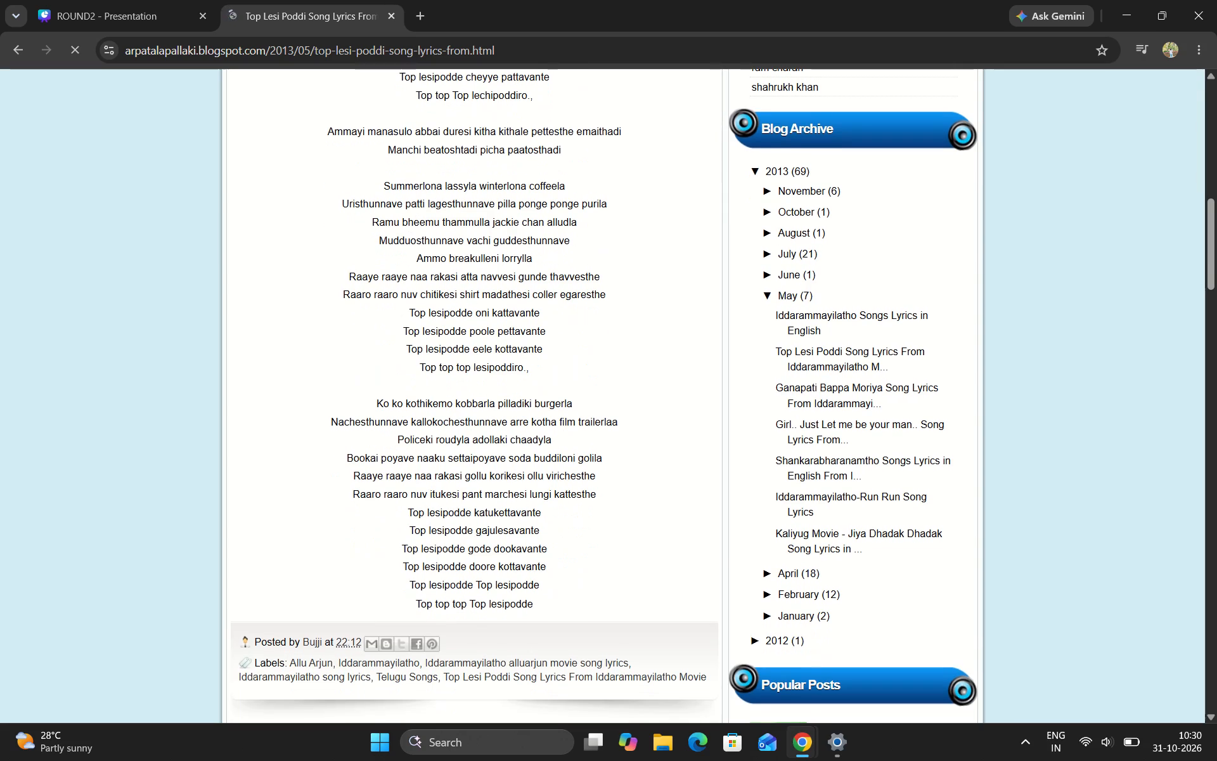
pyautogui.scroll(-2, 379, 257)
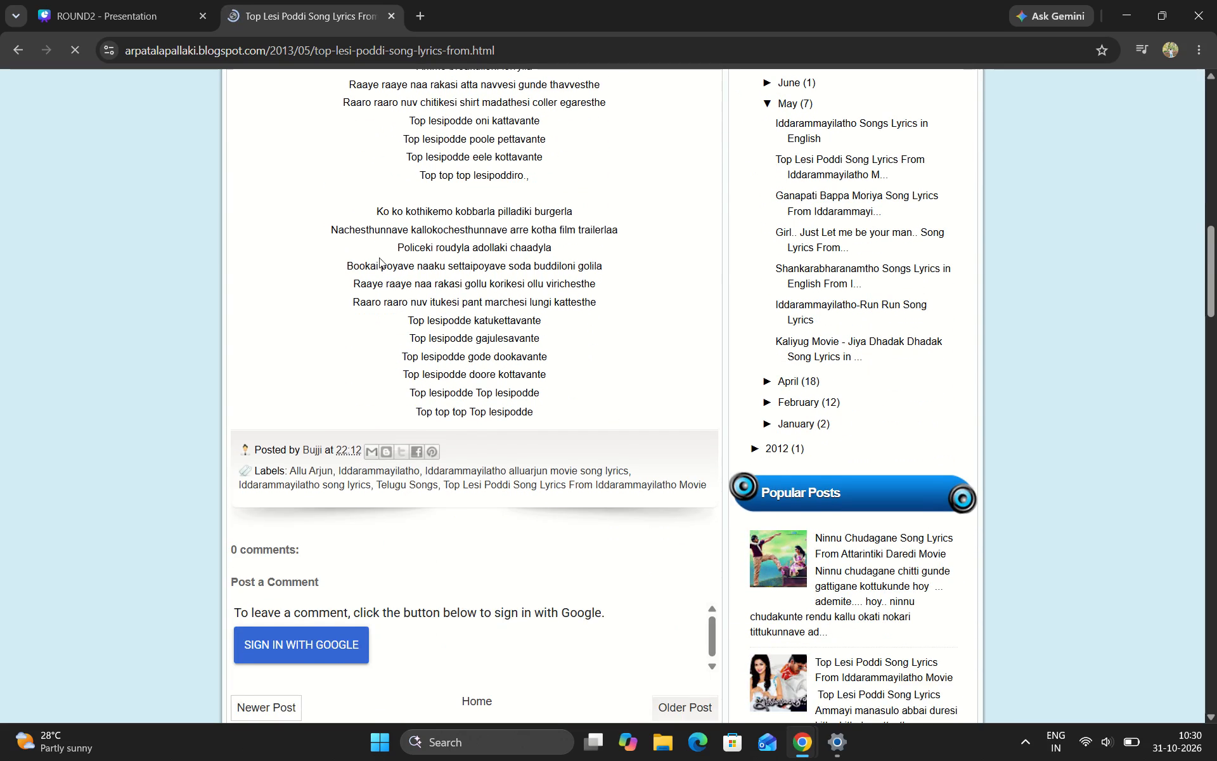
pyautogui.scroll(3, 379, 257)
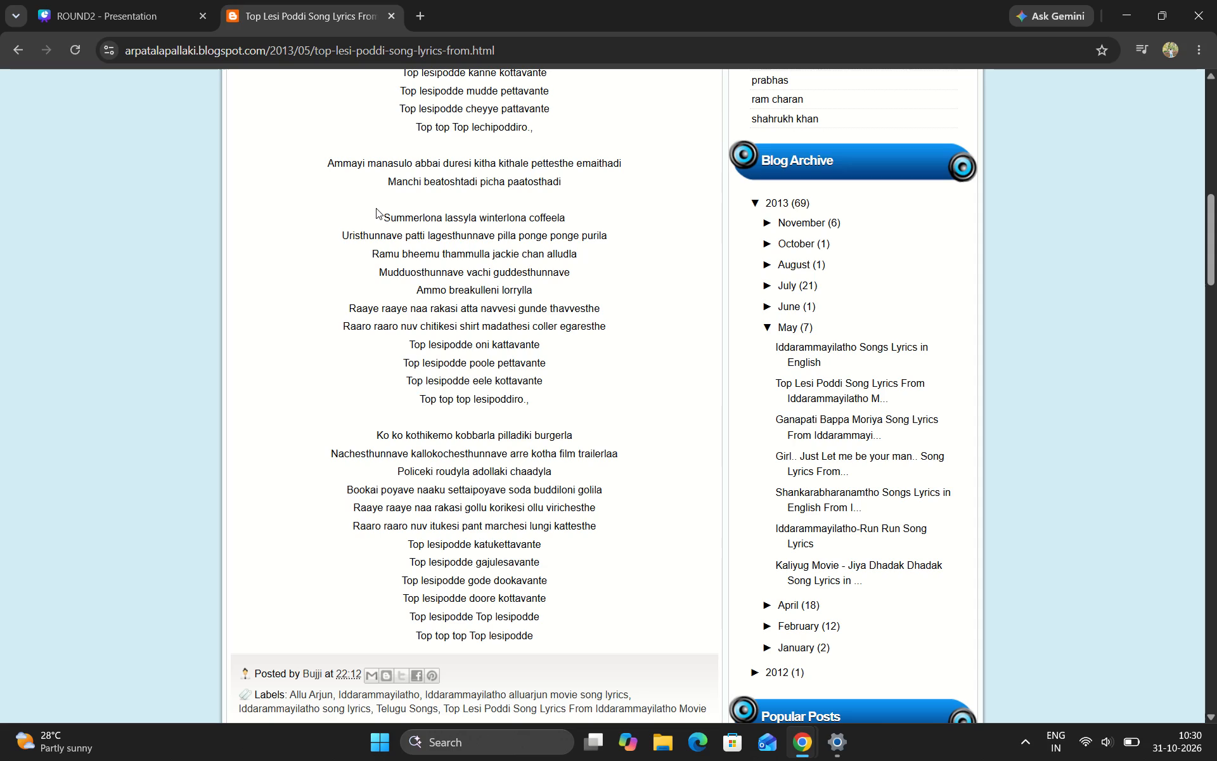
pyautogui.scroll(2, 390, 190)
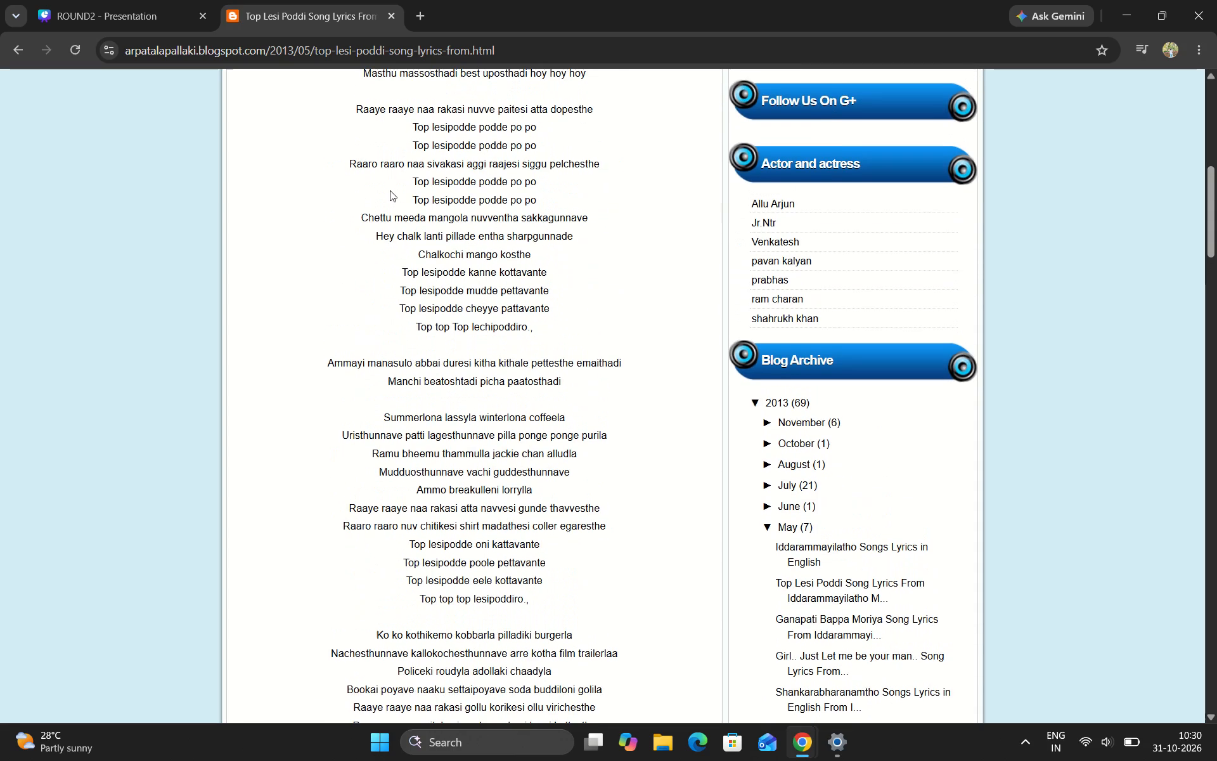
pyautogui.scroll(1, 390, 190)
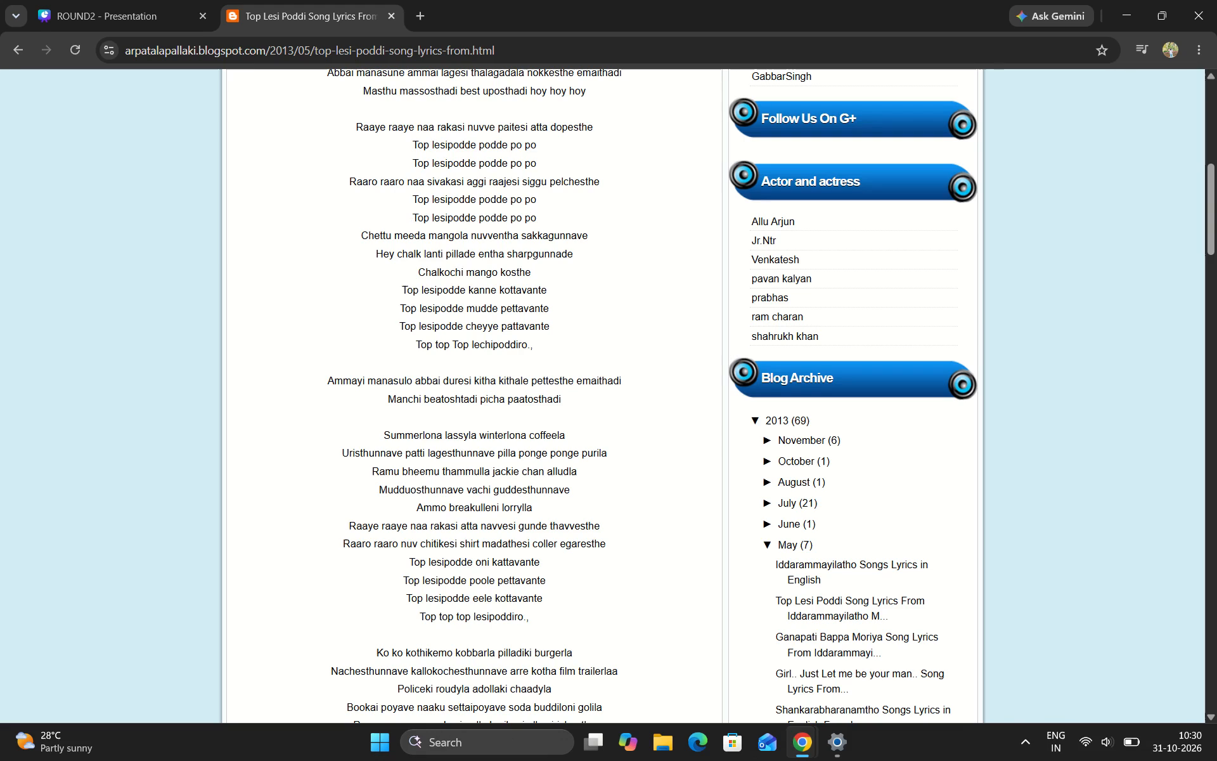
pyautogui.scroll(-1, 442, 265)
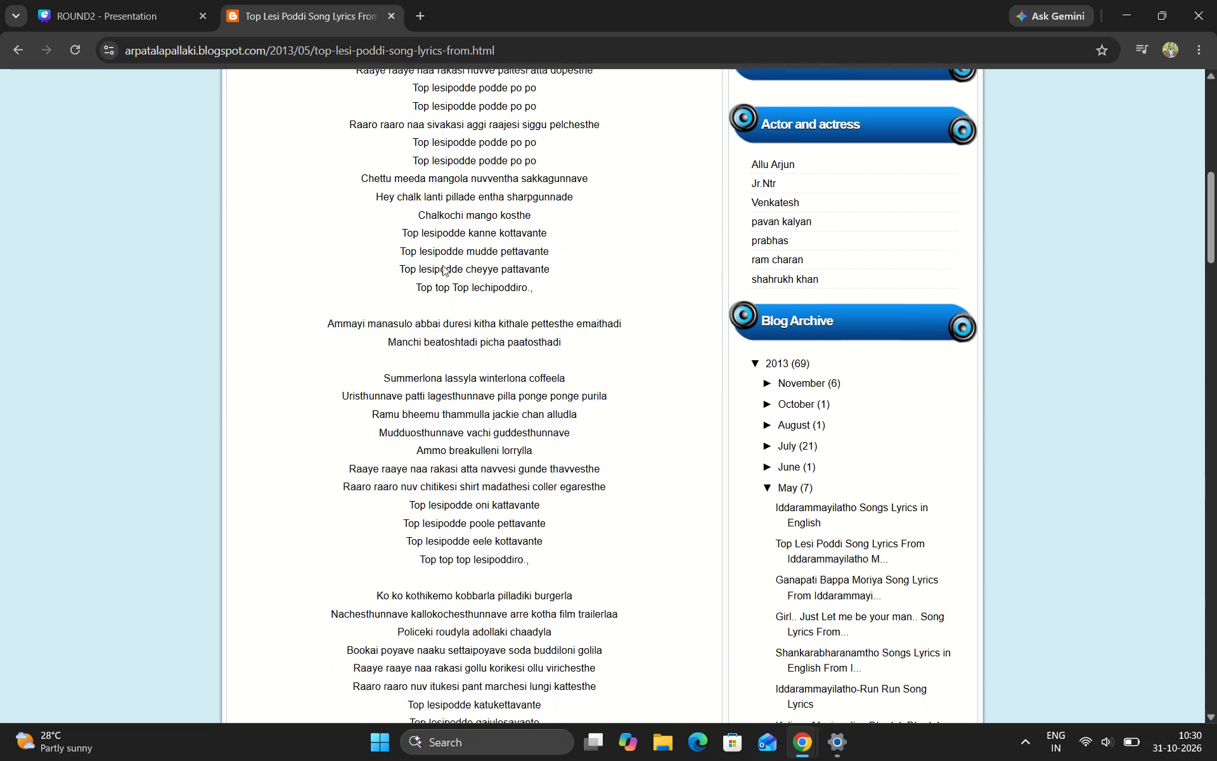
# Read through the Top Lesi Poddi lyrics again, from the opening verse to the final chorus, looking for a suitable passage.
pyautogui.scroll(-3, 442, 265)
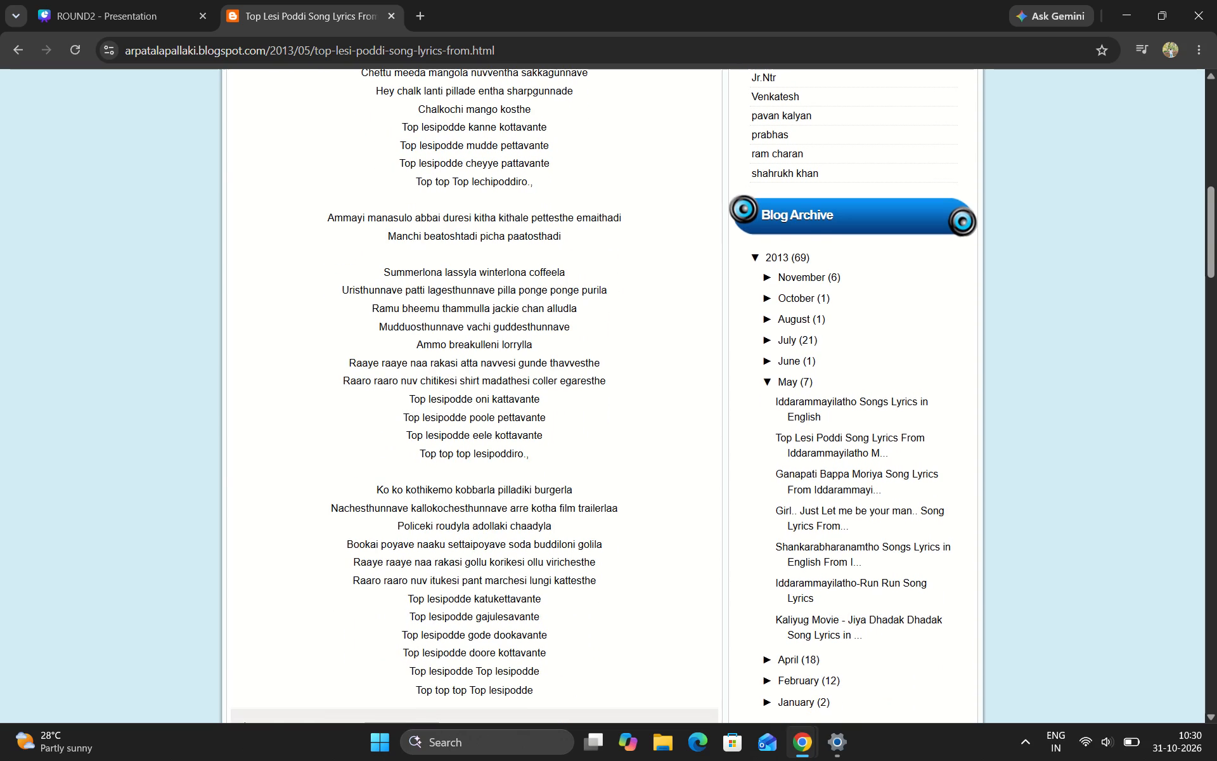
pyautogui.scroll(-1, 442, 265)
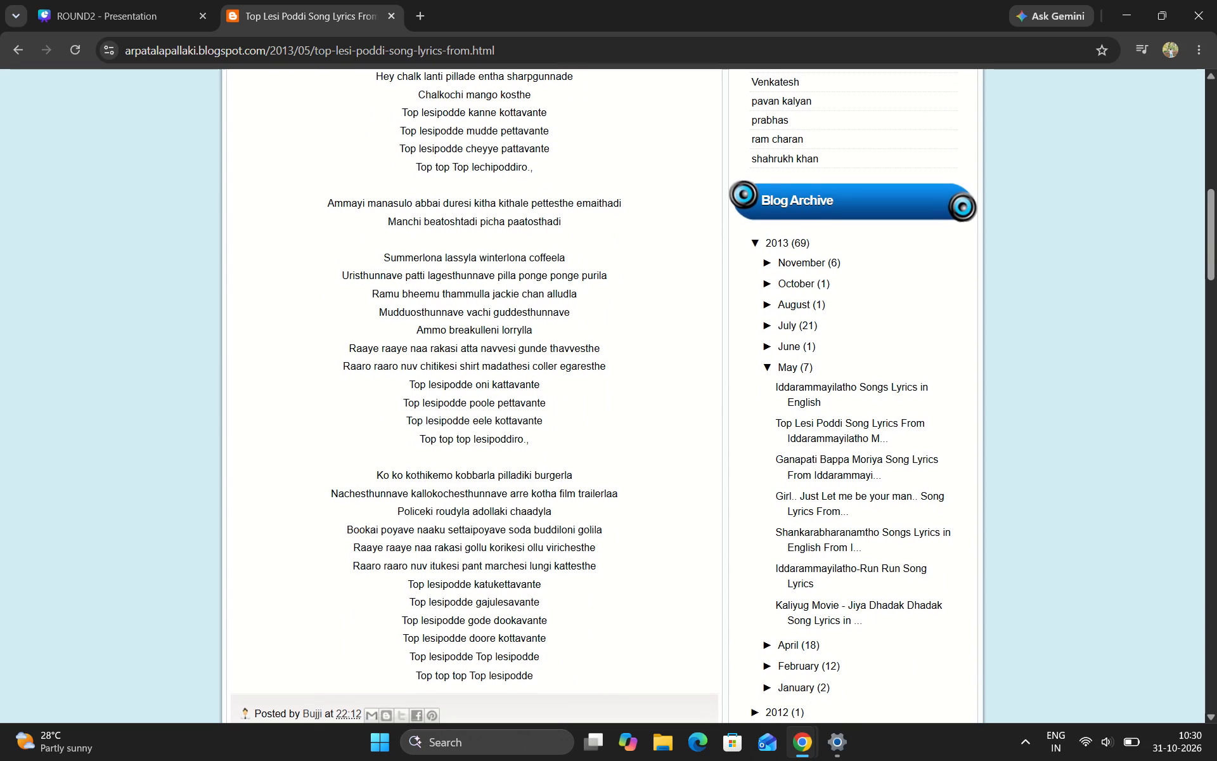
pyautogui.scroll(-1, 442, 265)
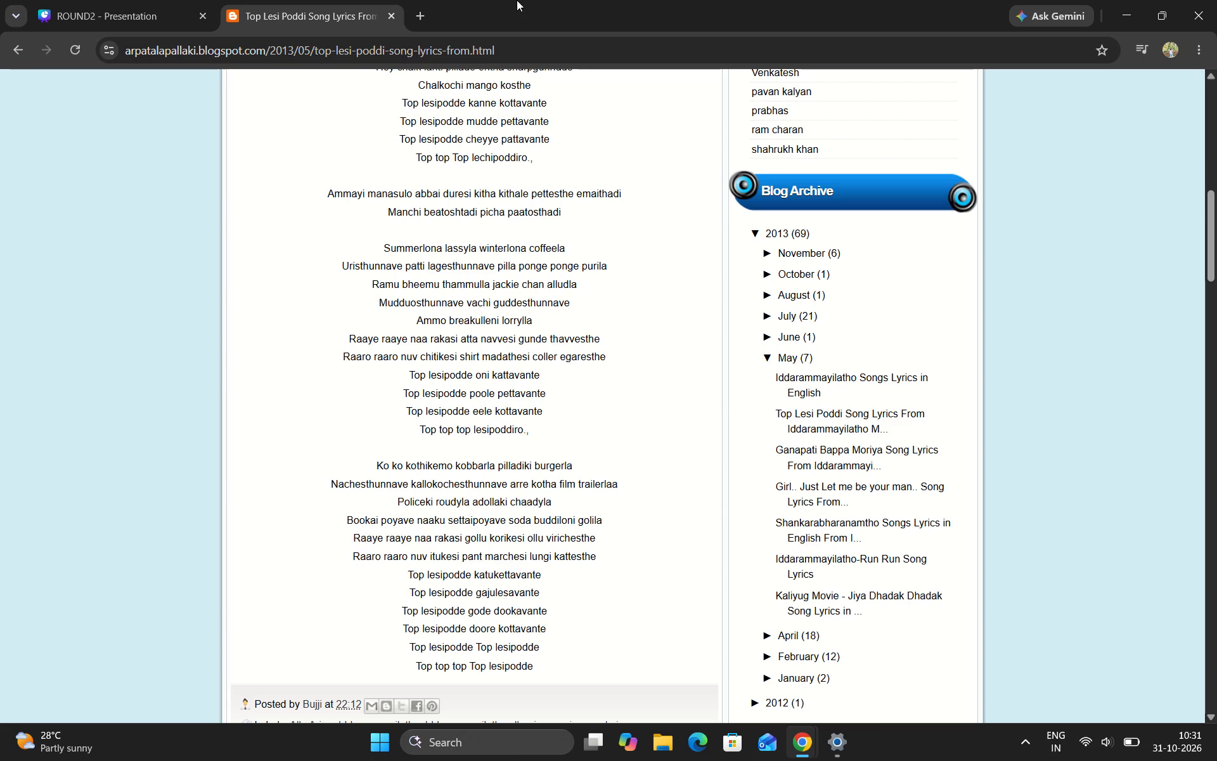
pyautogui.scroll(1, 420, 219)
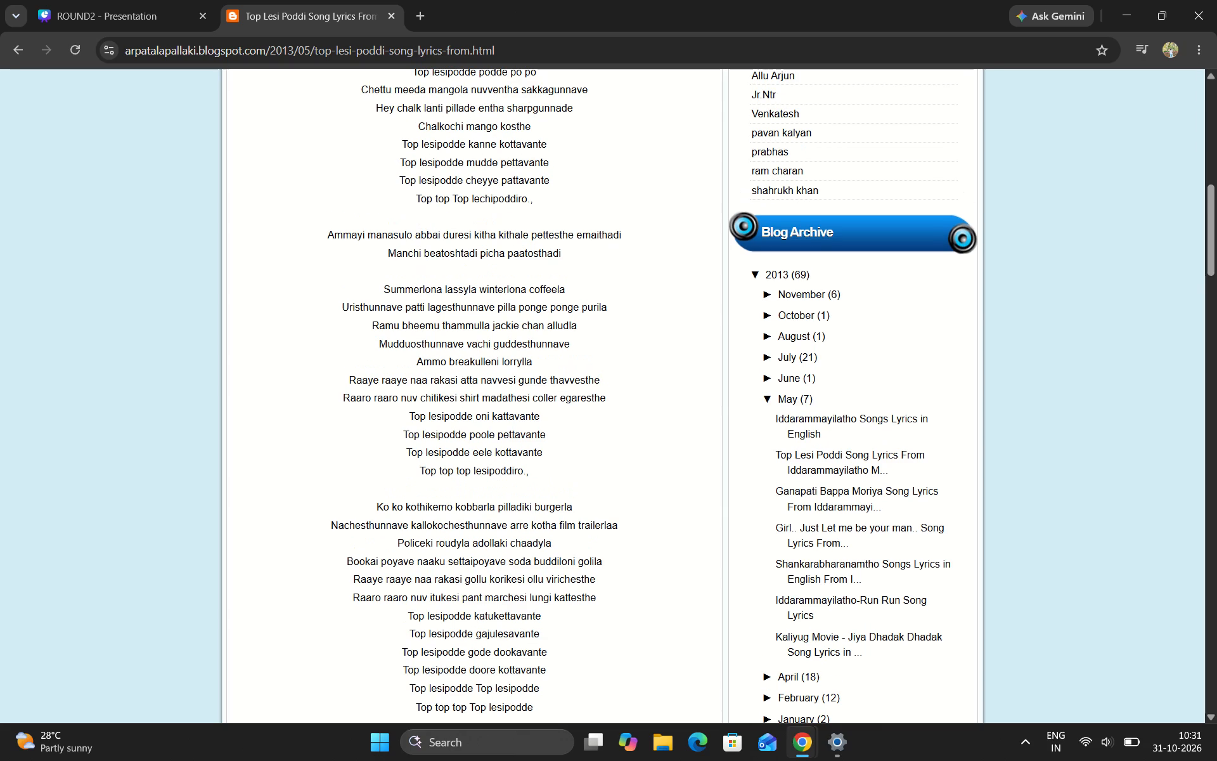
pyautogui.scroll(1, 420, 176)
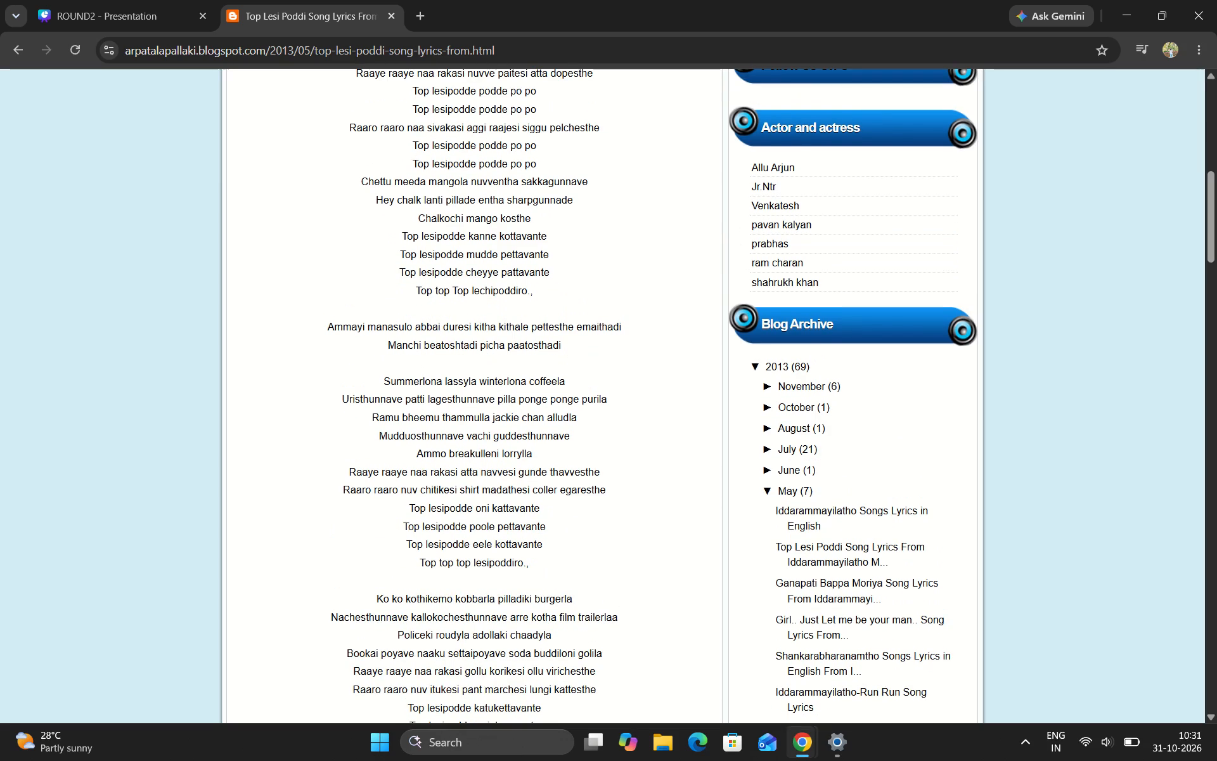
pyautogui.scroll(1, 384, 183)
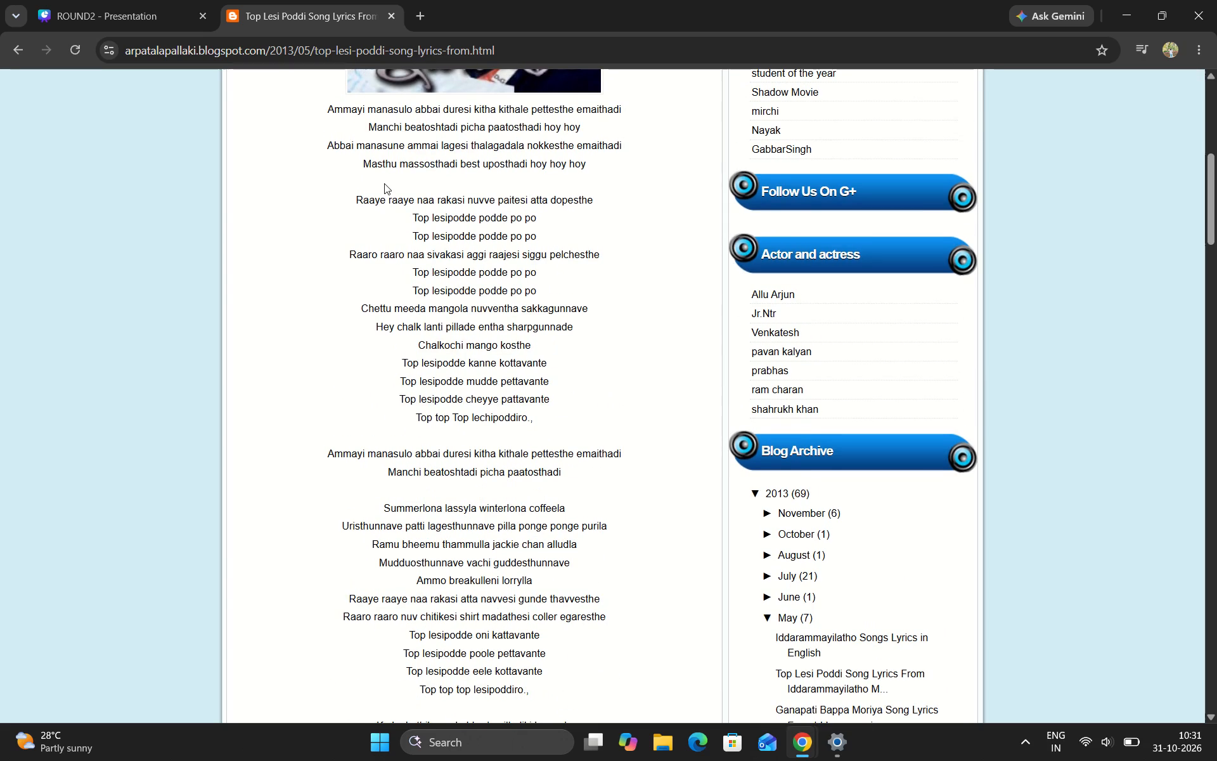
pyautogui.scroll(-2, 384, 183)
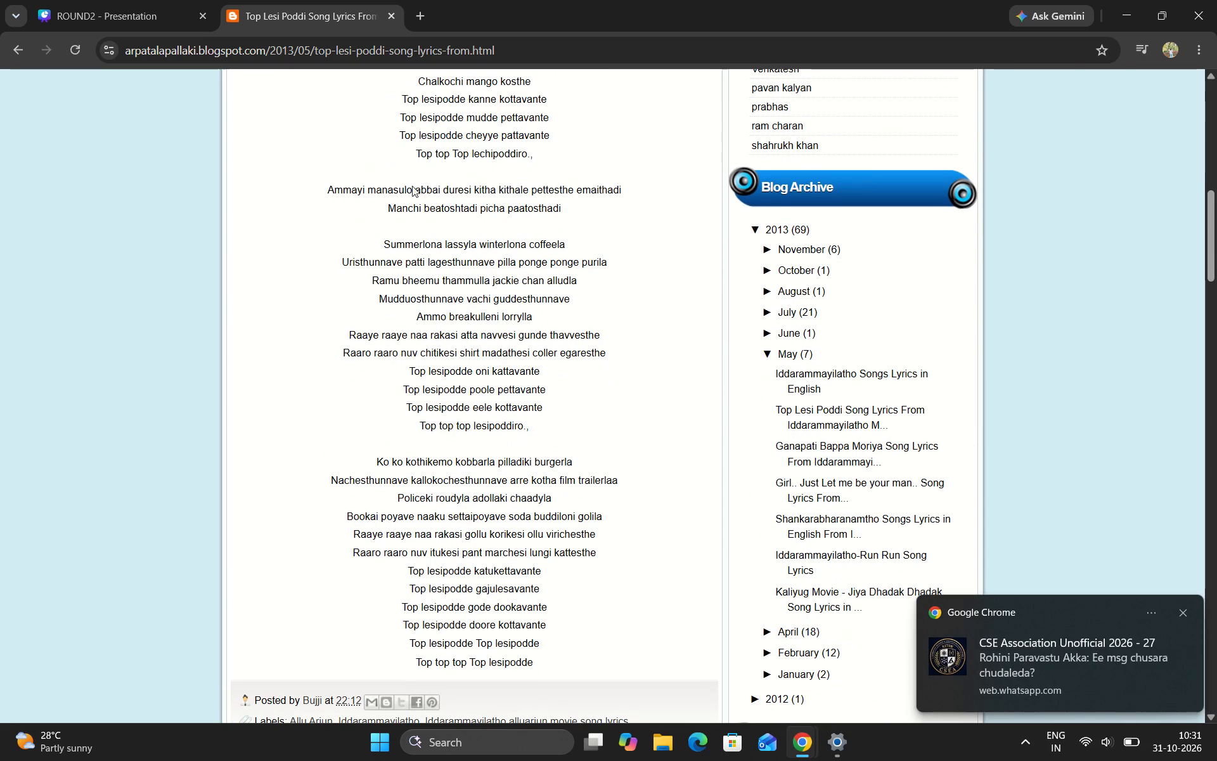
pyautogui.click(1180, 609)
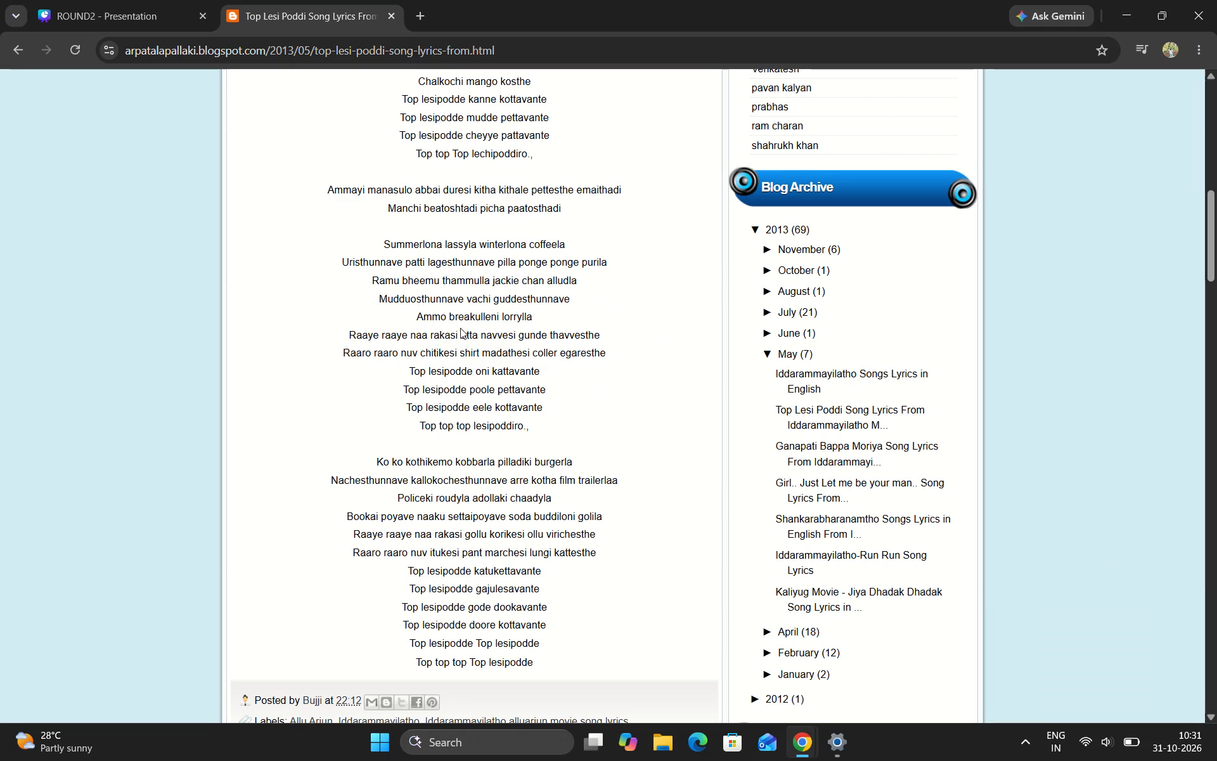
pyautogui.scroll(-1, 460, 327)
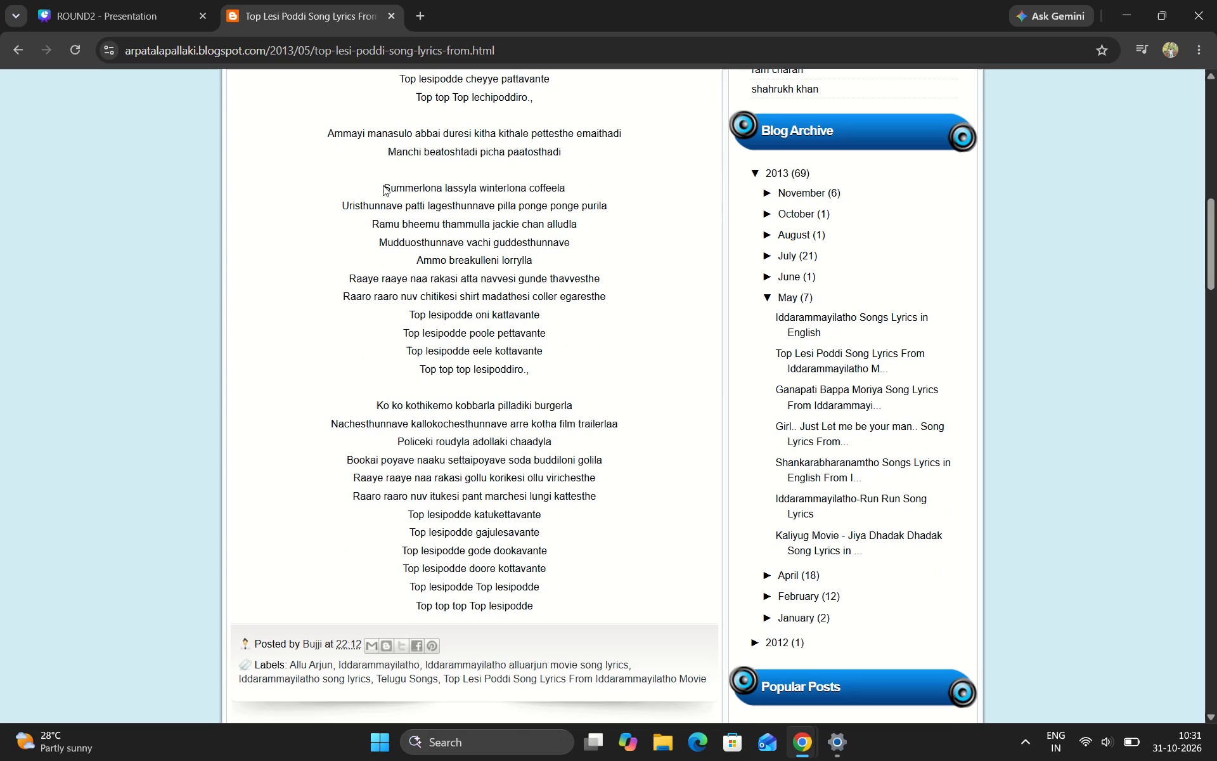
# Play page 52's video to compare it with the lyrics, separating the presentation into its own maximized window, and pause playback.
pyautogui.click(158, 18)
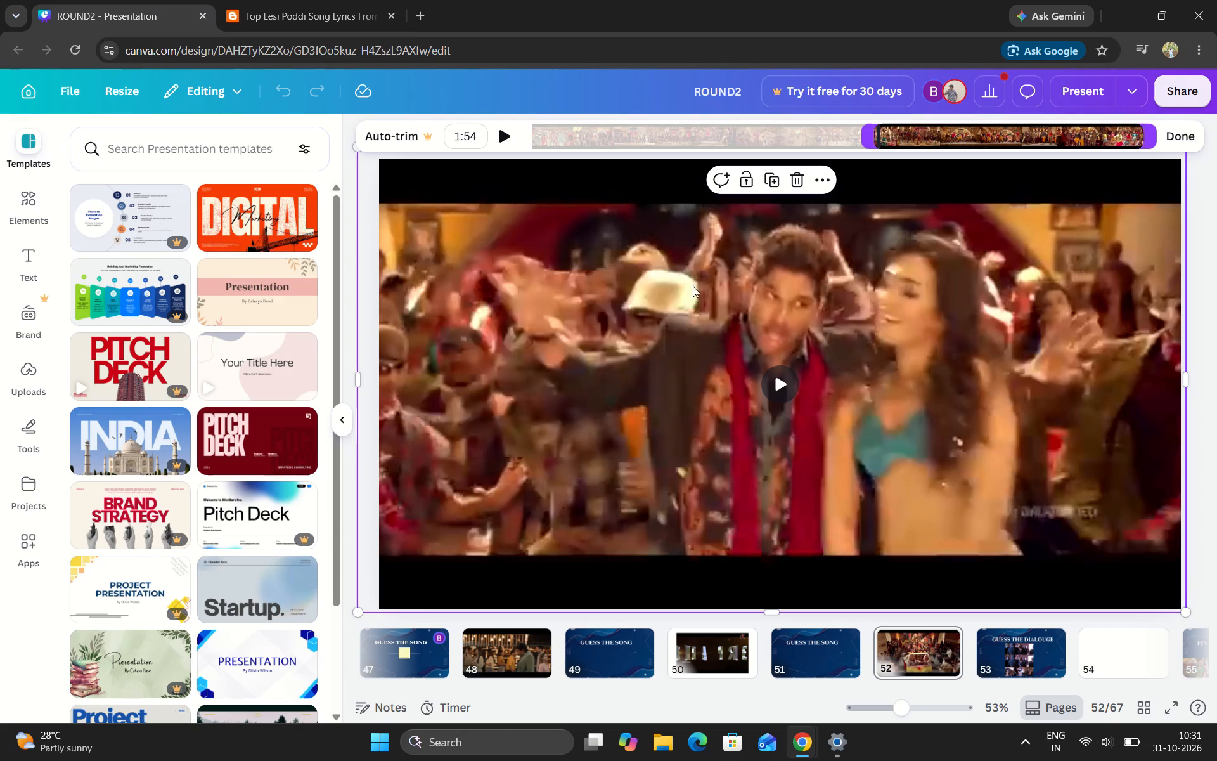
pyautogui.click(787, 375)
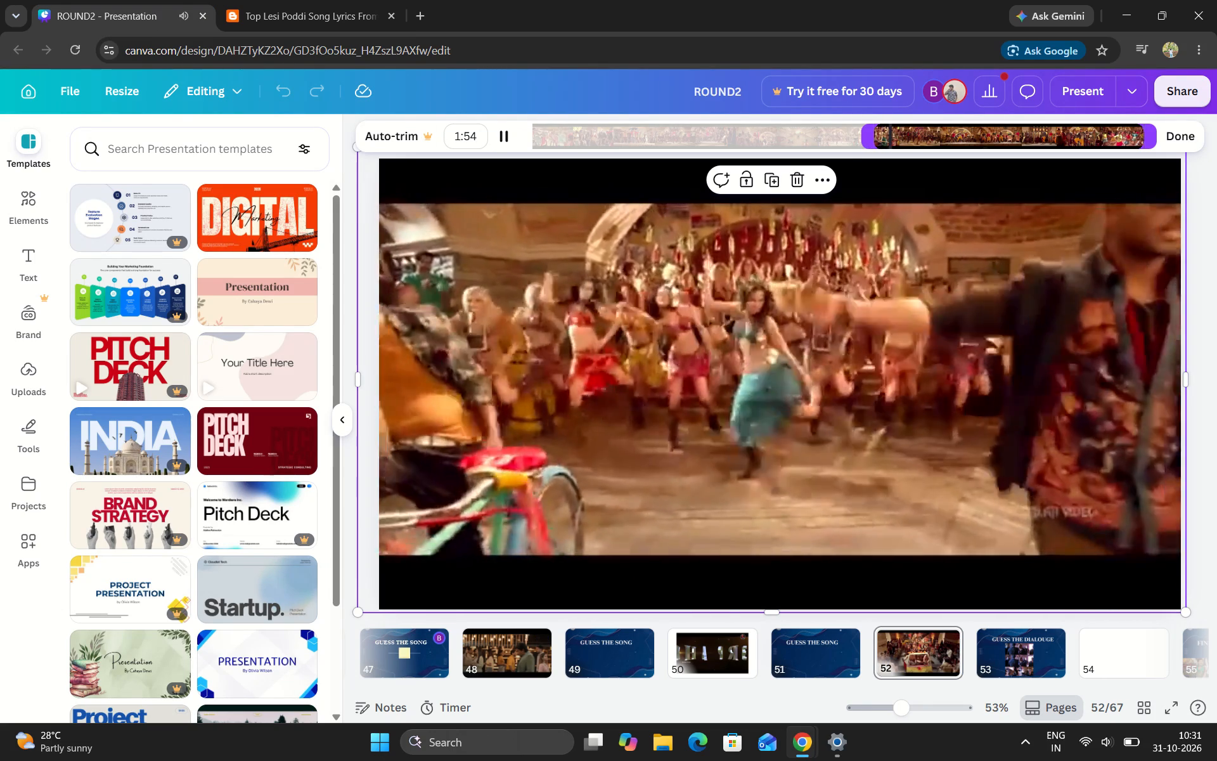
pyautogui.click(264, 0)
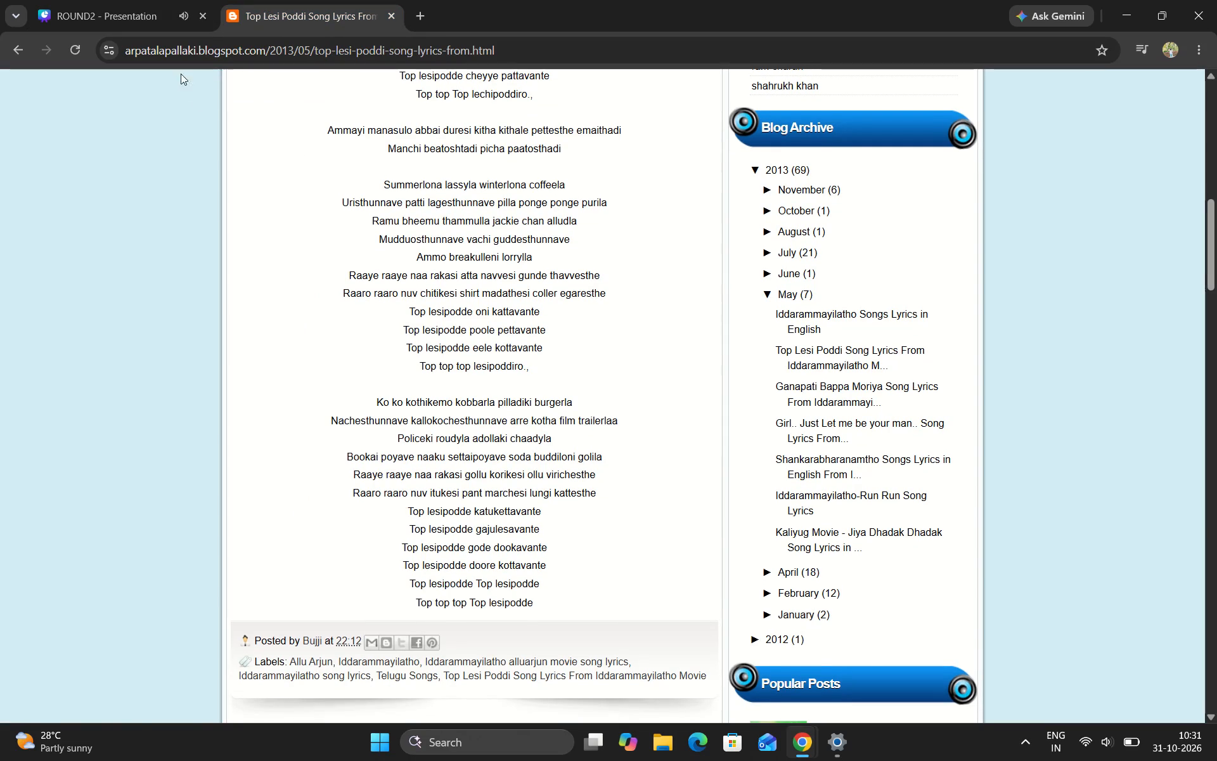
pyautogui.moveTo(136, 3); pyautogui.dragTo(816, 270)
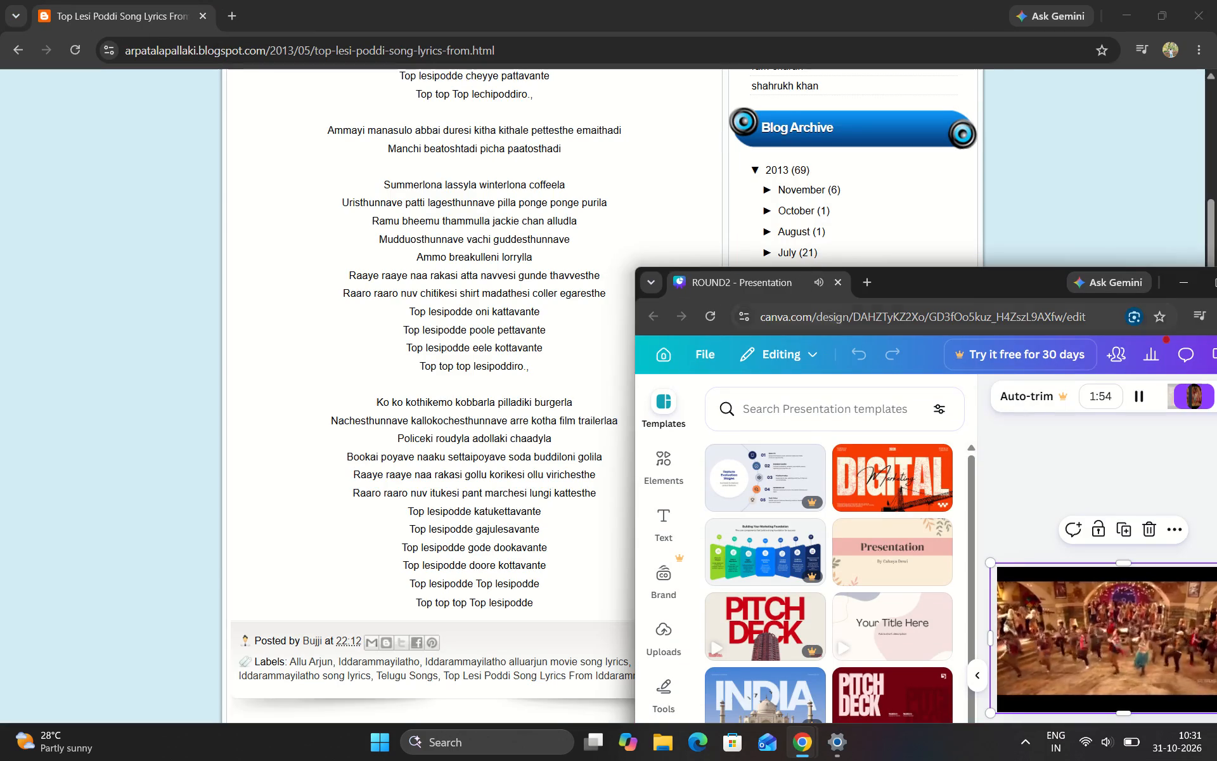
pyautogui.click(1207, 283)
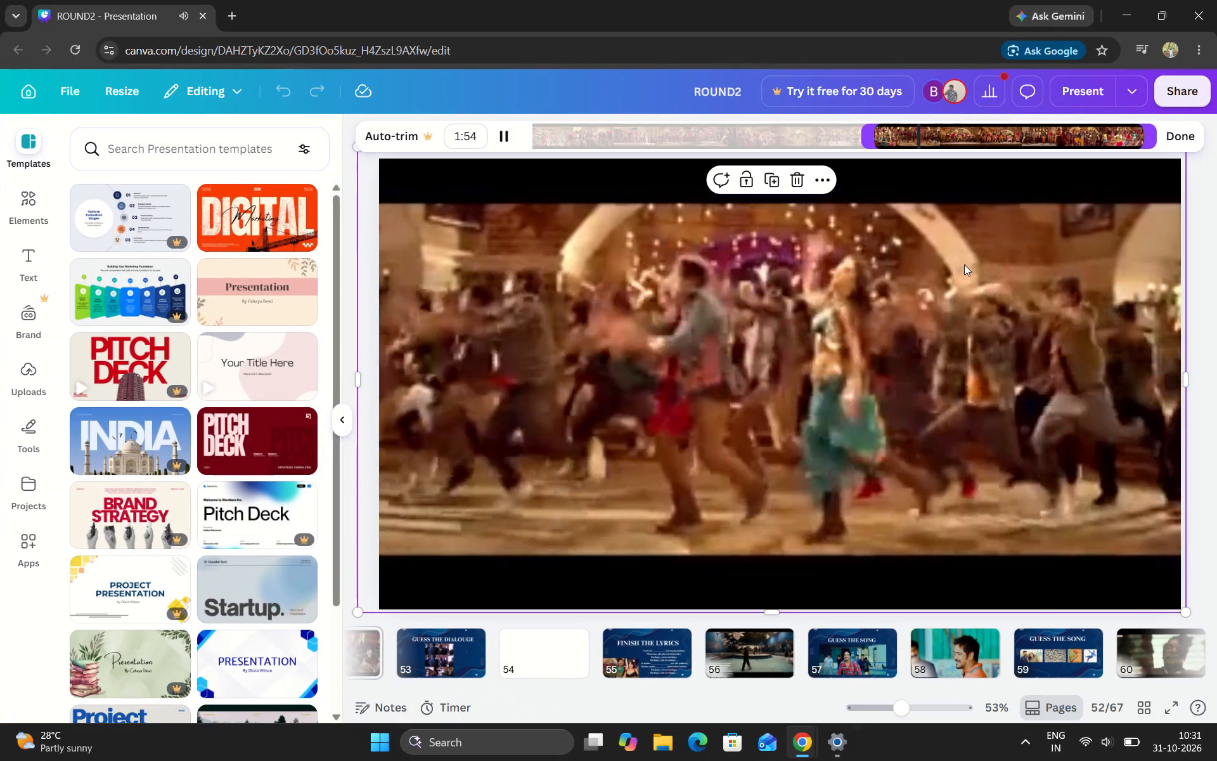
pyautogui.click(778, 374)
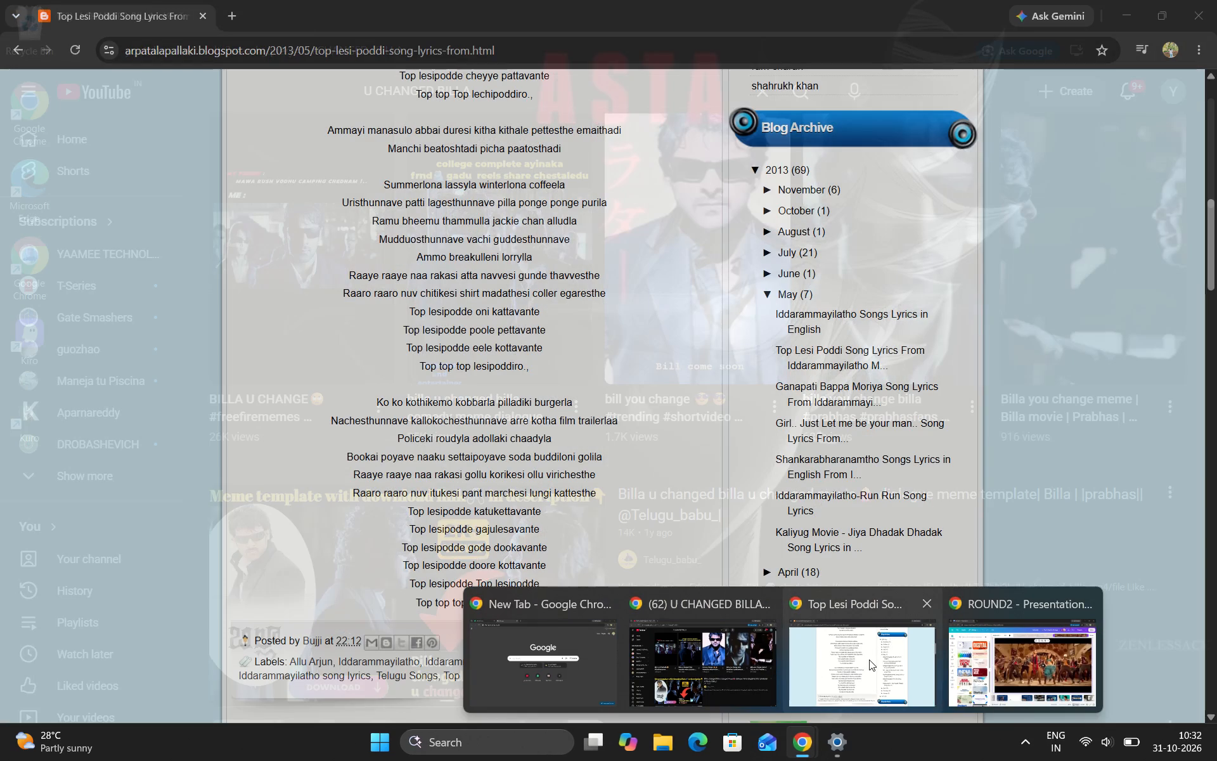
# Copy the second-verse lyrics from "Raaye raaye naa rakasi atta navvesi gunde thavvesthe" through "Top top top lesipoddiro".
pyautogui.click(869, 660)
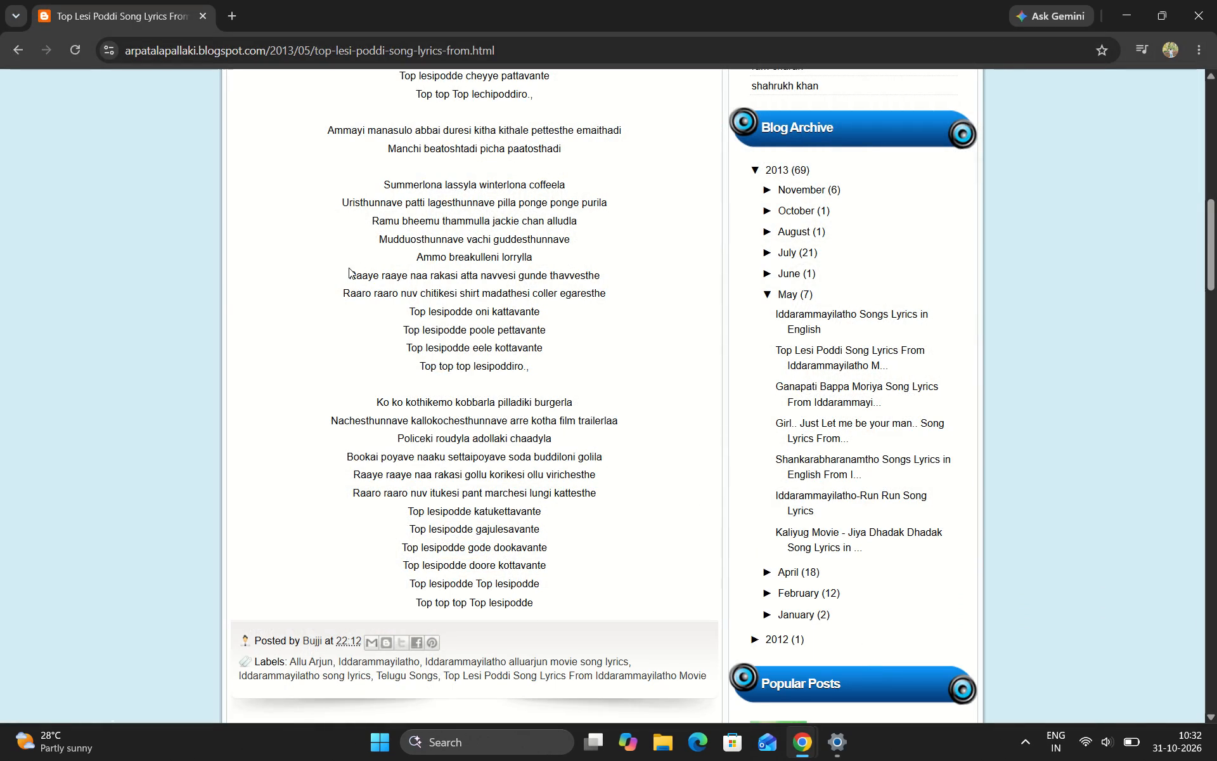
pyautogui.moveTo(347, 271); pyautogui.dragTo(496, 331)
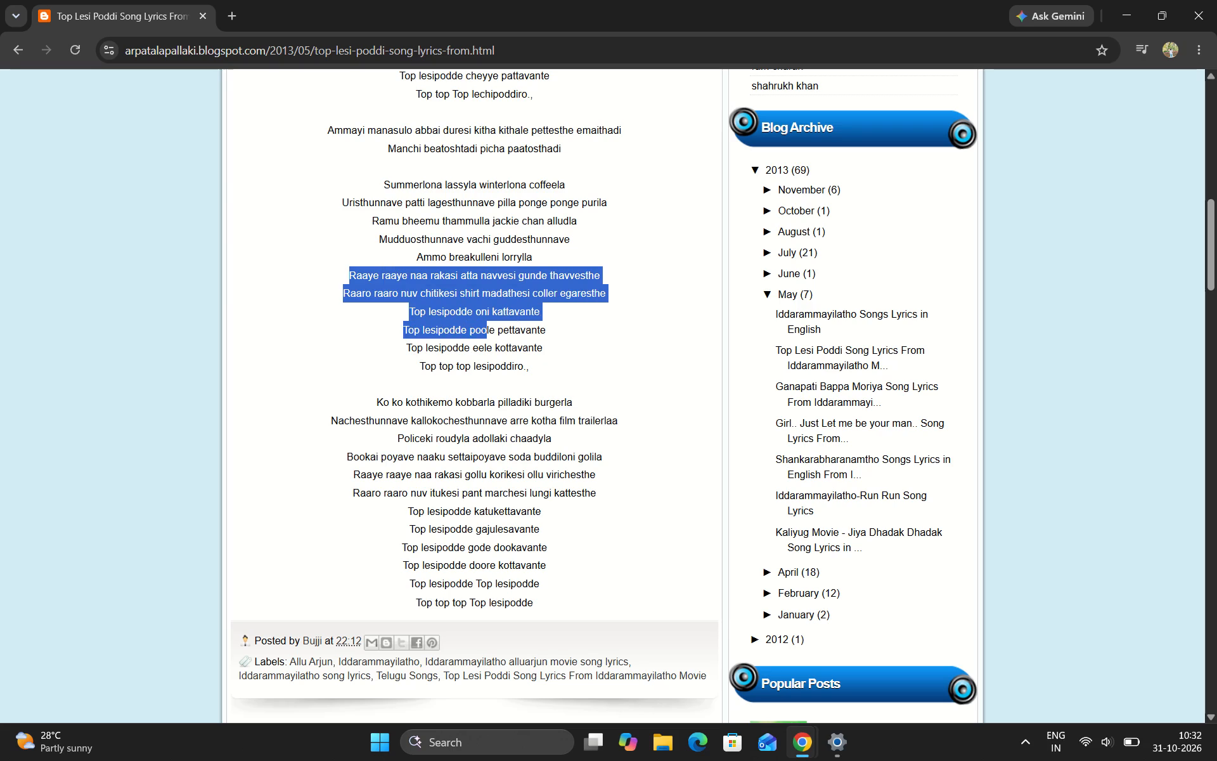
pyautogui.moveTo(496, 331); pyautogui.dragTo(538, 367)
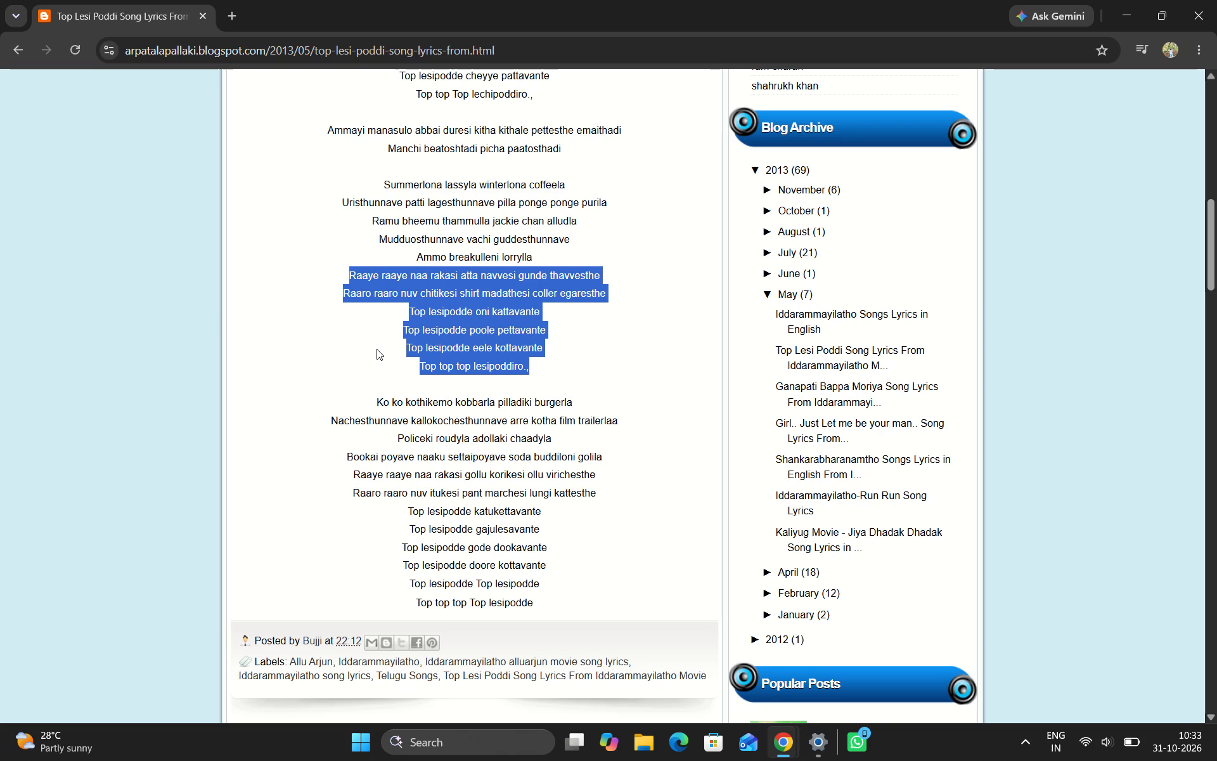
pyautogui.hotkey('ctrl', 'c')
# Return to the ROUND2 presentation and paste the copied lyrics onto page 49, the GUESS THE SONG page.
pyautogui.click(770, 680)
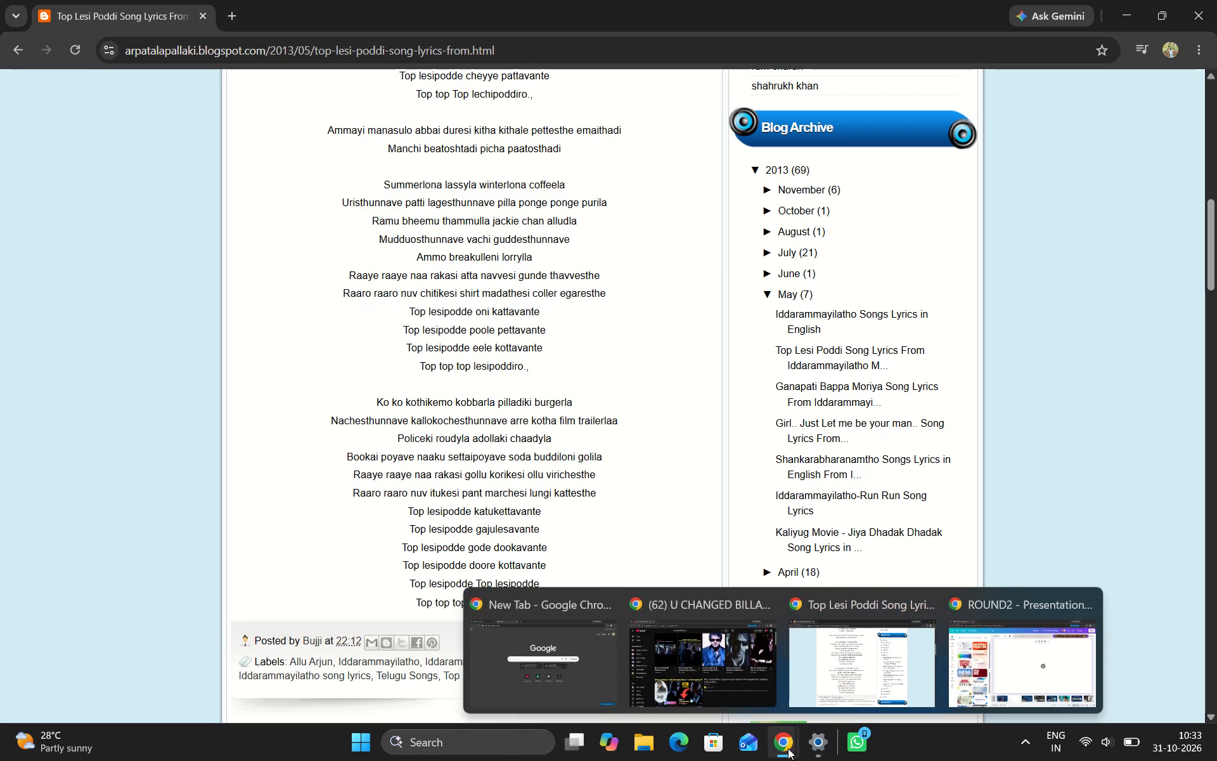
pyautogui.click(726, 632)
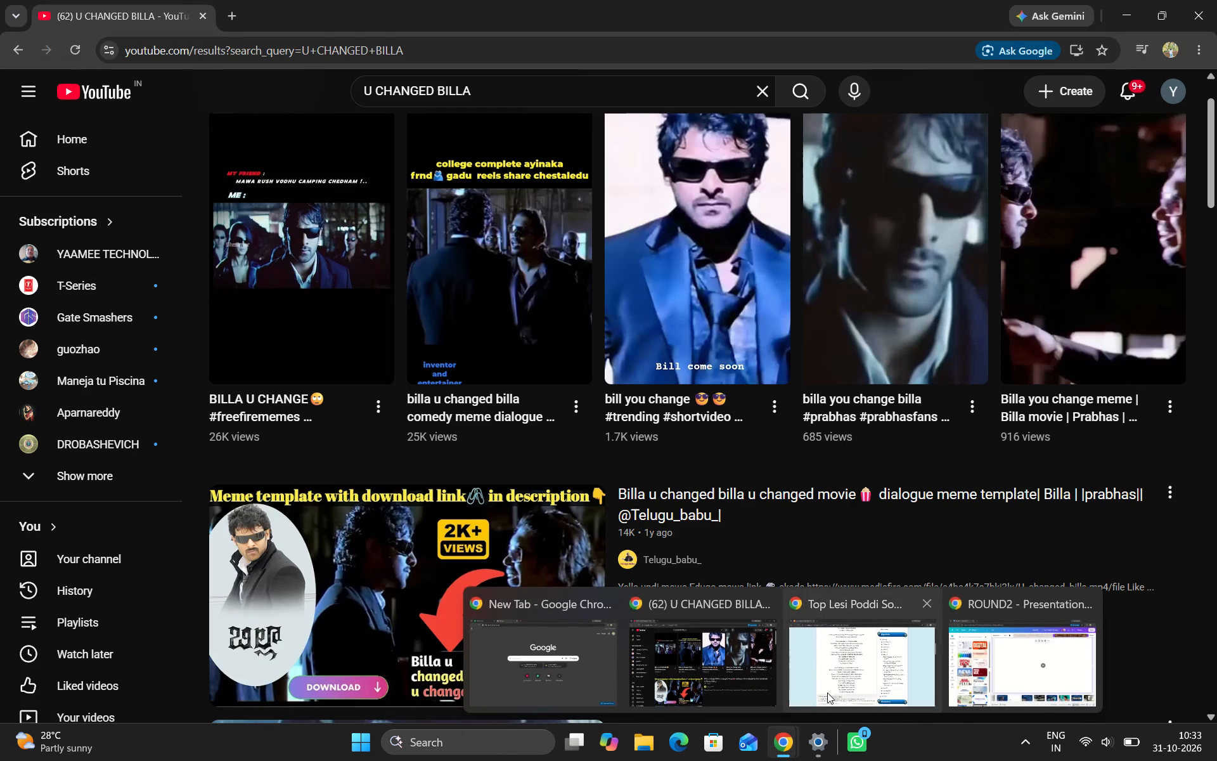
pyautogui.doubleClick(975, 688)
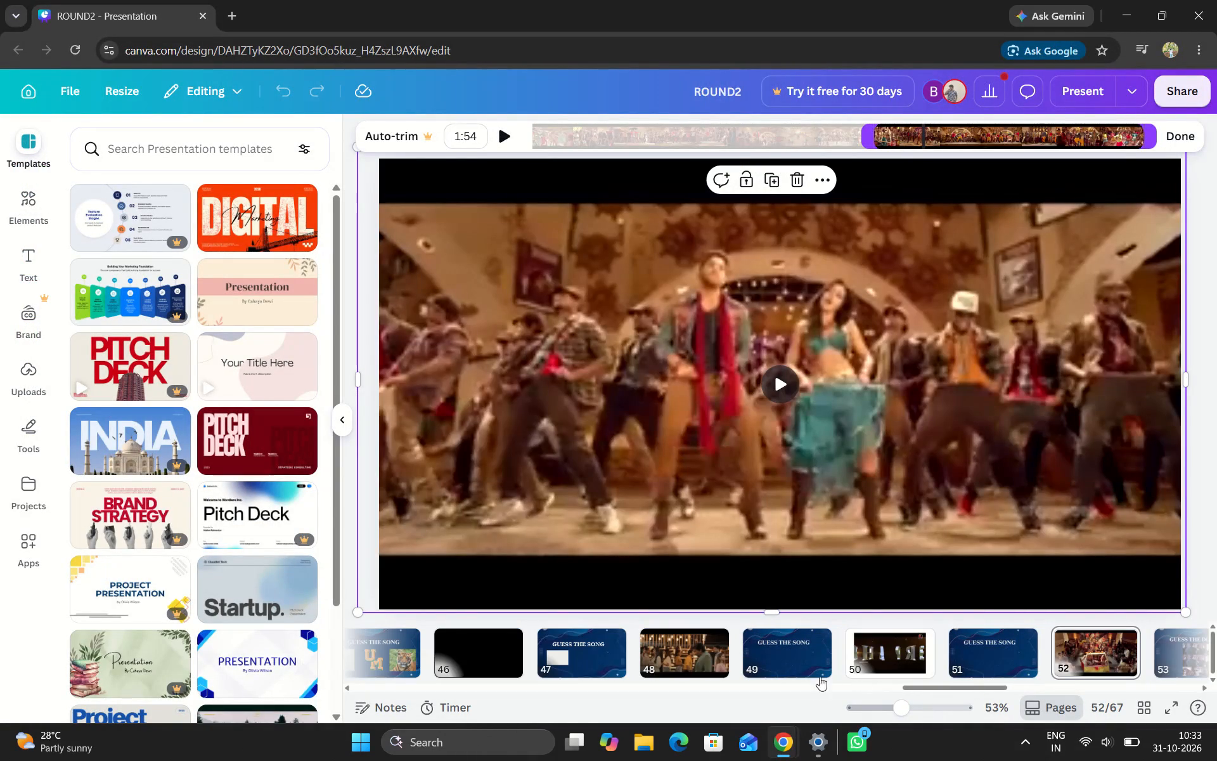
pyautogui.click(782, 734)
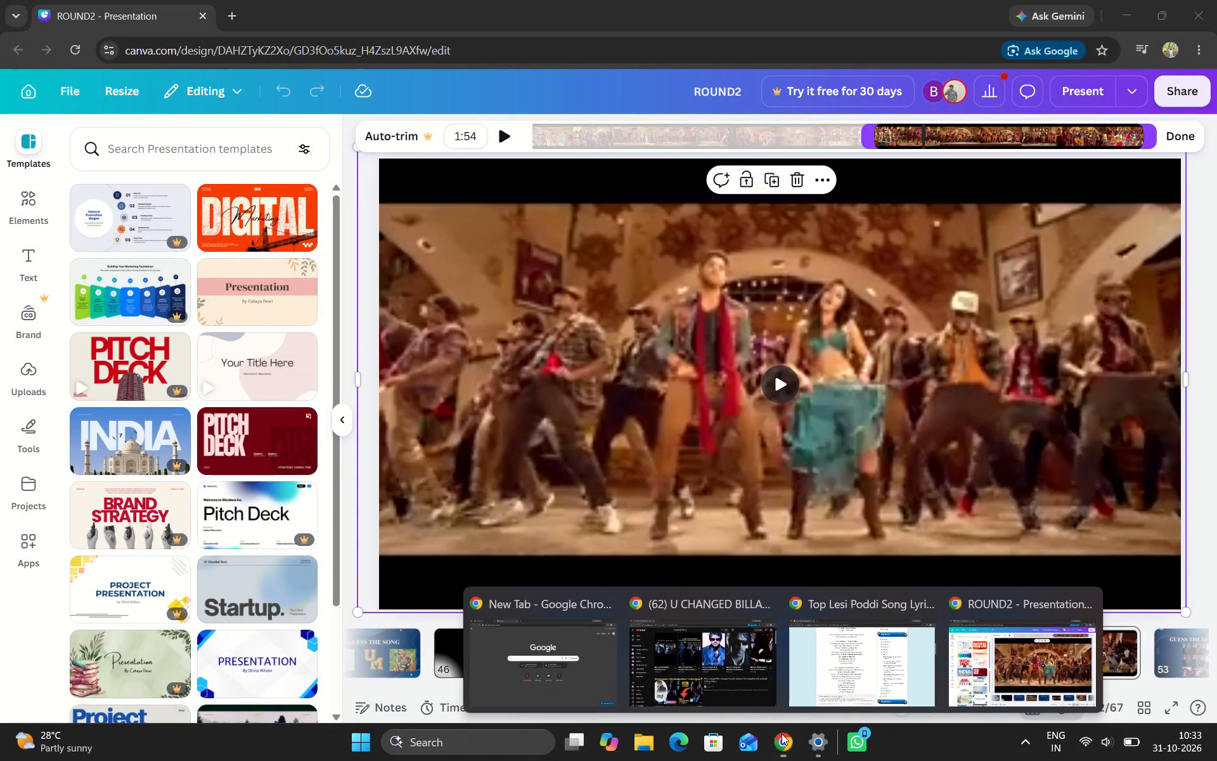
pyautogui.click(1003, 656)
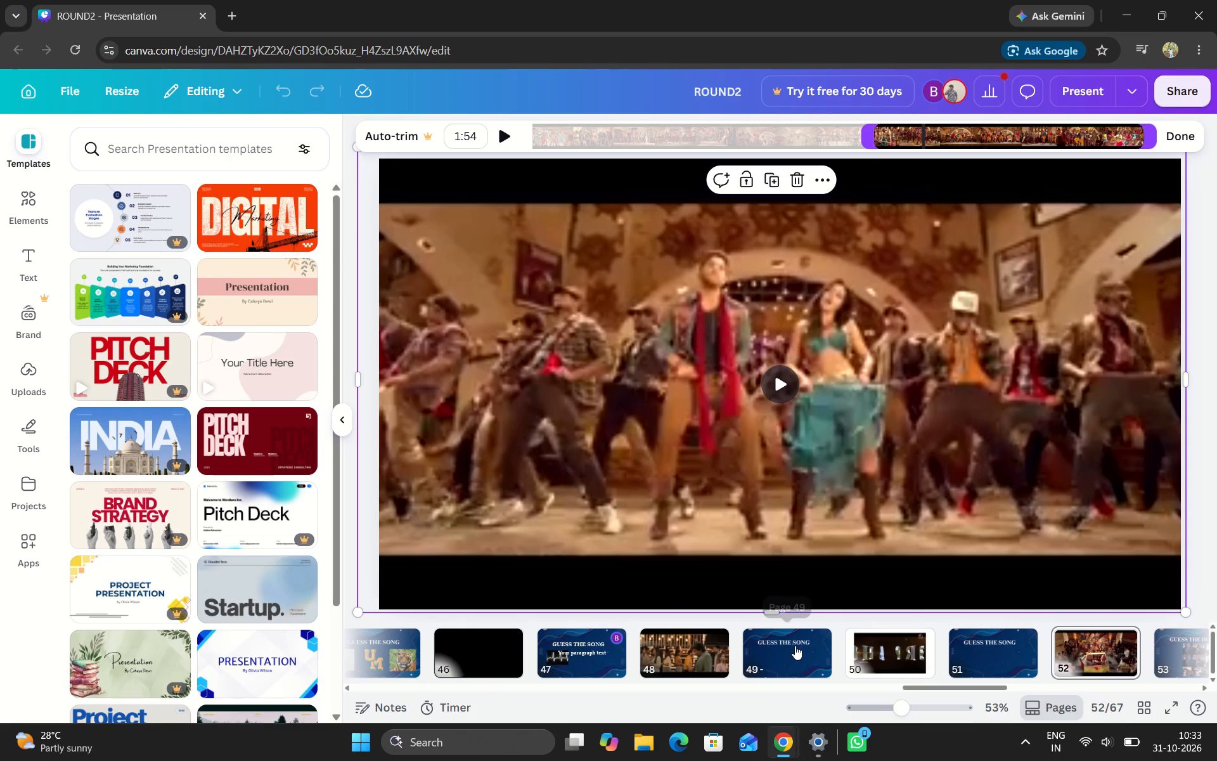
pyautogui.click(789, 647)
pyautogui.click(764, 459)
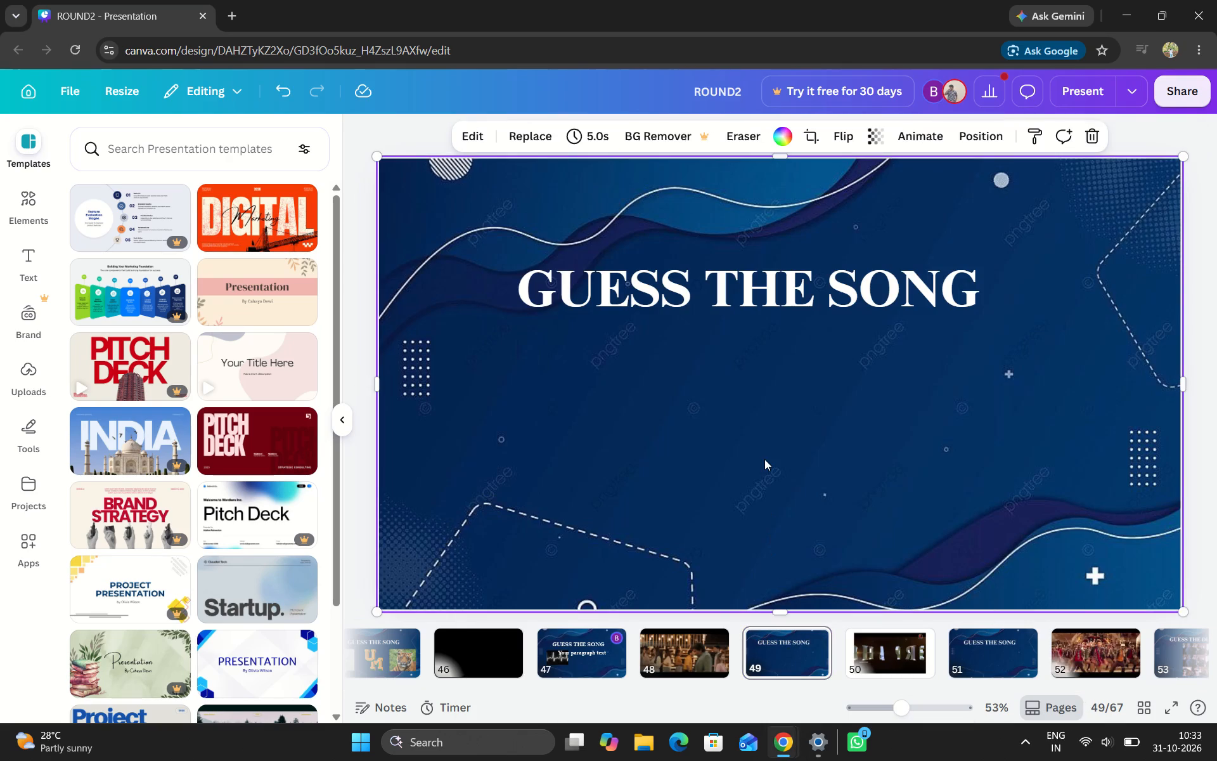
pyautogui.hotkey('ctrl', 'v')
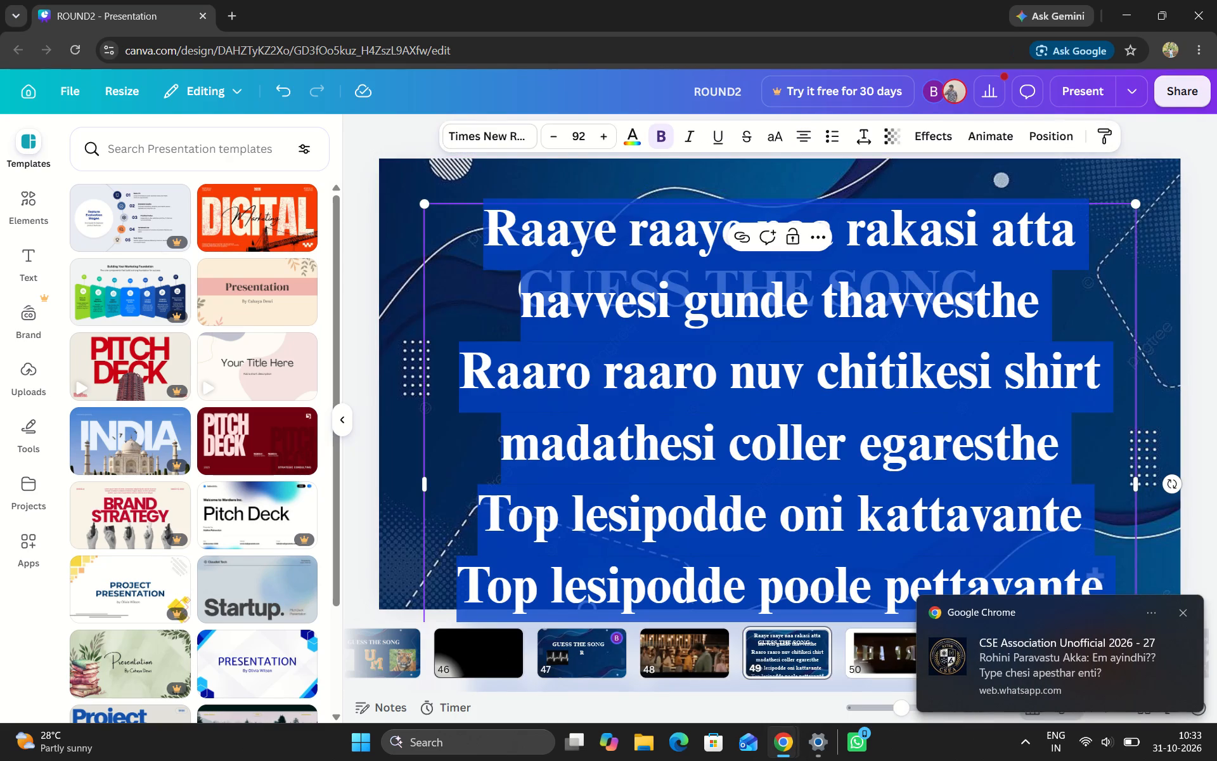
pyautogui.click(1177, 611)
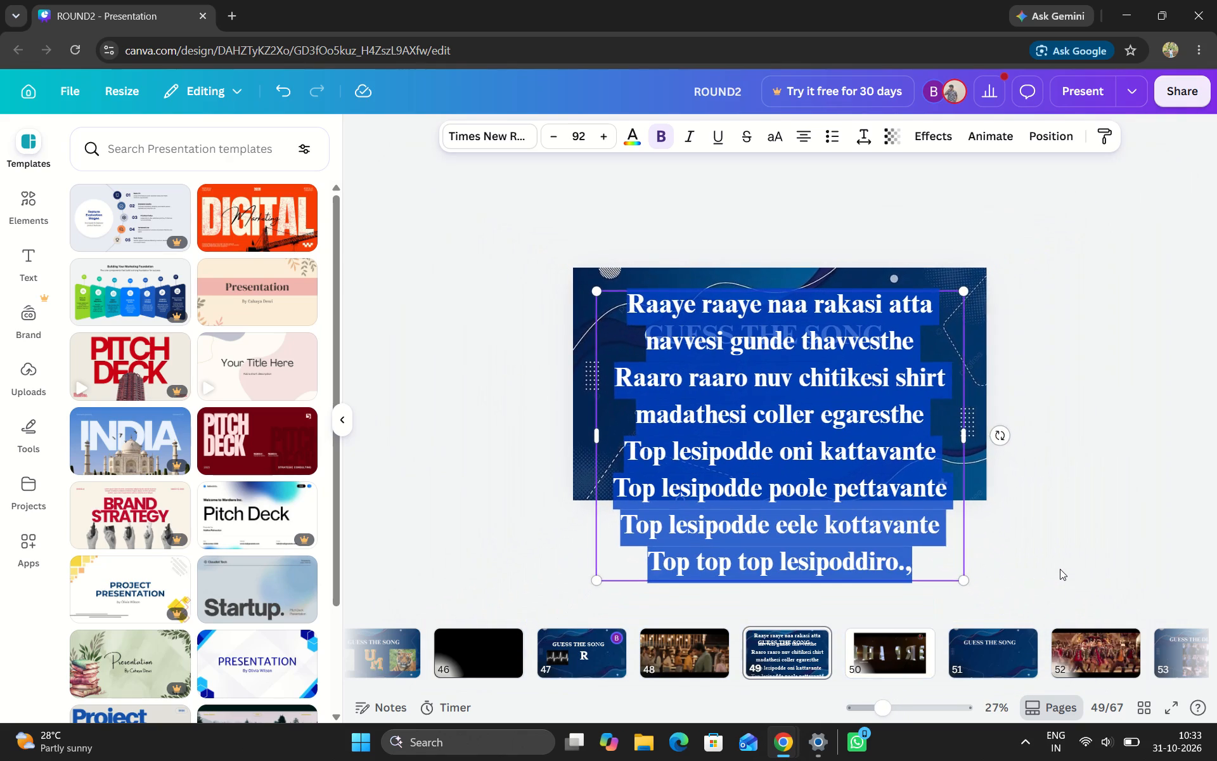
# Scale the pasted lyrics block on page 49 down to a font size of about 41.9.
pyautogui.moveTo(958, 579); pyautogui.dragTo(915, 357)
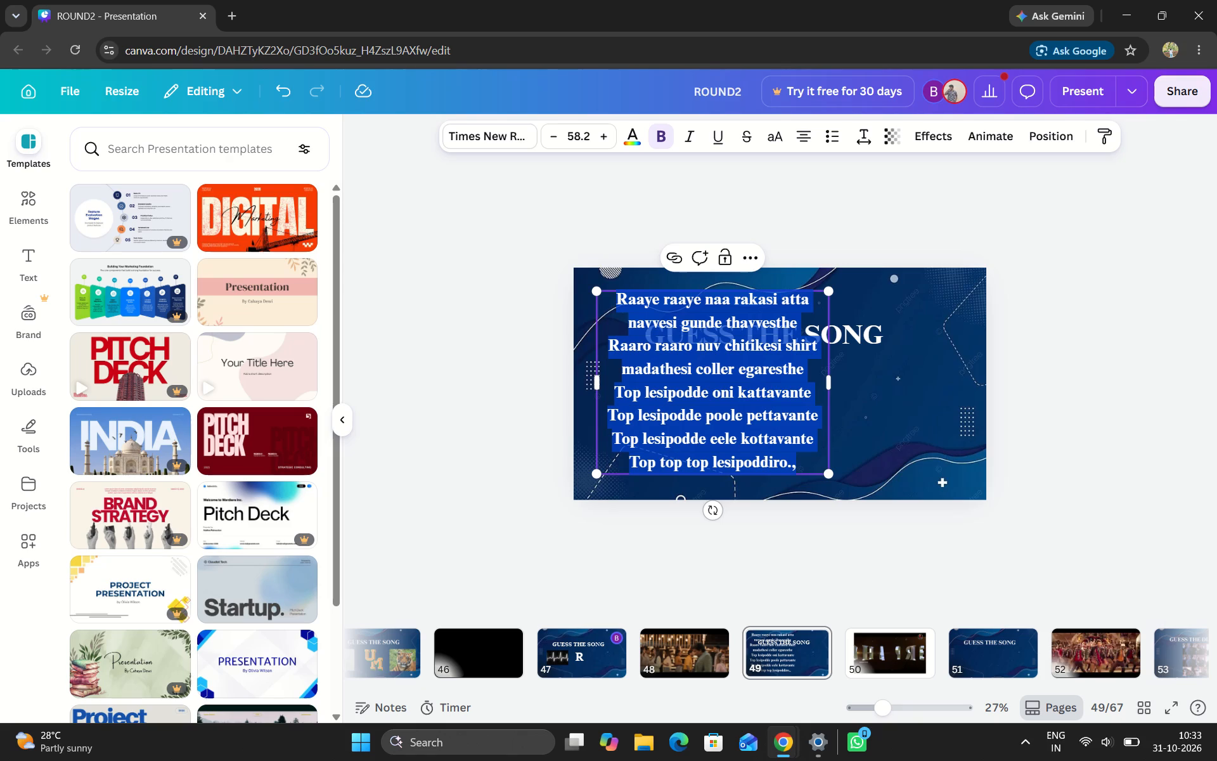
pyautogui.moveTo(828, 476); pyautogui.dragTo(765, 429)
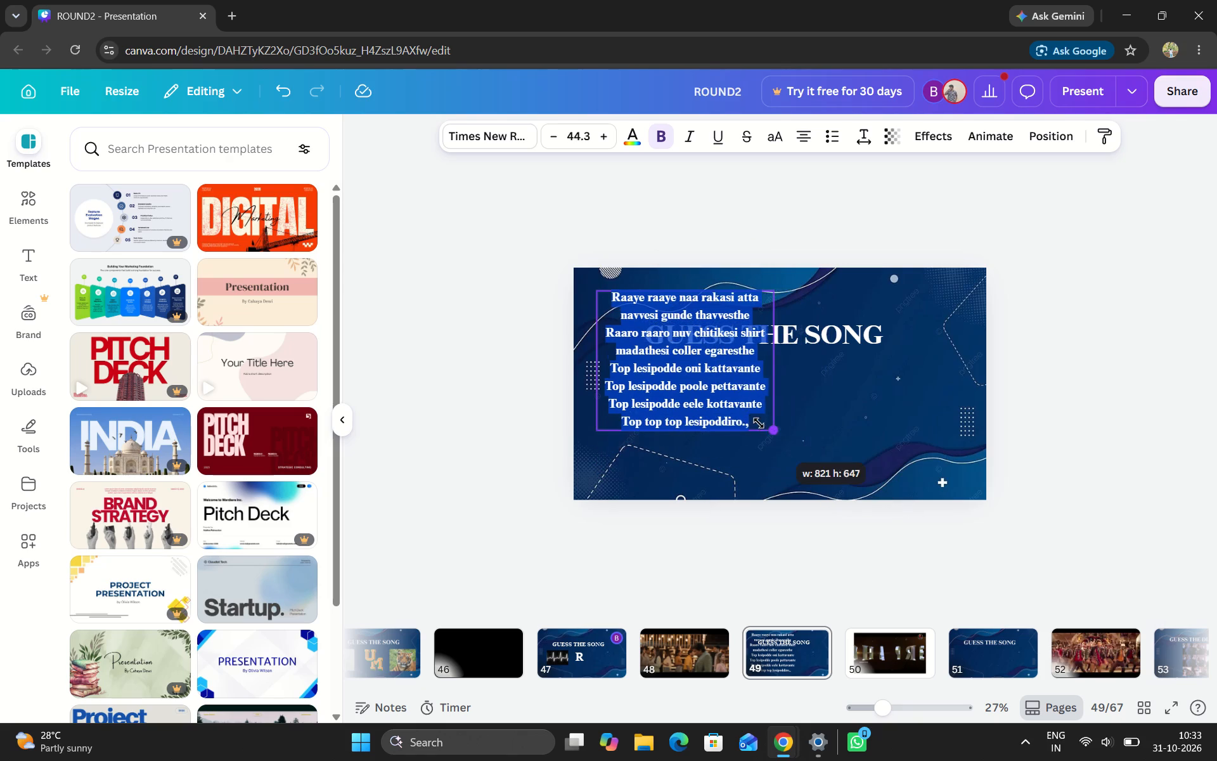
# Move the lyrics block on page 49 directly beneath the GUESS THE SONG heading.
pyautogui.moveTo(693, 361); pyautogui.dragTo(757, 409)
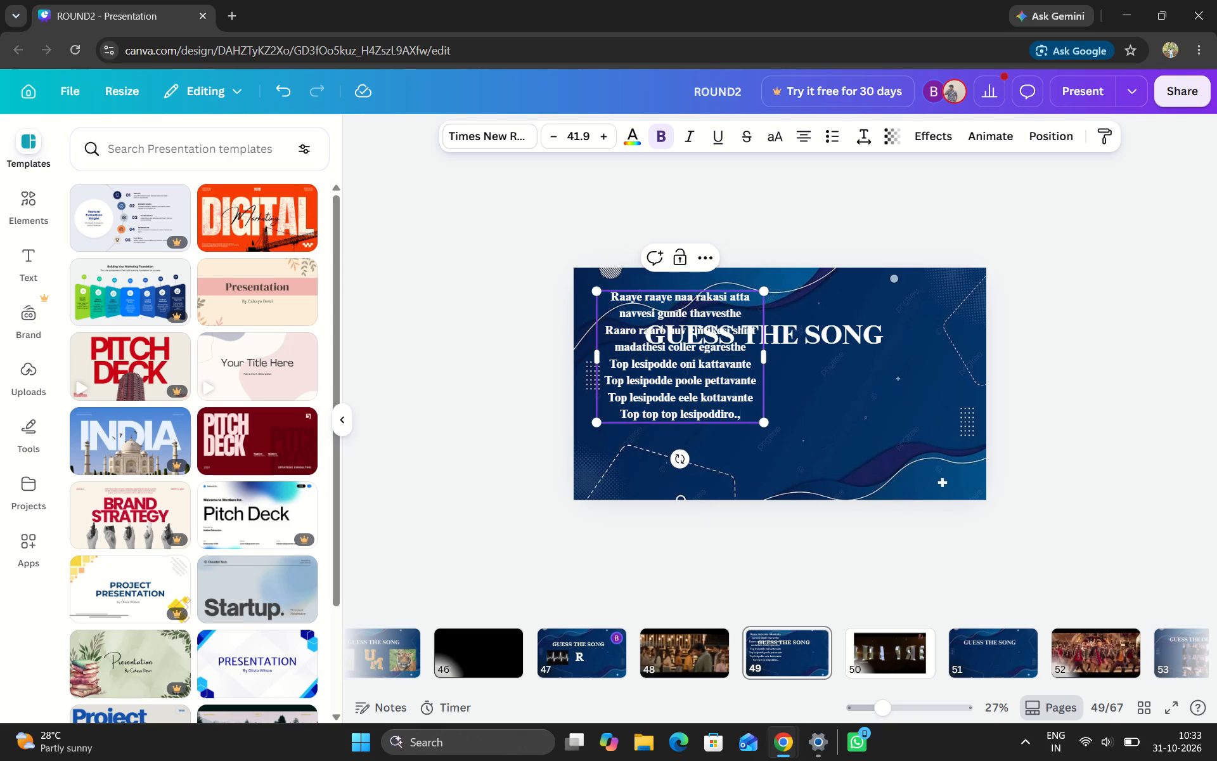
pyautogui.moveTo(713, 363); pyautogui.dragTo(741, 389)
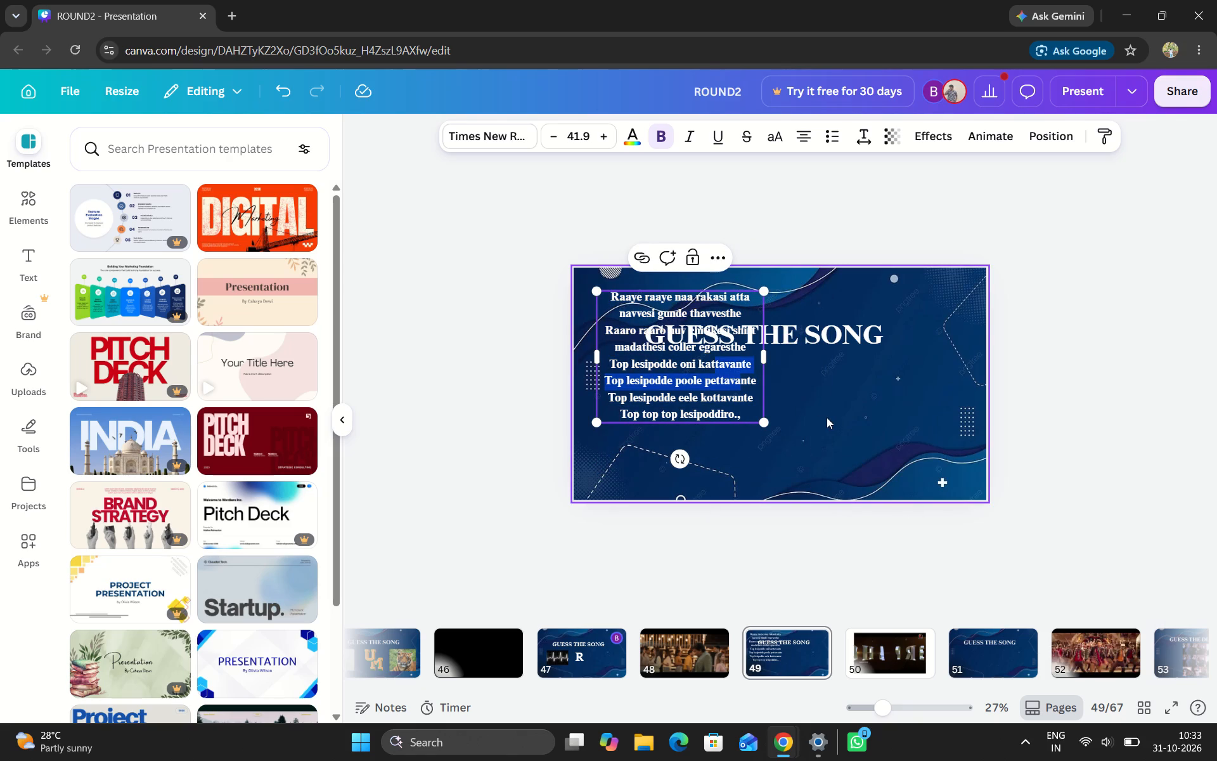
pyautogui.click(833, 417)
pyautogui.moveTo(721, 376); pyautogui.dragTo(745, 393)
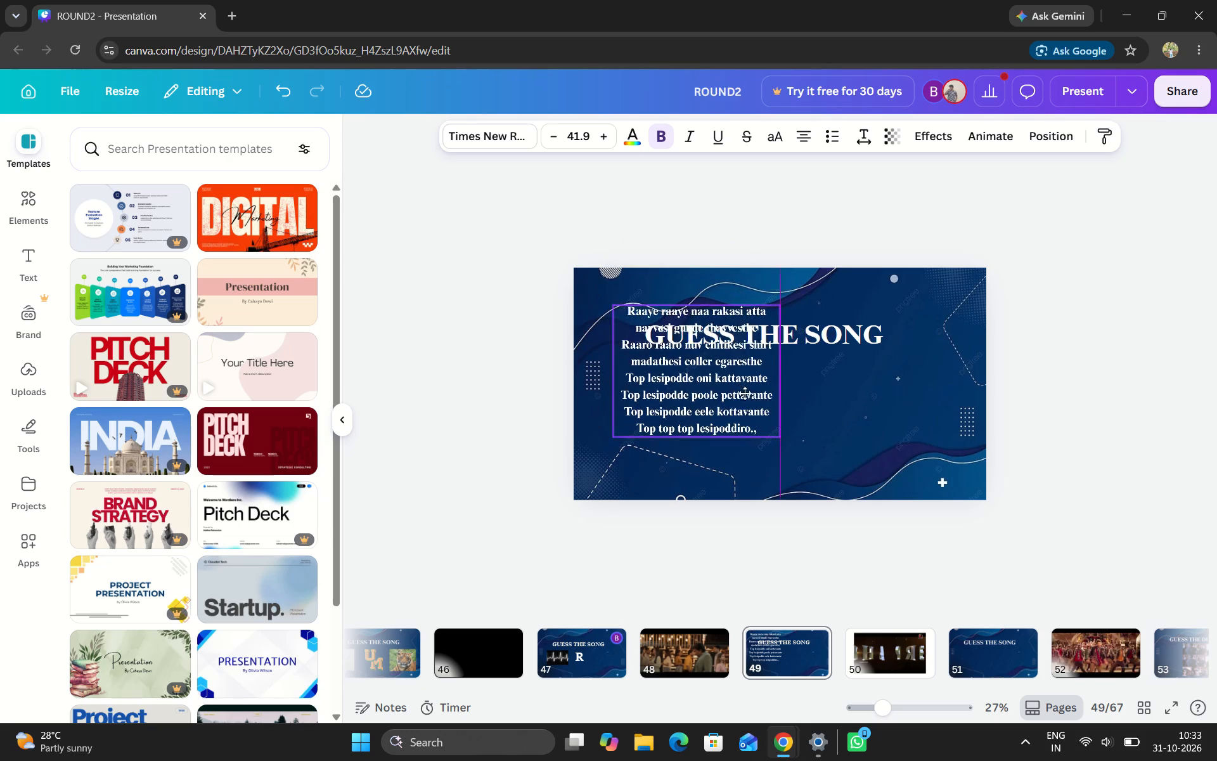
pyautogui.moveTo(745, 393); pyautogui.dragTo(797, 428)
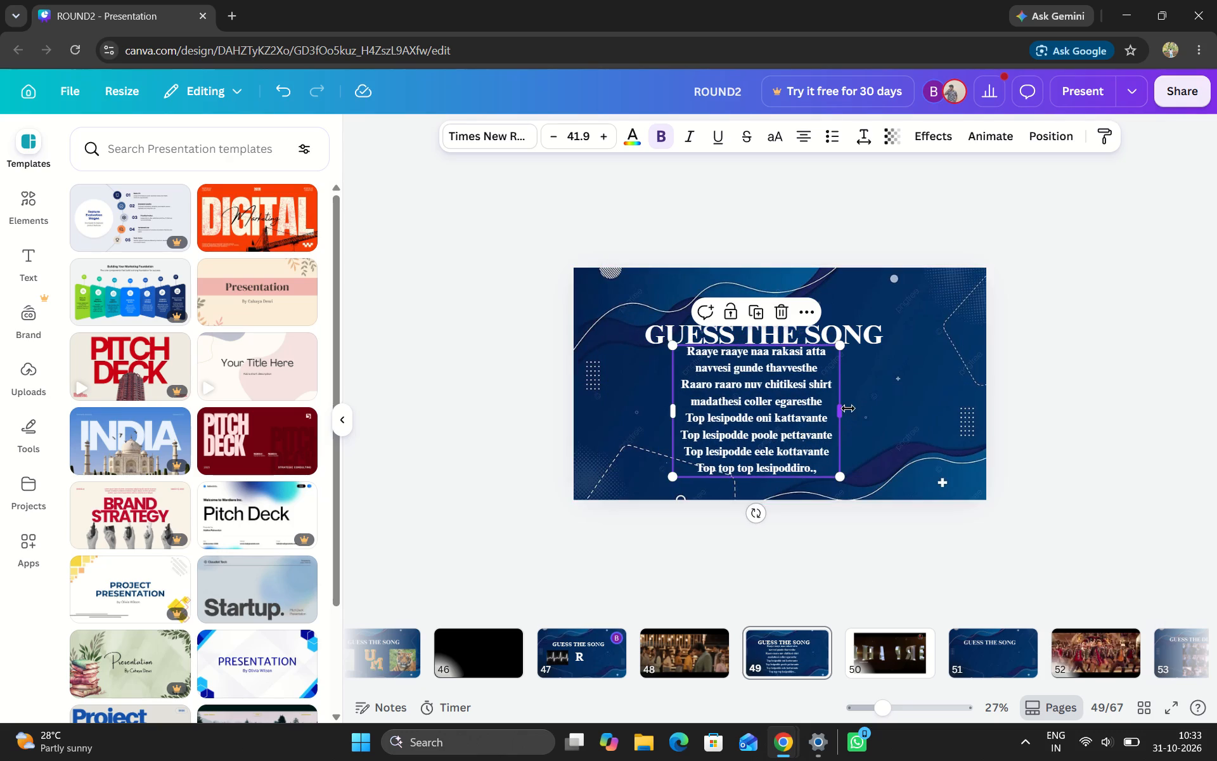
pyautogui.click(856, 420)
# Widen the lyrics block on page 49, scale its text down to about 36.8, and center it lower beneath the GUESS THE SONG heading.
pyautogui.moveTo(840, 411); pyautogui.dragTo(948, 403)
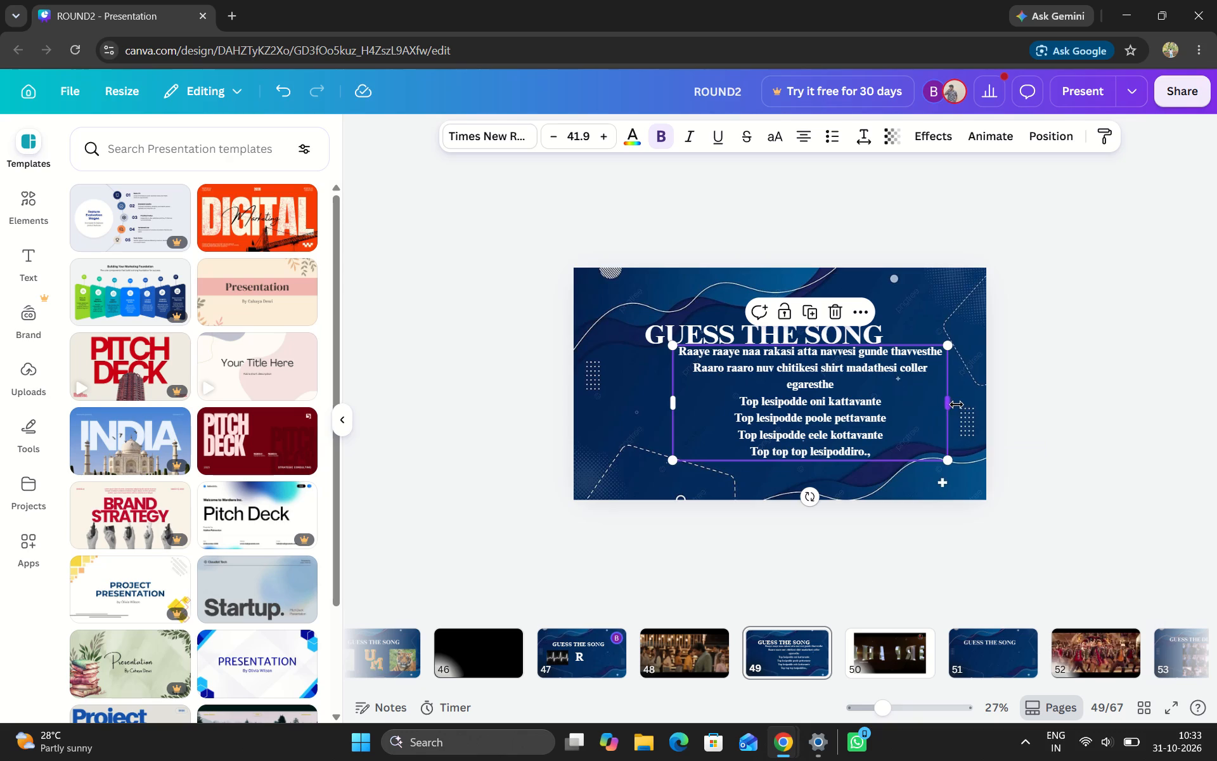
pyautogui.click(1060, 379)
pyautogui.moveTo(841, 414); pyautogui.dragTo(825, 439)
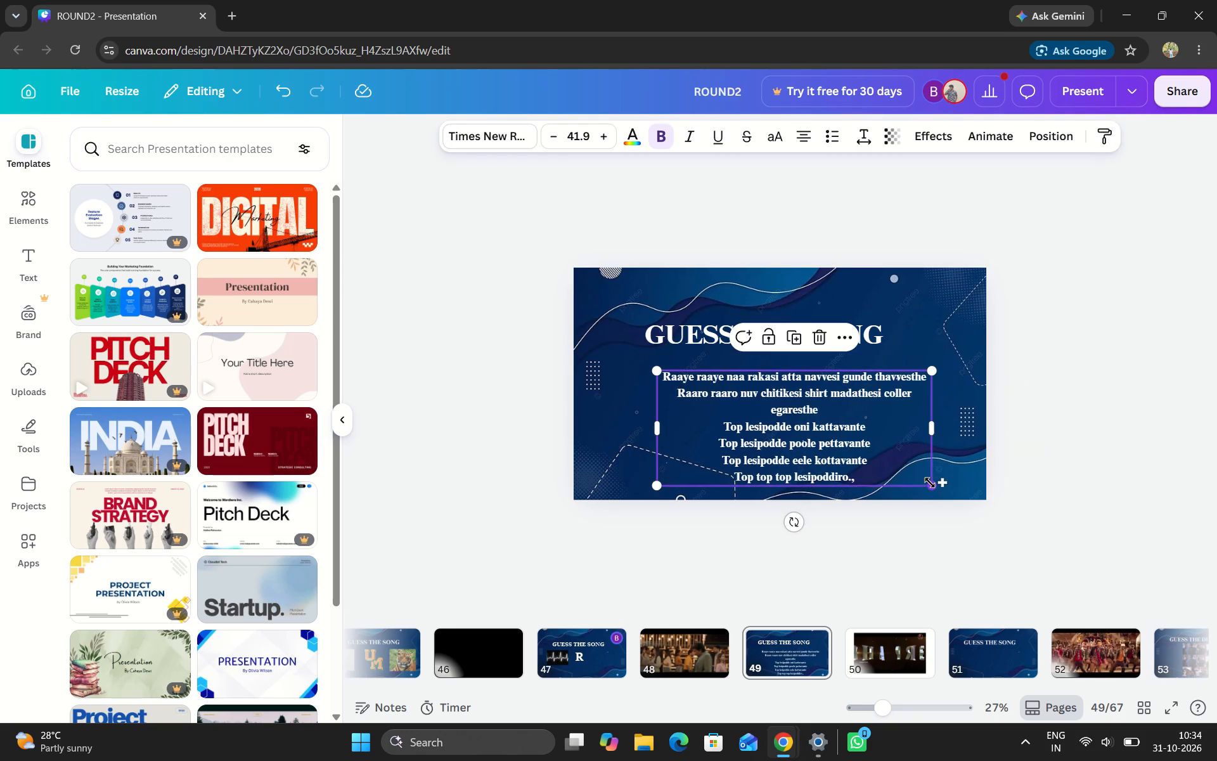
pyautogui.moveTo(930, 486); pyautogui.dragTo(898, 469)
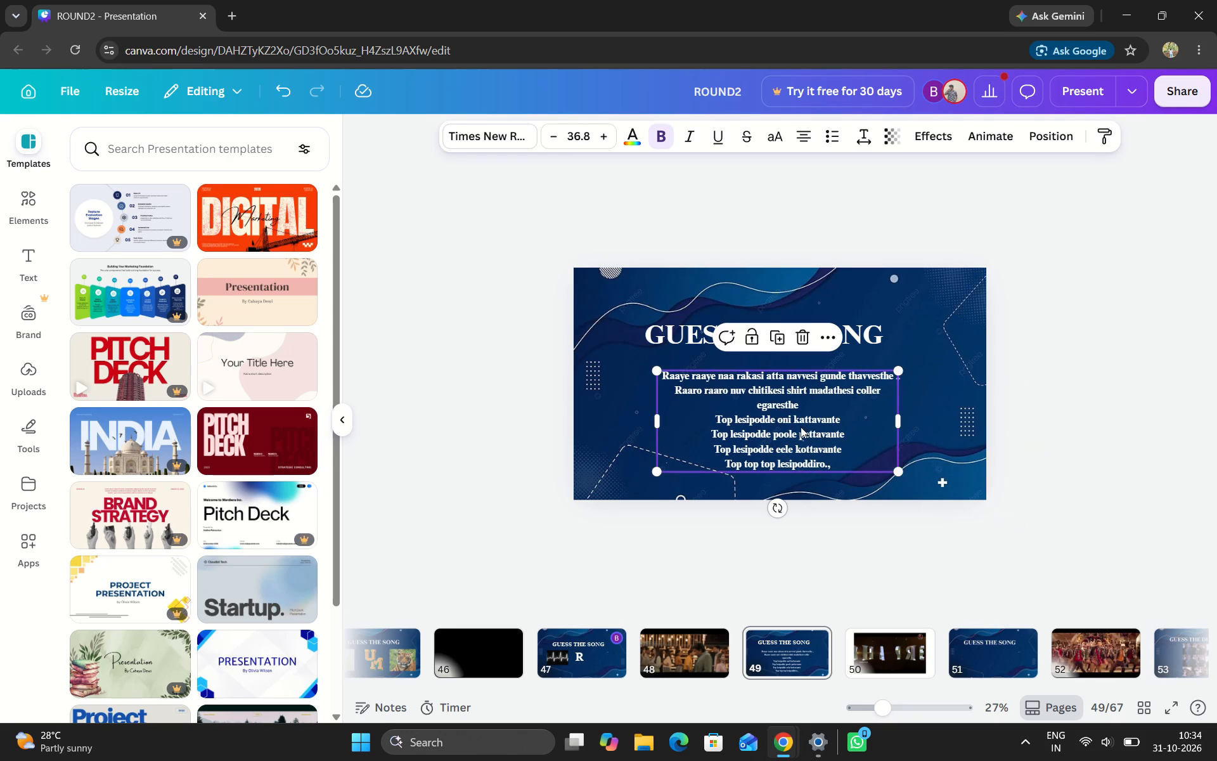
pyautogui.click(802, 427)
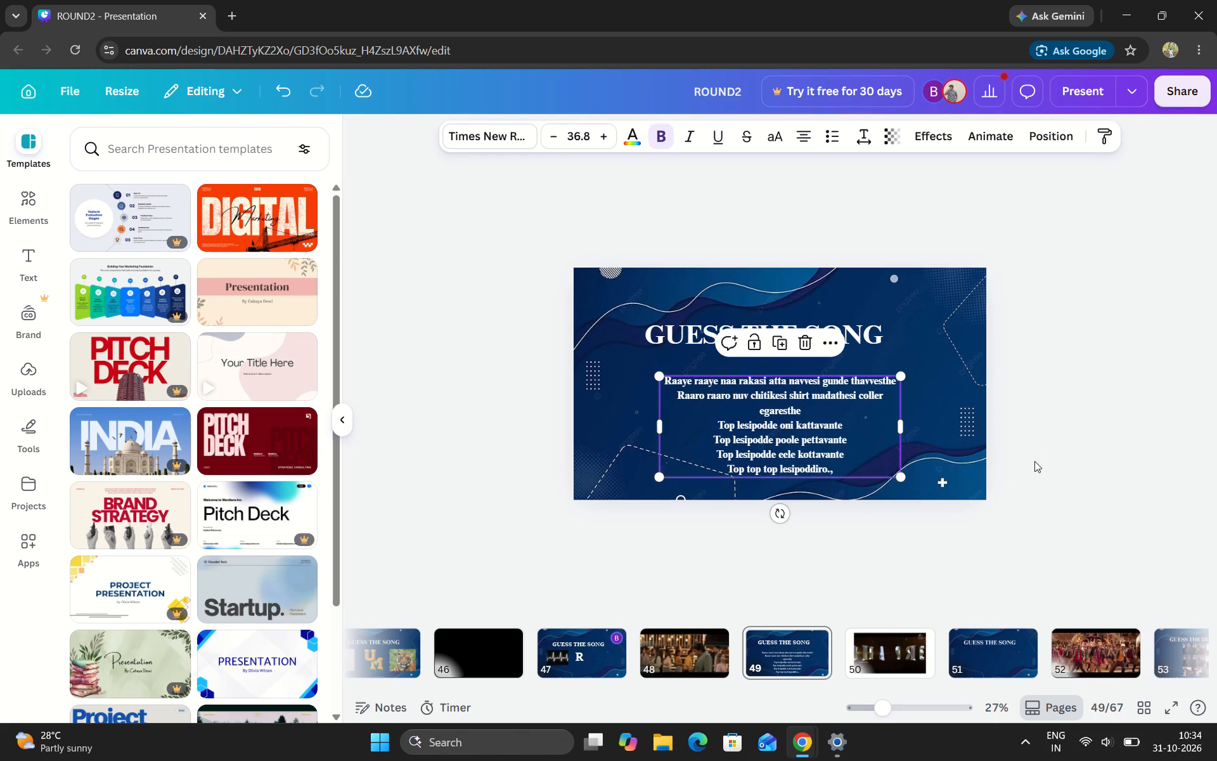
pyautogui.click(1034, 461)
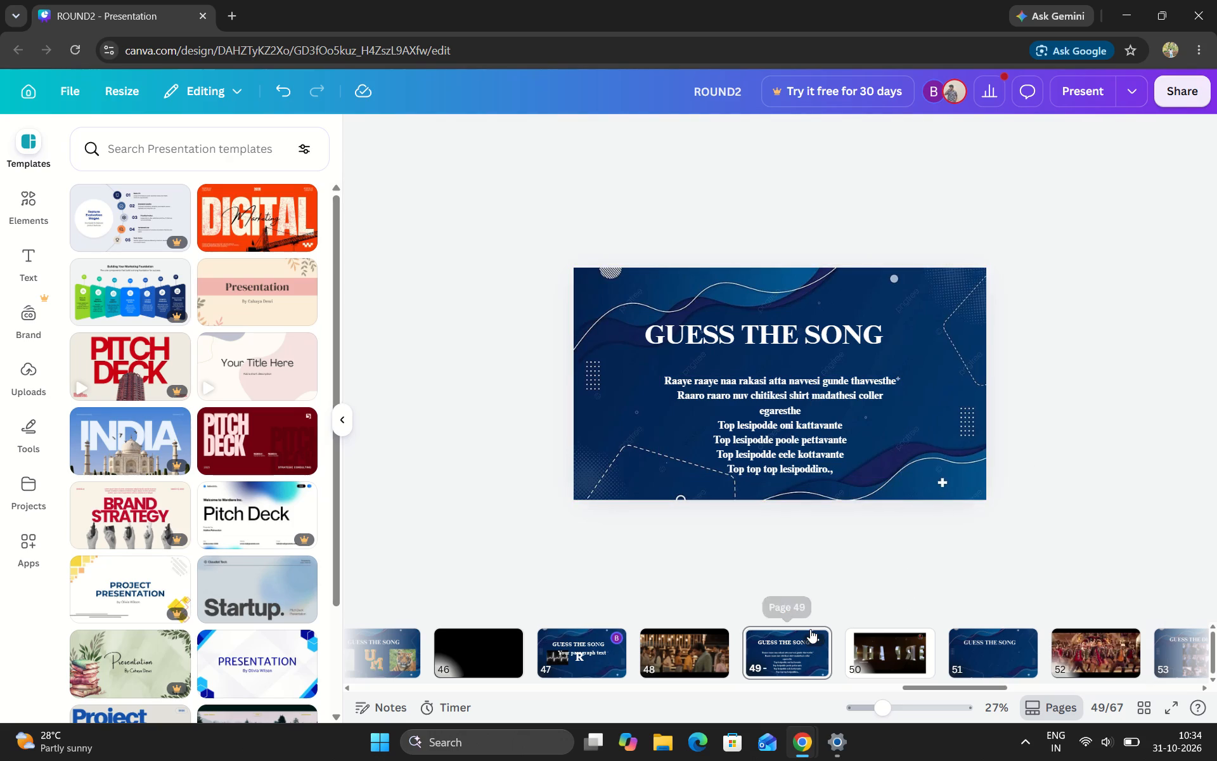
# Delete page 49, the GUESS THE SONG page containing the "Raaye raaye" lyrics.
pyautogui.press('BackSpace')
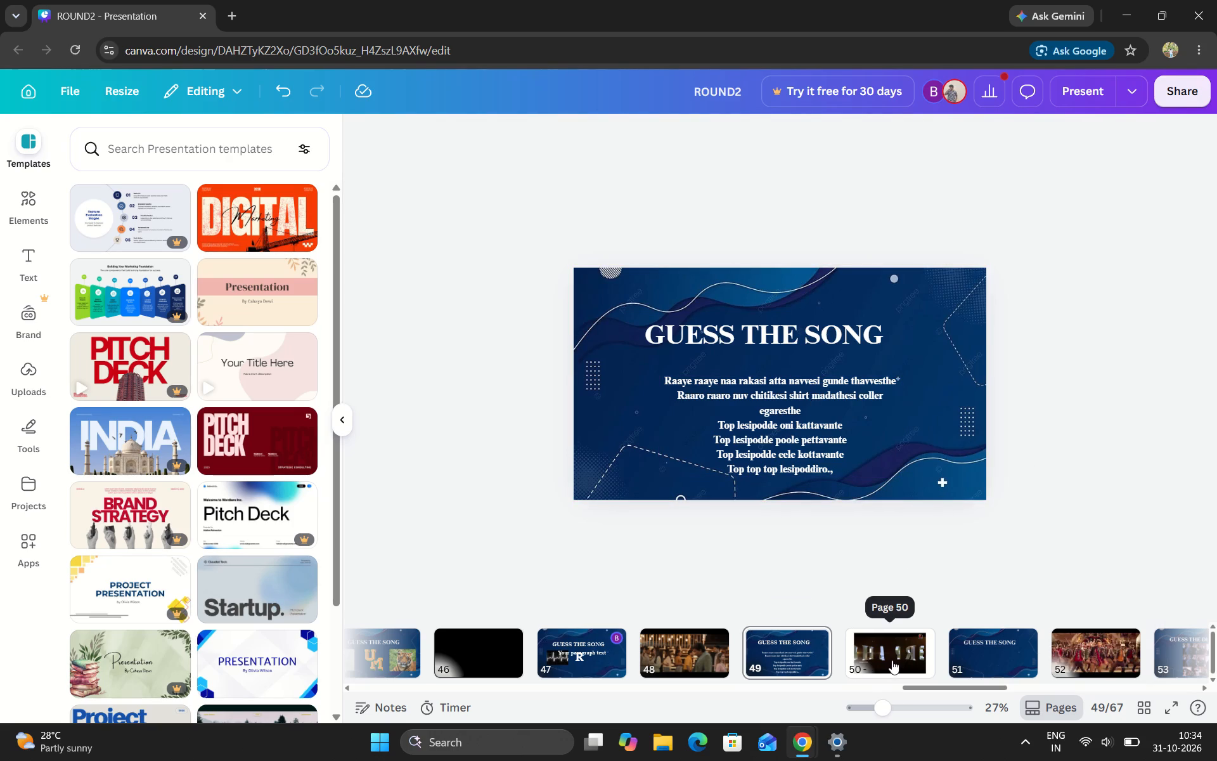
pyautogui.click(893, 661)
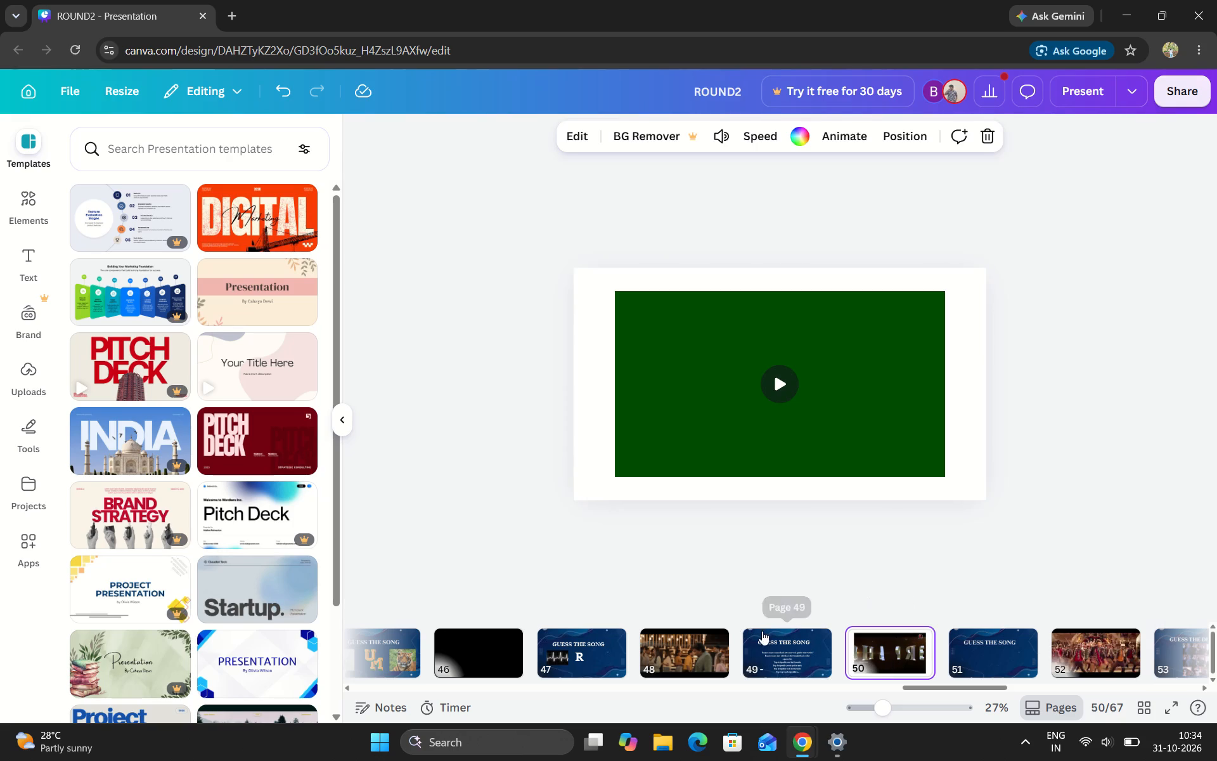
pyautogui.click(785, 642)
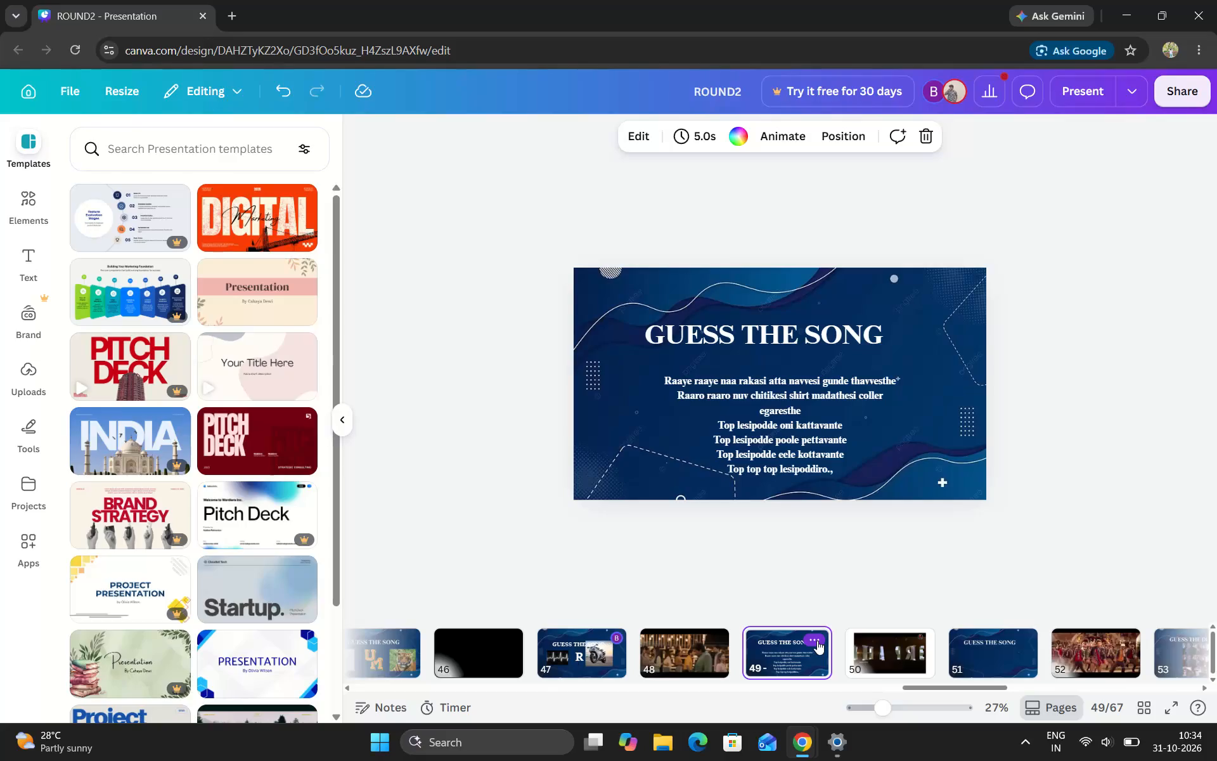
pyautogui.click(817, 641)
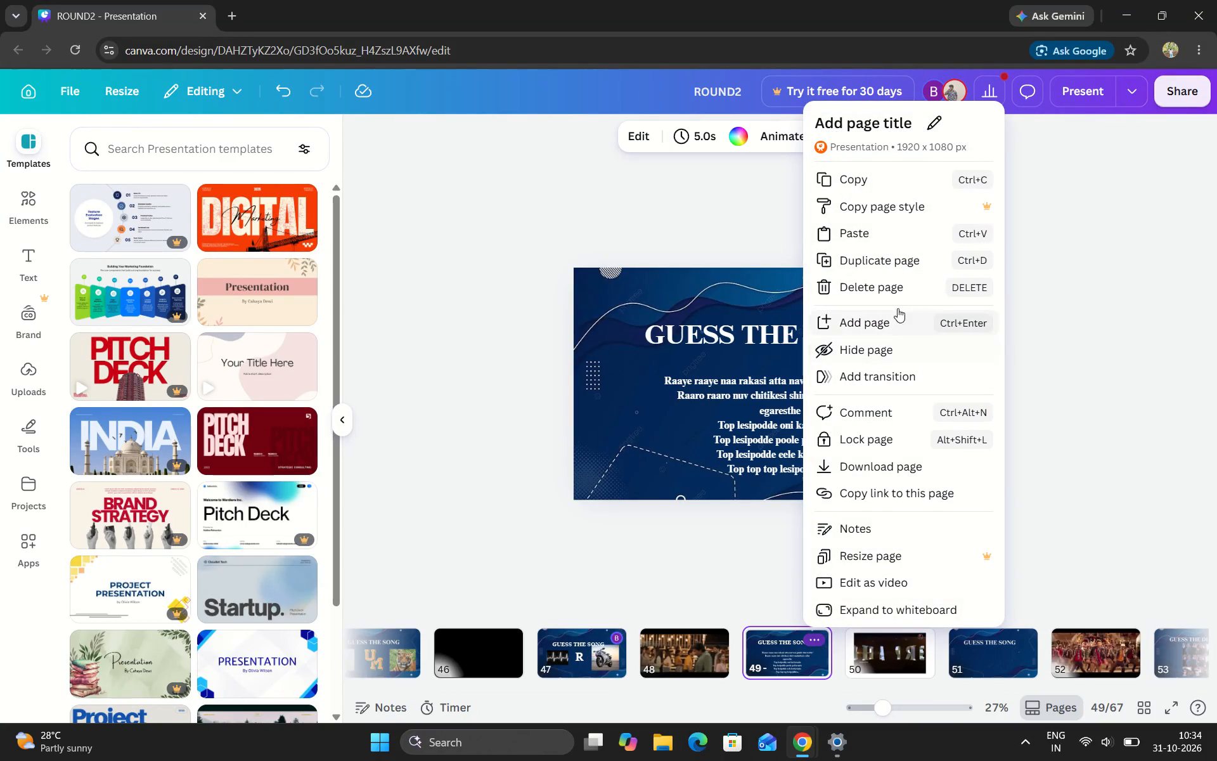
pyautogui.click(898, 282)
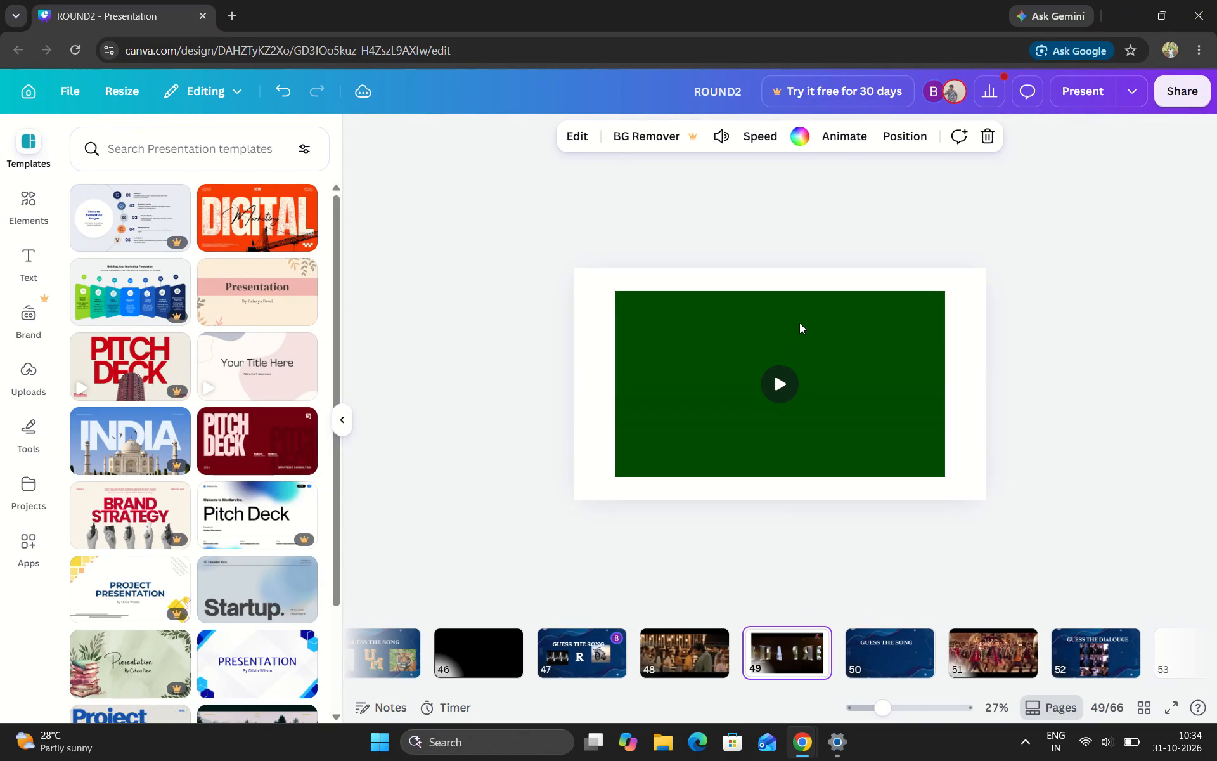
# Preview the song video on page 49 from about 2:36.6, and pause it.
pyautogui.click(776, 380)
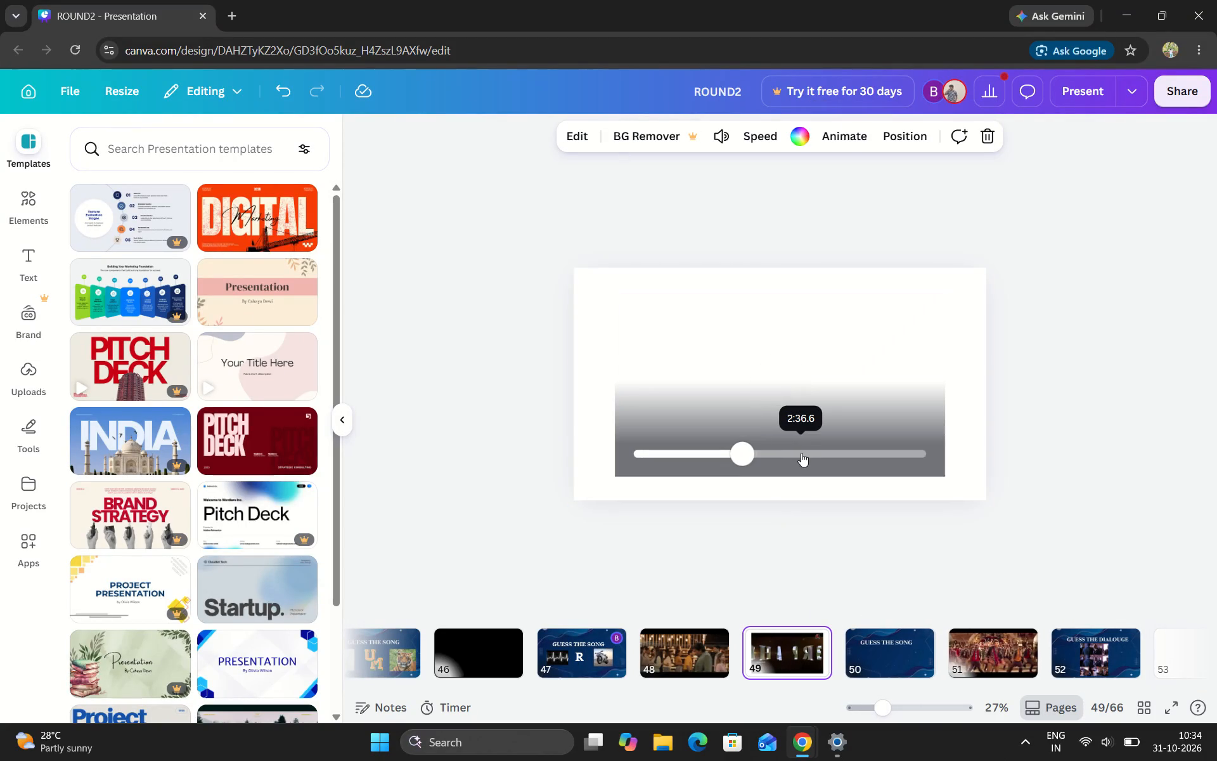
pyautogui.click(801, 453)
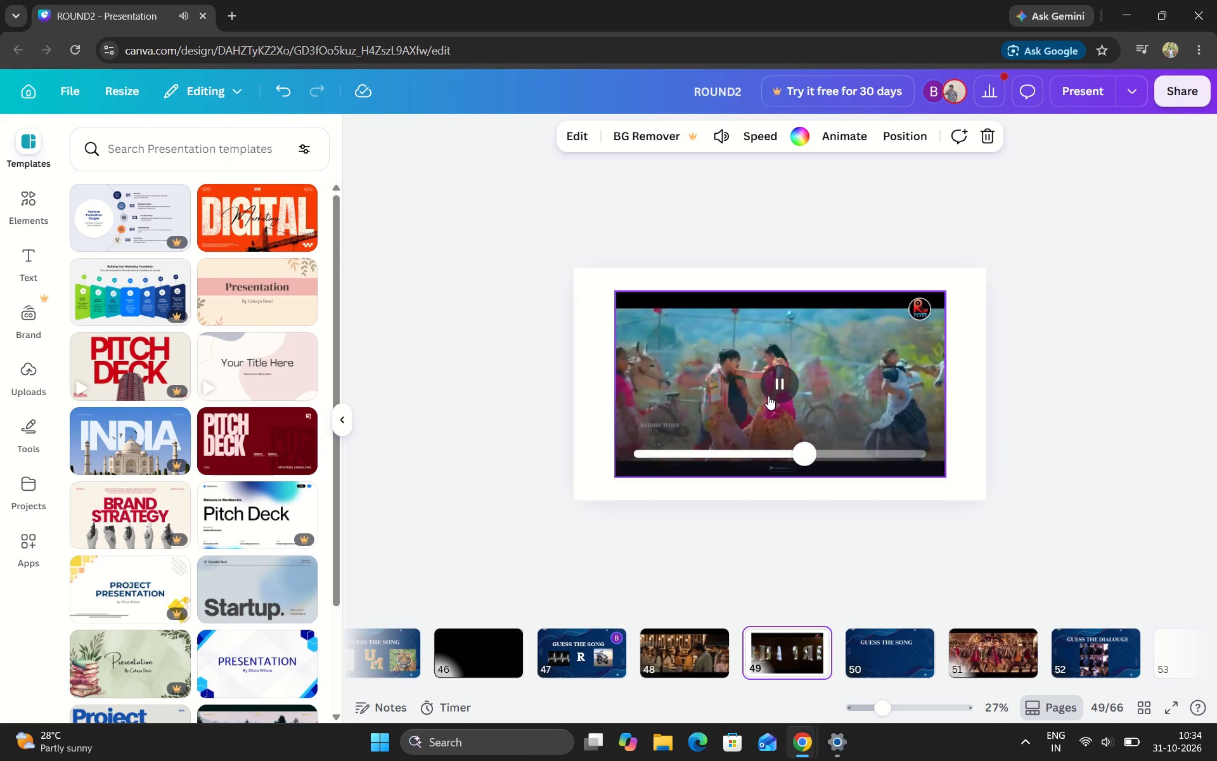
pyautogui.click(771, 379)
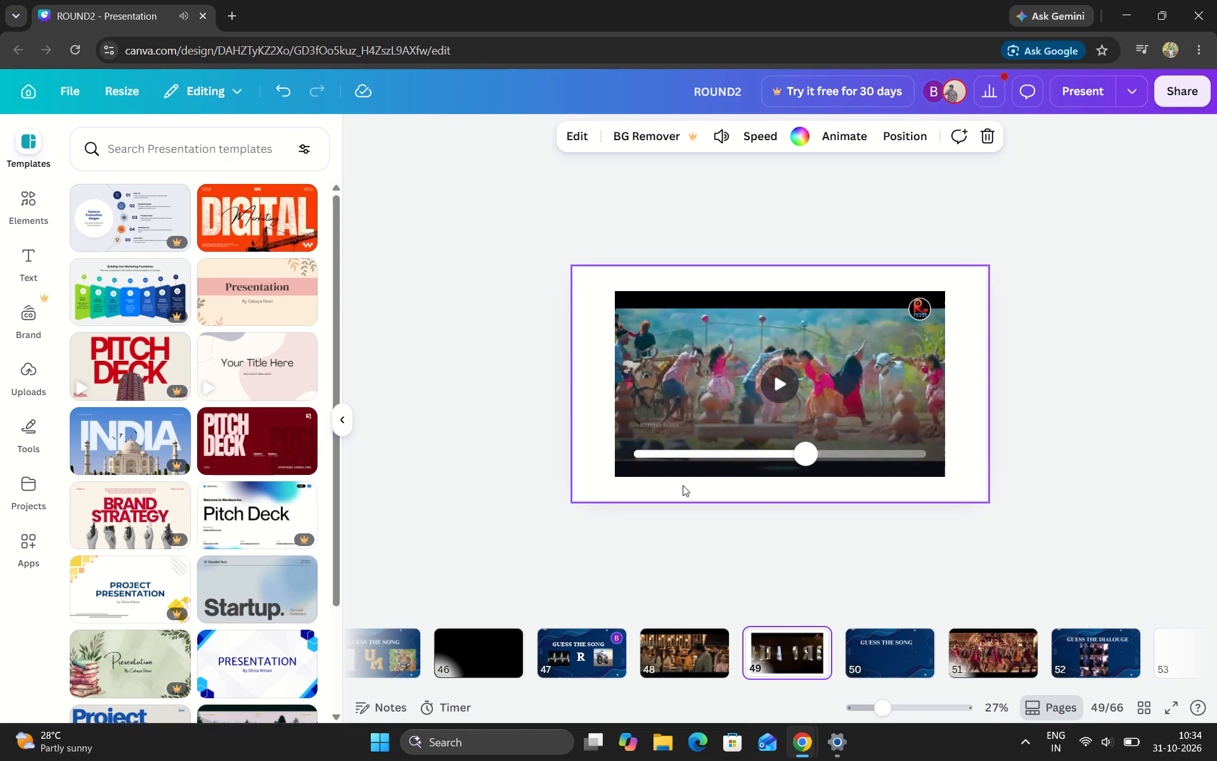
# Undo the deletion of the GUESS THE SONG page containing the "Raaye raaye" lyrics.
pyautogui.click(278, 87)
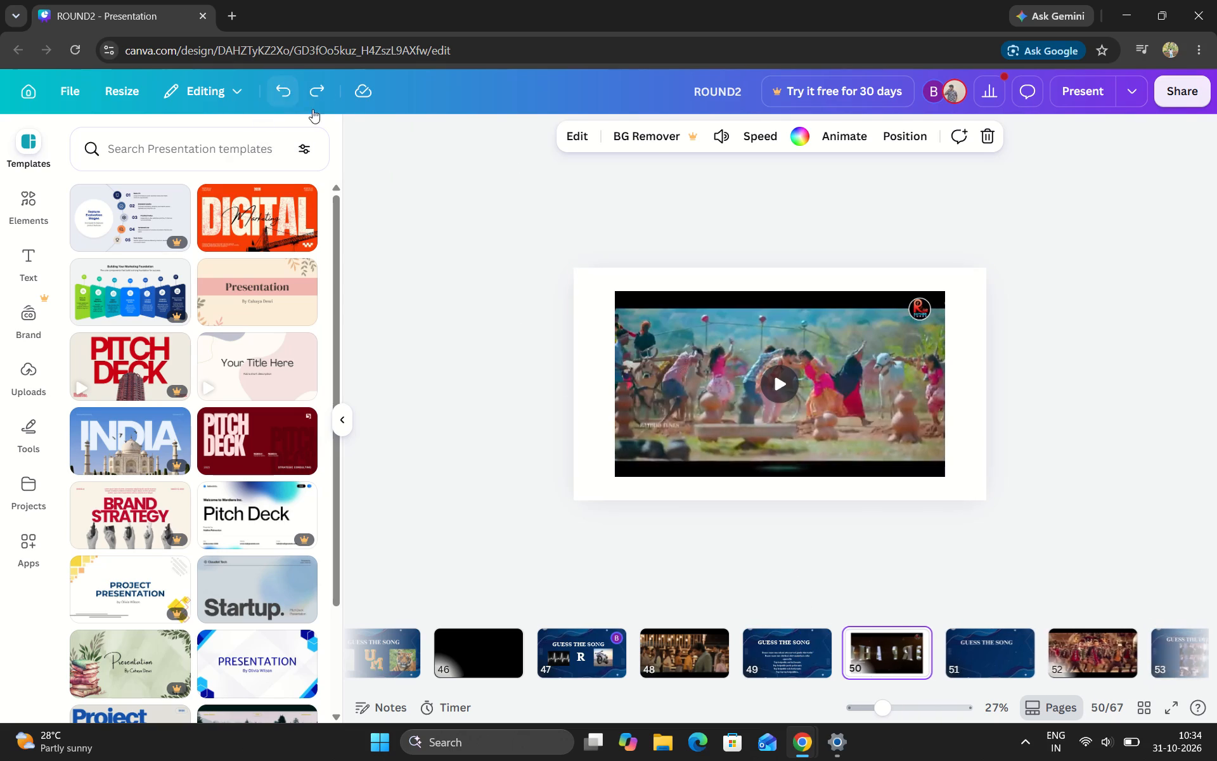
# Delete the "Raaye raaye" lyrics block from page 49, keeping the GUESS THE SONG heading.
pyautogui.click(778, 651)
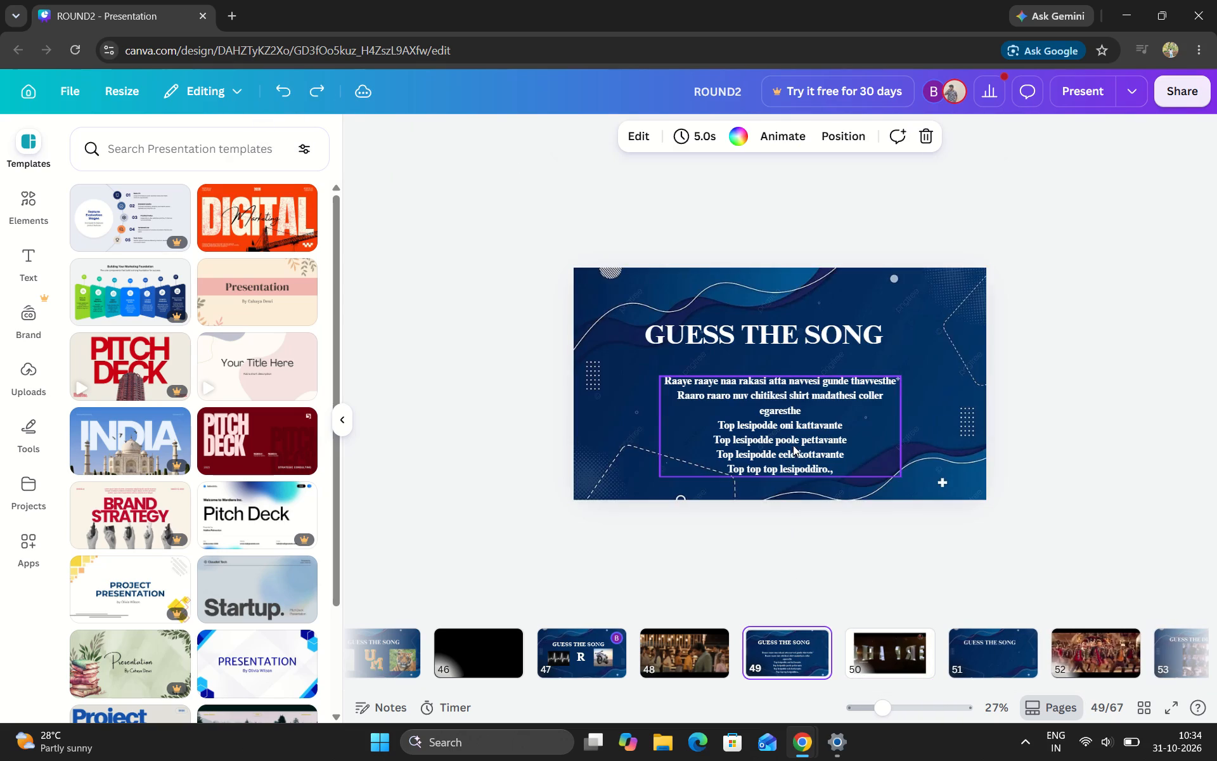
pyautogui.click(792, 441)
pyautogui.press('BackSpace')
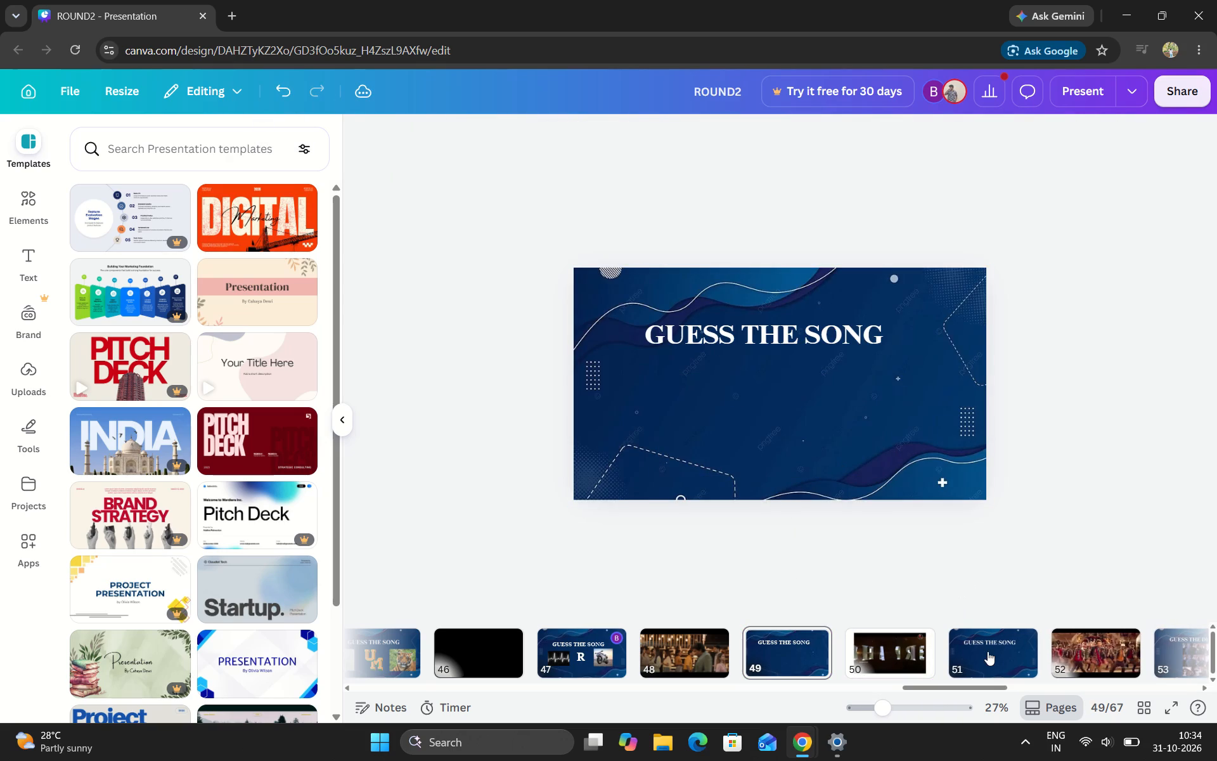
# Delete page 51, the heading-only GUESS THE SONG page, and the full-page video page that directly follows it.
pyautogui.hscroll(-1, 988, 651)
pyautogui.click(899, 647)
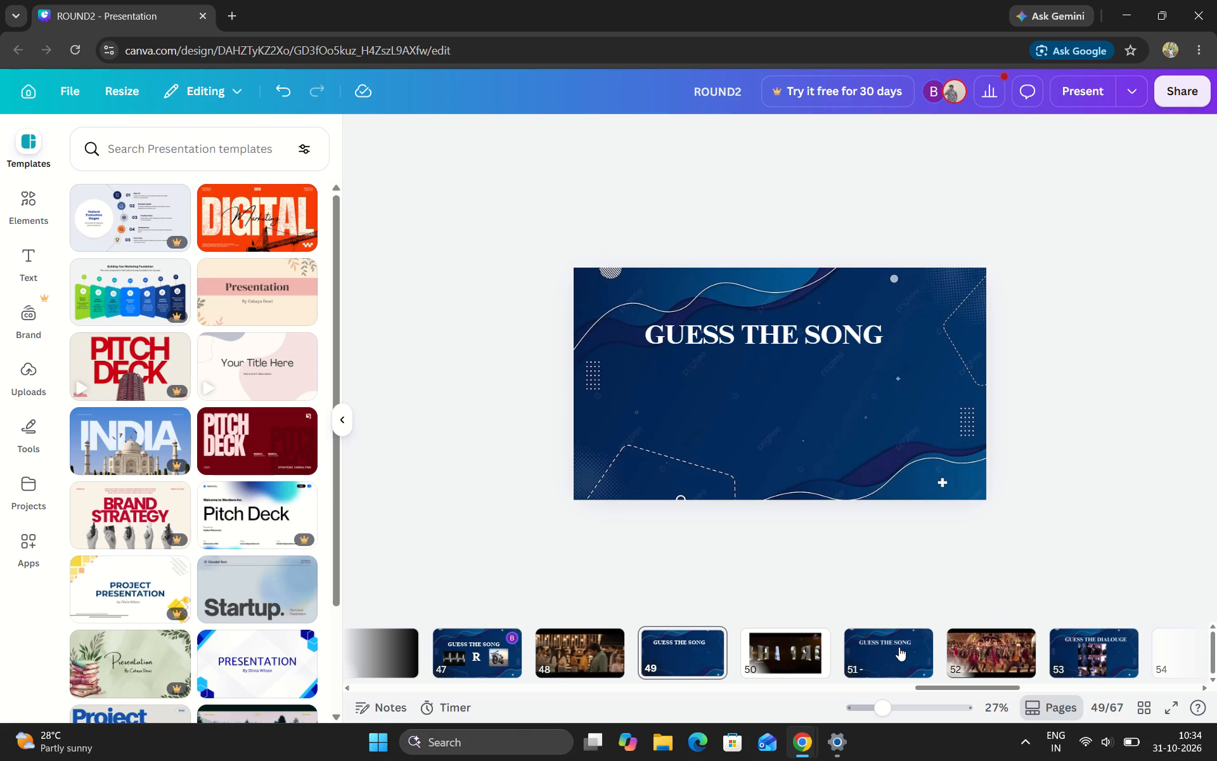
pyautogui.press('BackSpace')
pyautogui.click(899, 647)
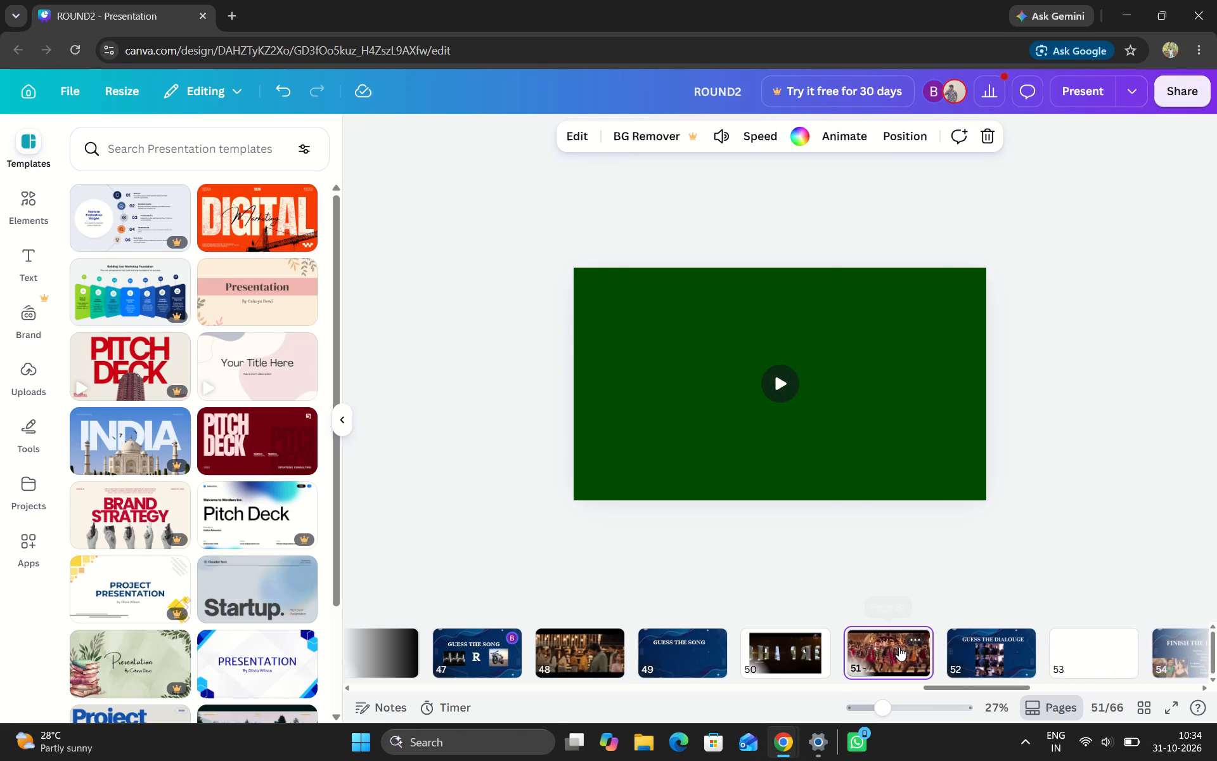
pyautogui.press('BackSpace')
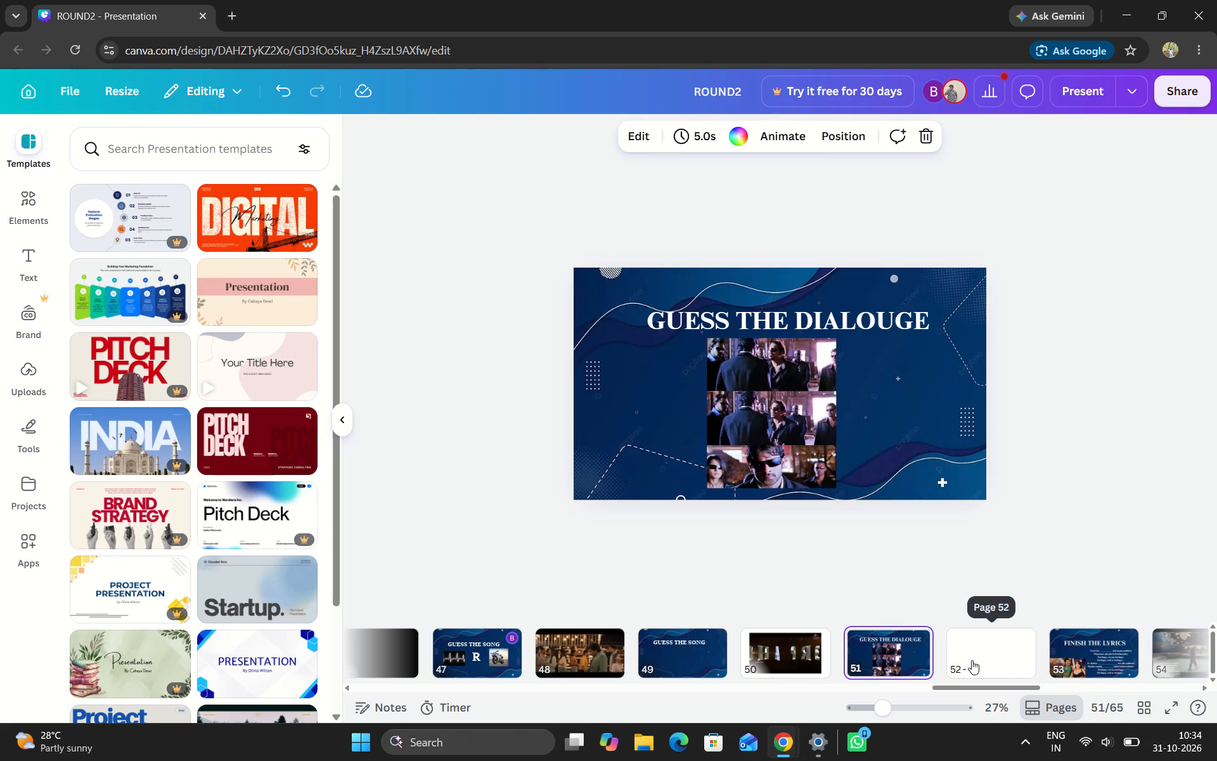
# Open the blank page 52 that follows the GUESS THE DIALOUGE page.
pyautogui.click(972, 660)
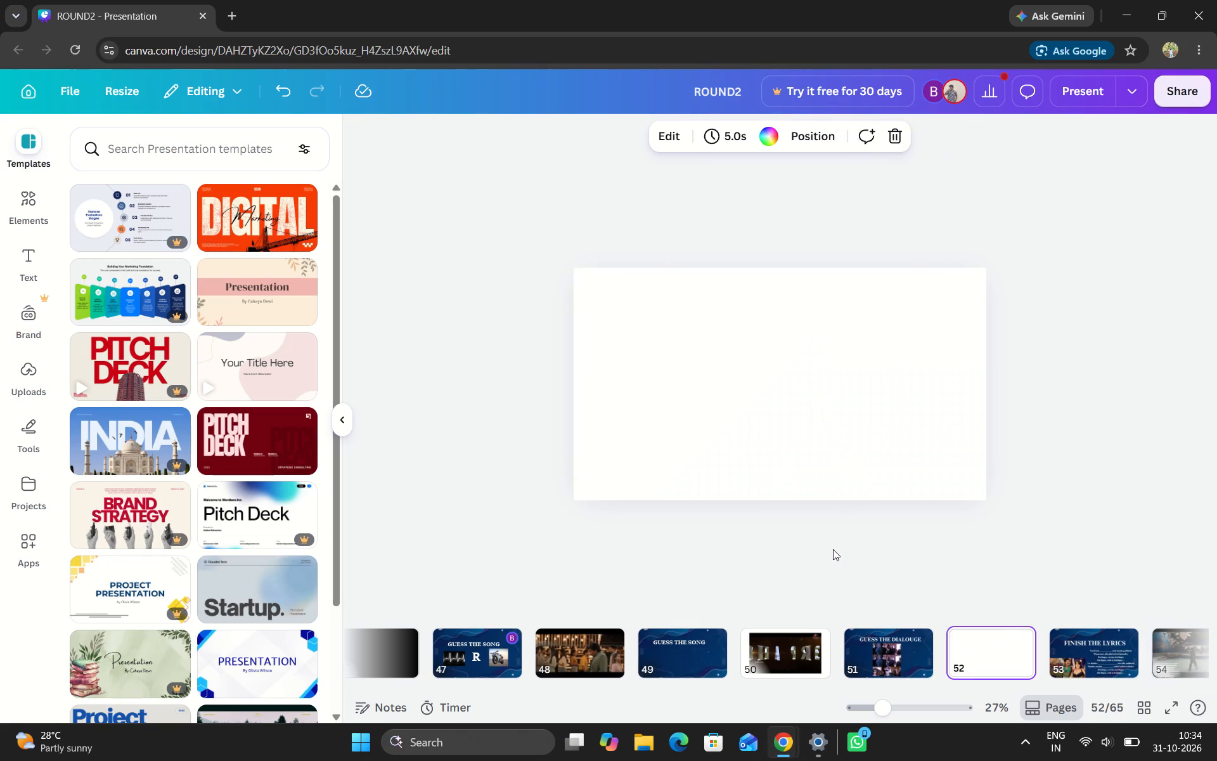
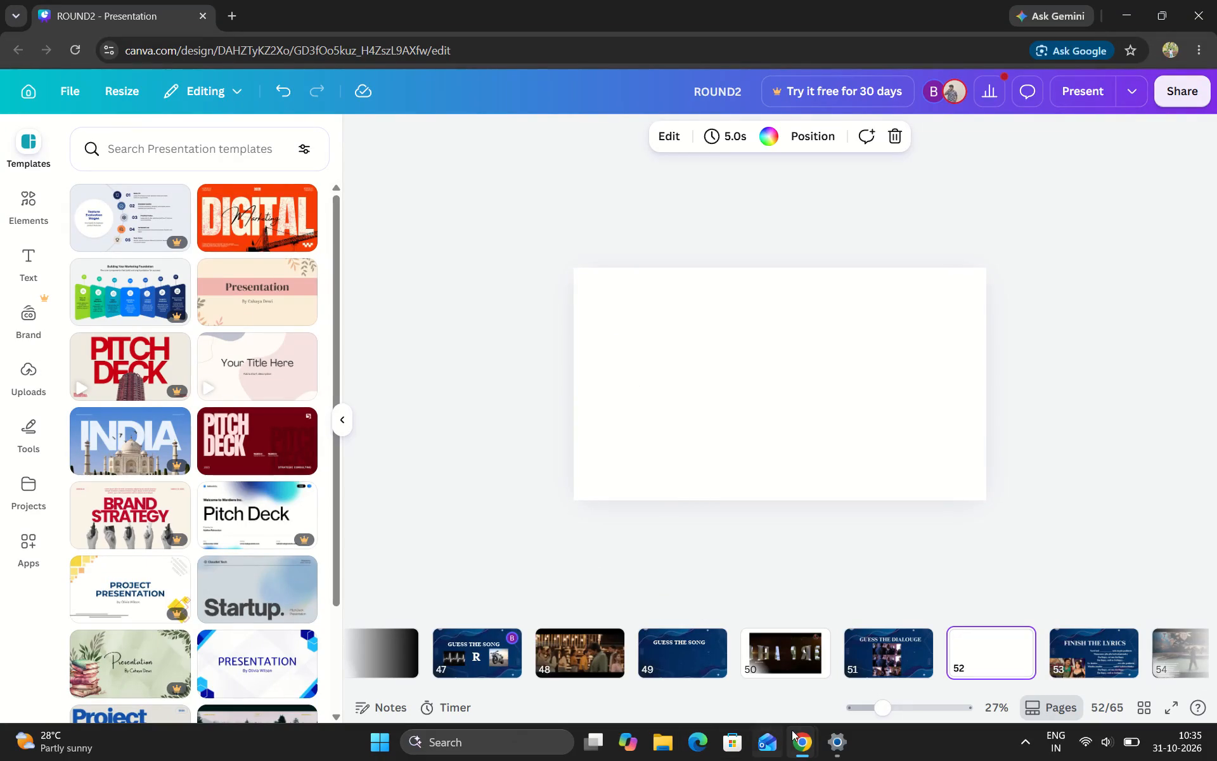
# Switch to the YouTube window and copy the share link of "Billa Movie - Best Action Scene By Prabhas In Billa".
pyautogui.click(723, 665)
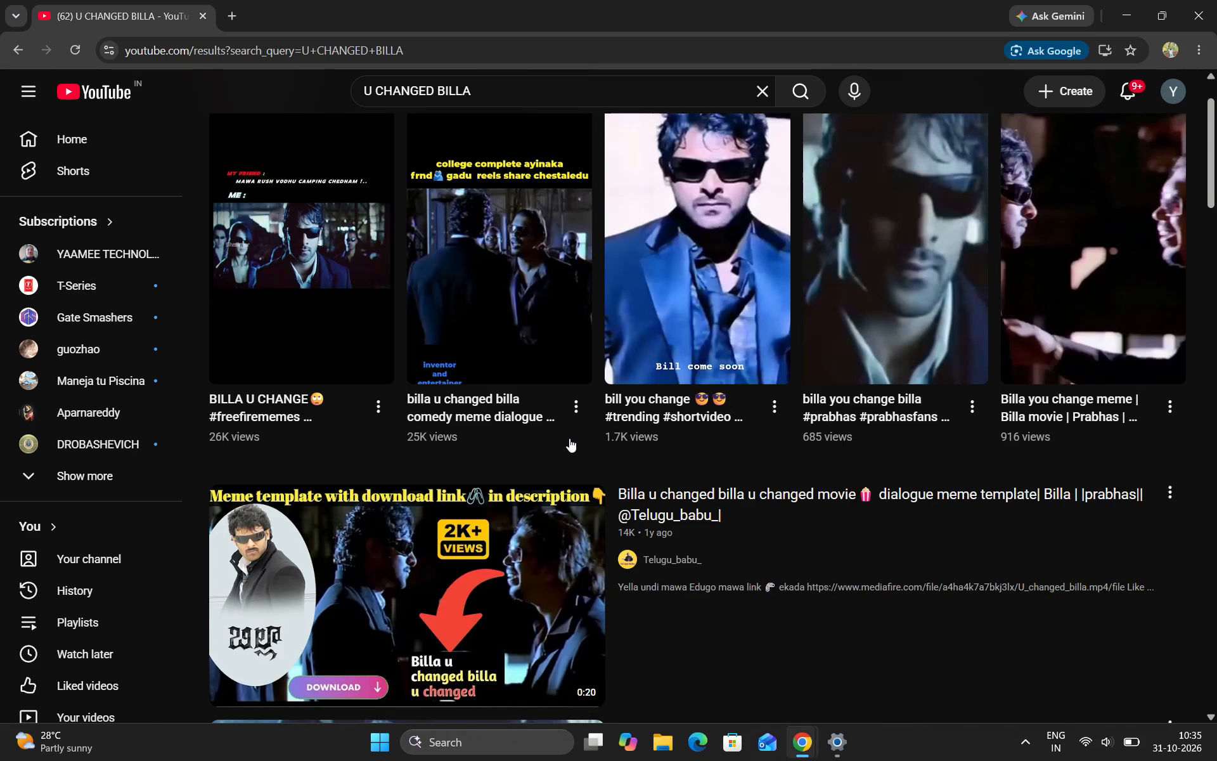
pyautogui.scroll(4, 569, 438)
pyautogui.scroll(-4, 569, 438)
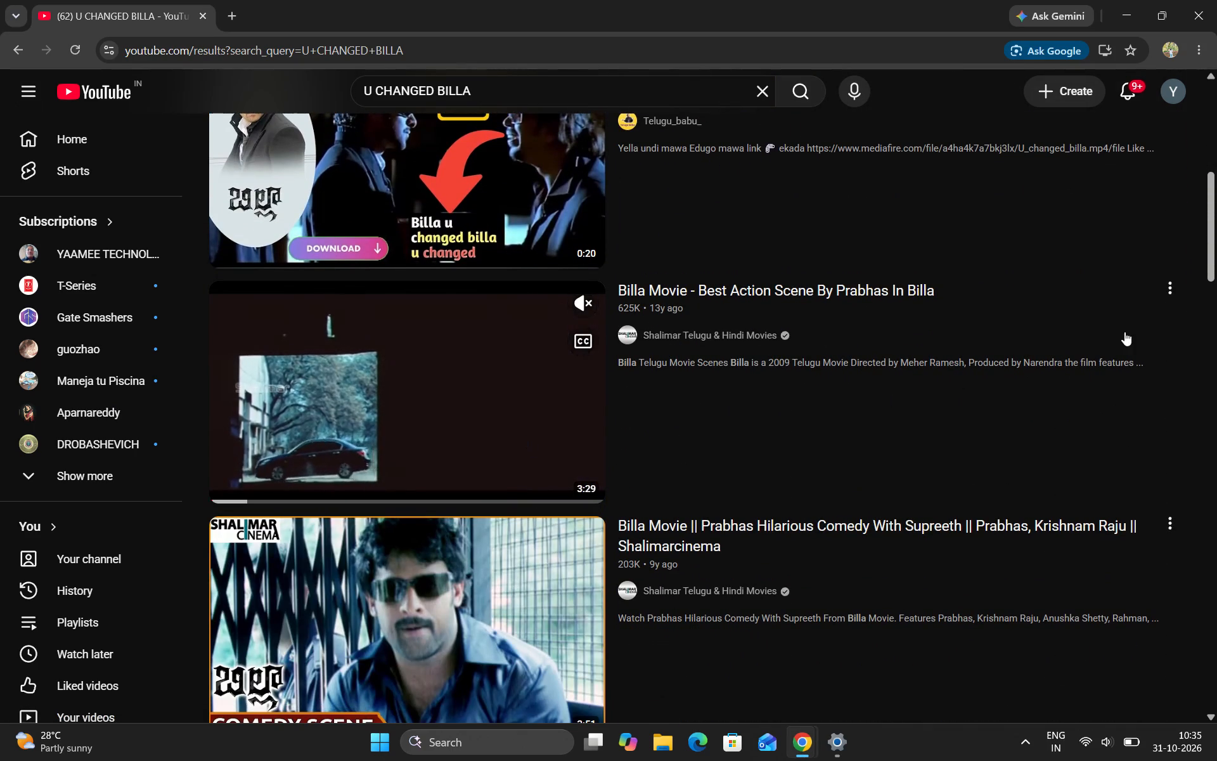
pyautogui.click(1168, 287)
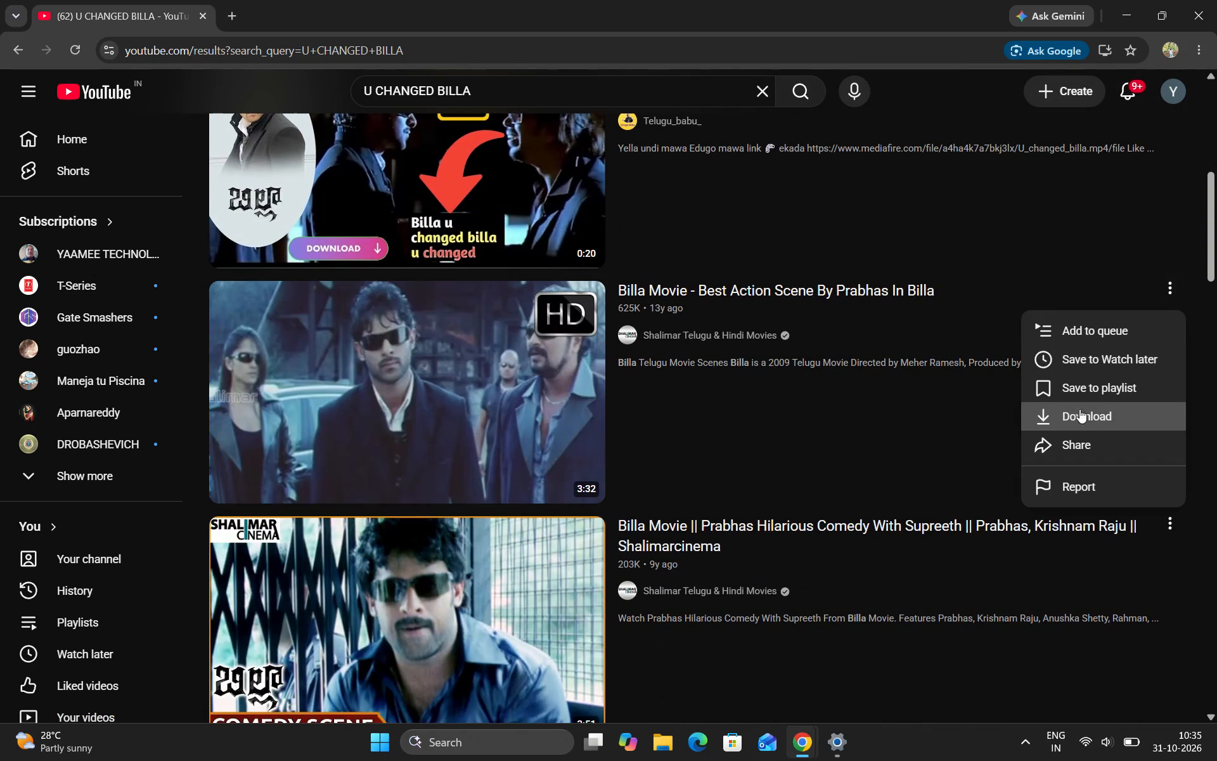
pyautogui.click(1088, 446)
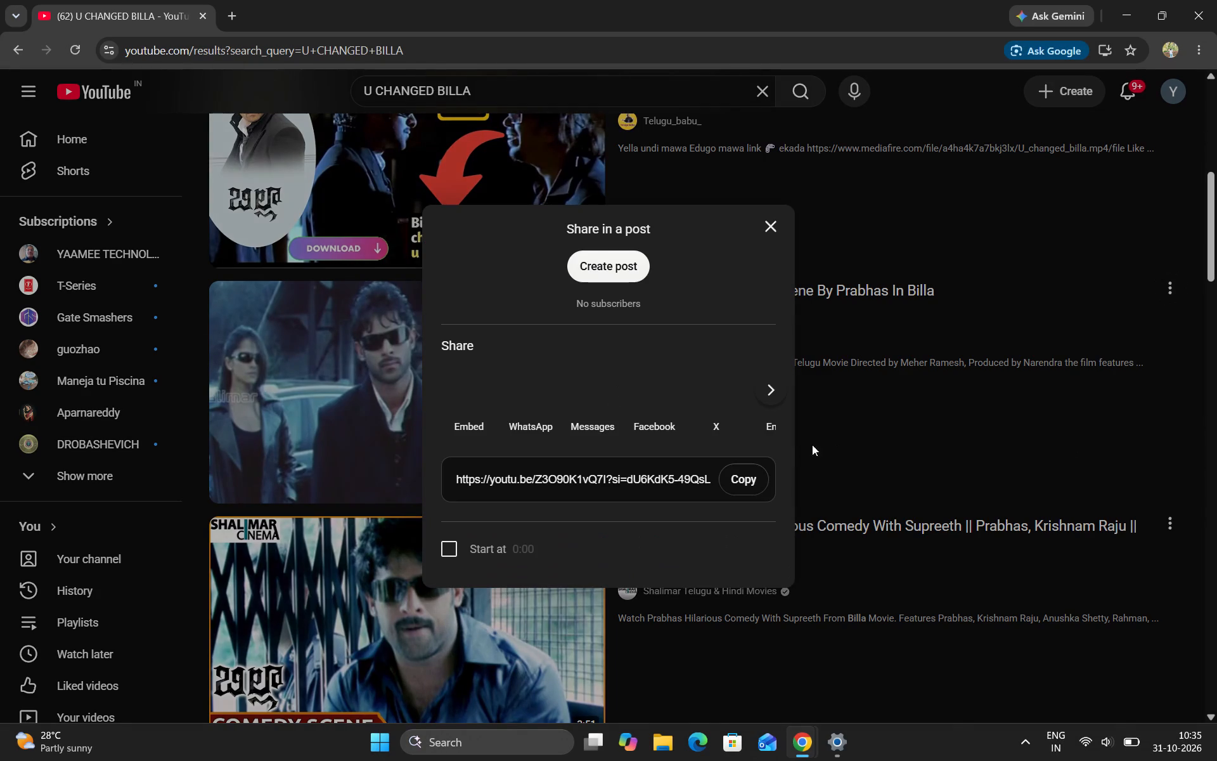
pyautogui.click(744, 483)
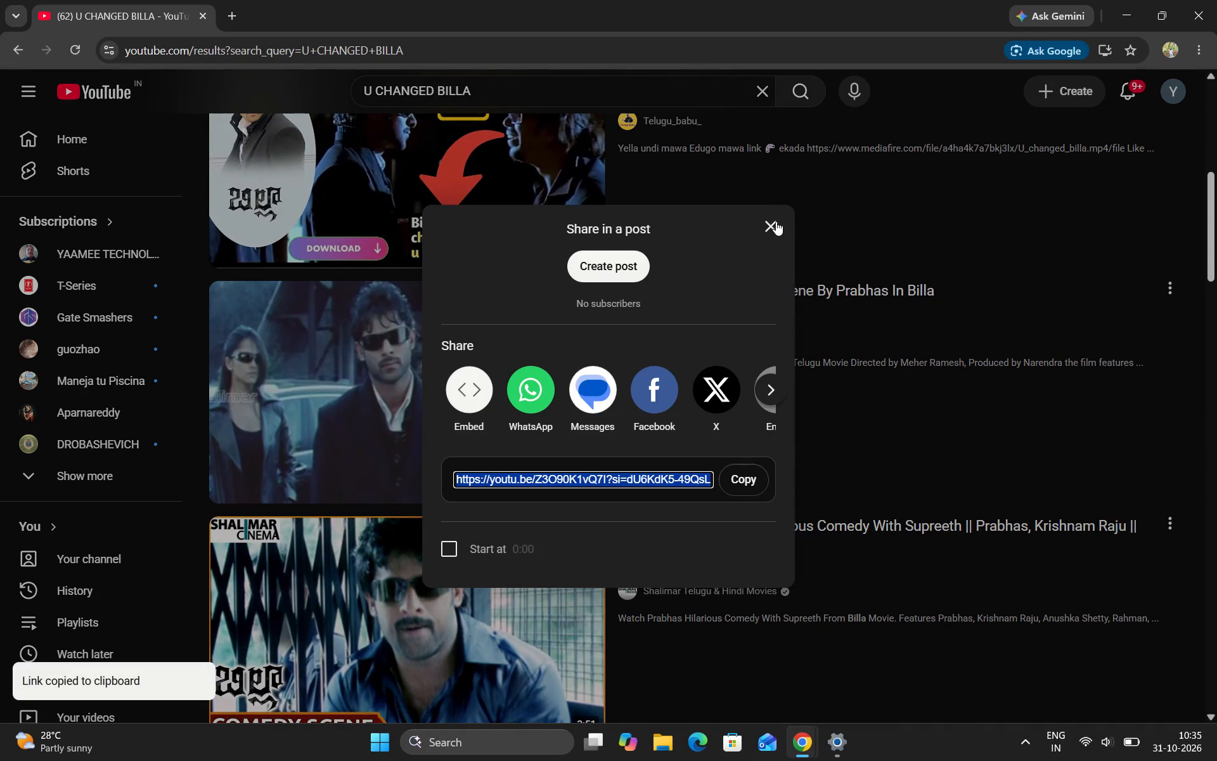
pyautogui.click(775, 221)
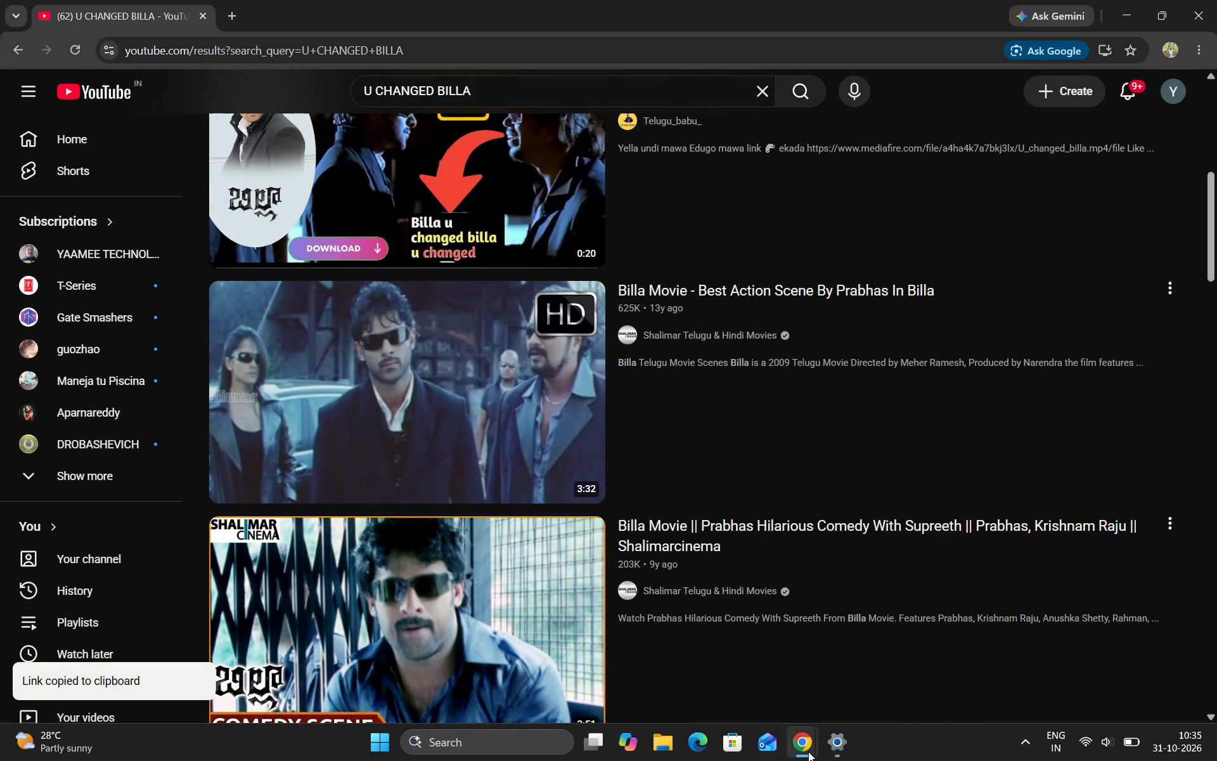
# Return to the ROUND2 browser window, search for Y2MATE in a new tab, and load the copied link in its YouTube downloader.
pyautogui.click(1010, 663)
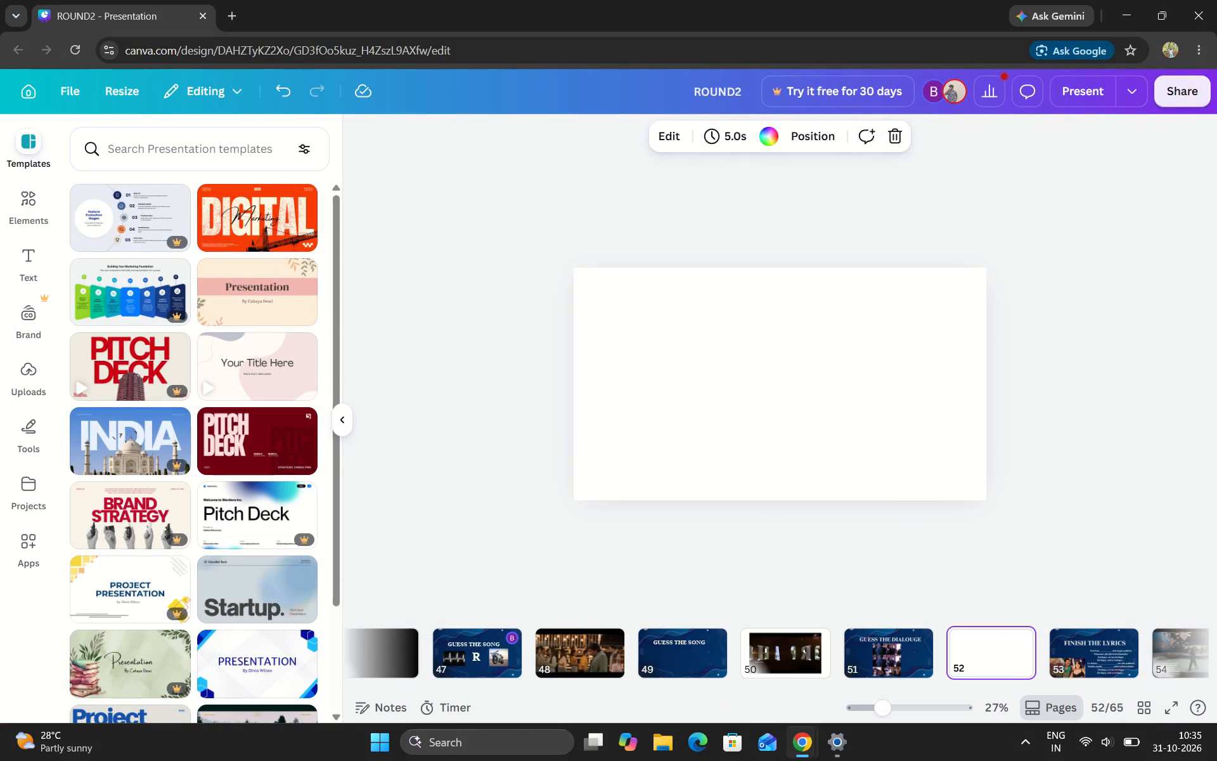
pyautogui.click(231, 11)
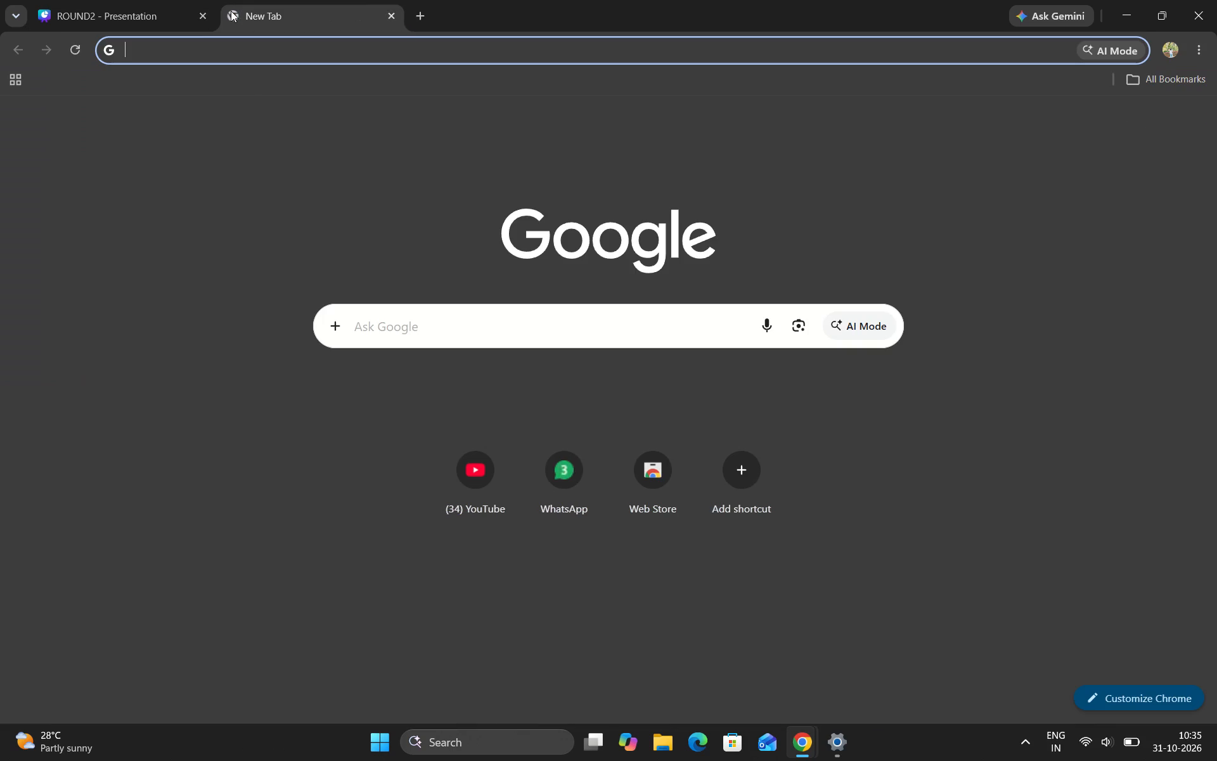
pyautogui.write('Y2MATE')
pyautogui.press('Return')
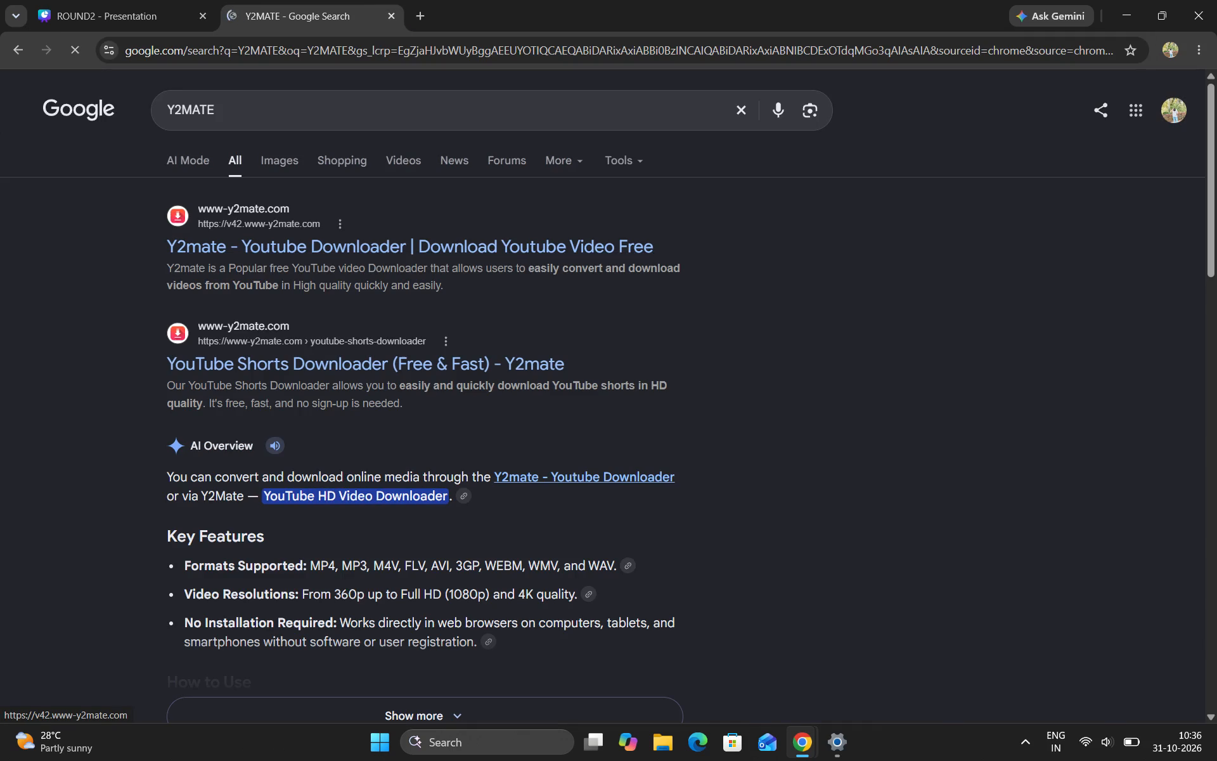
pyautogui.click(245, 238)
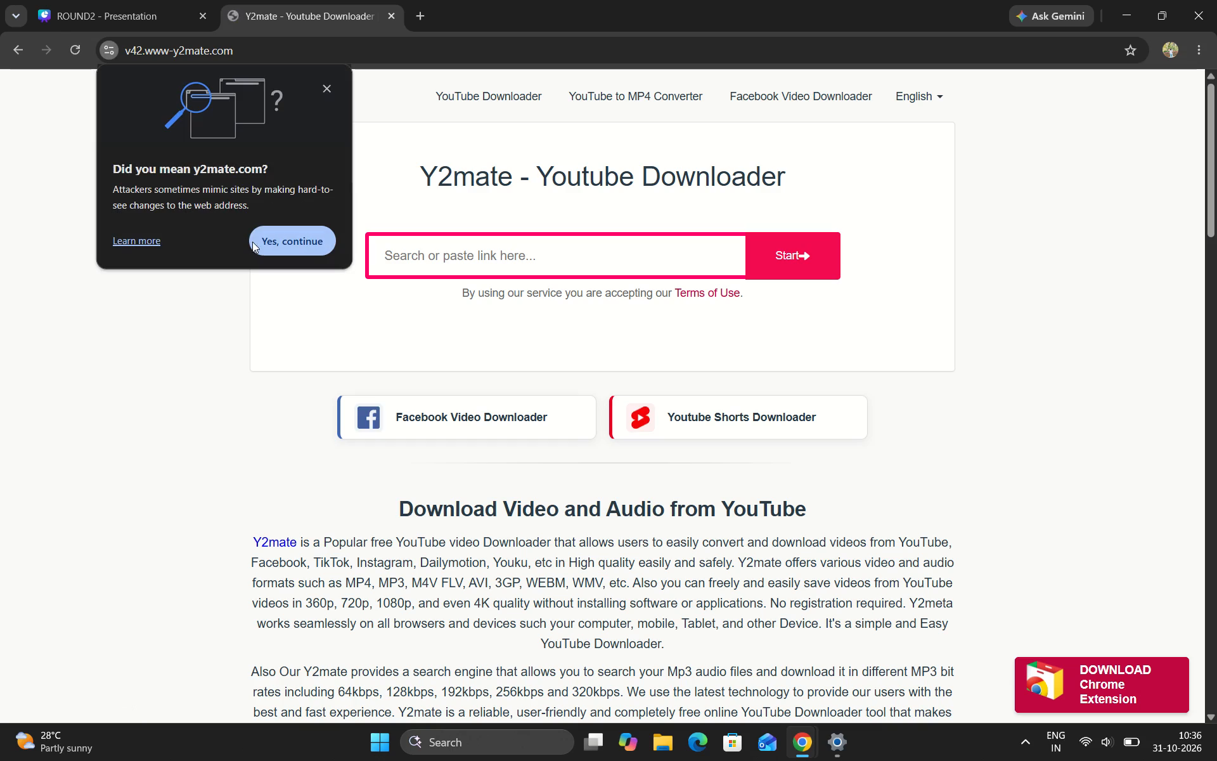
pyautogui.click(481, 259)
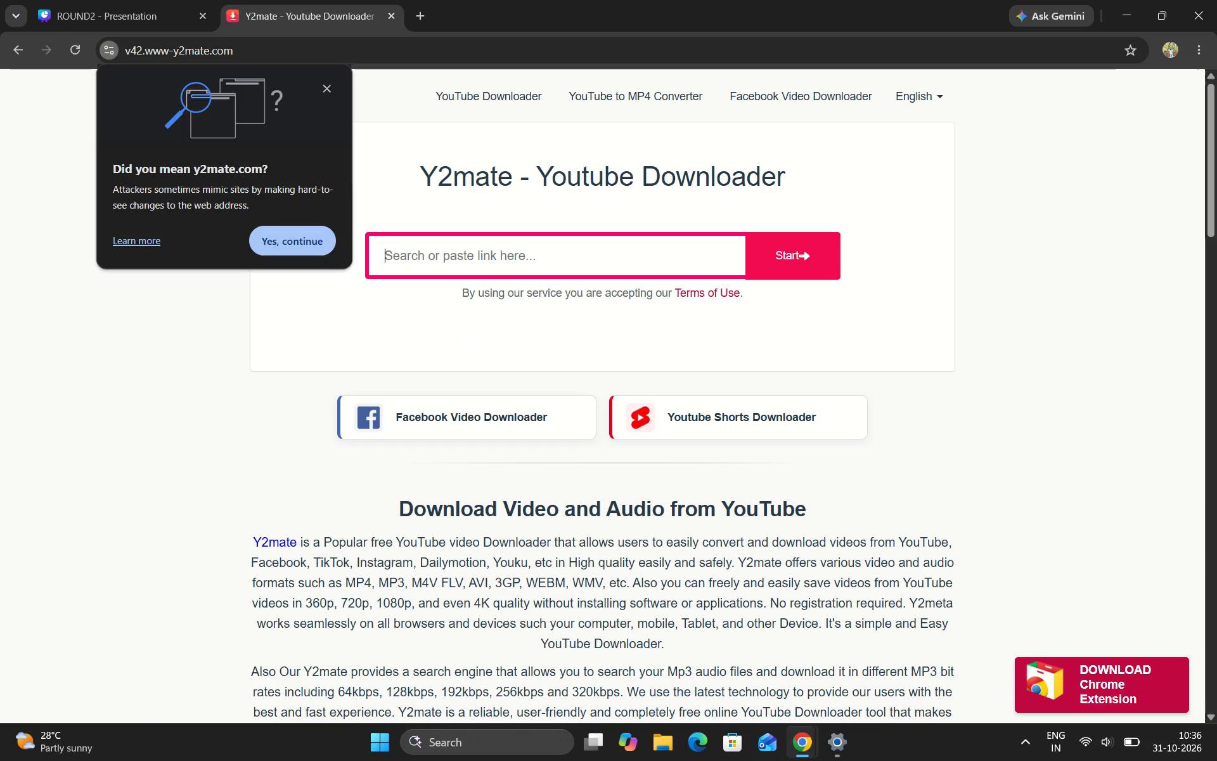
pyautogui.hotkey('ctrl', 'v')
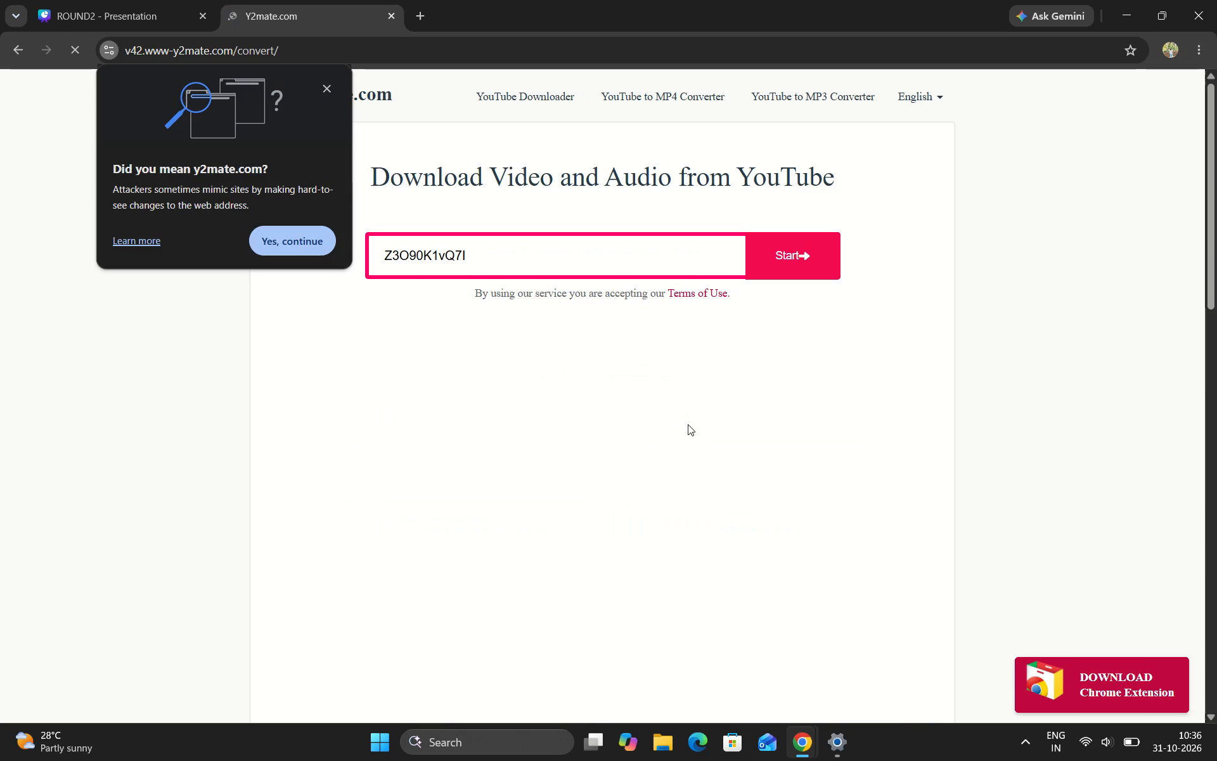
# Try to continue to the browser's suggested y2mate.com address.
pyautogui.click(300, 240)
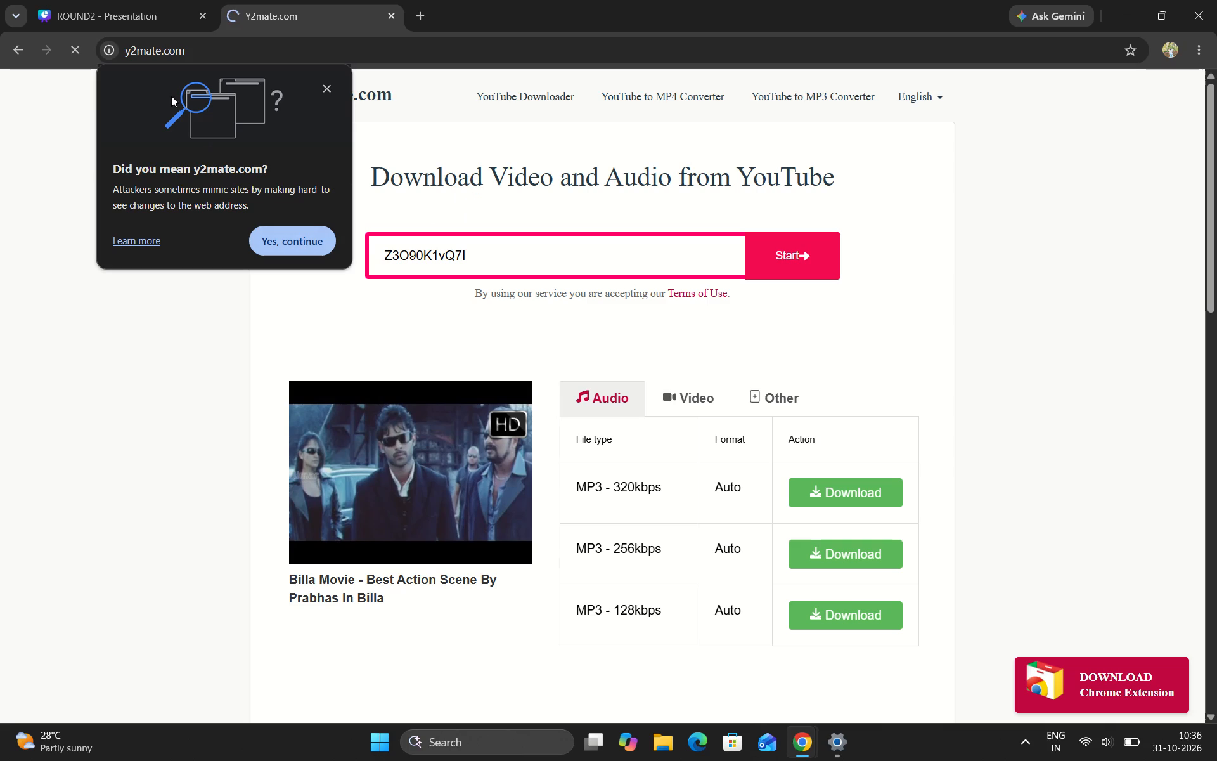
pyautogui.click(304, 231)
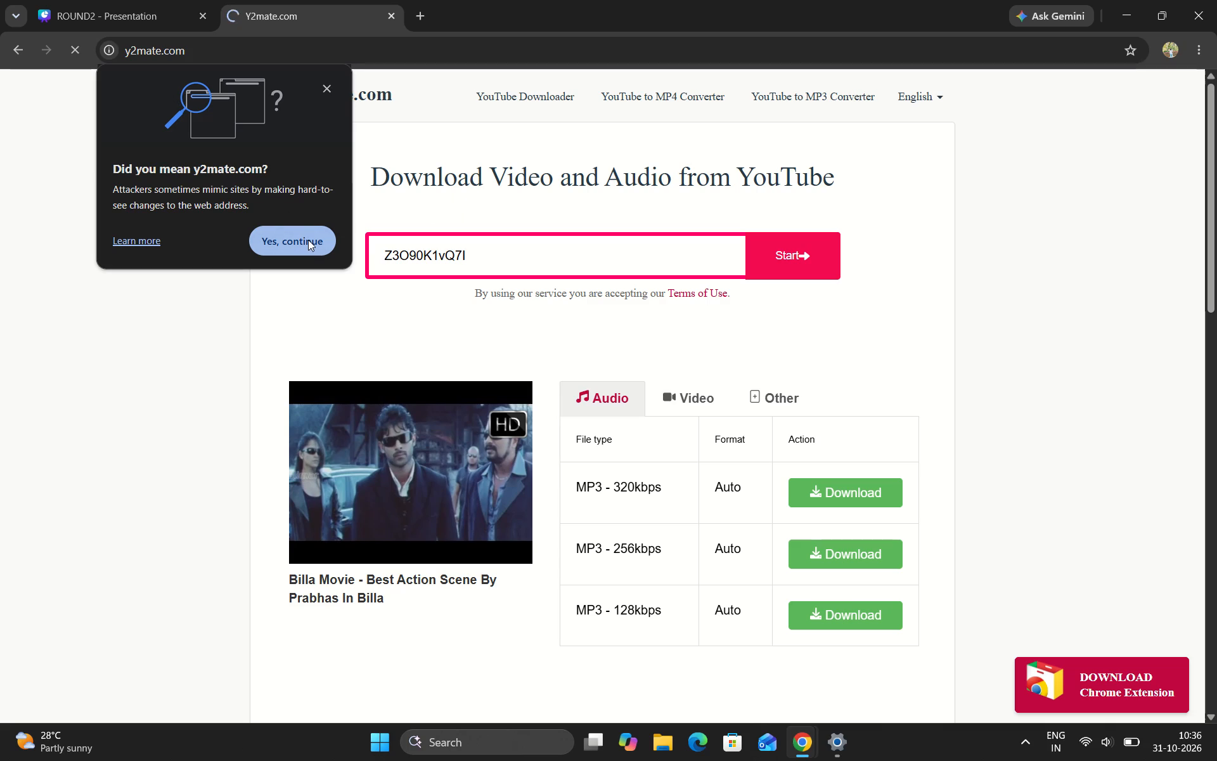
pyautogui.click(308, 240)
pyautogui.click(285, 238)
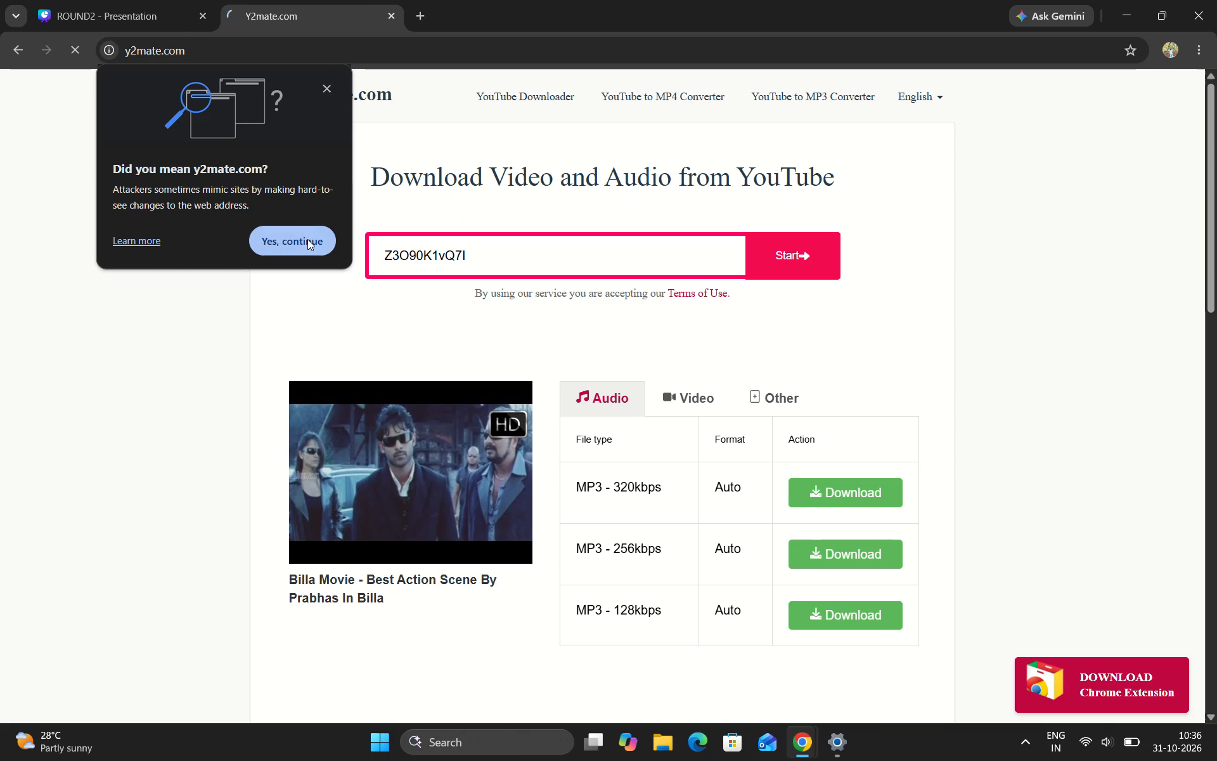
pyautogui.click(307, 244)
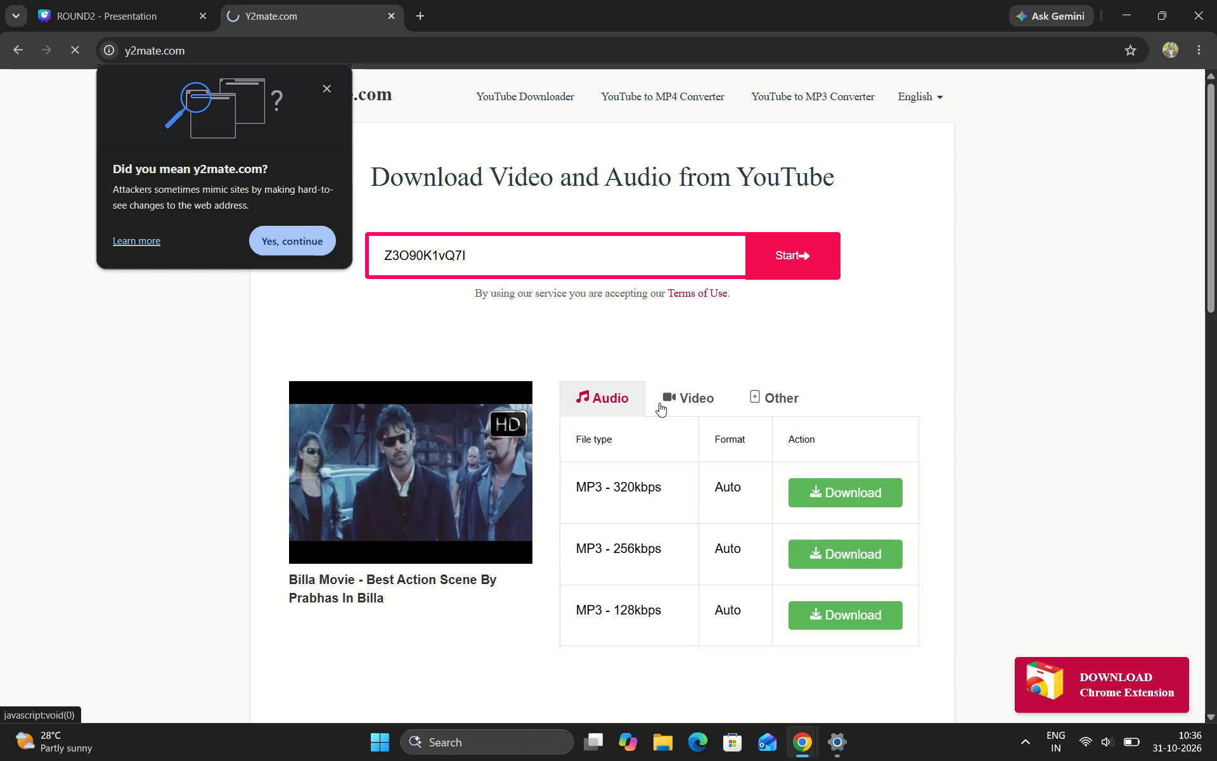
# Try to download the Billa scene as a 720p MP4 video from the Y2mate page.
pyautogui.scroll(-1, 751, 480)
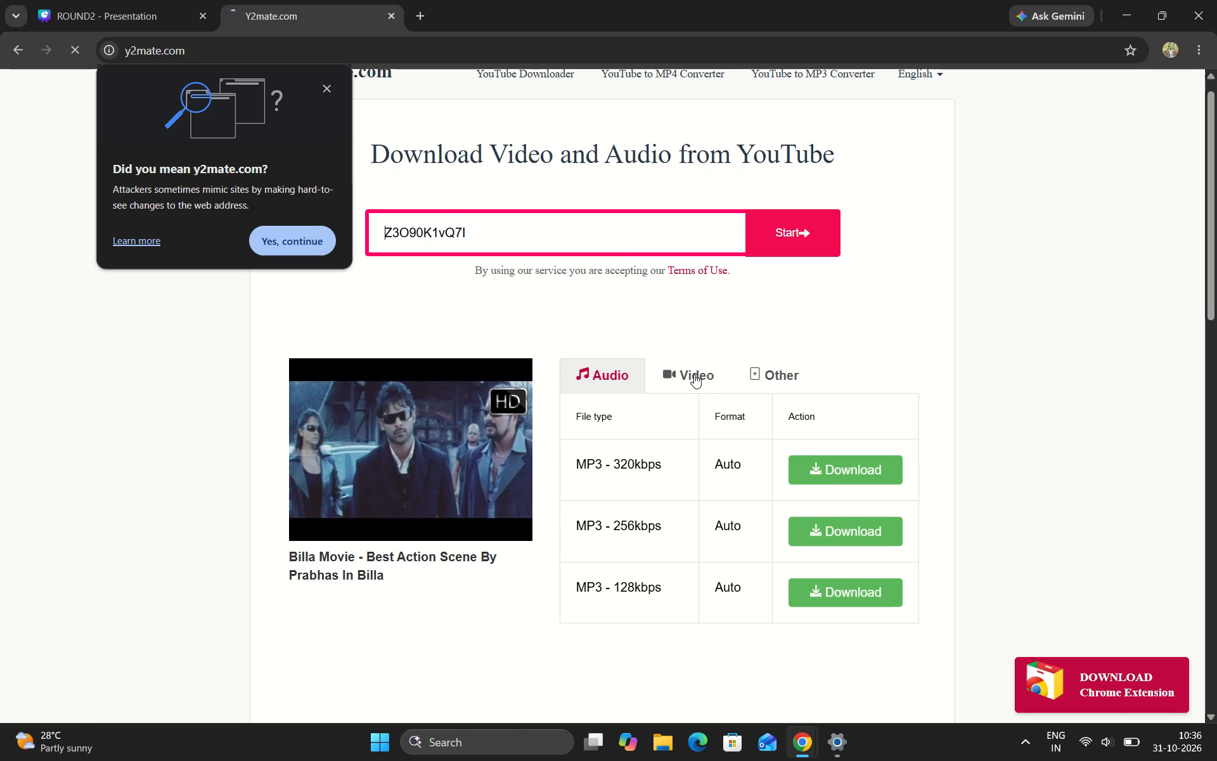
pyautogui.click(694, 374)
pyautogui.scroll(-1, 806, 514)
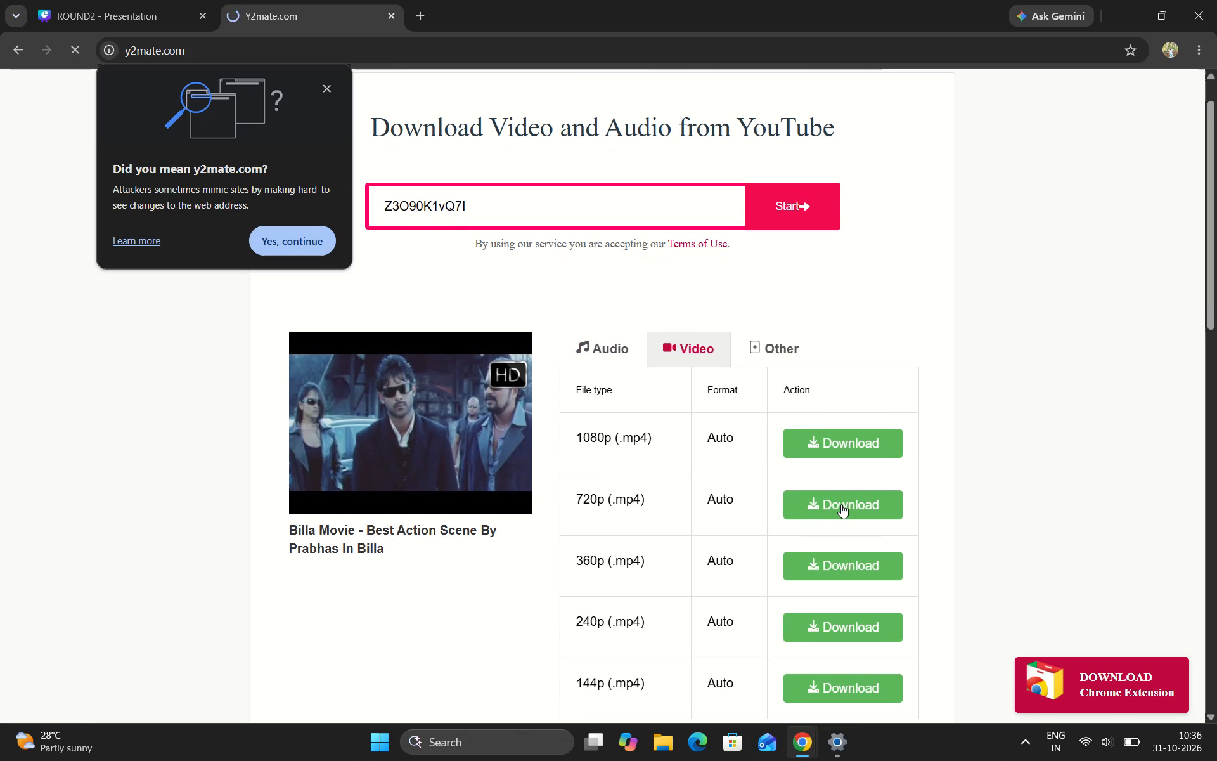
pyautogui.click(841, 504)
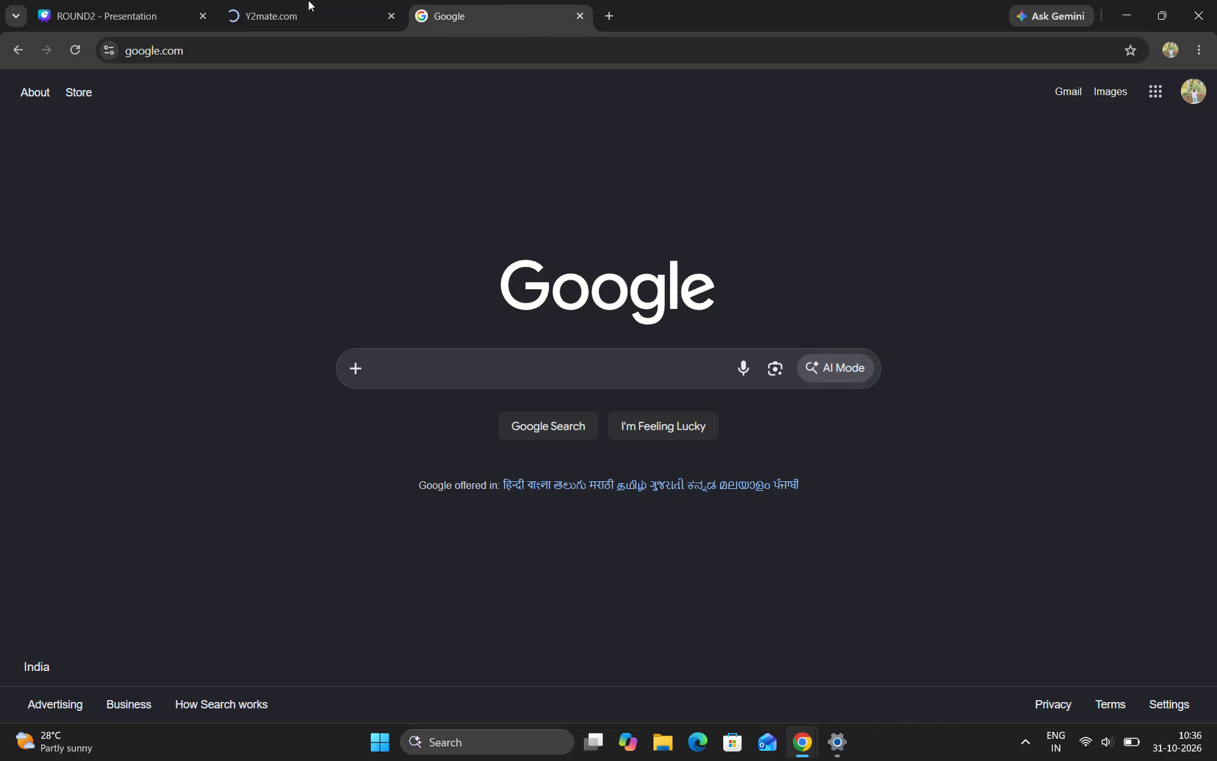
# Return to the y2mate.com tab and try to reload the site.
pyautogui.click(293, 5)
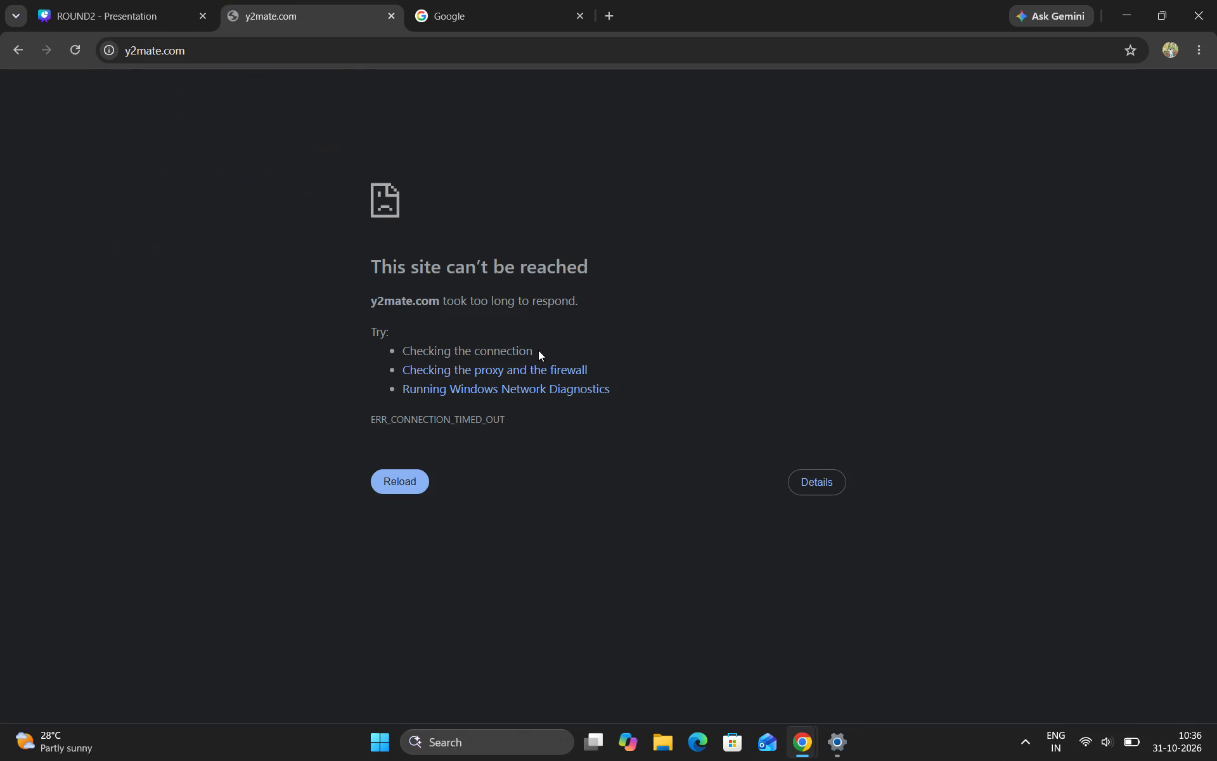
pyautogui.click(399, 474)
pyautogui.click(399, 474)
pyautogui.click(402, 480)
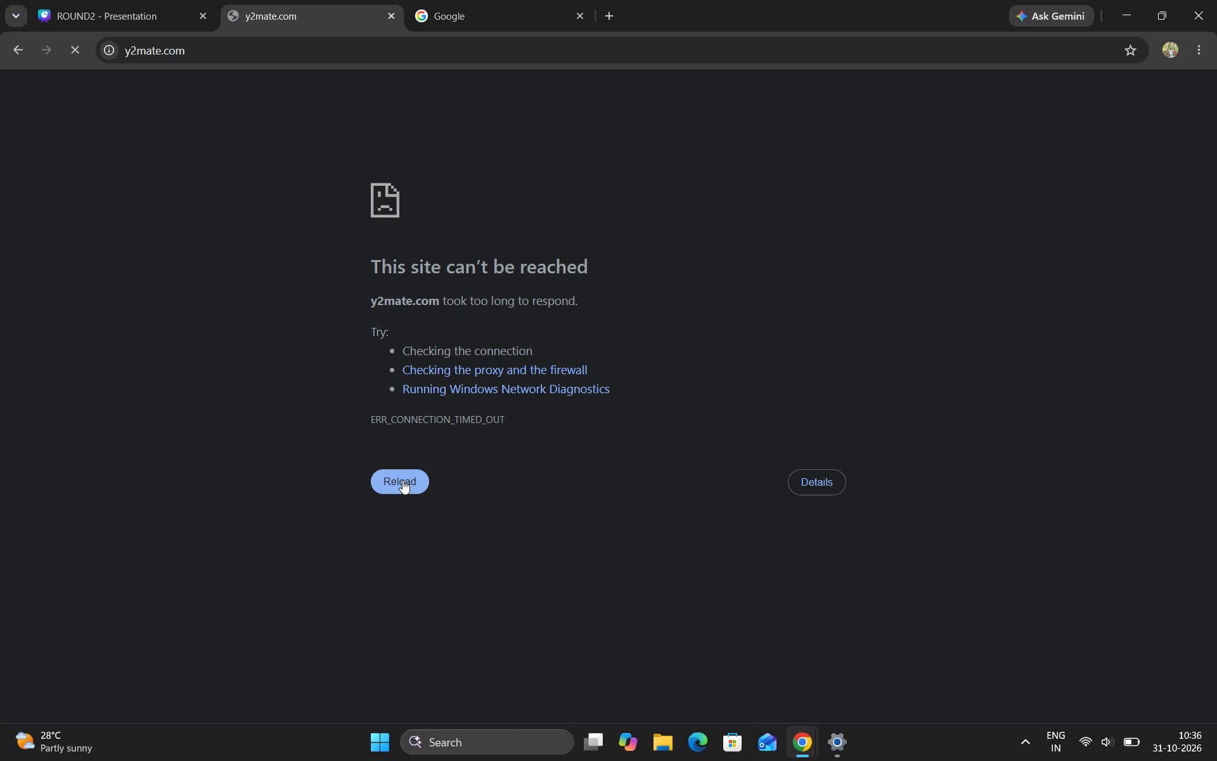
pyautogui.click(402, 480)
# Go back to the Y2MATE search results and look through them for another downloader.
pyautogui.click(9, 53)
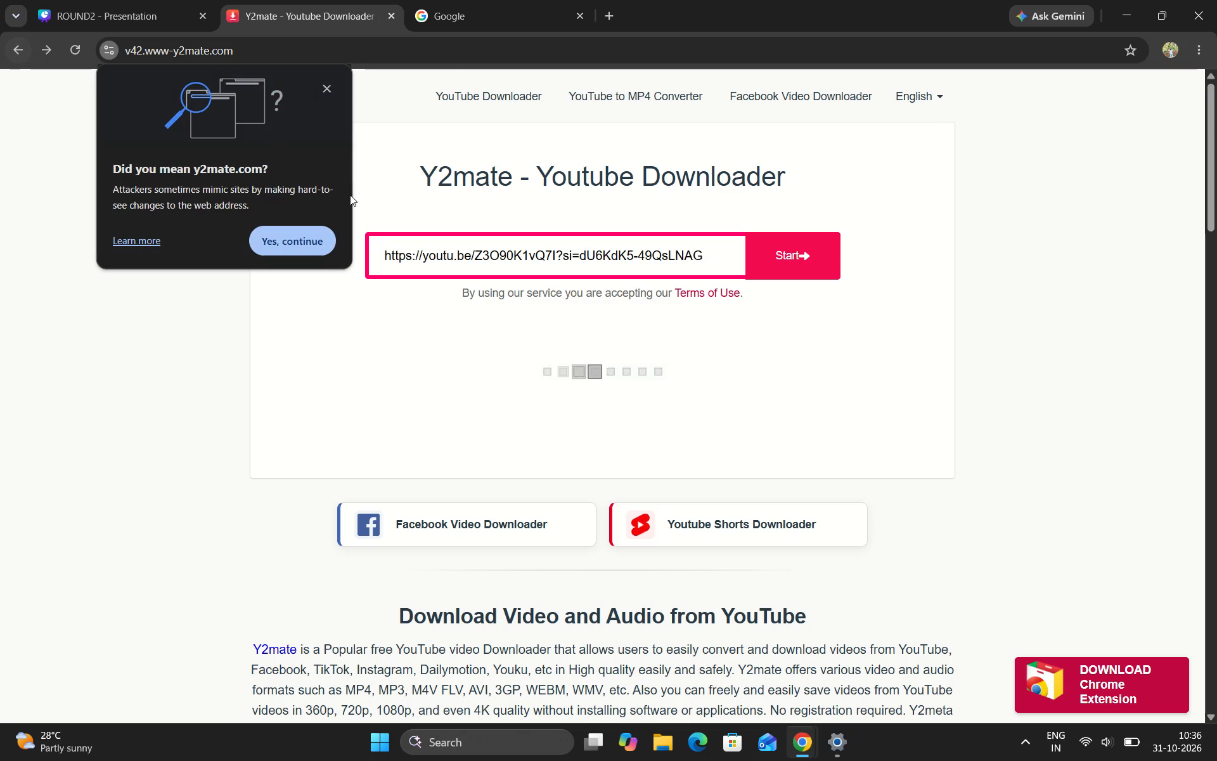
pyautogui.click(12, 51)
pyautogui.scroll(-2, 348, 373)
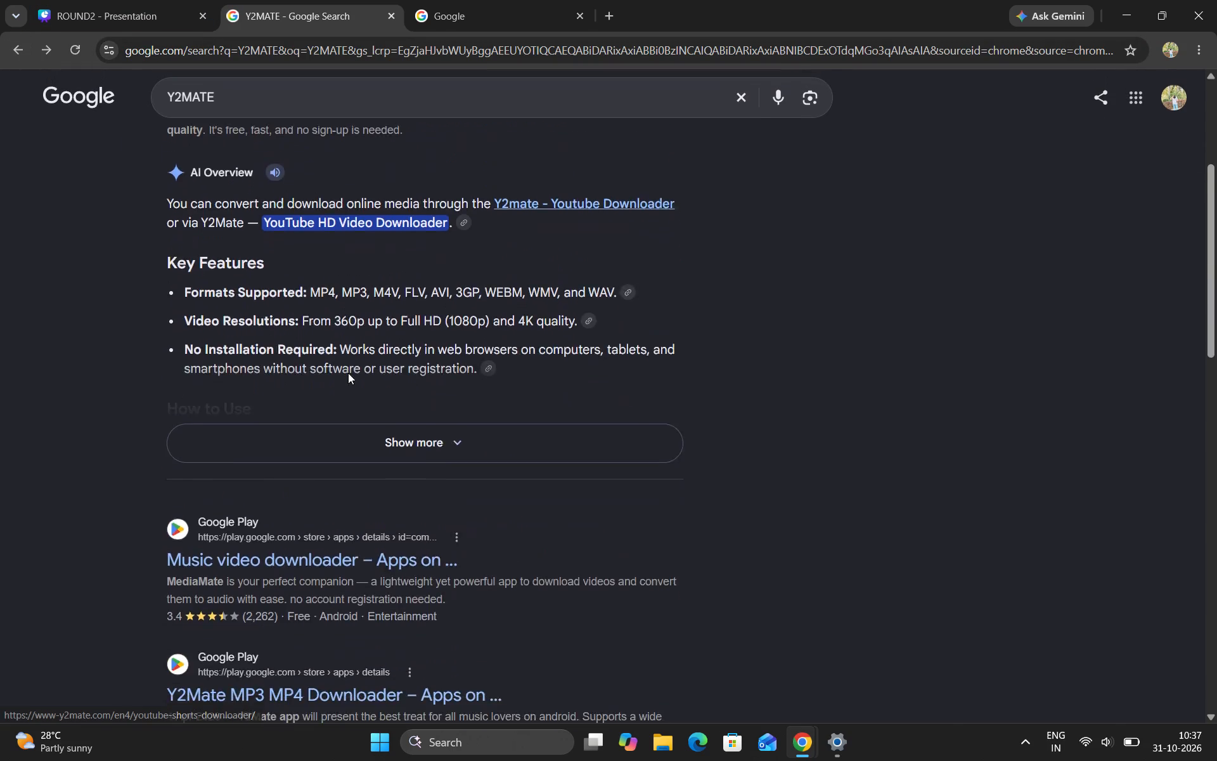
pyautogui.scroll(-5, 348, 373)
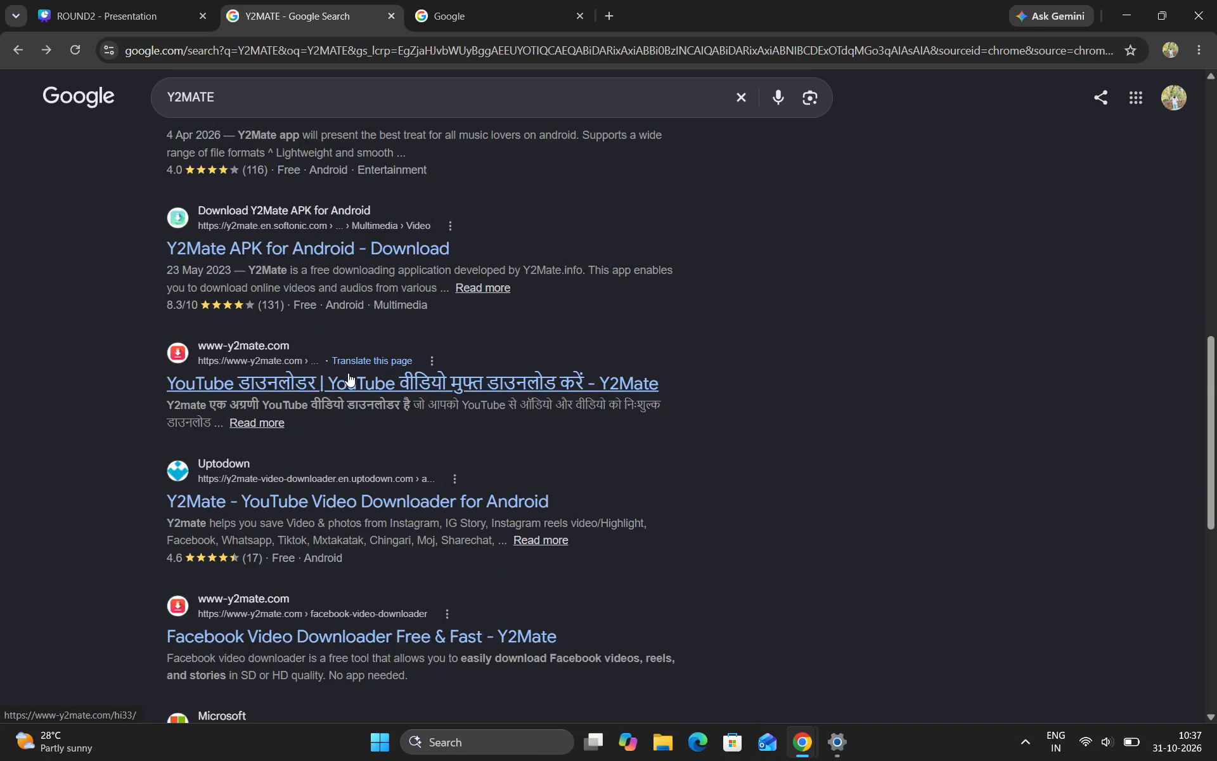
pyautogui.scroll(-3, 348, 373)
pyautogui.scroll(6, 348, 373)
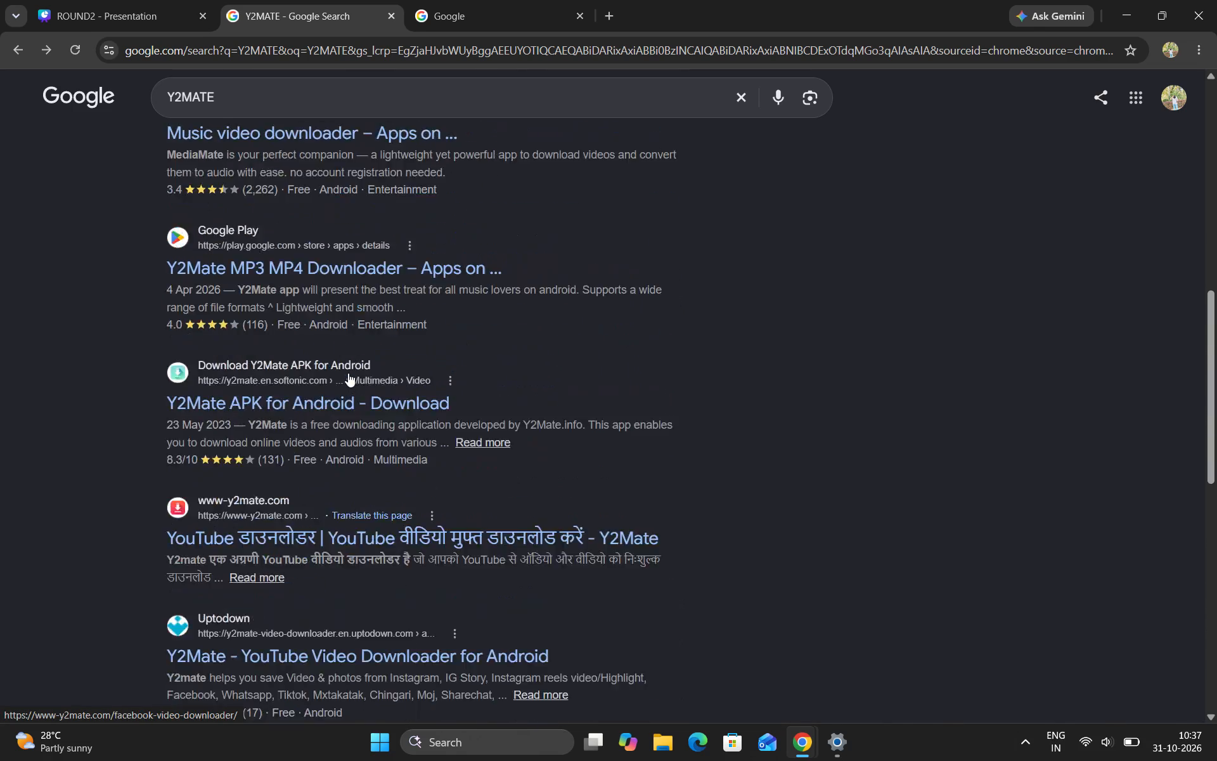
# Replace the Google query with "YOUTUBE VIDEO DOWNLOAD" and run the search.
pyautogui.click(366, 119)
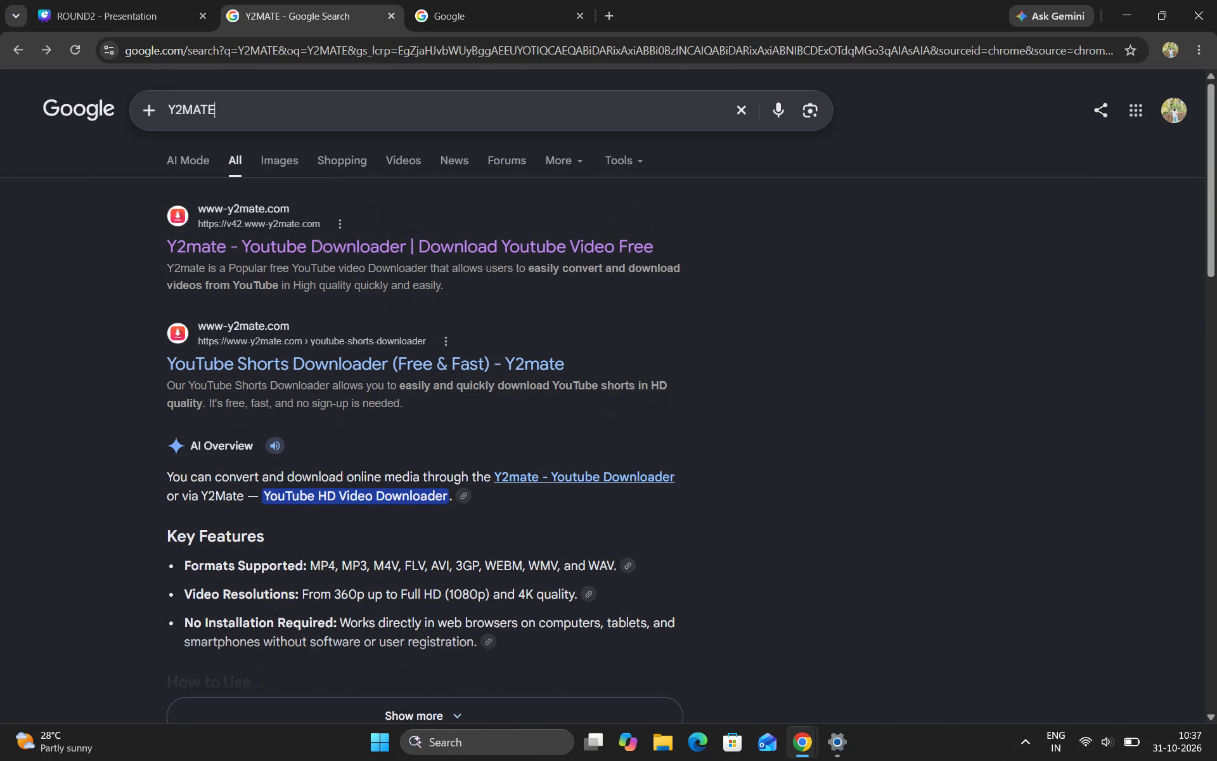
pyautogui.press('space')
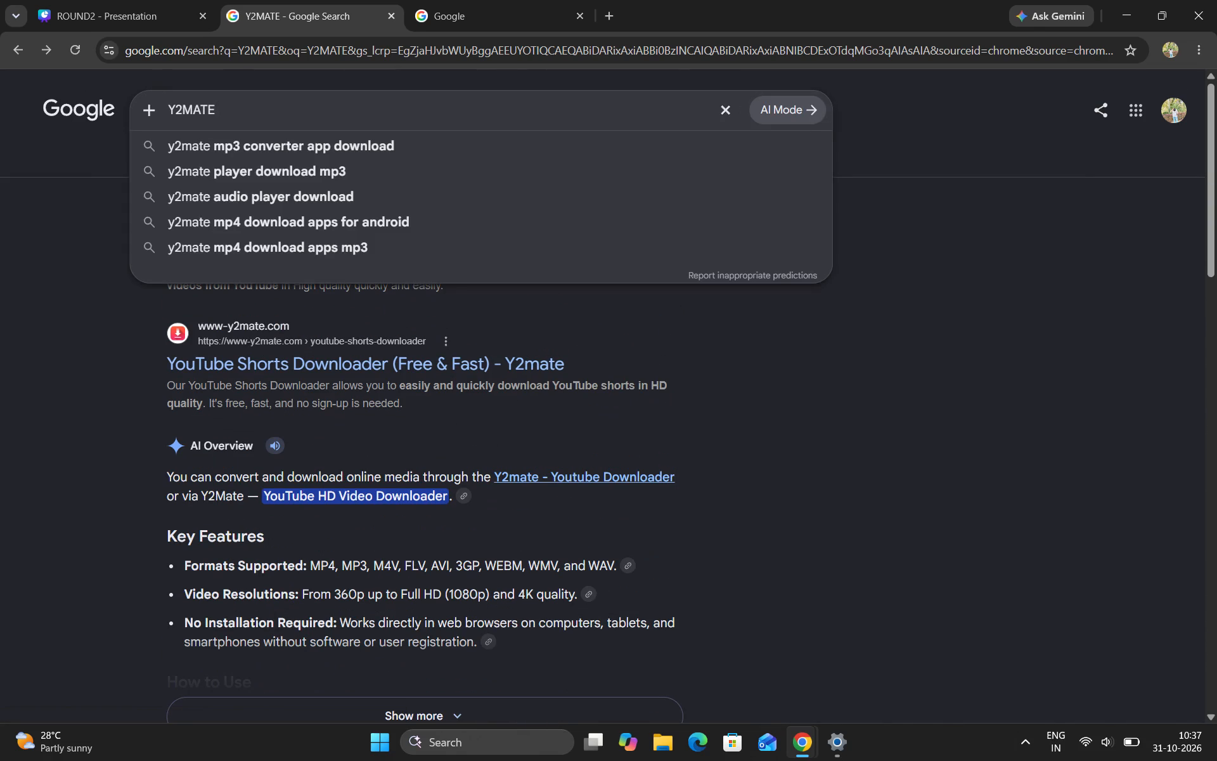
pyautogui.press('BackSpace')
pyautogui.press('BackSpace')
pyautogui.press('BackSpace')
pyautogui.press('BackSpace')
pyautogui.press('BackSpace')
pyautogui.press('BackSpace')
pyautogui.press('BackSpace')
pyautogui.press('BackSpace')
pyautogui.press('BackSpace')
pyautogui.press('BackSpace')
pyautogui.press('BackSpace')
pyautogui.press('BackSpace')
pyautogui.press('BackSpace')
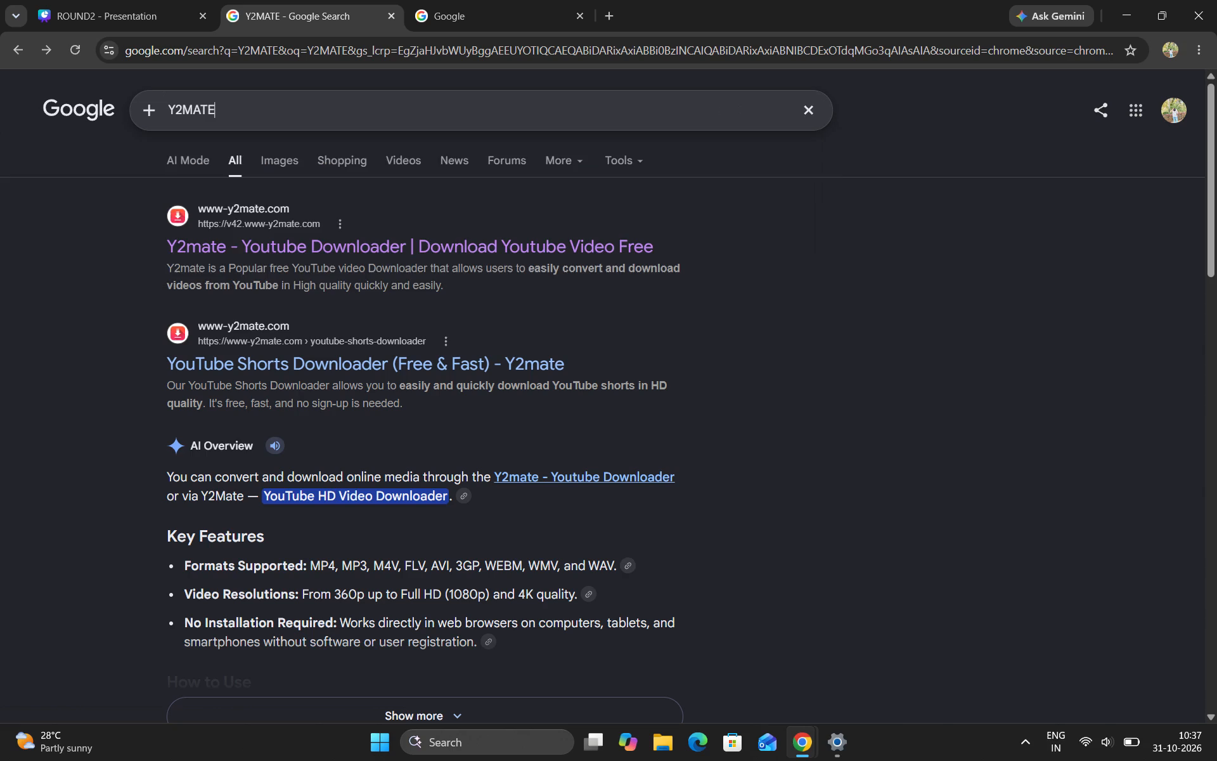
pyautogui.write('YOUTUBE')
pyautogui.press('space')
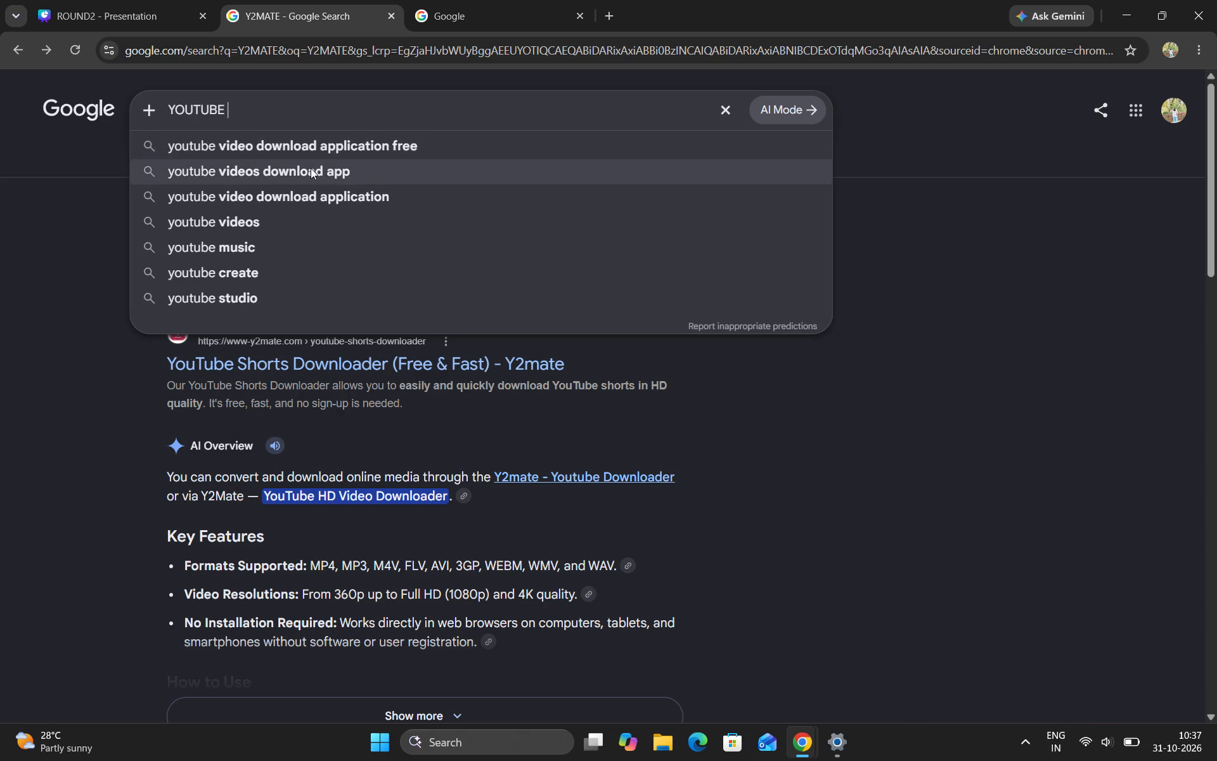
pyautogui.click(319, 95)
pyautogui.write('VIDEO DOWNLOAD')
pyautogui.press('Return')
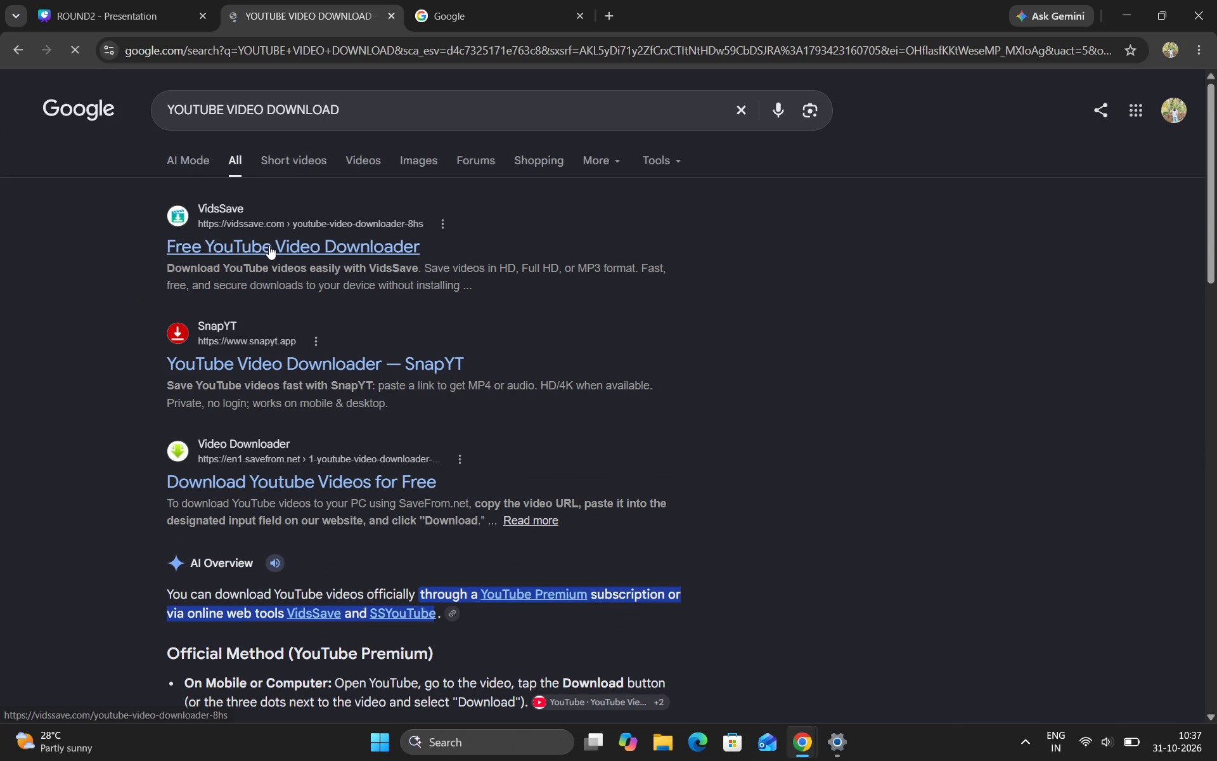
# Open VidsSave's Free YouTube Video Downloader and load the copied Billa scene link in it.
pyautogui.click(269, 245)
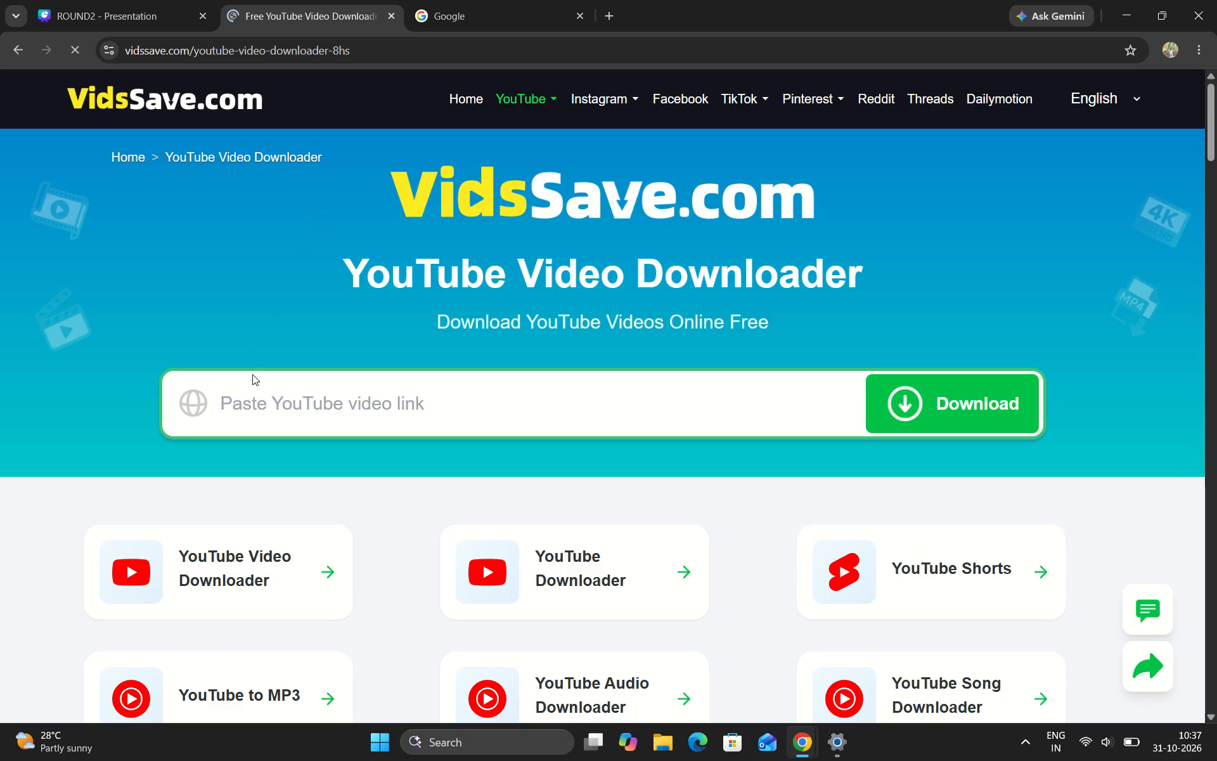
pyautogui.click(294, 411)
pyautogui.hotkey('ctrl', 'v')
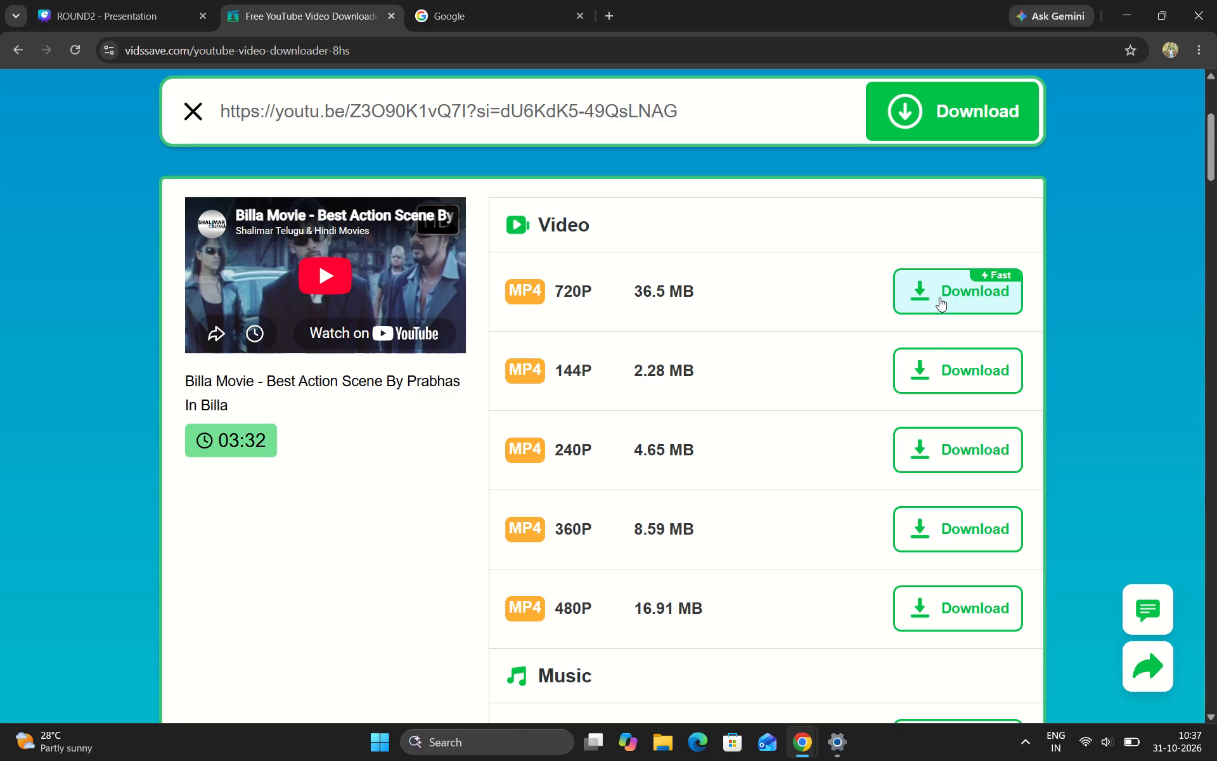
# Download the Billa movie scene as a 720P MP4 from VidsSave, reloading the link and repeating the download.
pyautogui.click(939, 297)
pyautogui.click(950, 110)
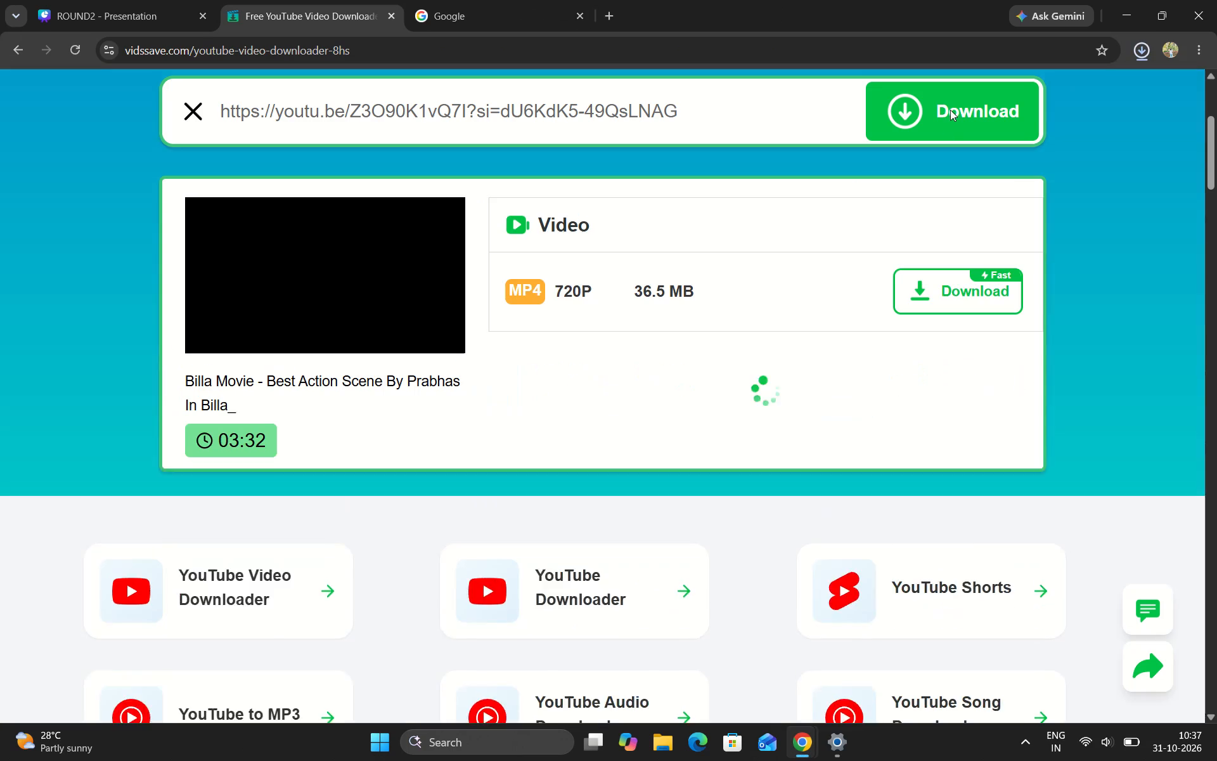
pyautogui.click(976, 292)
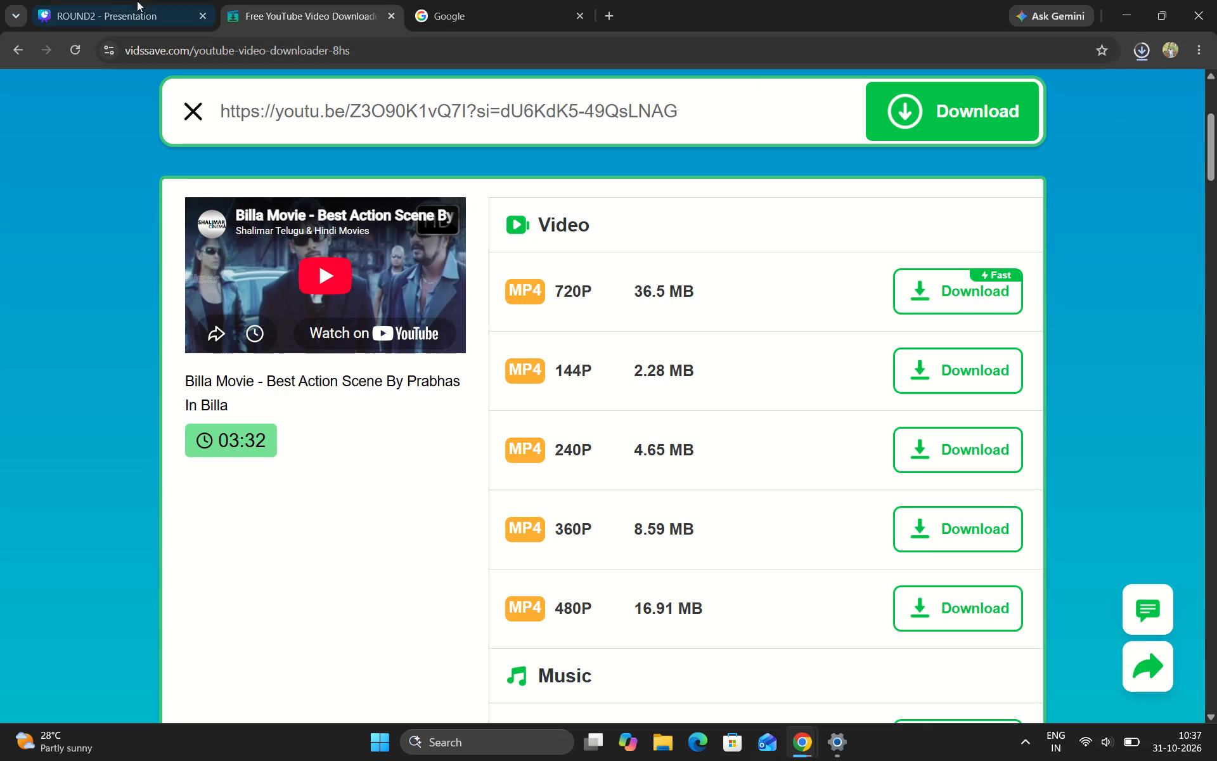
# Return to blank page 52 of the ROUND2 presentation and open the file chooser for uploads.
pyautogui.click(112, 10)
pyautogui.click(732, 351)
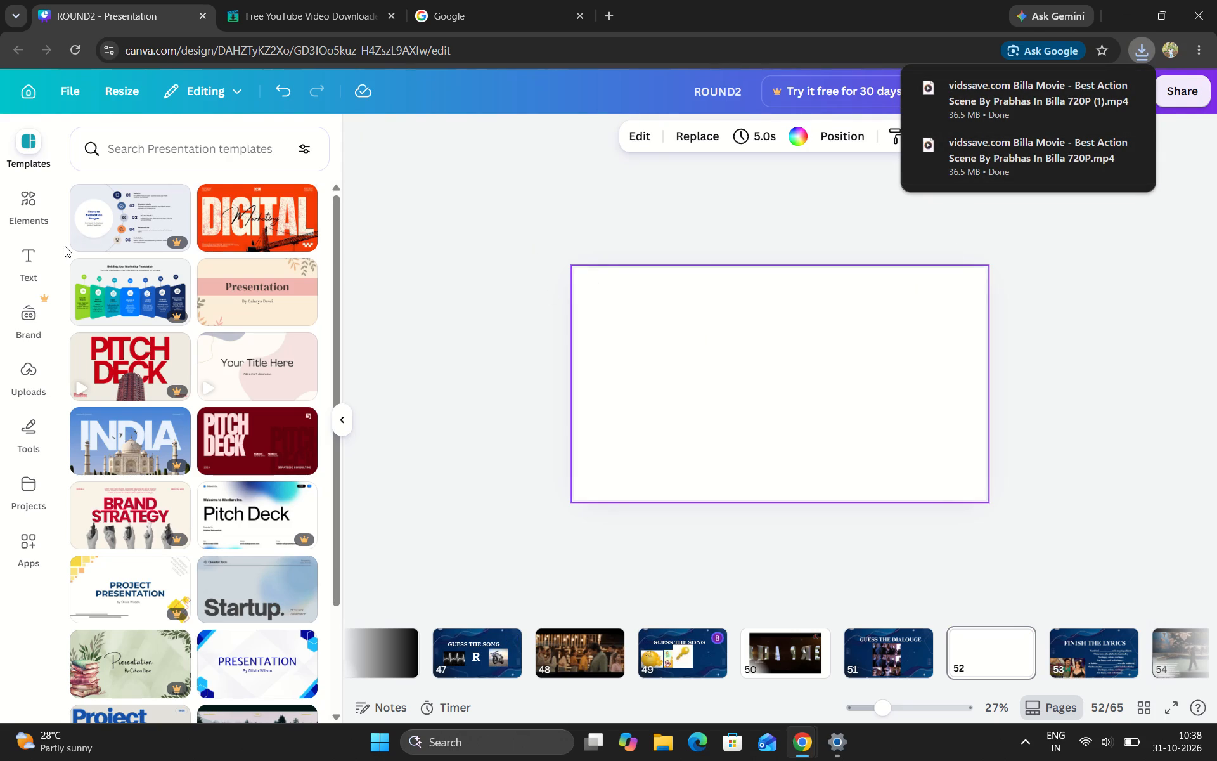
pyautogui.click(13, 371)
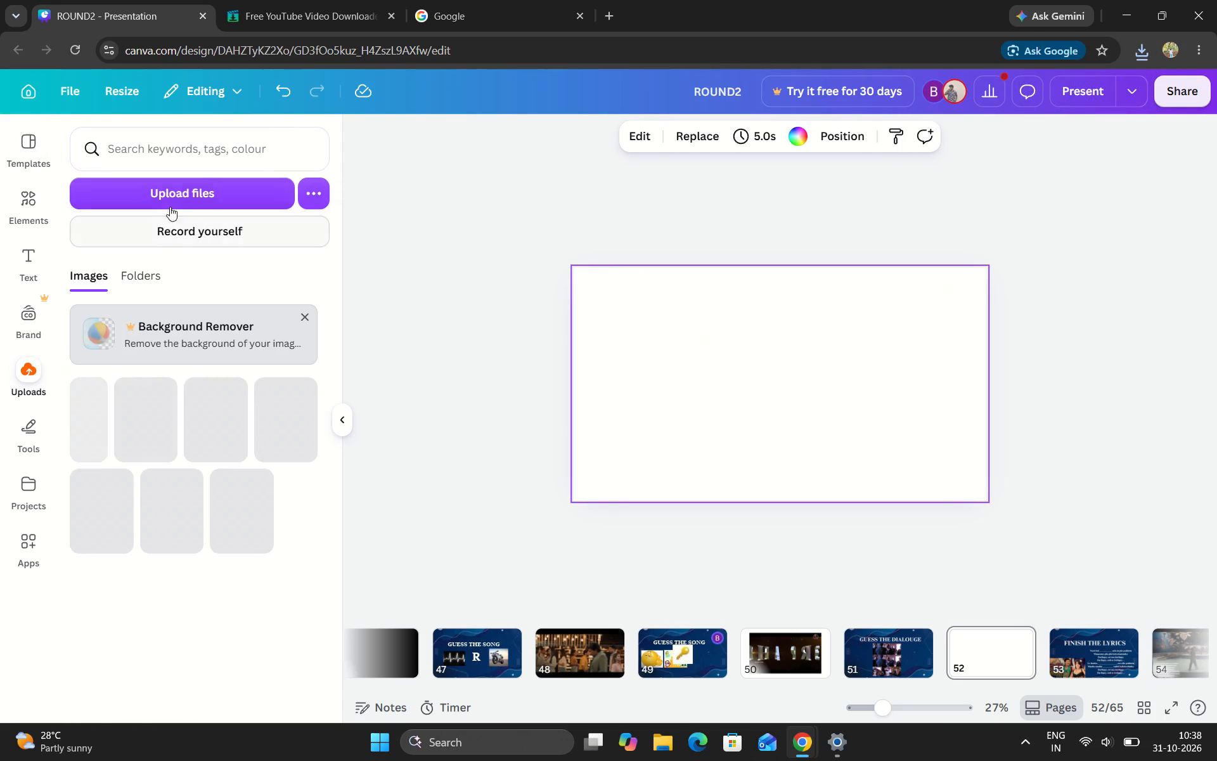
pyautogui.click(184, 192)
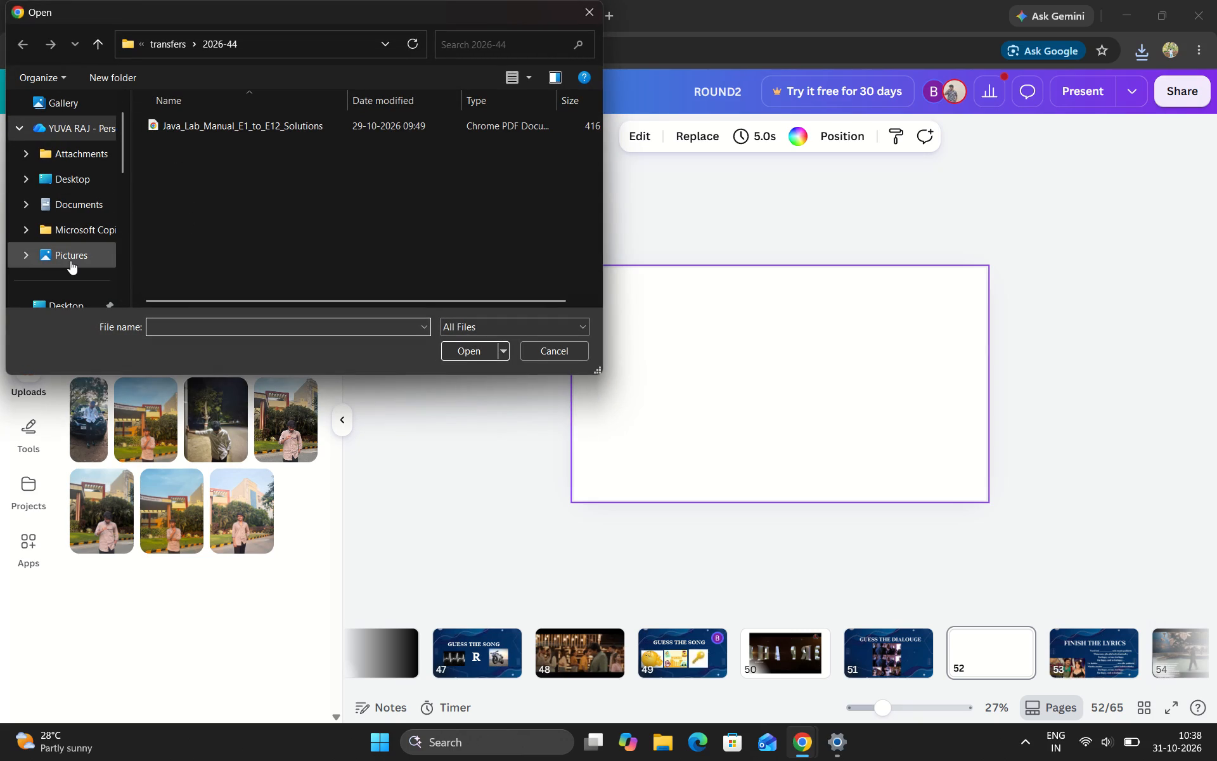
# Browse the personal cloud folders, including Desktop and Documents, for the downloaded Billa video.
pyautogui.scroll(-1, 70, 261)
pyautogui.scroll(1, 80, 192)
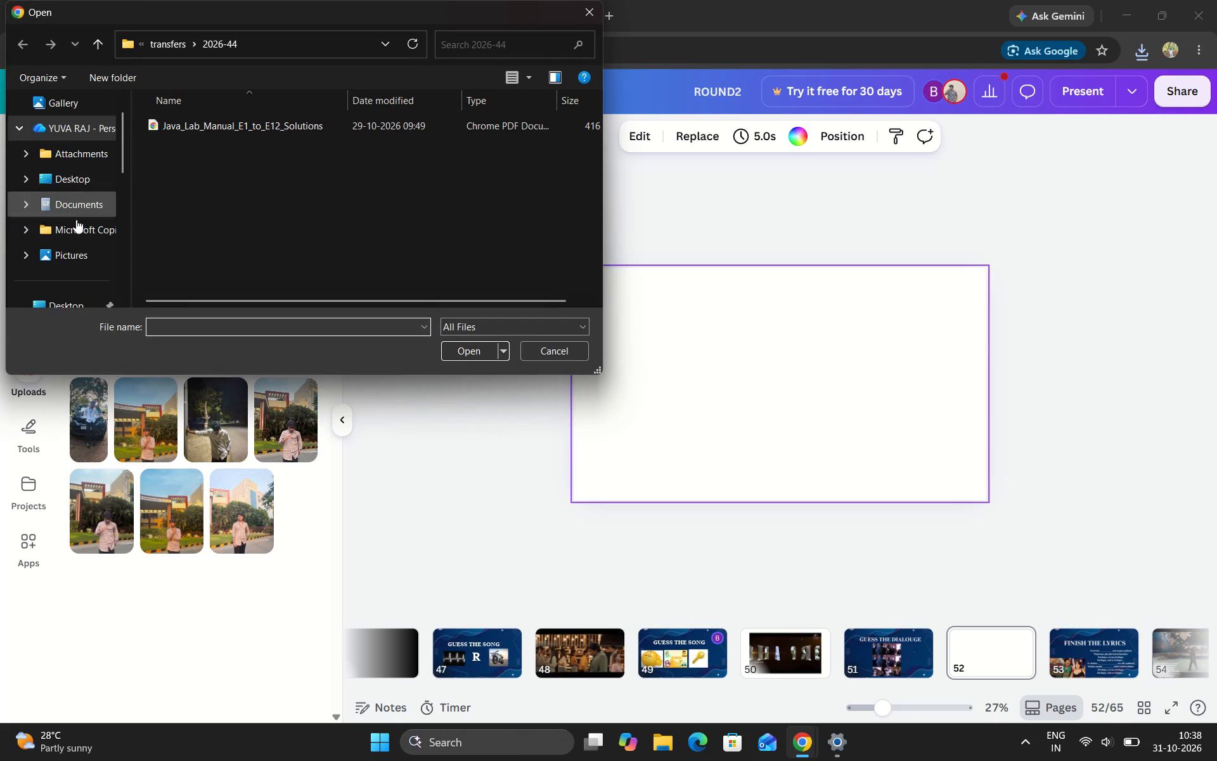
pyautogui.scroll(1, 70, 174)
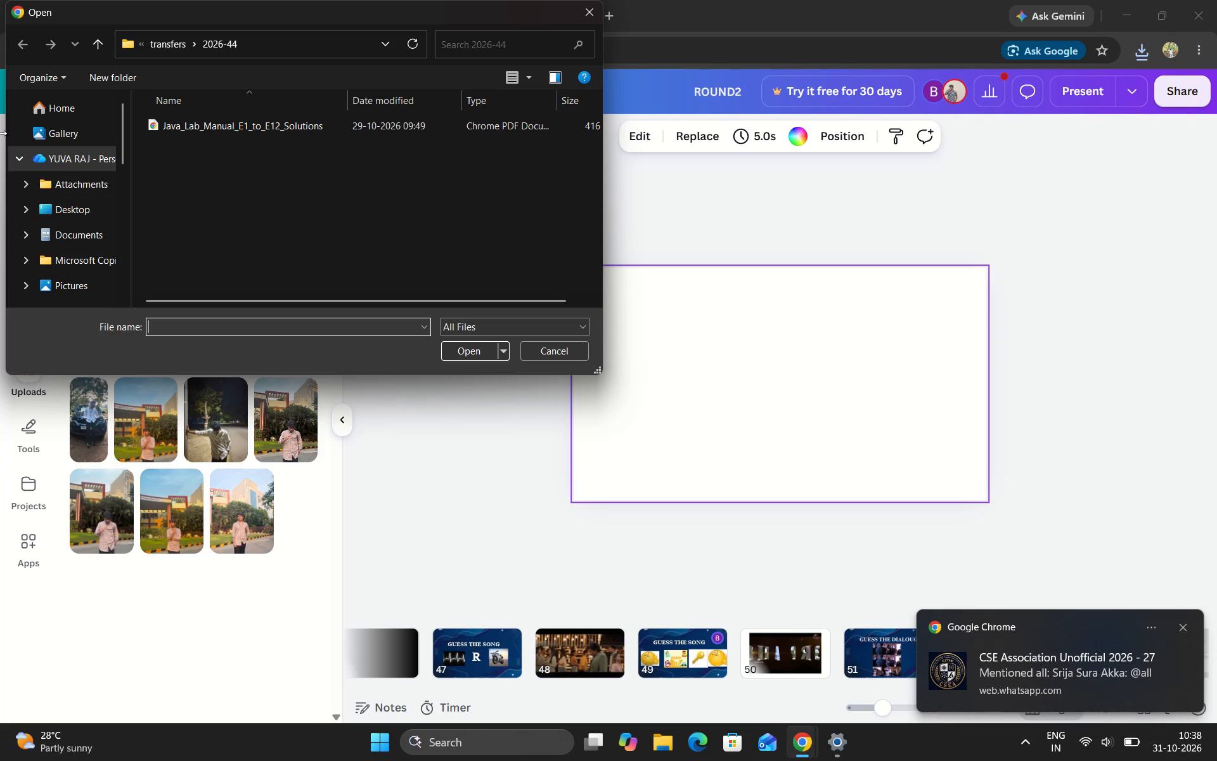
pyautogui.click(61, 169)
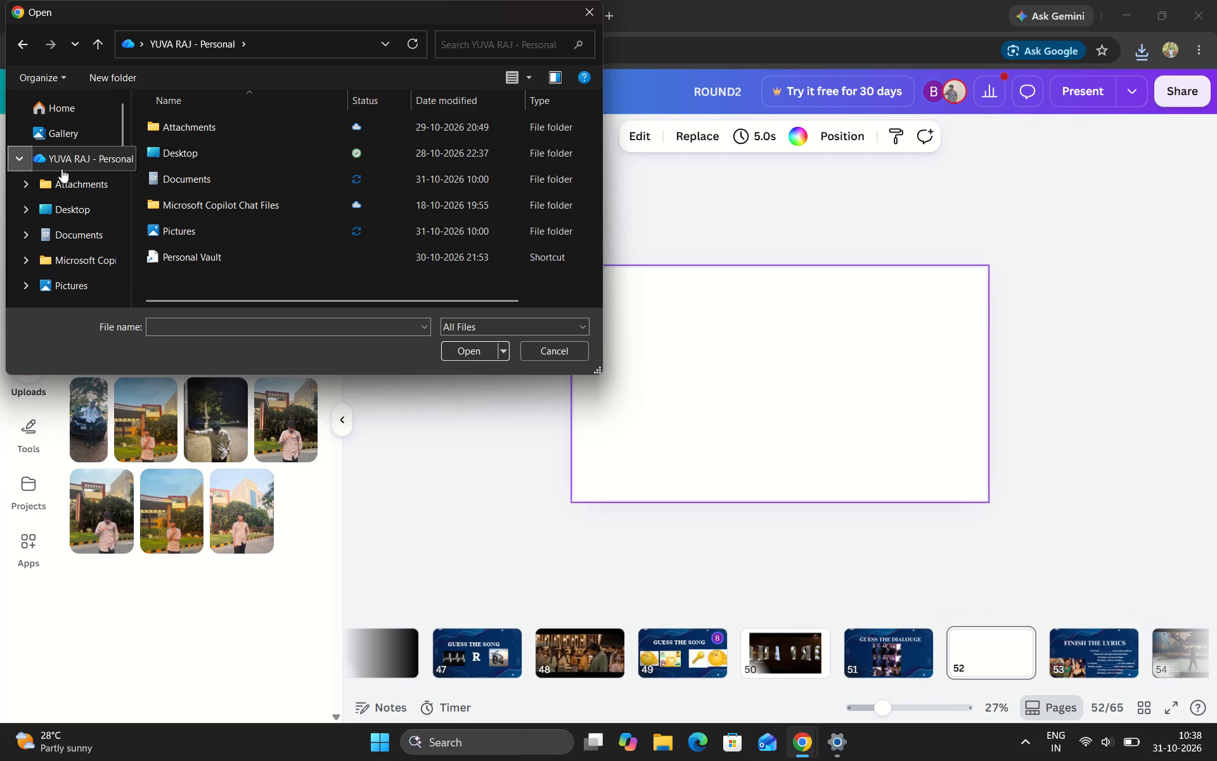
pyautogui.click(231, 179)
pyautogui.doubleClick(243, 154)
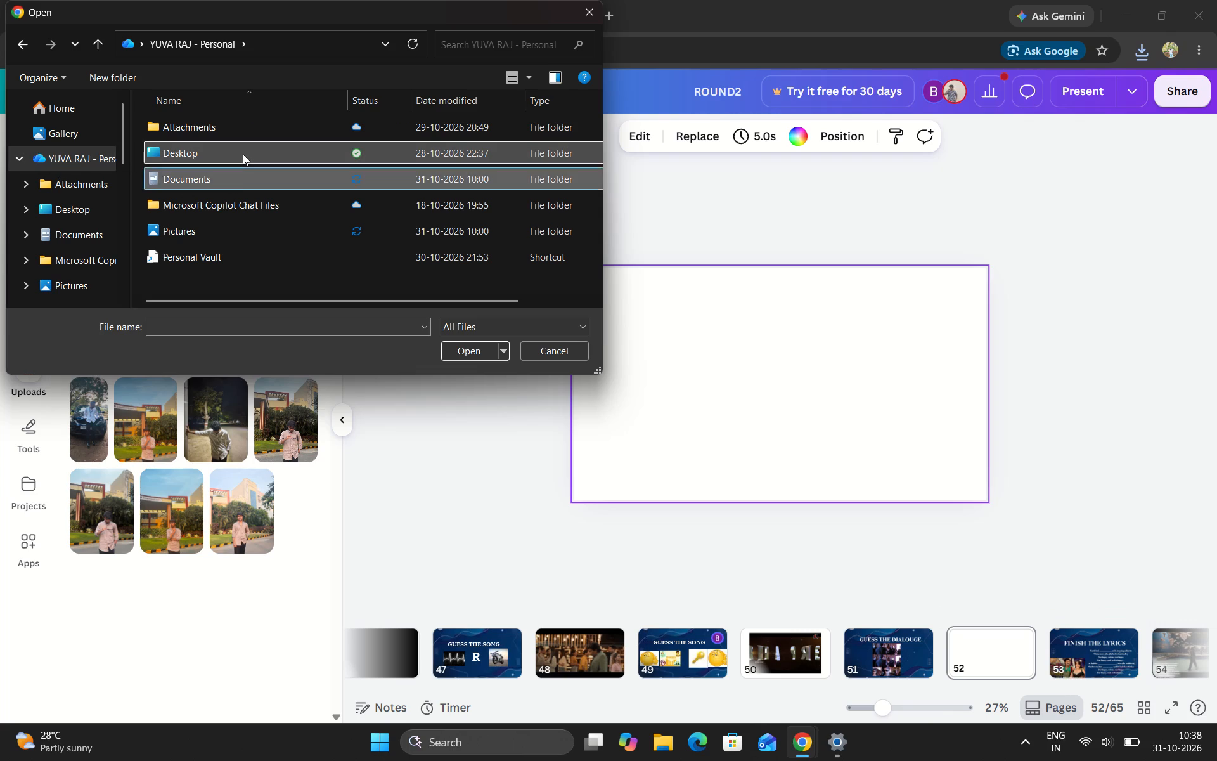
pyautogui.click(87, 212)
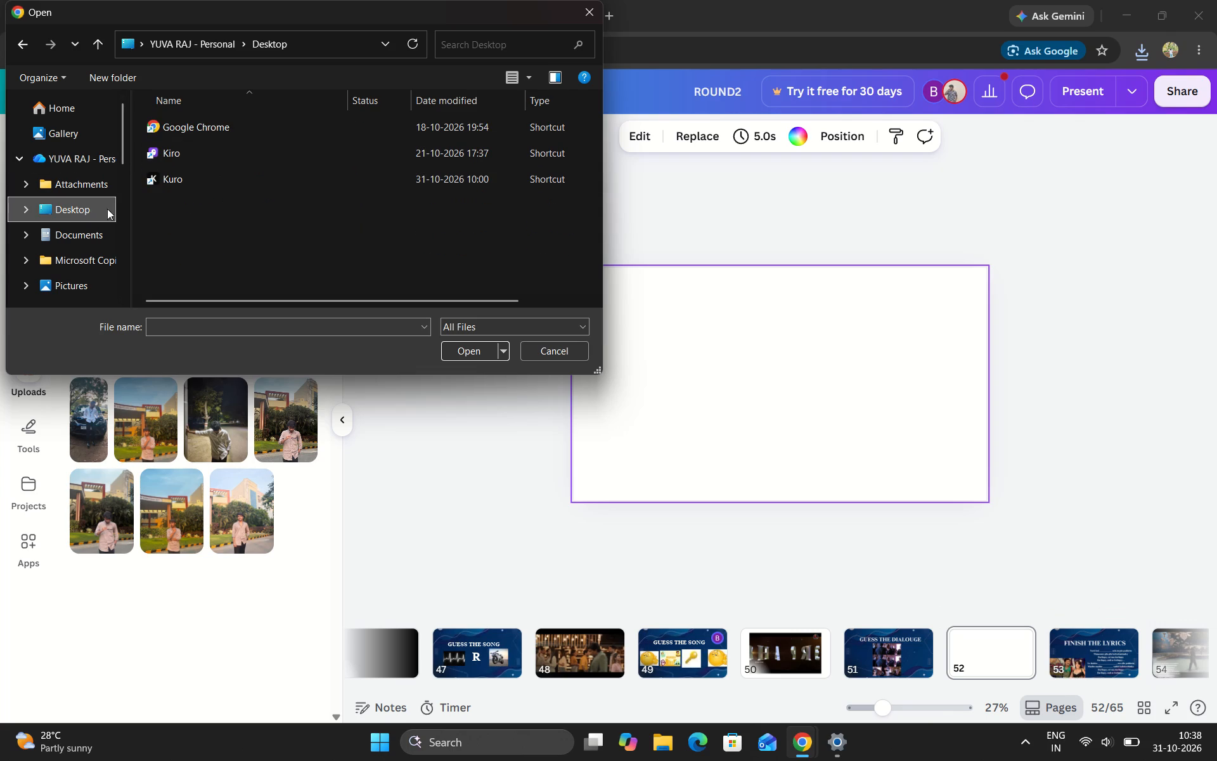
pyautogui.click(72, 161)
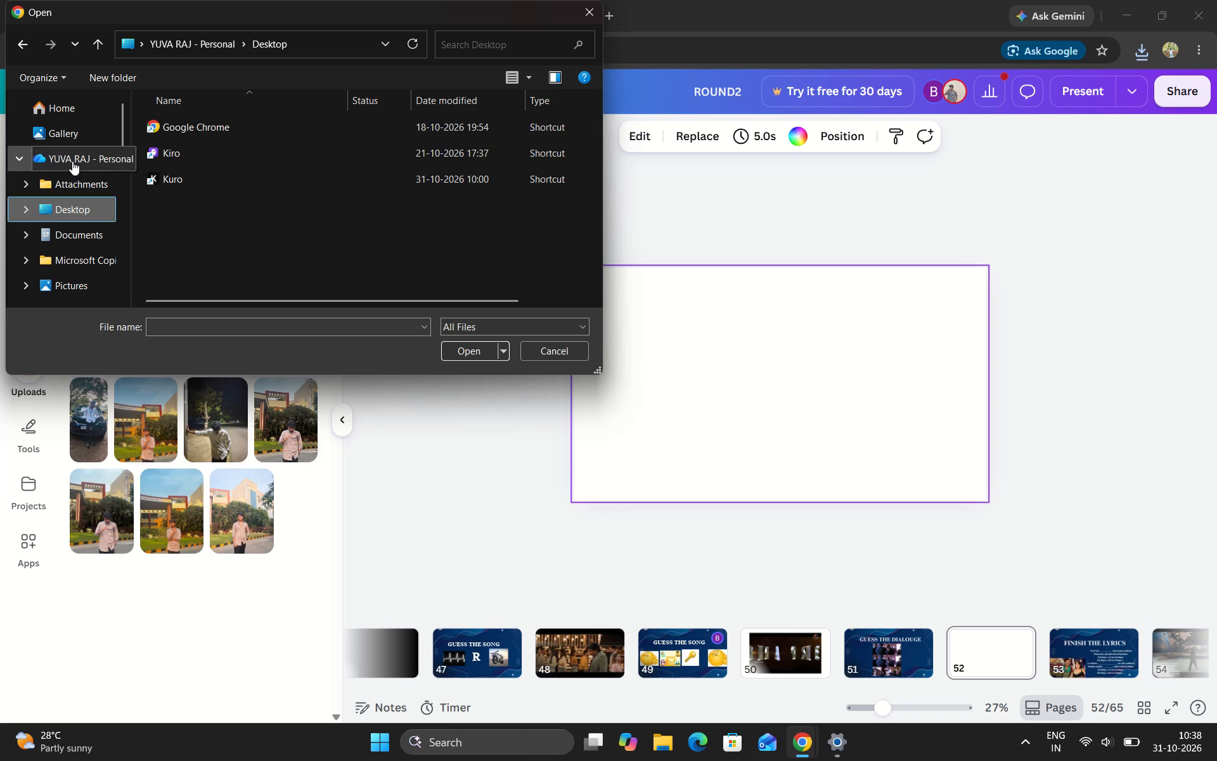
pyautogui.doubleClick(211, 178)
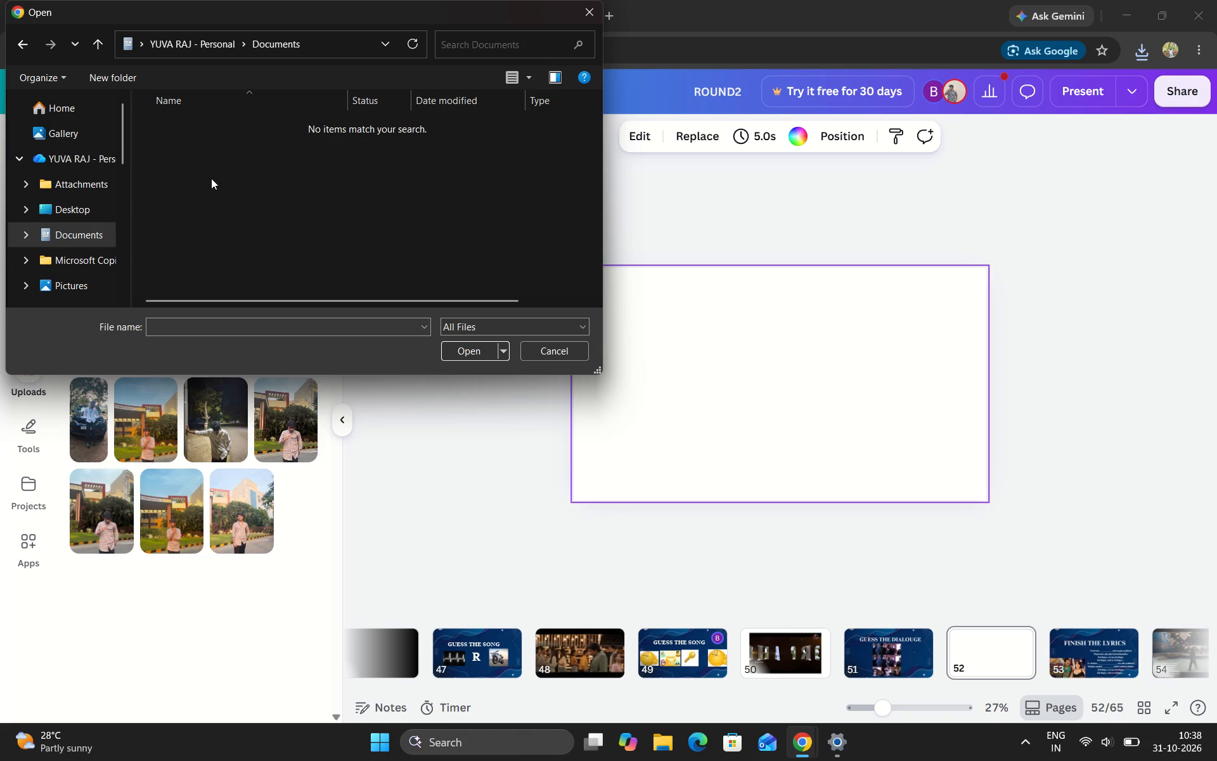
pyautogui.scroll(-2, 46, 250)
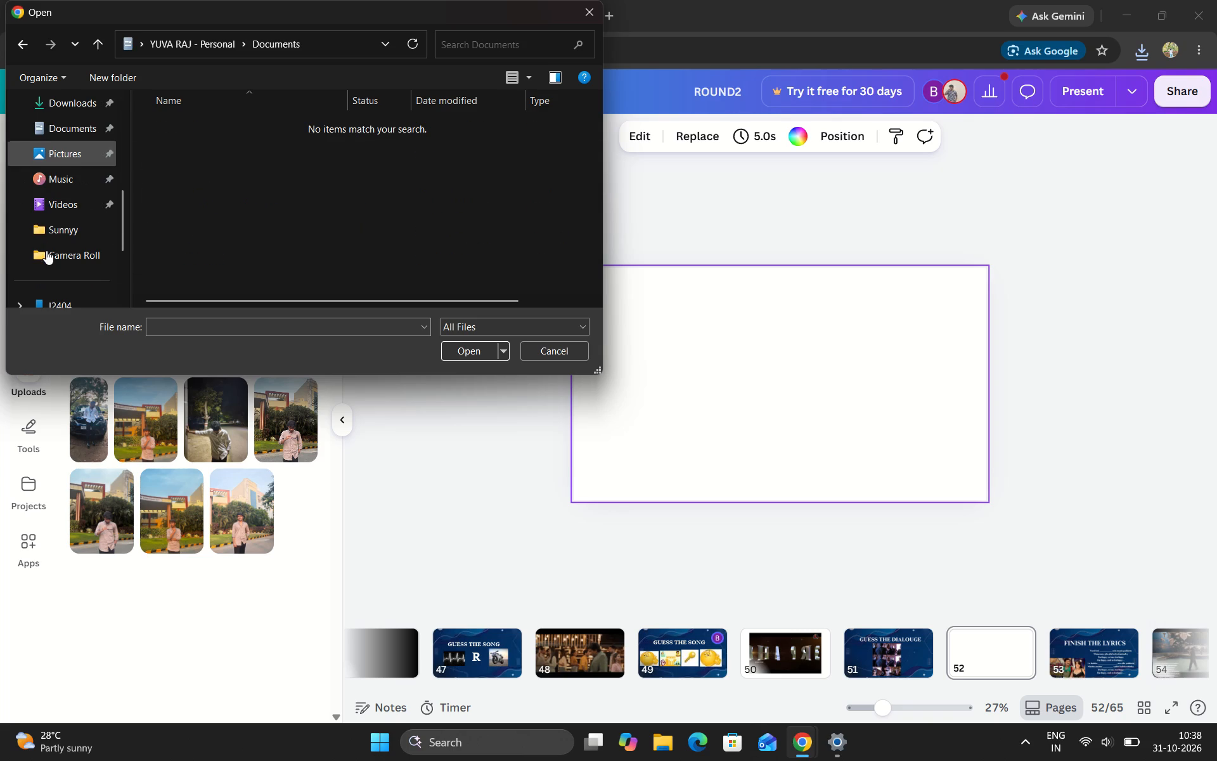
pyautogui.scroll(-1, 67, 179)
pyautogui.scroll(1, 67, 179)
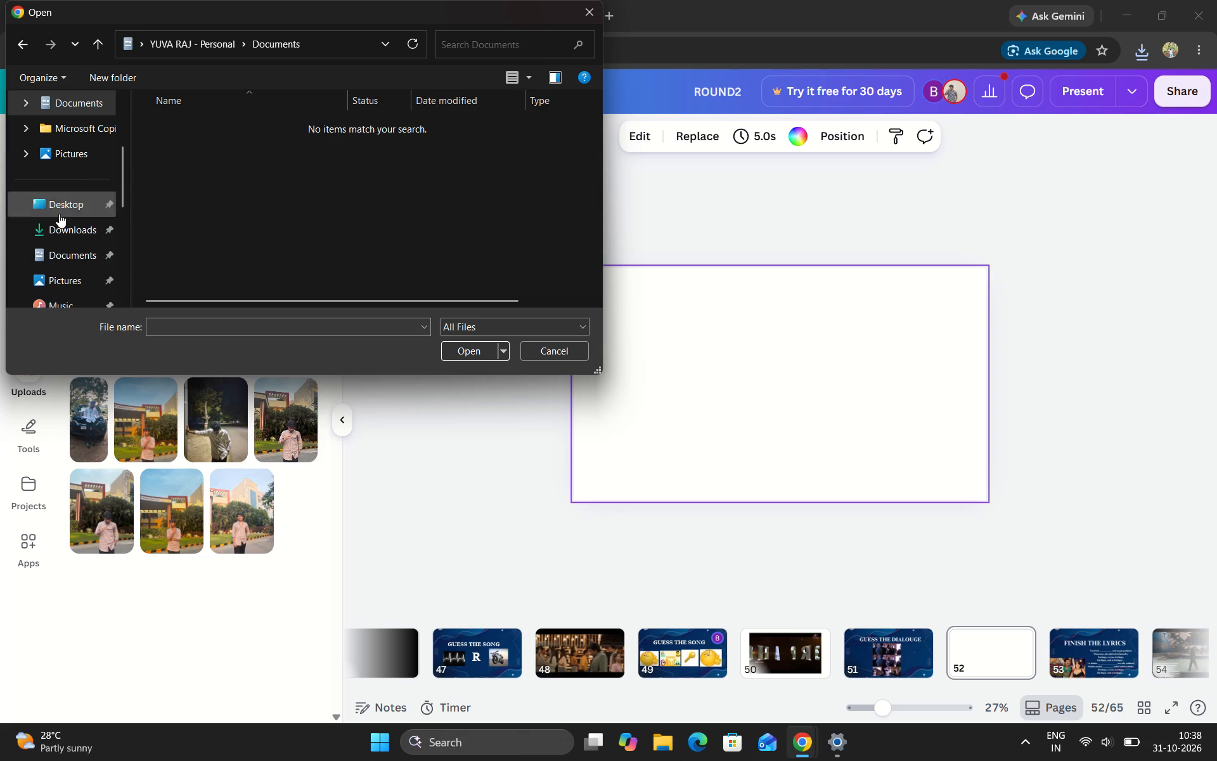
# Upload the most recent vidssave.com Billa Movie MP4 from the Downloads folder.
pyautogui.click(57, 225)
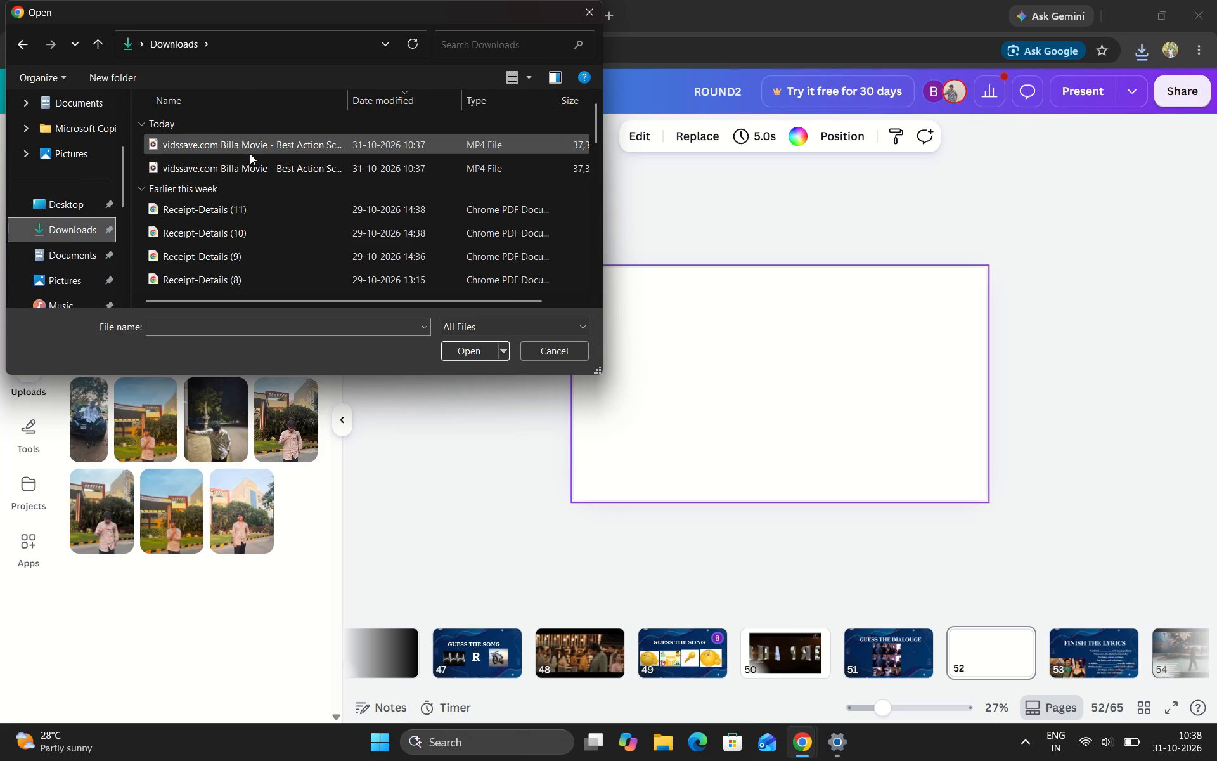
pyautogui.click(250, 153)
pyautogui.click(467, 354)
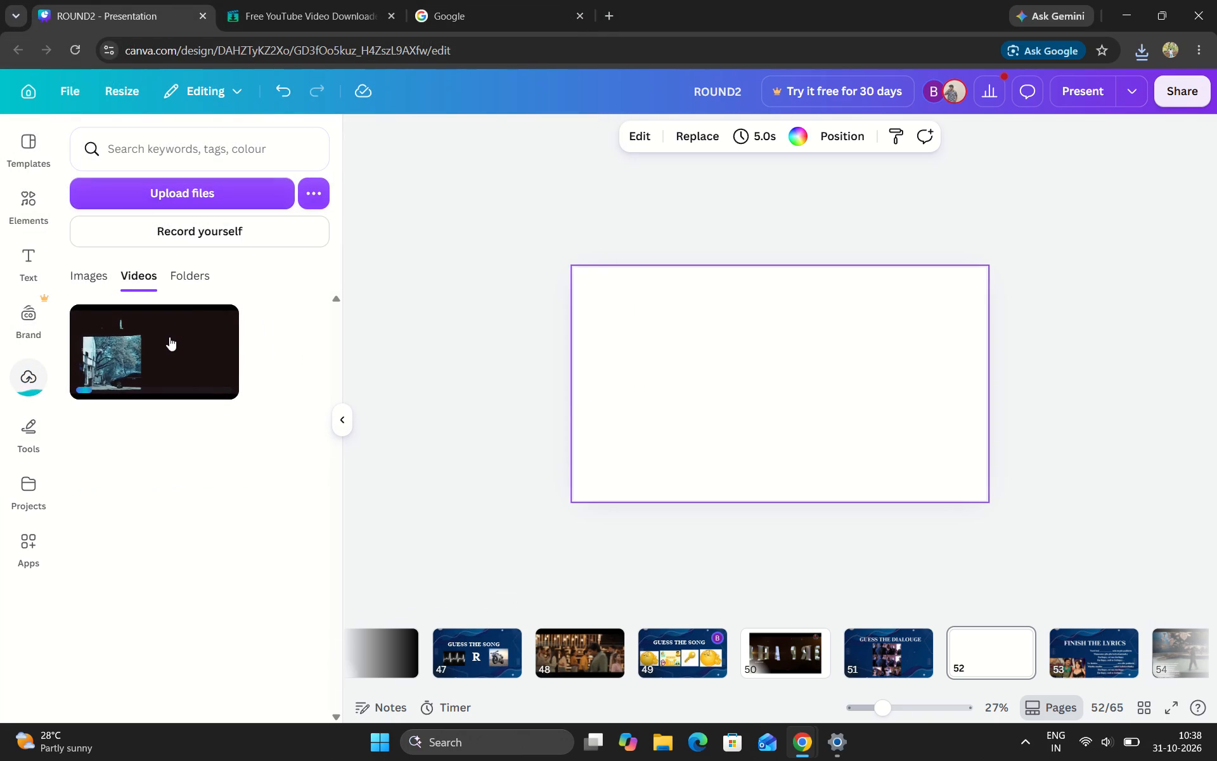
# Place the uploaded Billa video on page 52 and enlarge it to cover the whole page.
pyautogui.click(136, 351)
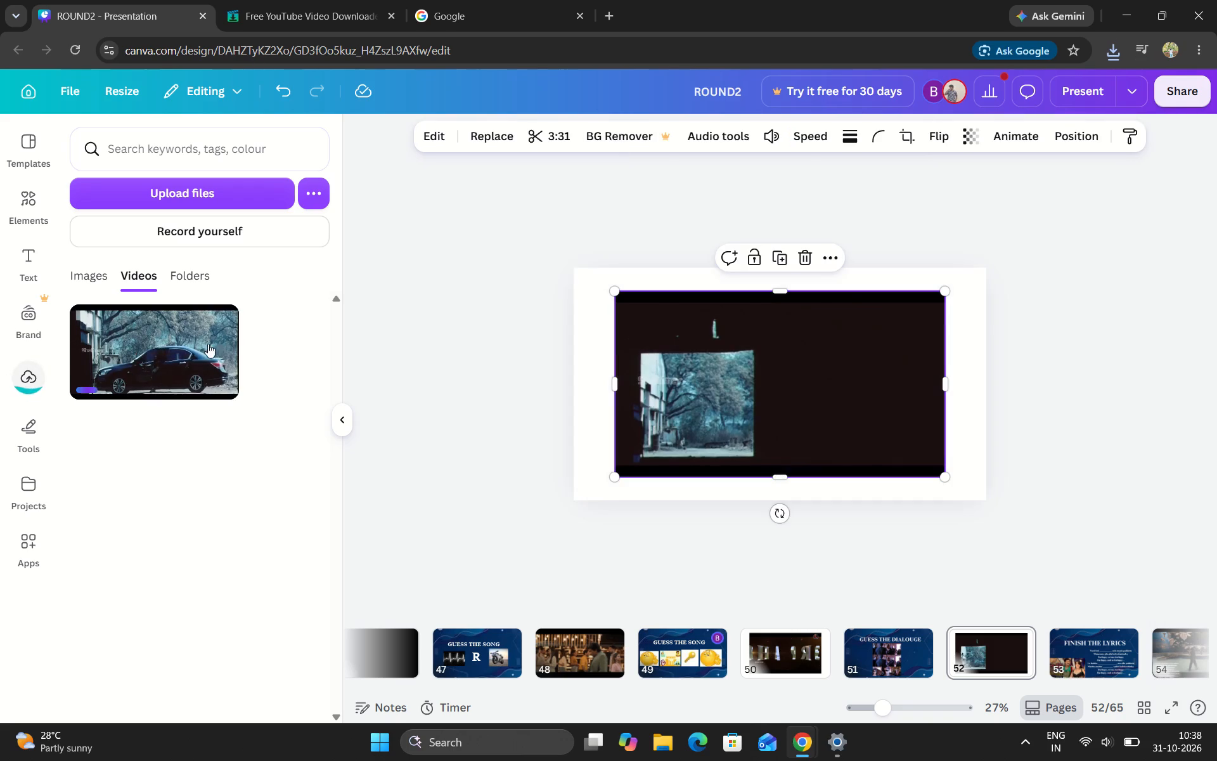
pyautogui.click(613, 297)
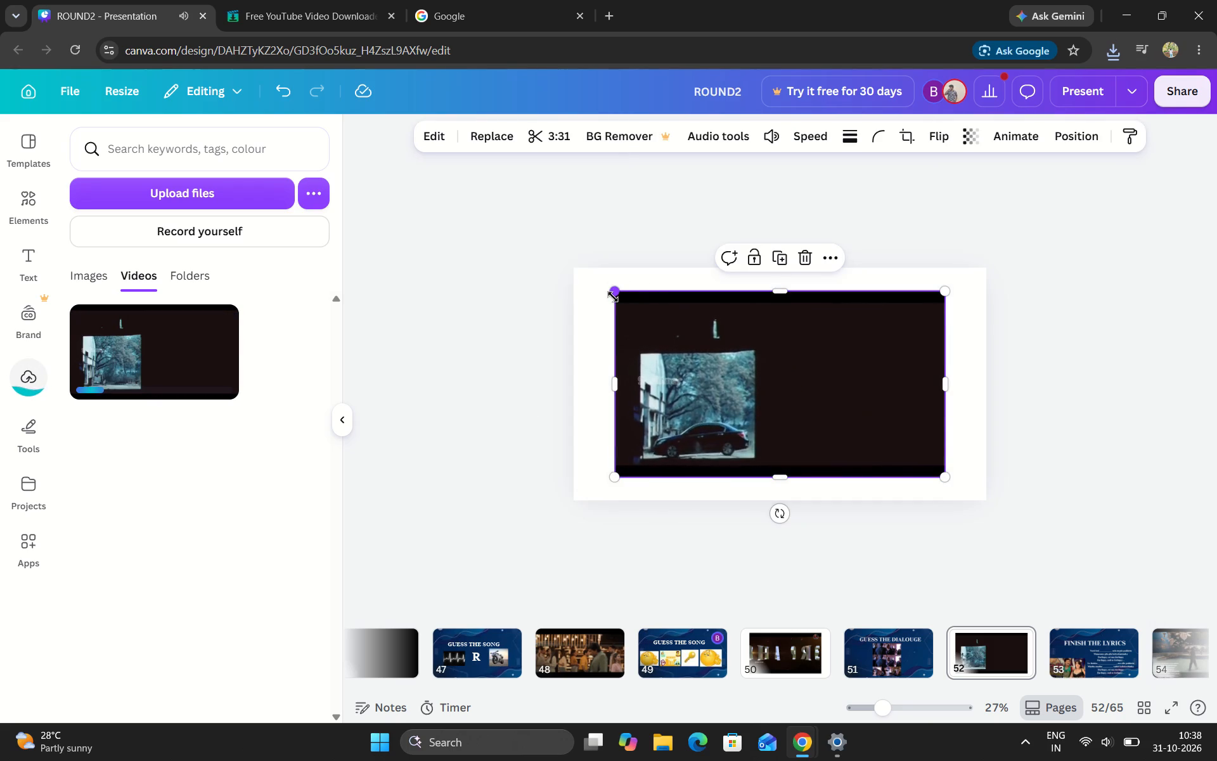
pyautogui.moveTo(615, 293); pyautogui.dragTo(558, 271)
pyautogui.moveTo(754, 474); pyautogui.dragTo(757, 488)
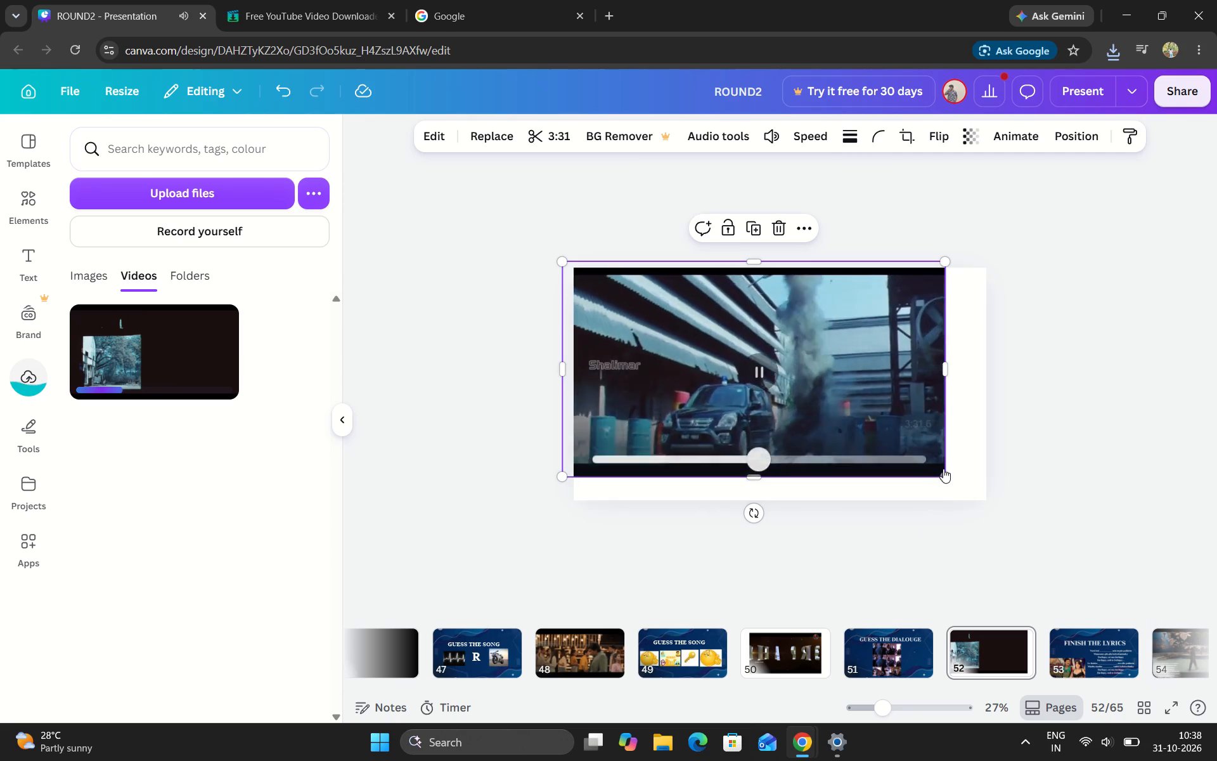
pyautogui.moveTo(945, 477); pyautogui.dragTo(971, 486)
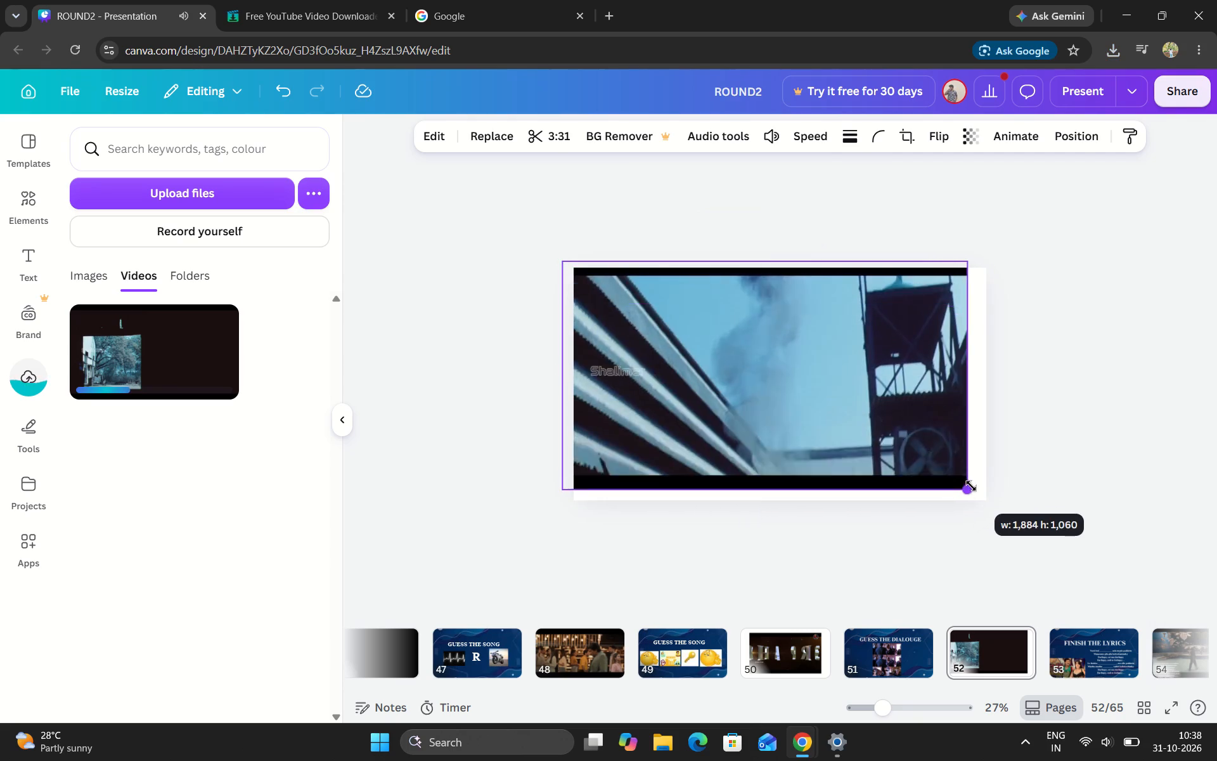
pyautogui.moveTo(971, 486); pyautogui.dragTo(991, 490)
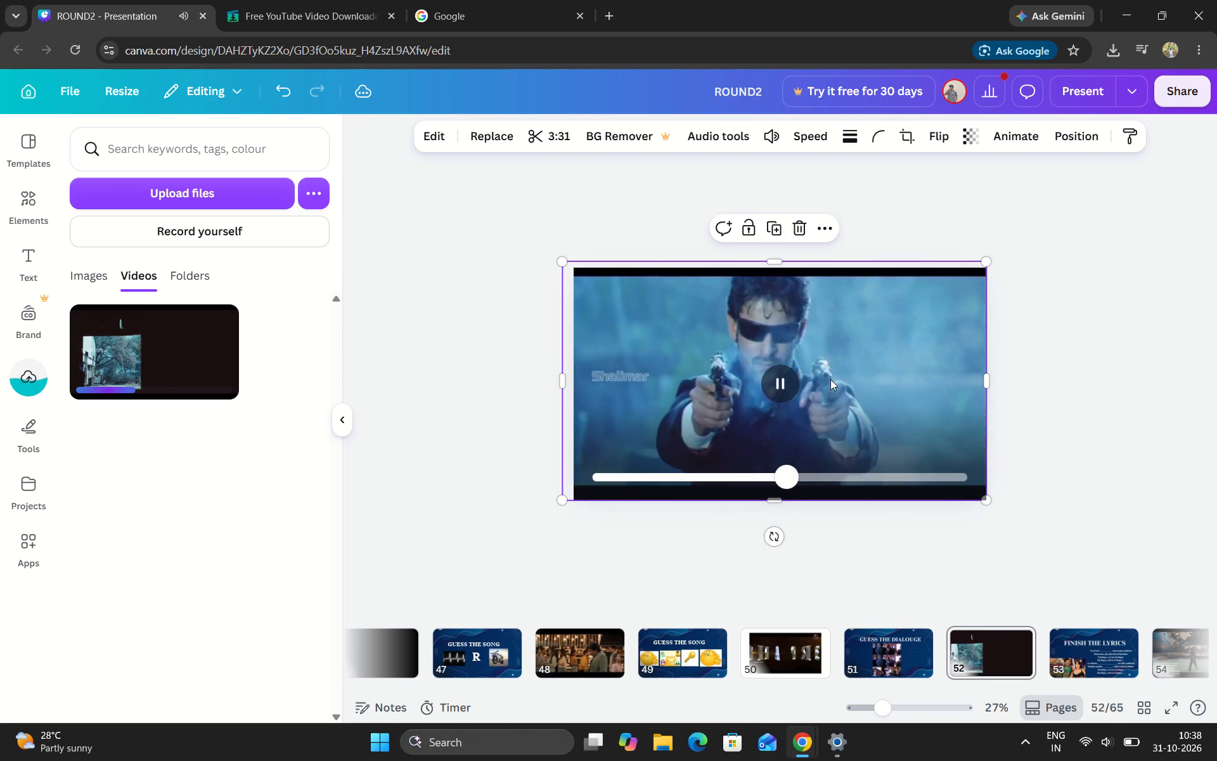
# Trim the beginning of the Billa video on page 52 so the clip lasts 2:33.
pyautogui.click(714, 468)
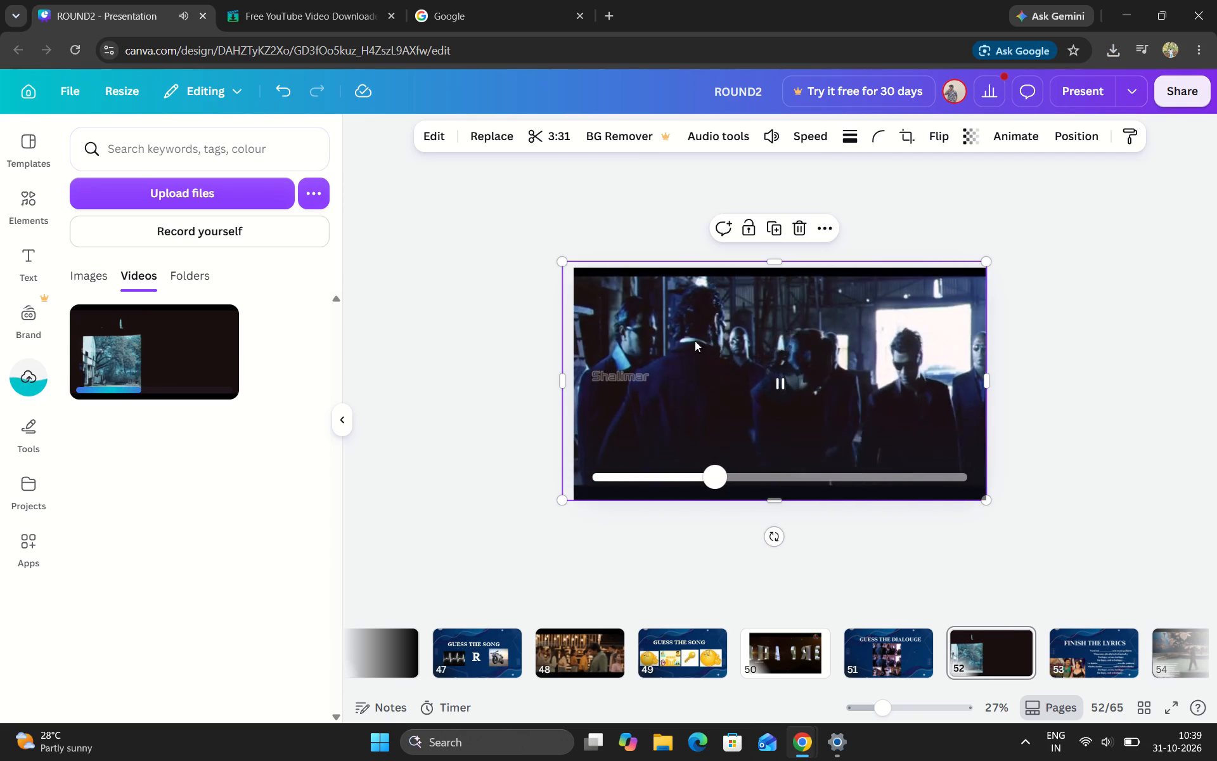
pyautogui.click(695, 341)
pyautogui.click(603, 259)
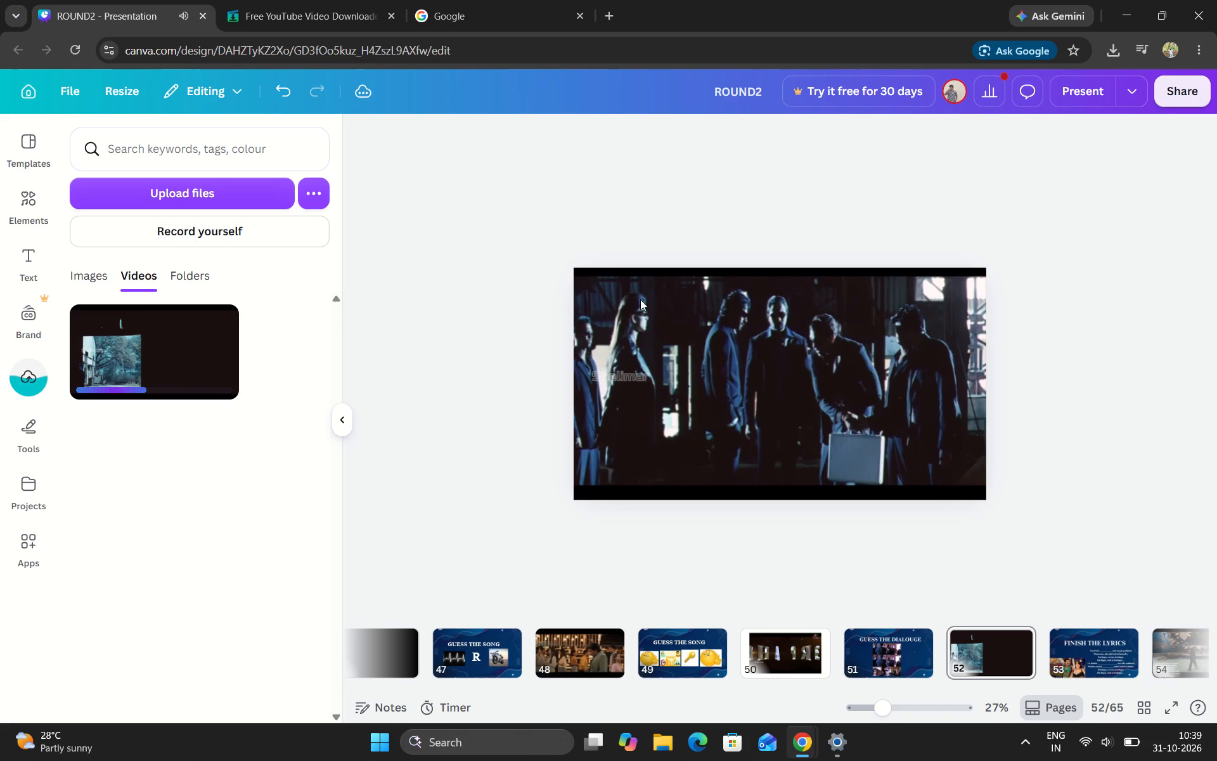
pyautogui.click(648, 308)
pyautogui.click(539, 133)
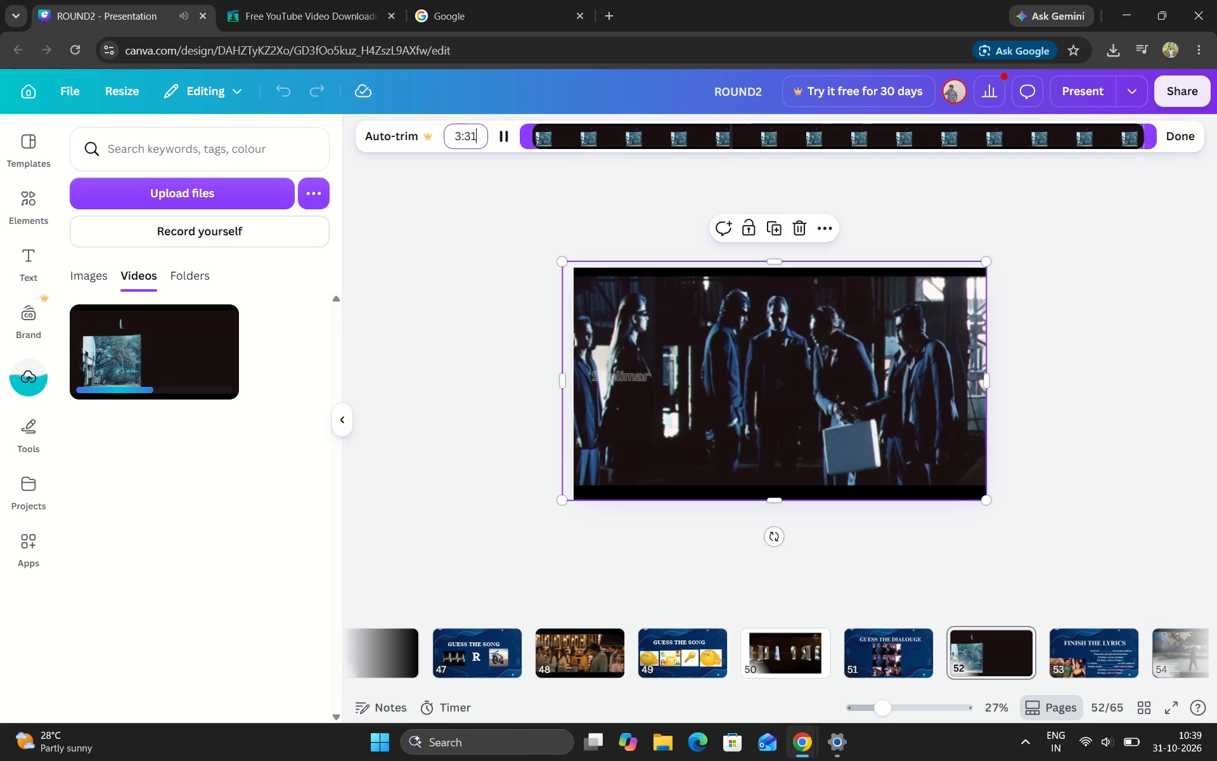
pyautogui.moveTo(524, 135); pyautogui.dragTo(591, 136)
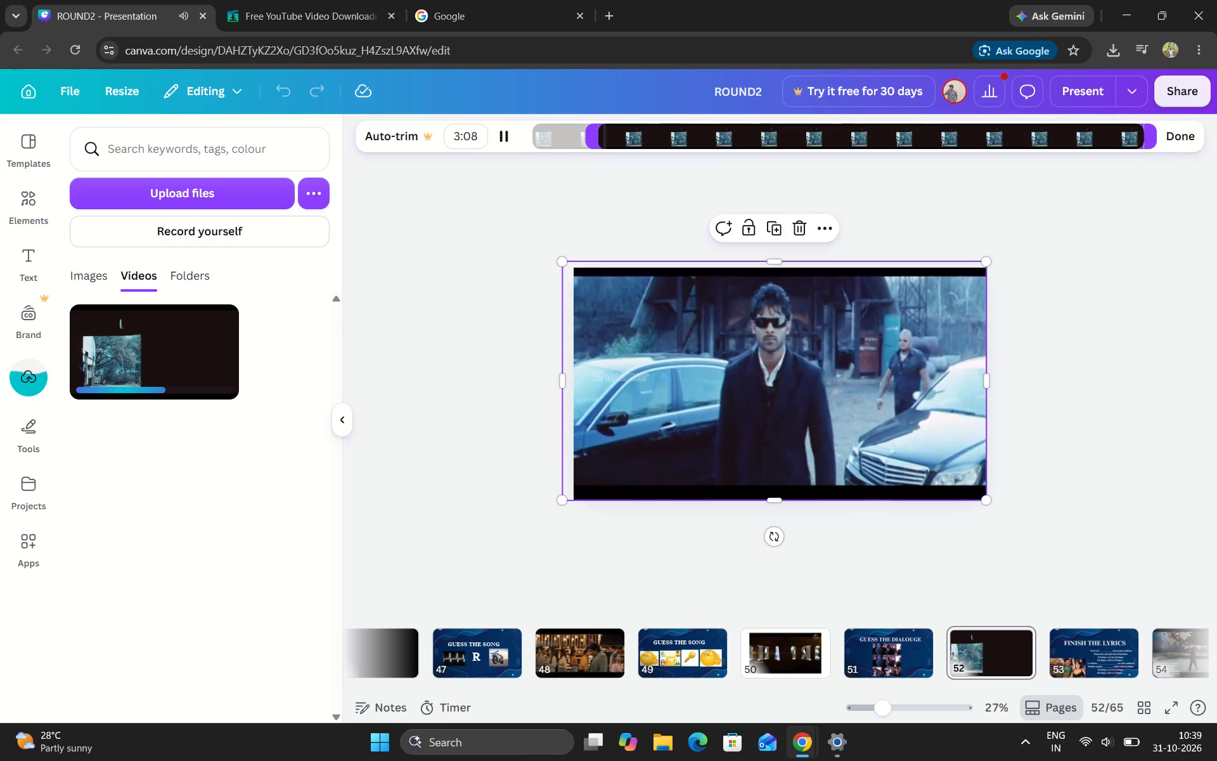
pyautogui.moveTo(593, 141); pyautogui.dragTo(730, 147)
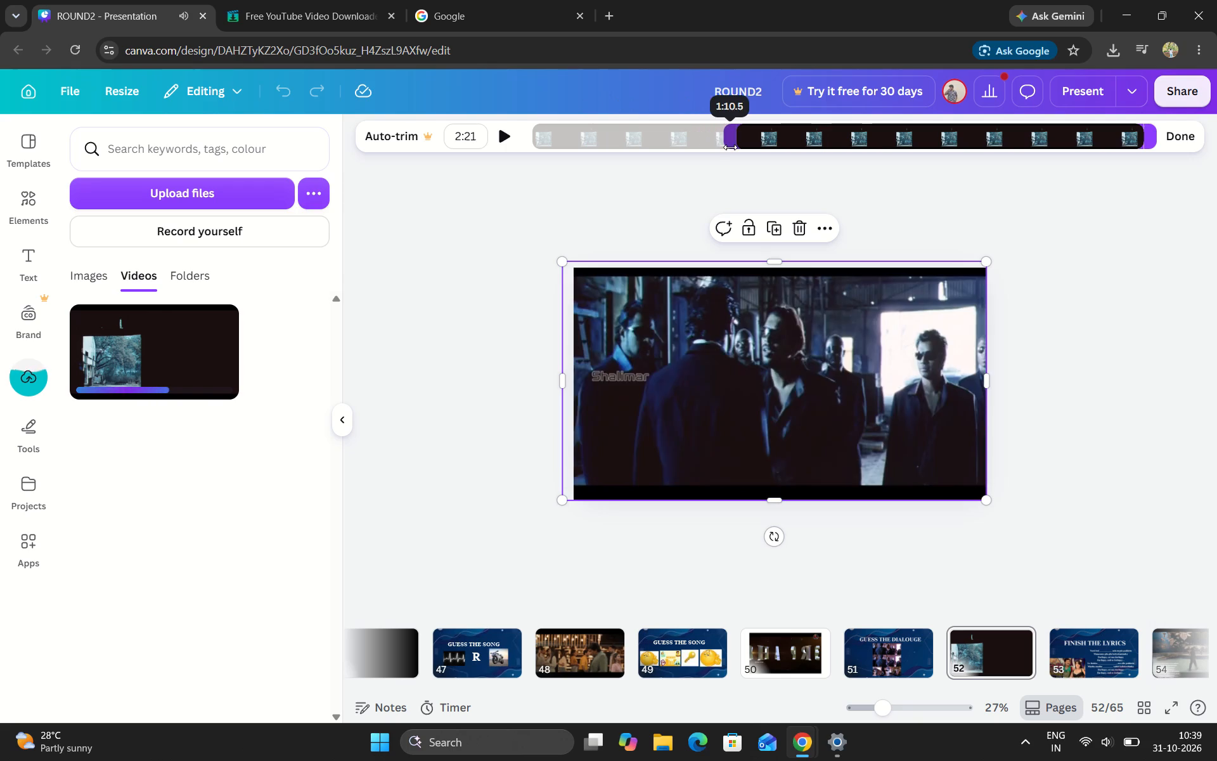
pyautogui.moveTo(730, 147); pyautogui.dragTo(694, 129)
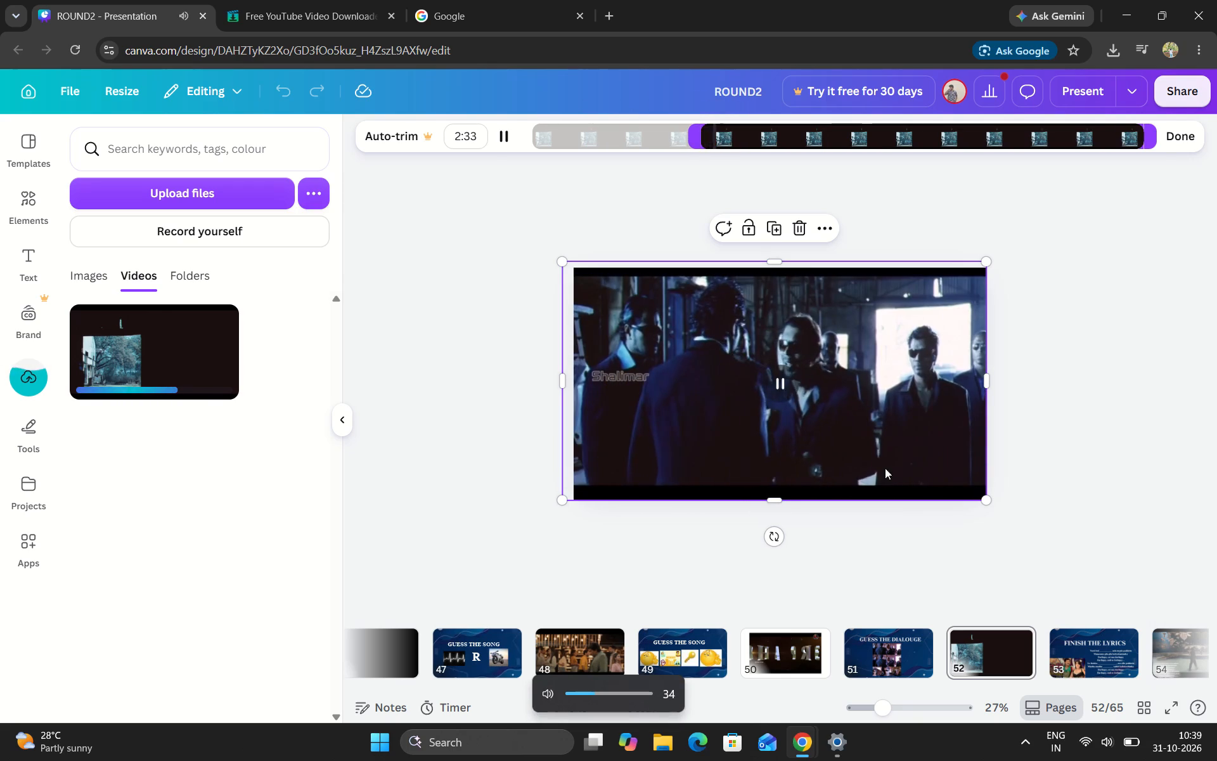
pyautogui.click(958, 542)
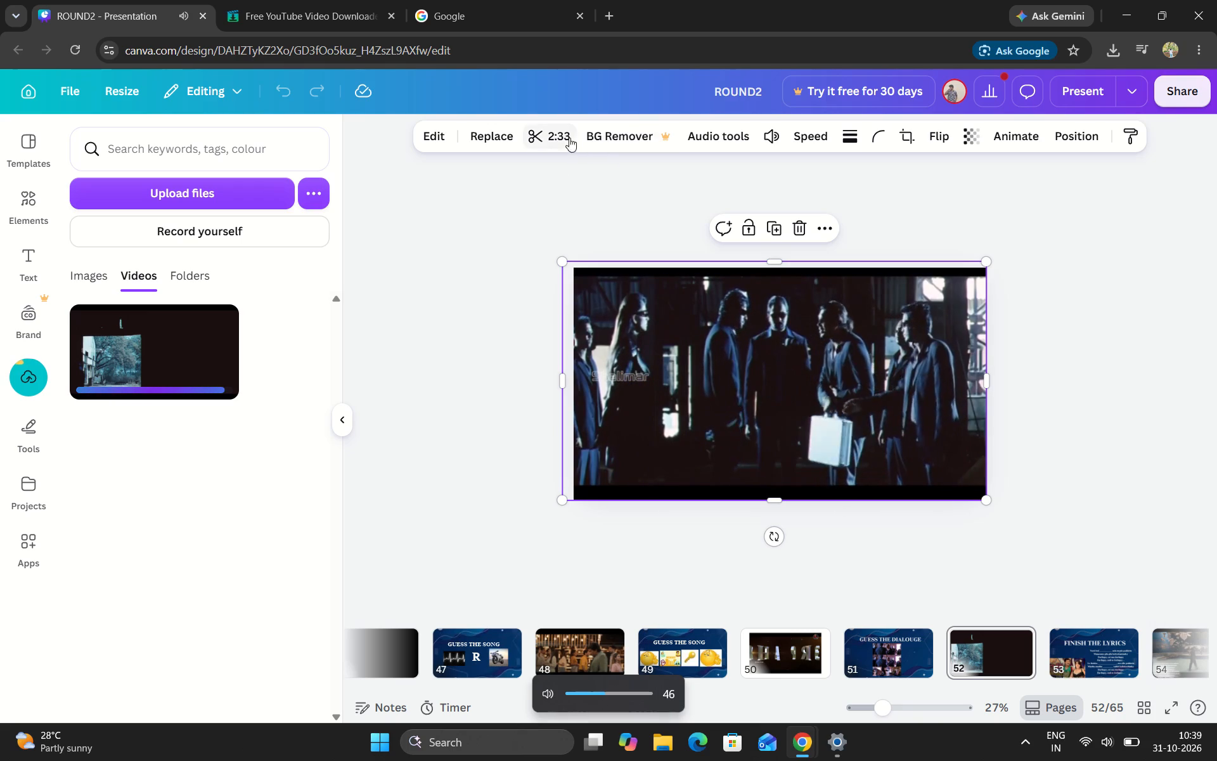
# Preview parts of the trimmed Billa video and move its start earlier so the clip lasts 2:44.
pyautogui.click(551, 139)
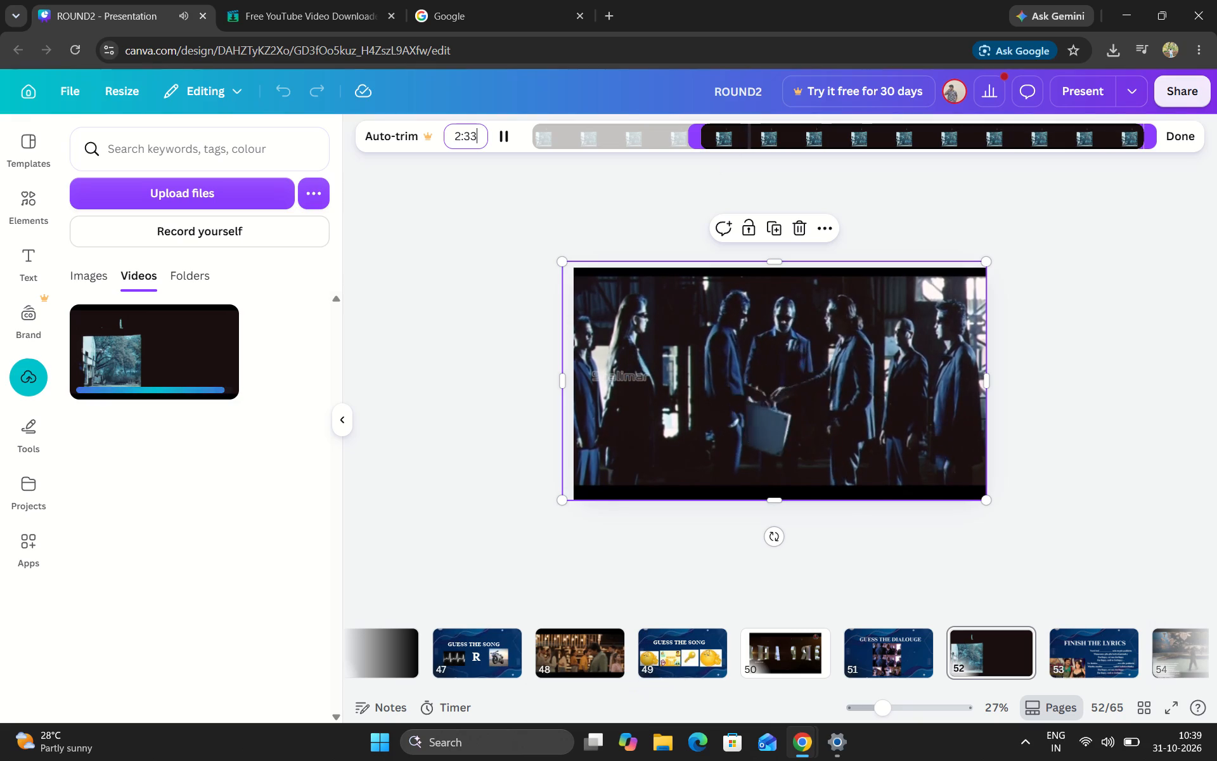
pyautogui.click(790, 141)
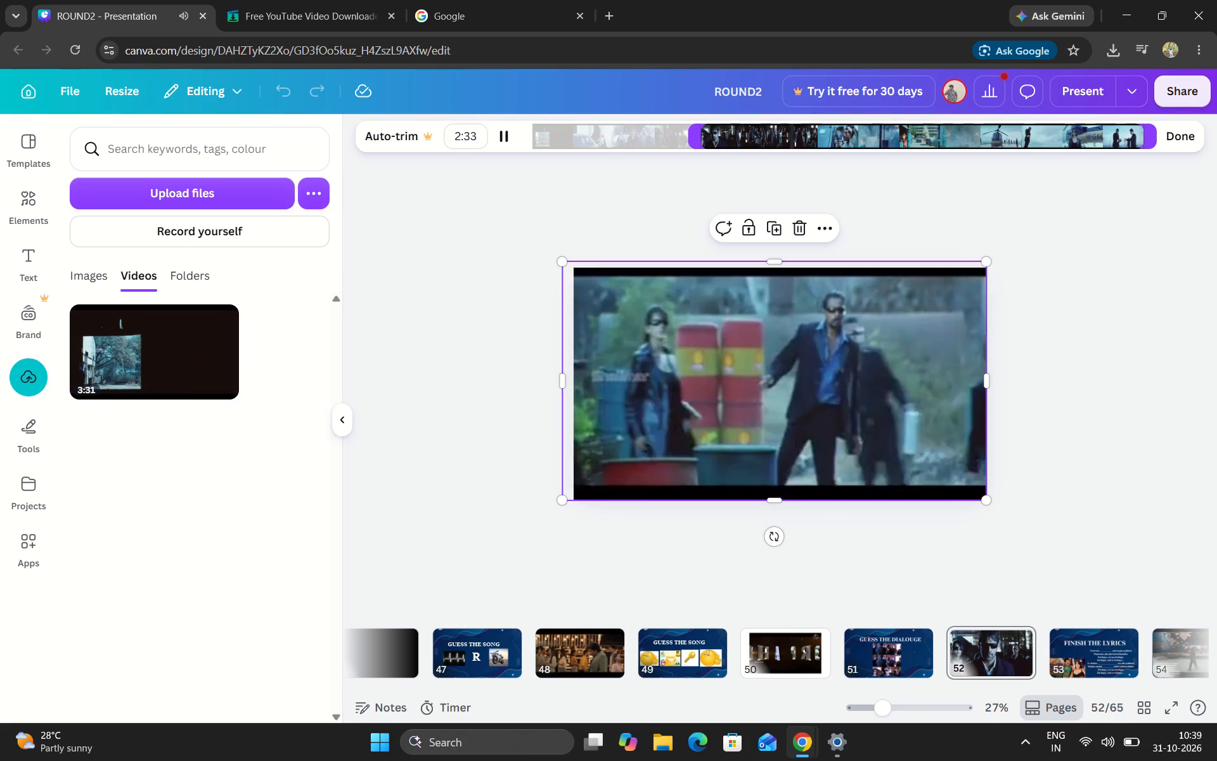
pyautogui.click(767, 143)
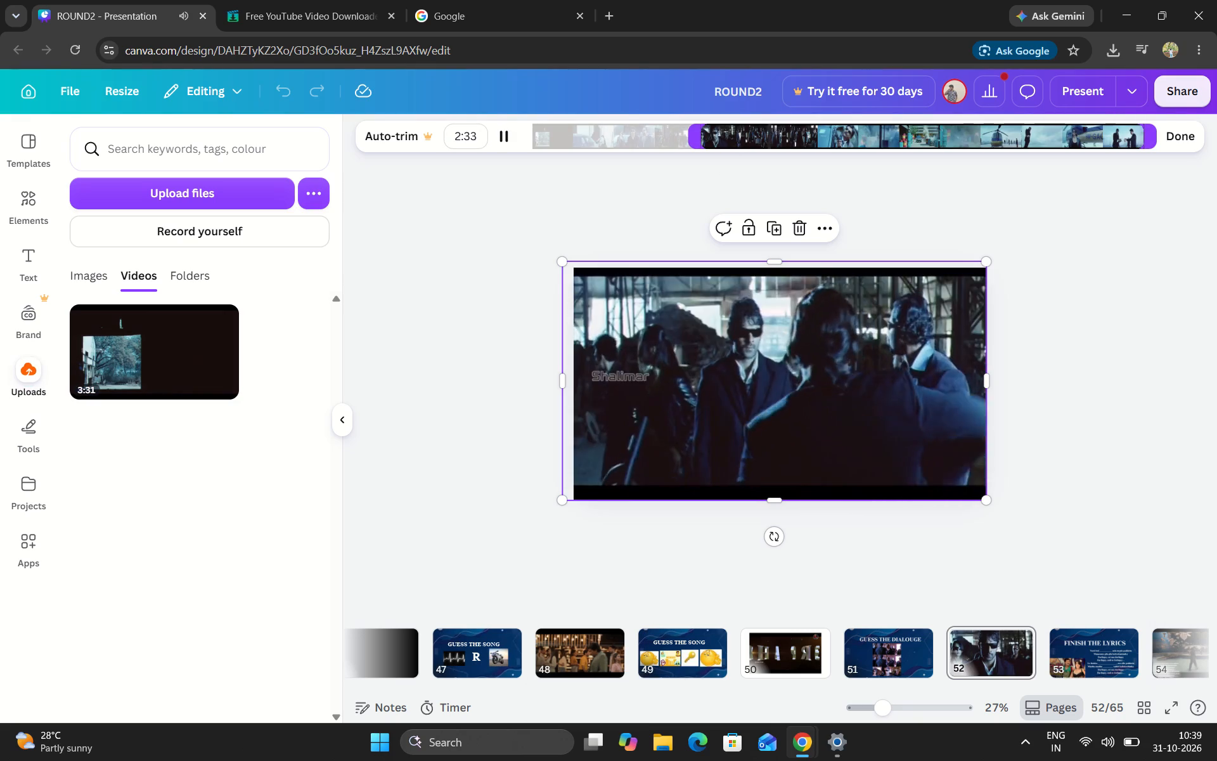
pyautogui.click(709, 141)
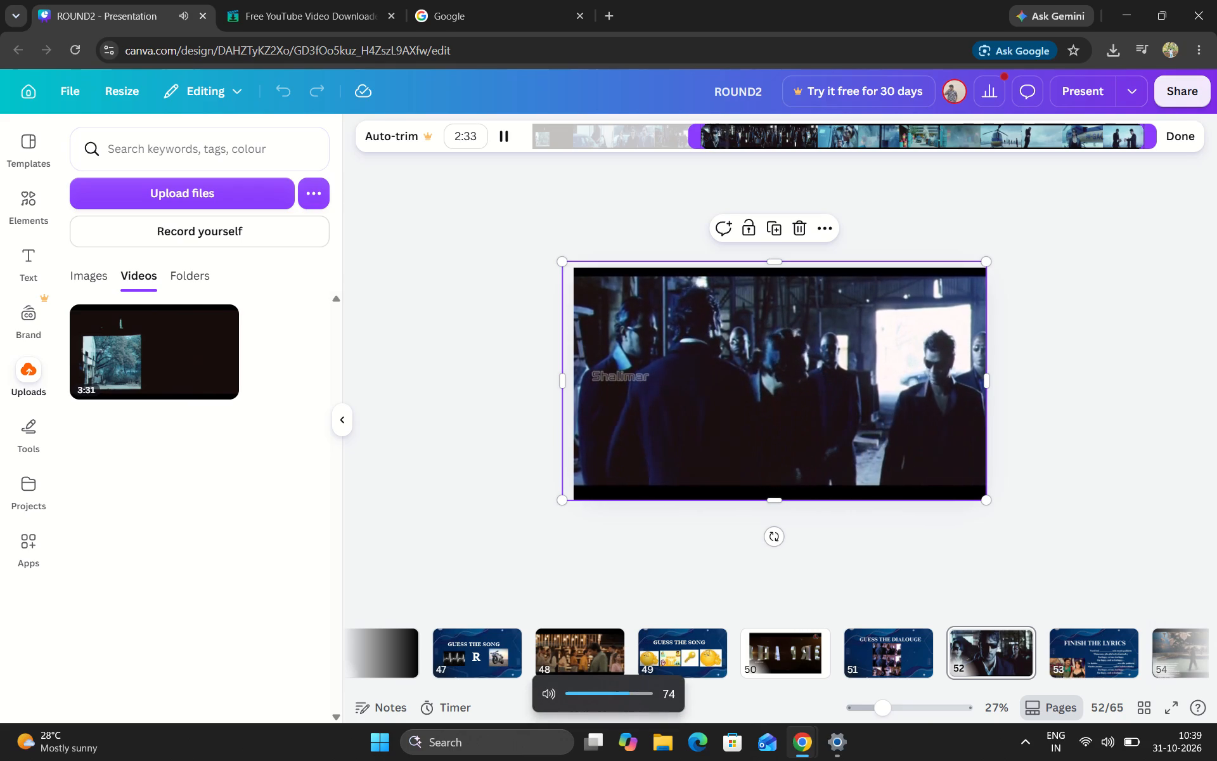
pyautogui.moveTo(691, 140); pyautogui.dragTo(662, 141)
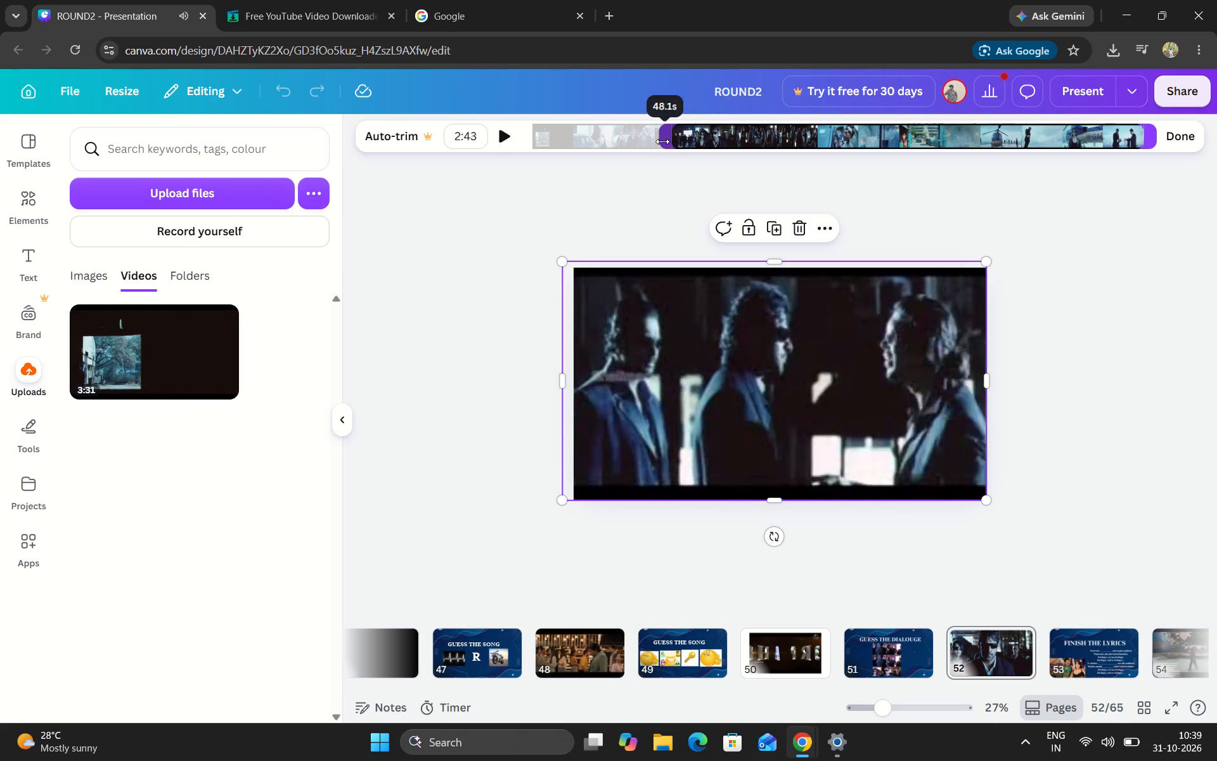
pyautogui.moveTo(662, 141); pyautogui.dragTo(662, 143)
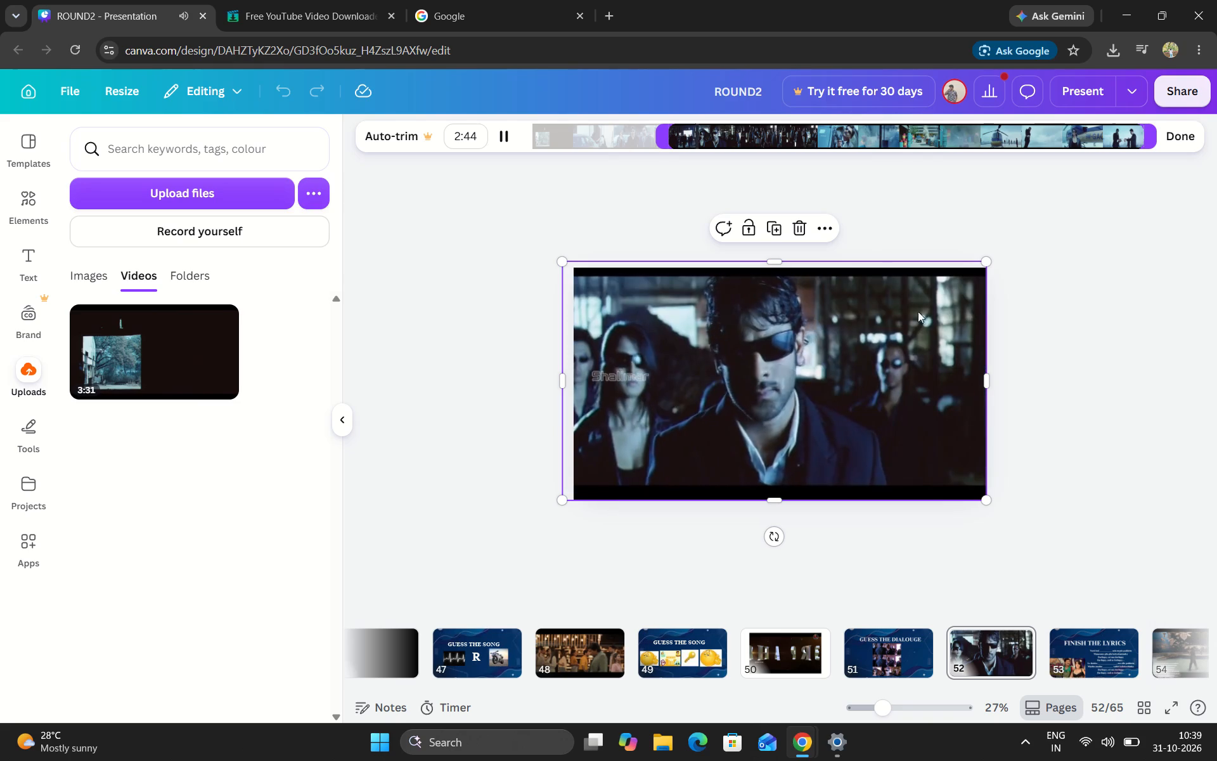
# Look ahead through the following slides and view the Guess the Song slide on page 57.
pyautogui.hscroll(-3, 951, 679)
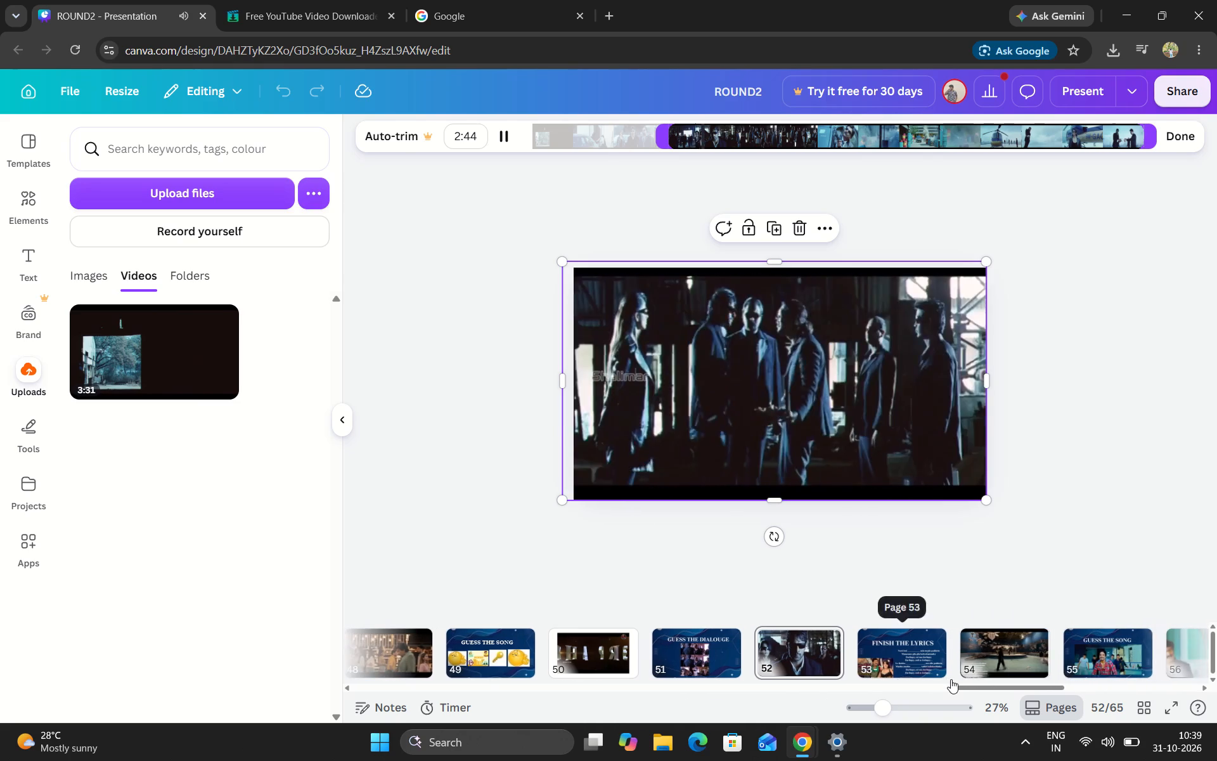
pyautogui.hscroll(-3, 951, 679)
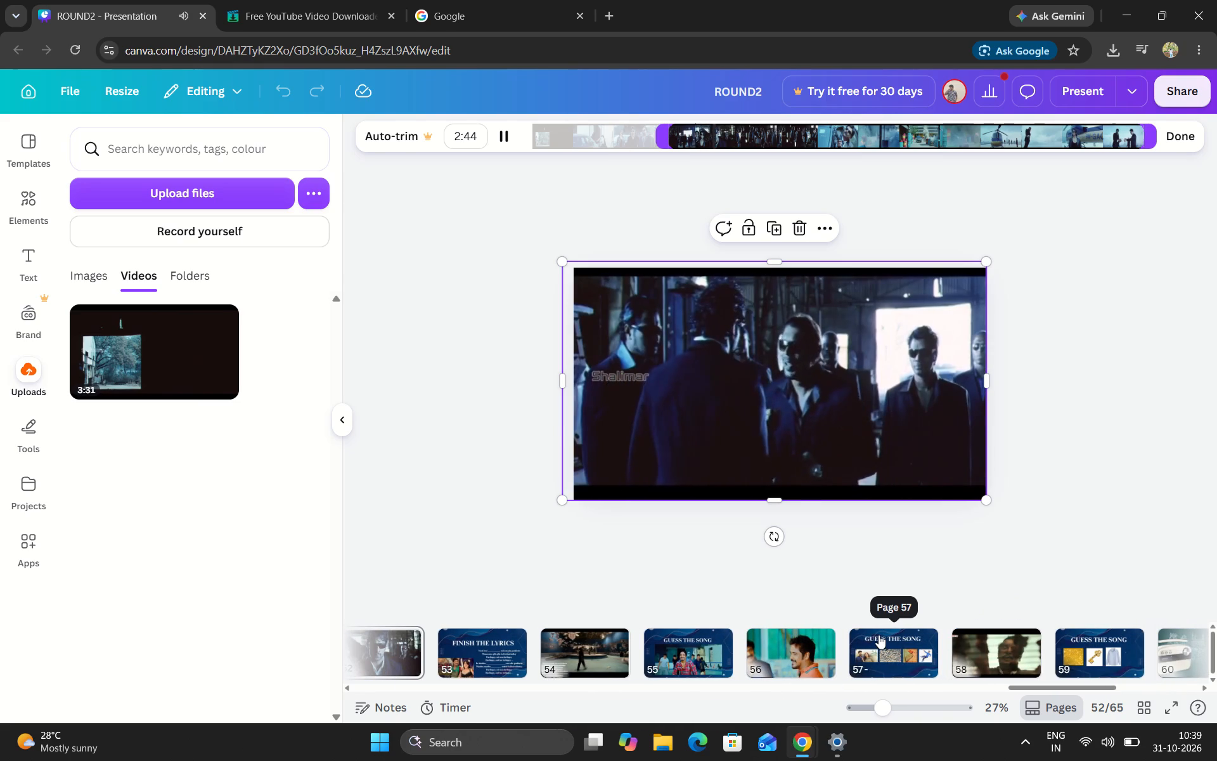
pyautogui.click(890, 652)
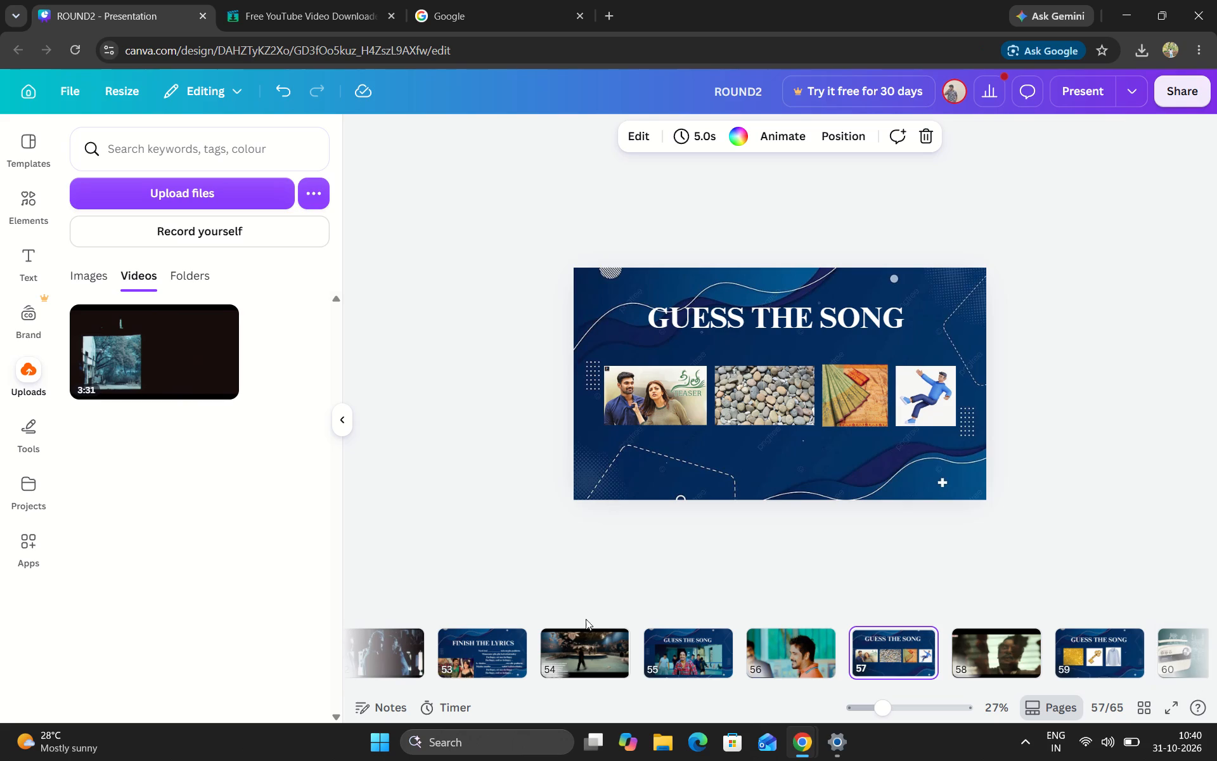
# Return to page 52 and move the Billa video's trim start earlier so the clip lasts 2:50.
pyautogui.hscroll(3, 468, 642)
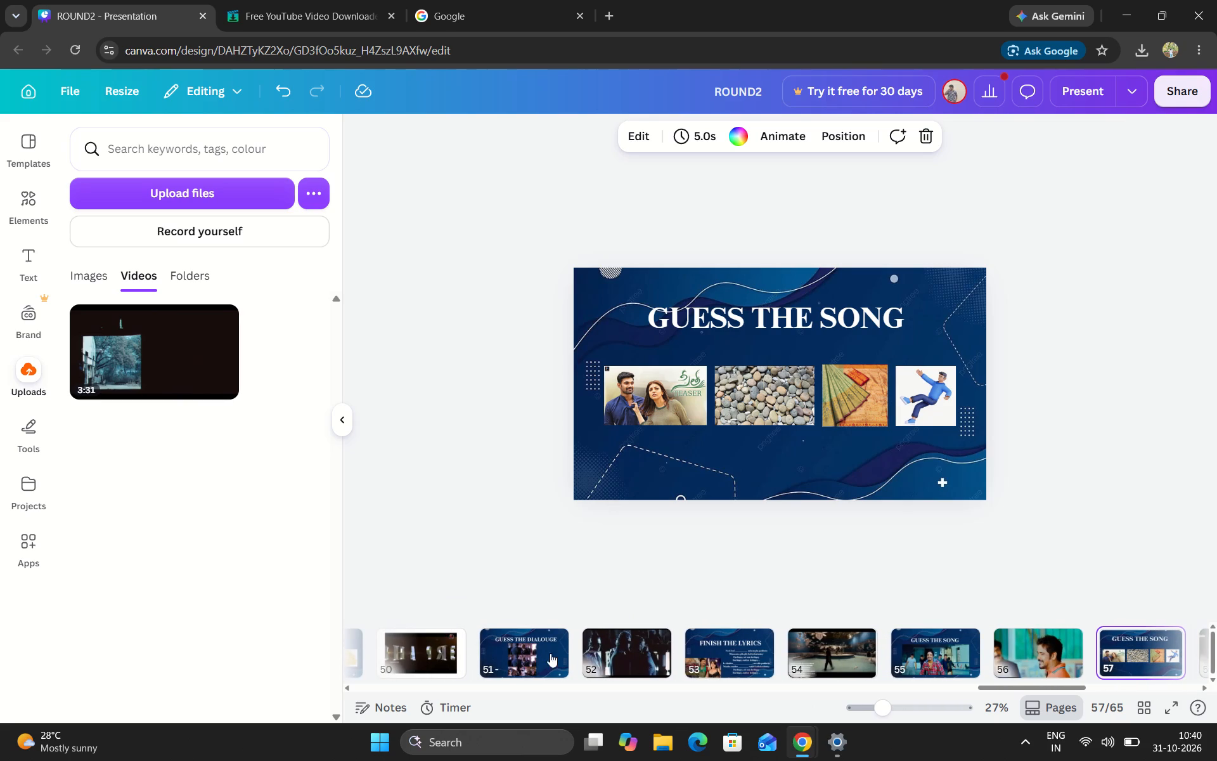
pyautogui.click(608, 644)
pyautogui.click(585, 136)
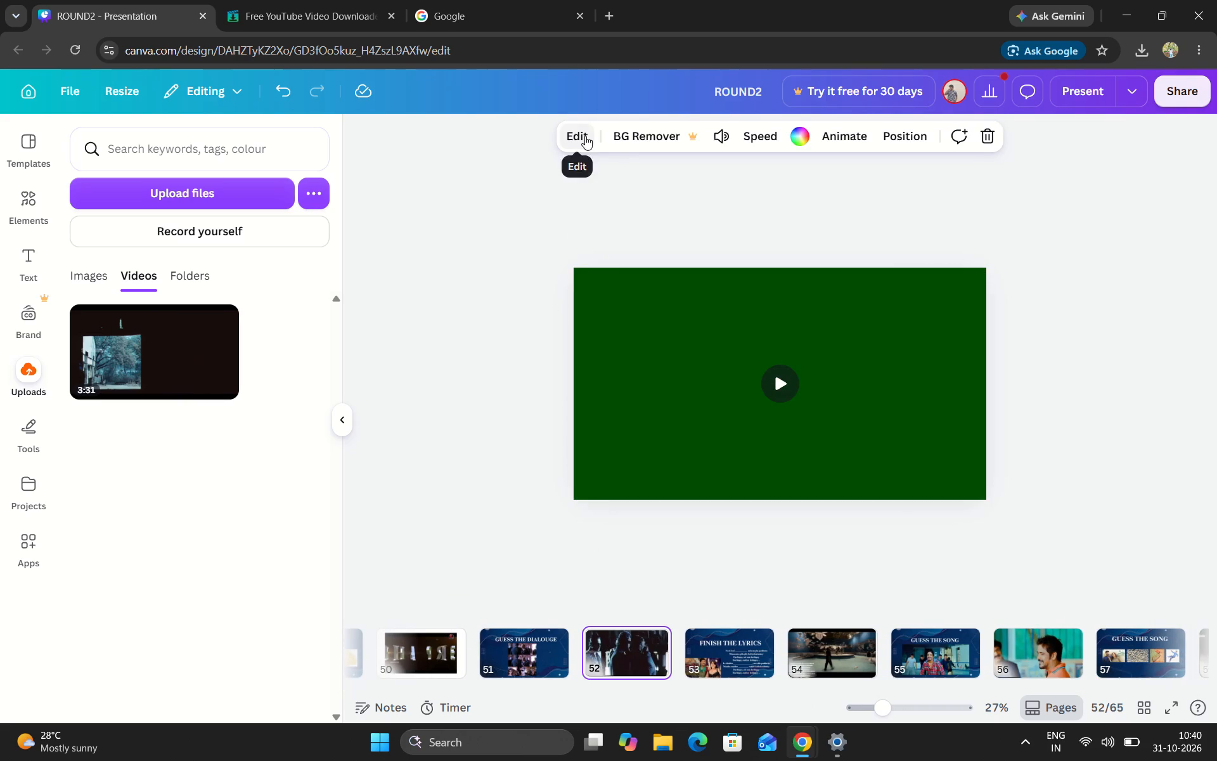
pyautogui.click(795, 379)
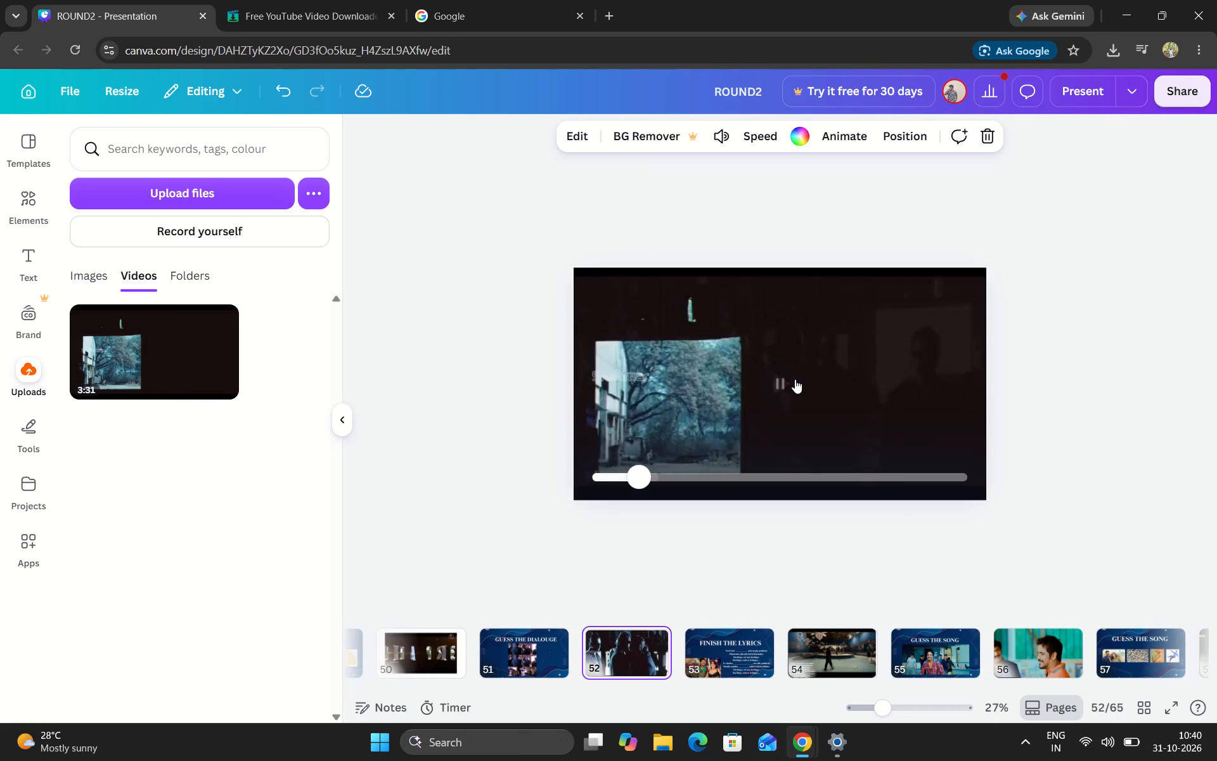
pyautogui.click(575, 132)
pyautogui.click(712, 336)
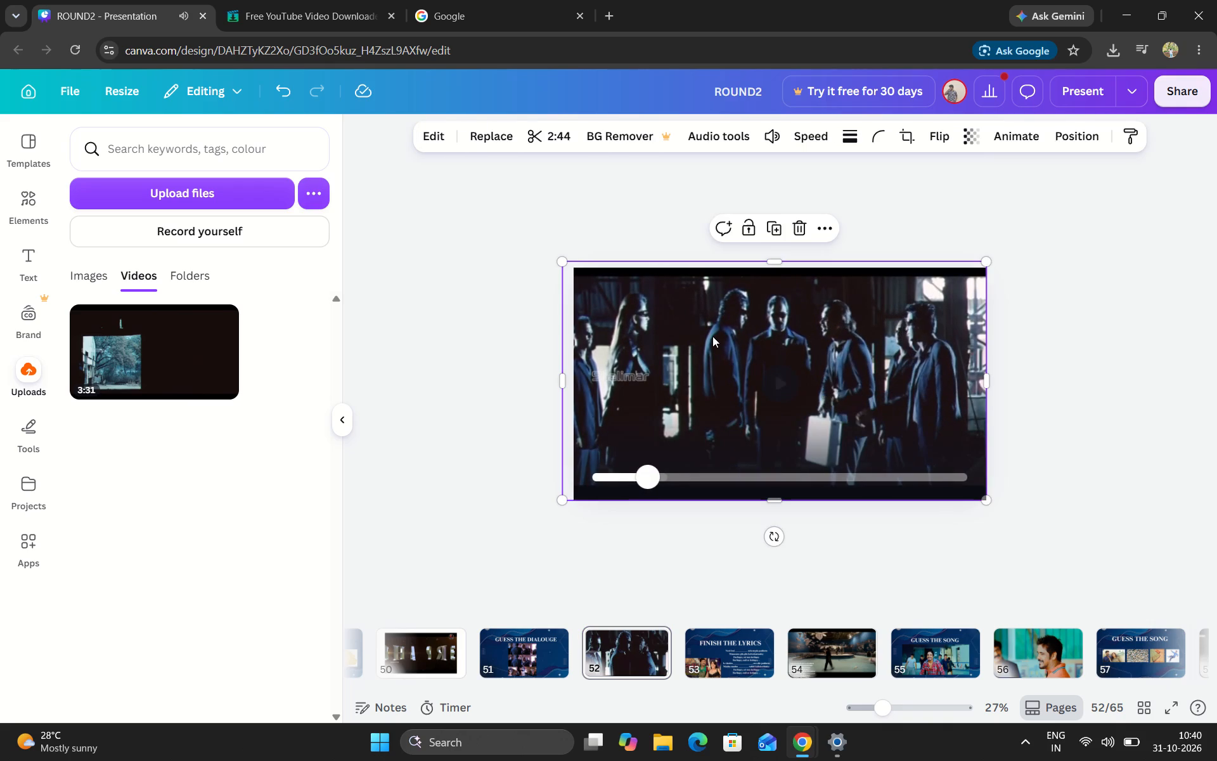
pyautogui.click(551, 136)
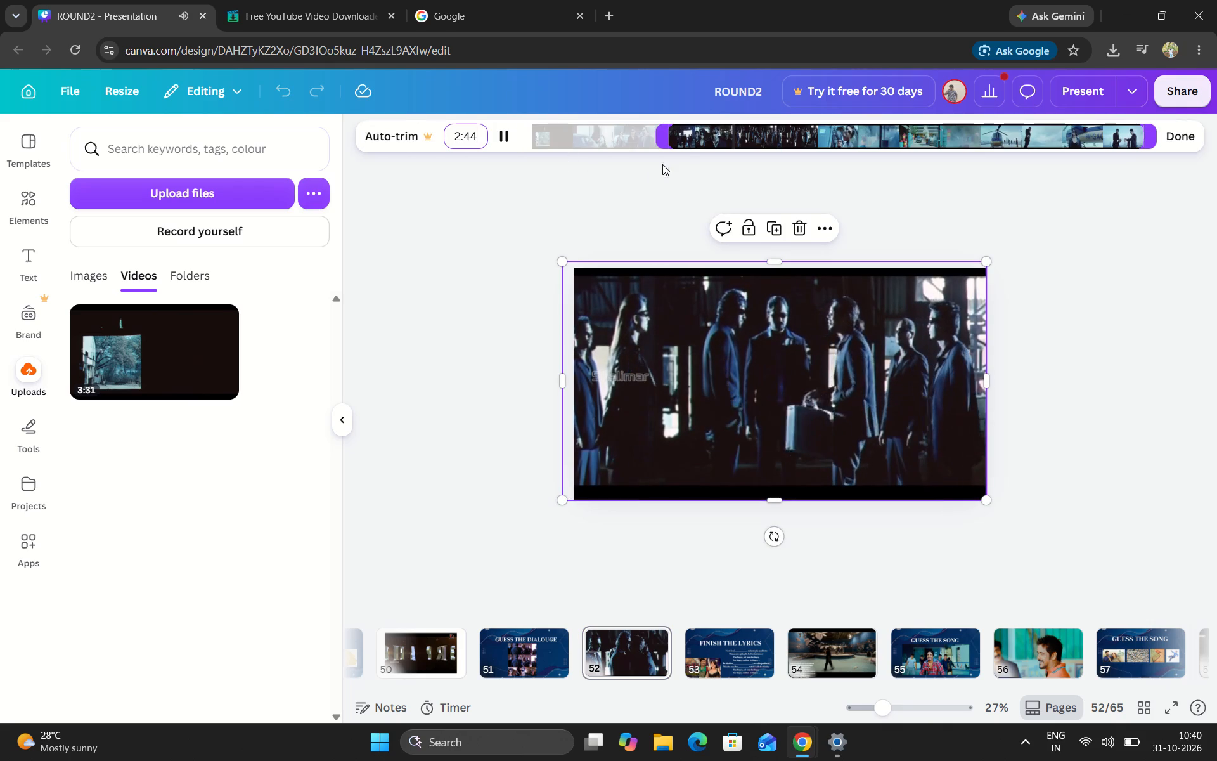
pyautogui.moveTo(659, 136); pyautogui.dragTo(651, 136)
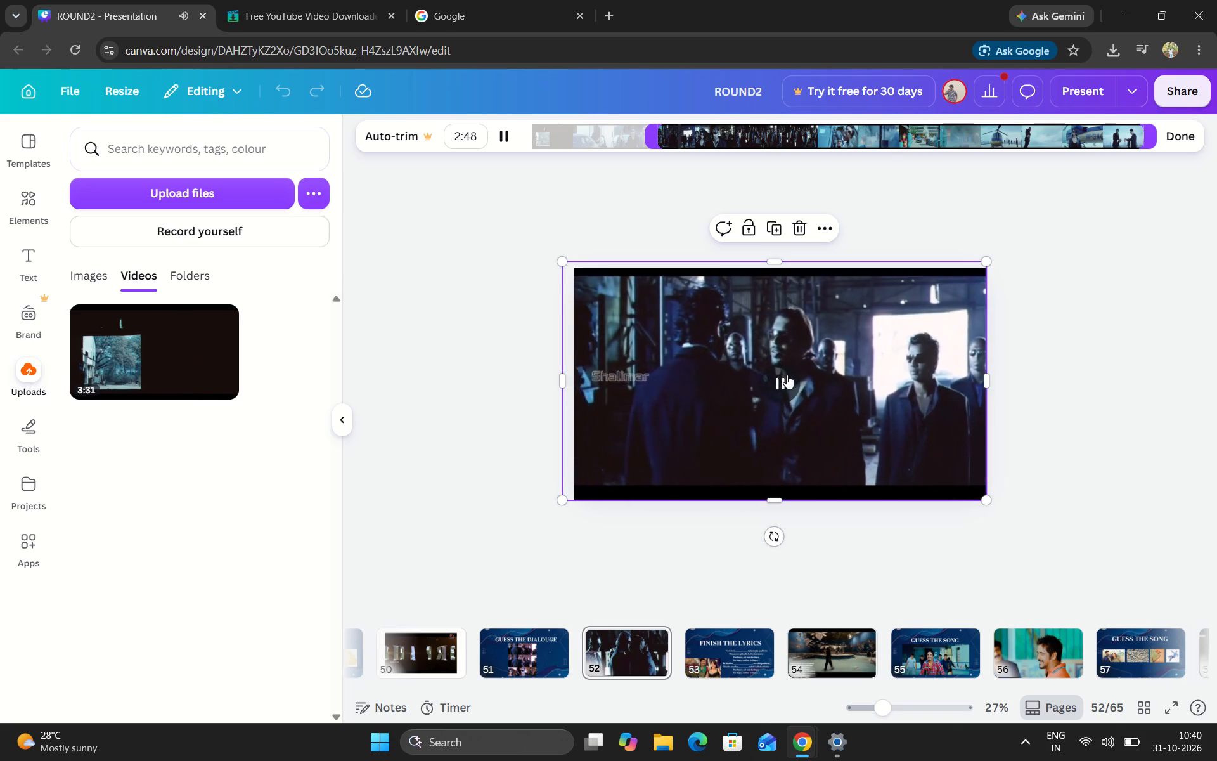
pyautogui.moveTo(652, 142); pyautogui.dragTo(646, 143)
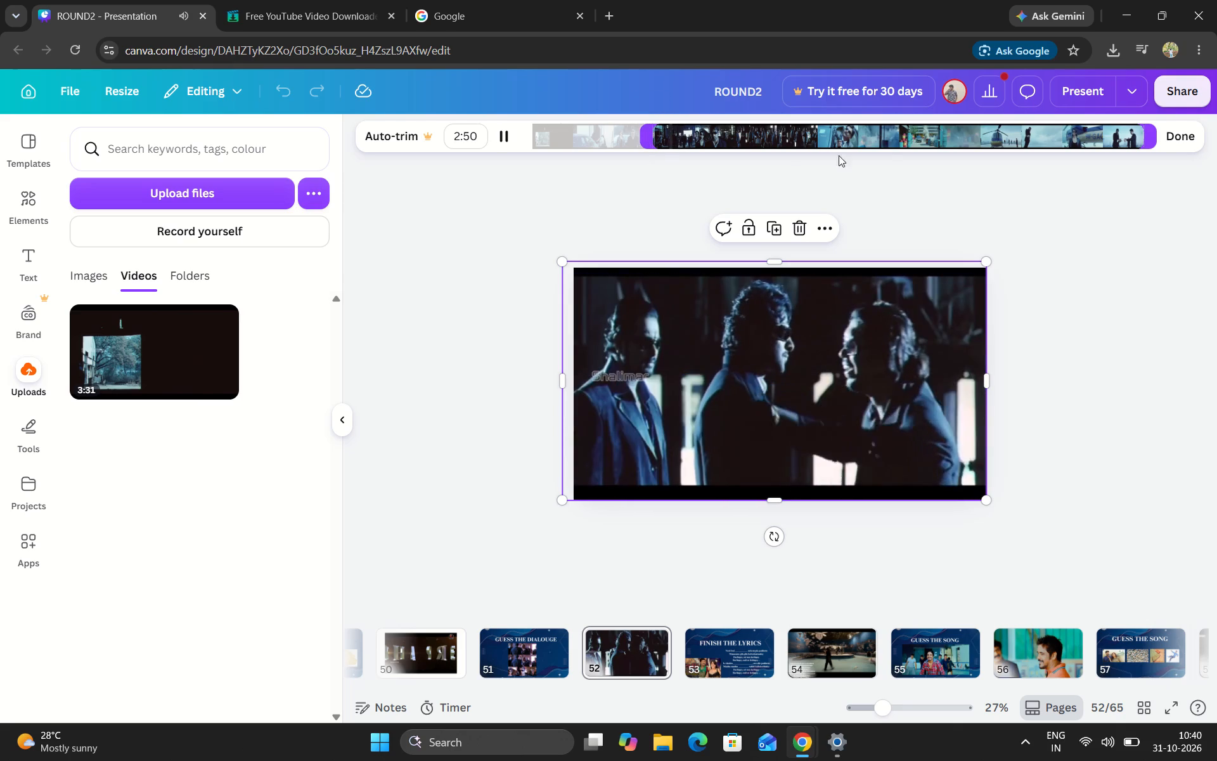
# Cut the end of the Billa video so the clip lasts 40.4 s, and play it back on the page.
pyautogui.moveTo(1148, 136); pyautogui.dragTo(943, 155)
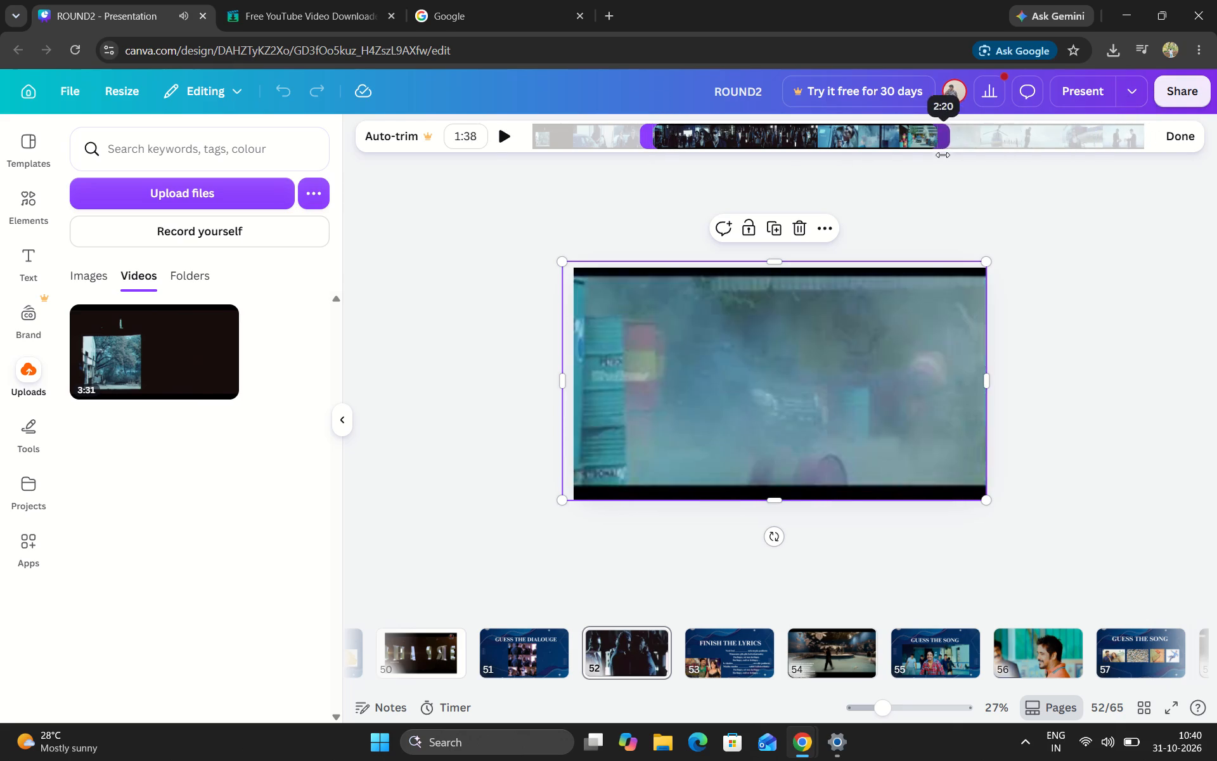
pyautogui.moveTo(943, 155); pyautogui.dragTo(775, 133)
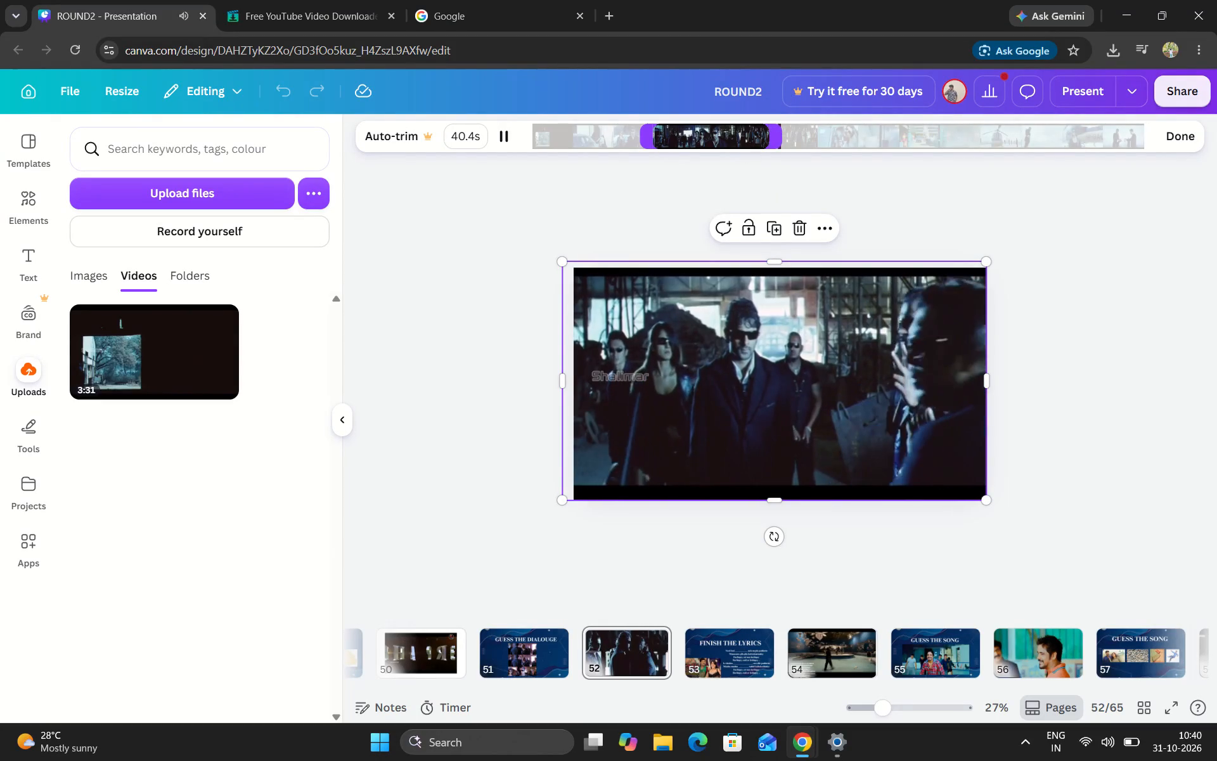
pyautogui.click(657, 138)
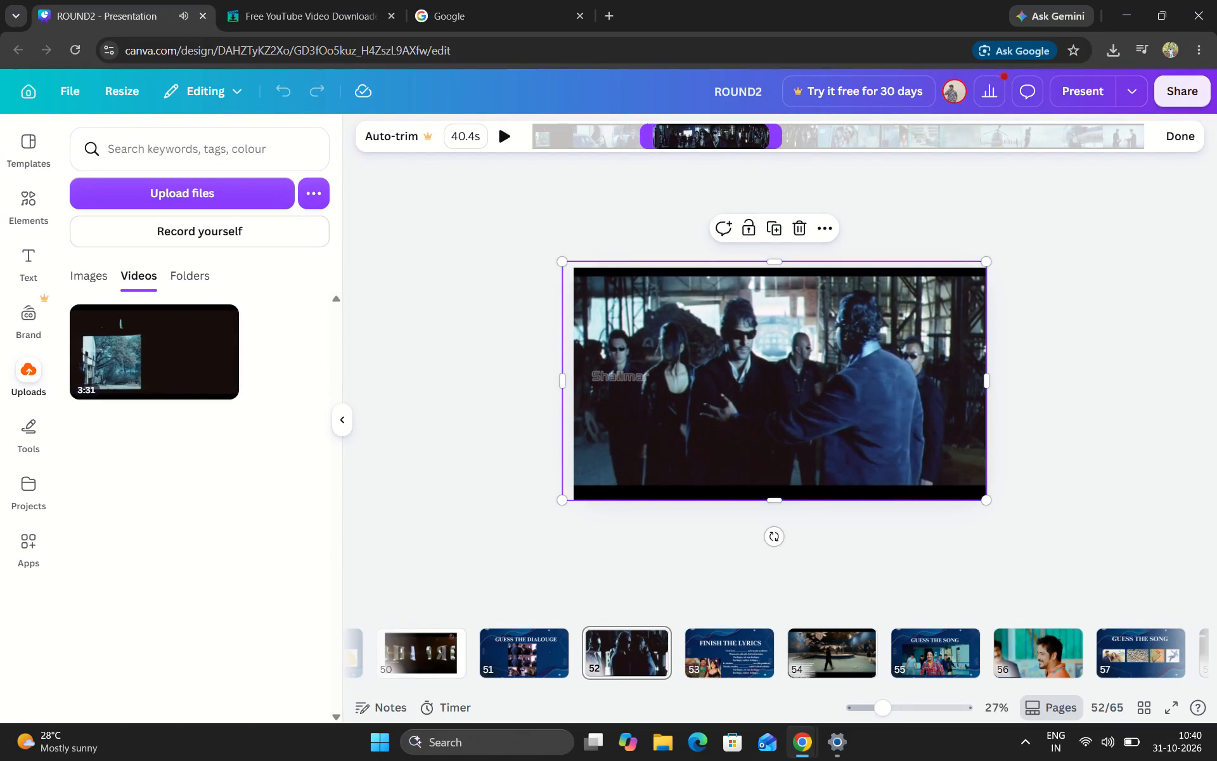
pyautogui.click(508, 133)
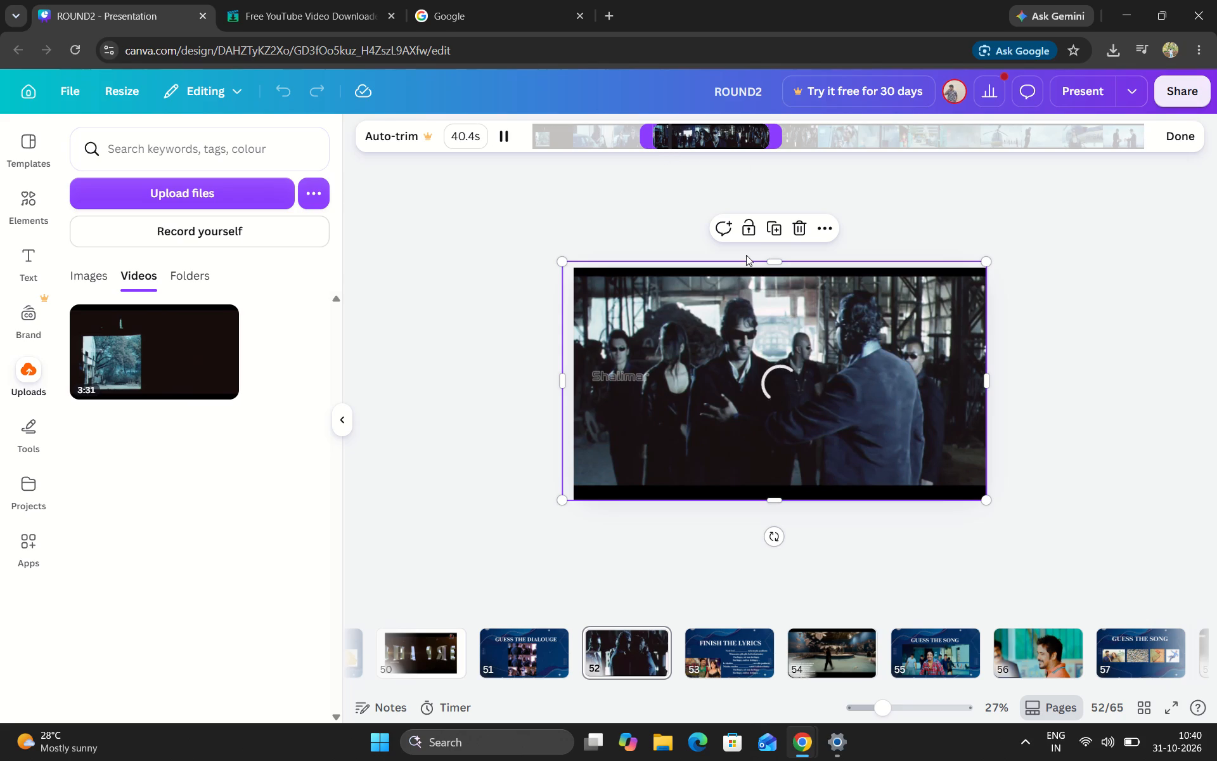
pyautogui.click(654, 202)
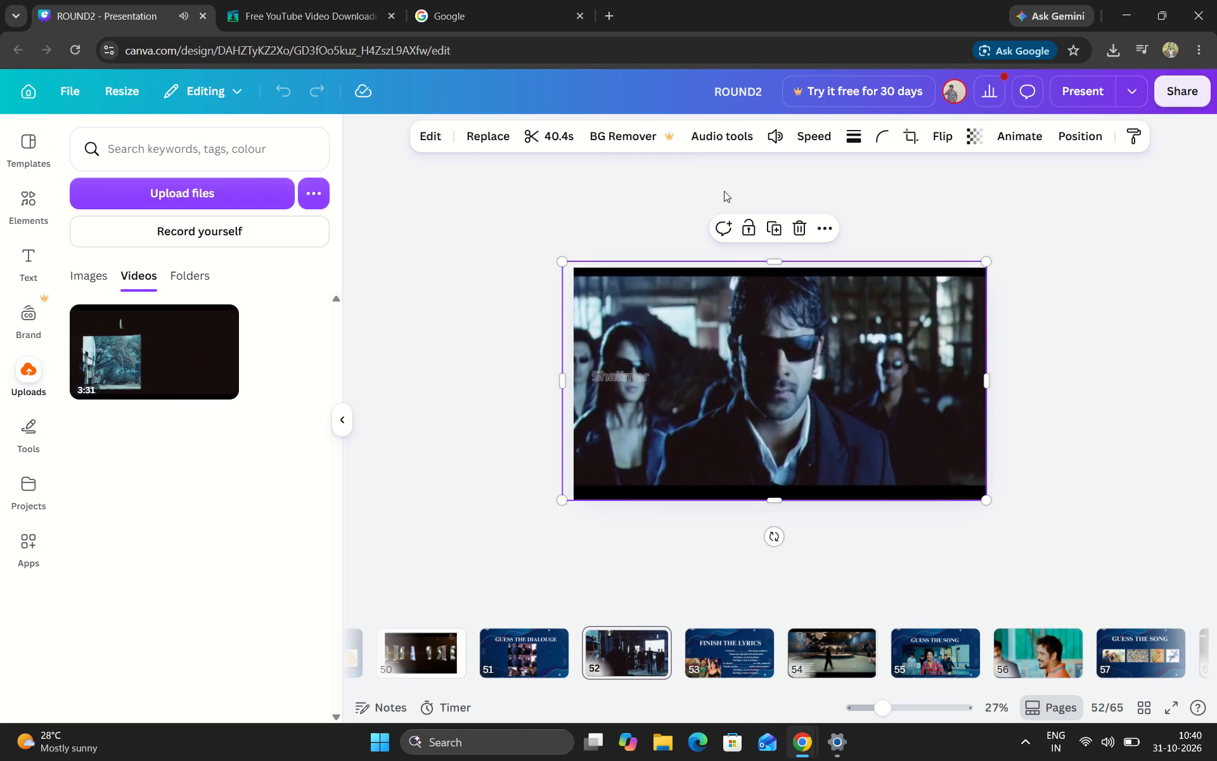
pyautogui.click(699, 287)
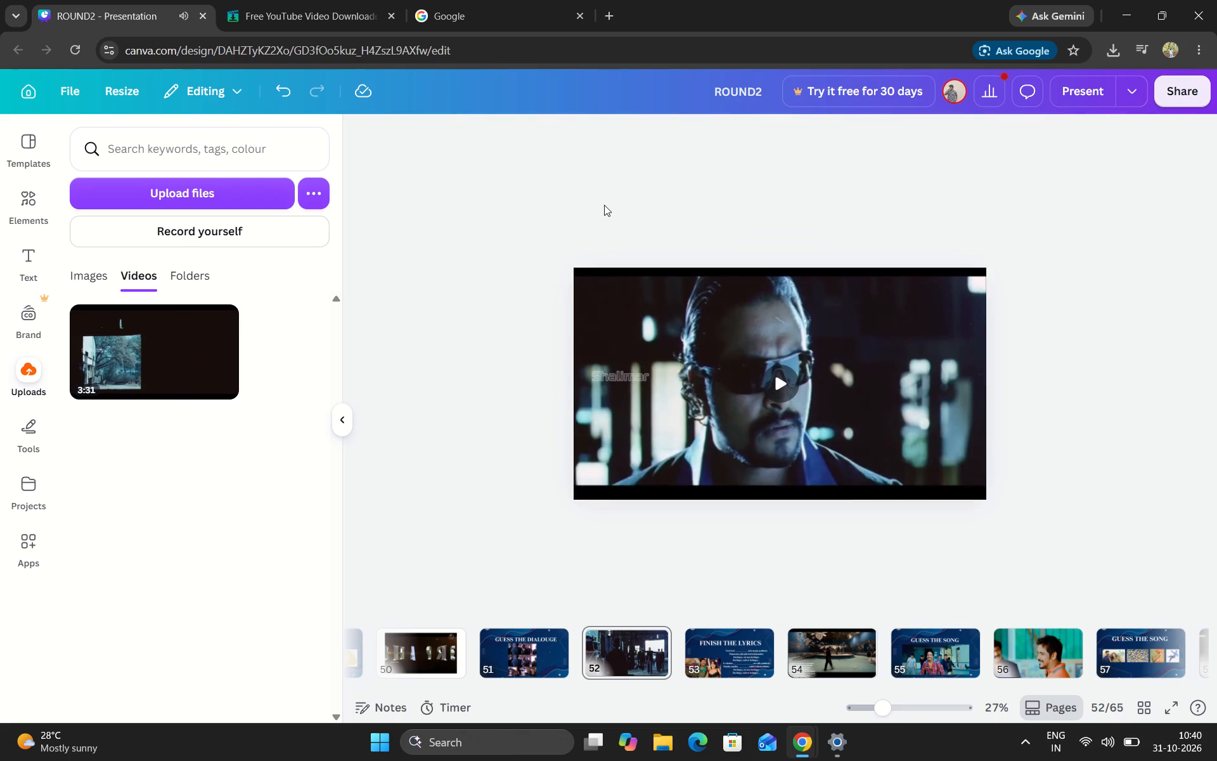
pyautogui.click(785, 374)
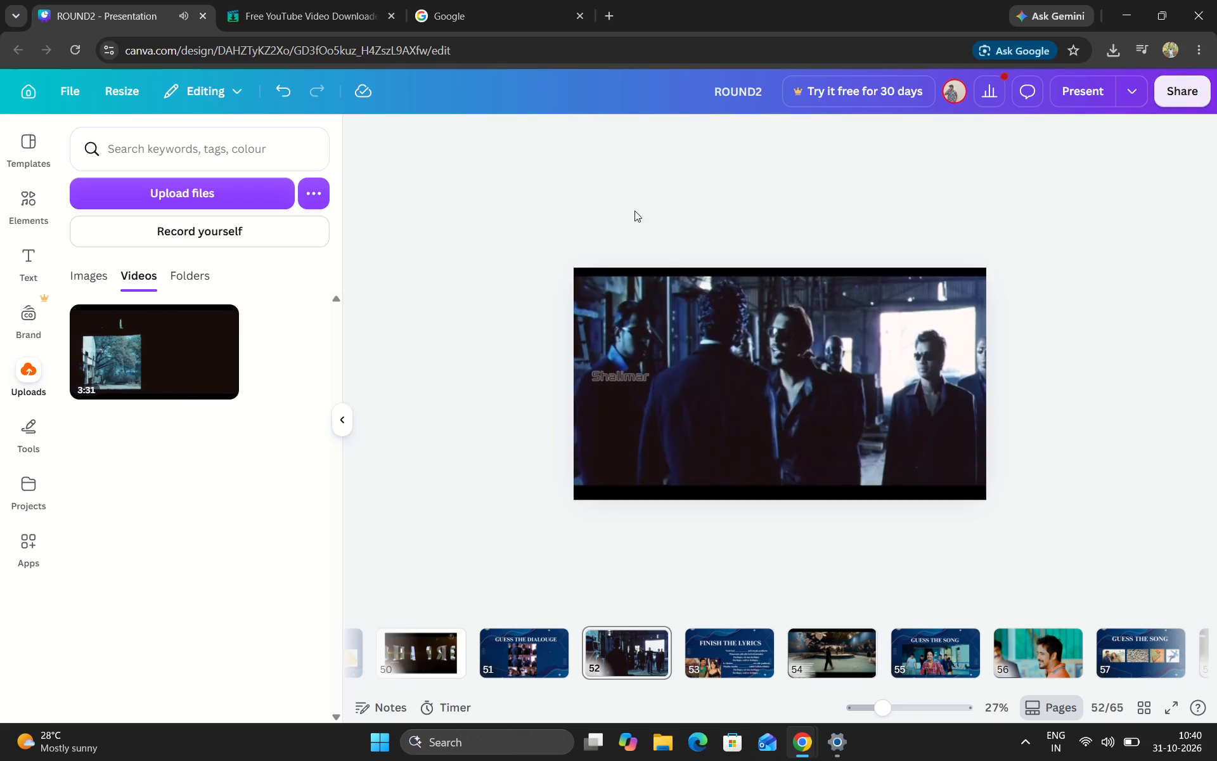
# Shift the Billa video slightly down on page 52, aligning its top edge with the page's top edge.
pyautogui.click(688, 290)
pyautogui.moveTo(688, 290); pyautogui.dragTo(657, 294)
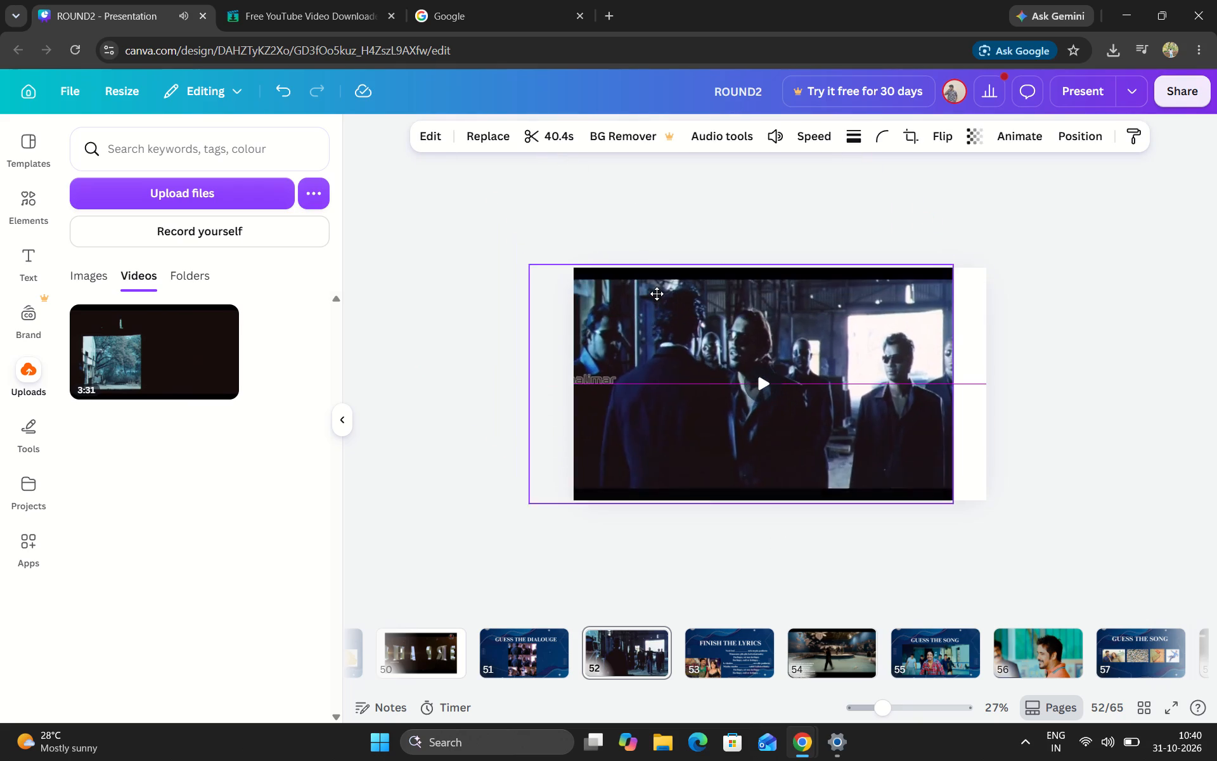
pyautogui.moveTo(657, 294); pyautogui.dragTo(686, 298)
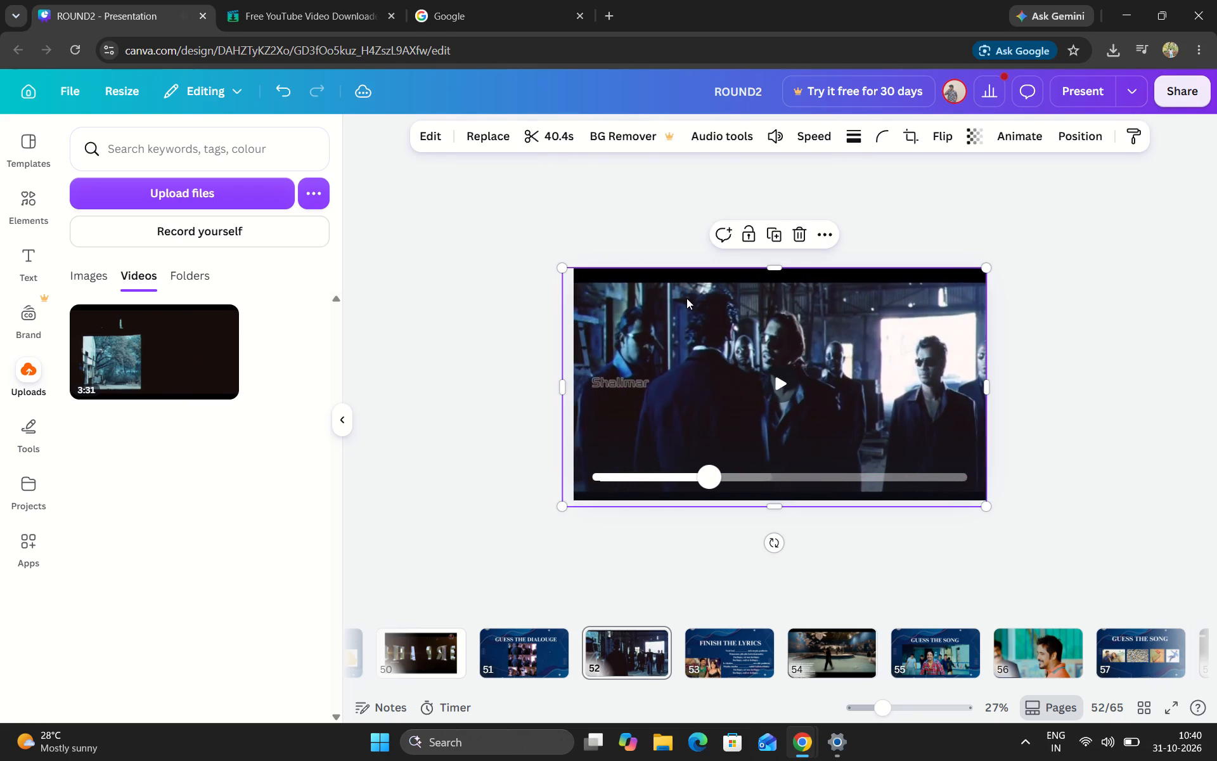
# Trim the end of the Billa video further so the clip lasts 27.0 s.
pyautogui.click(551, 131)
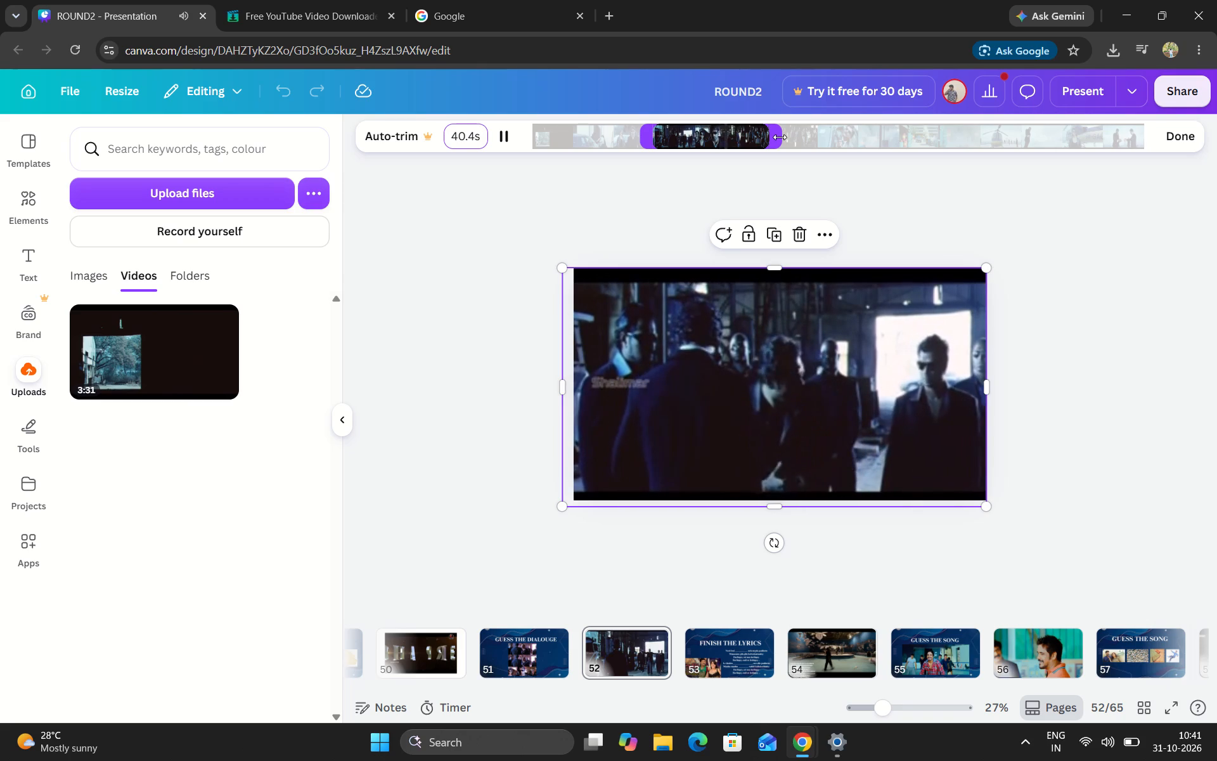
pyautogui.moveTo(780, 137); pyautogui.dragTo(742, 141)
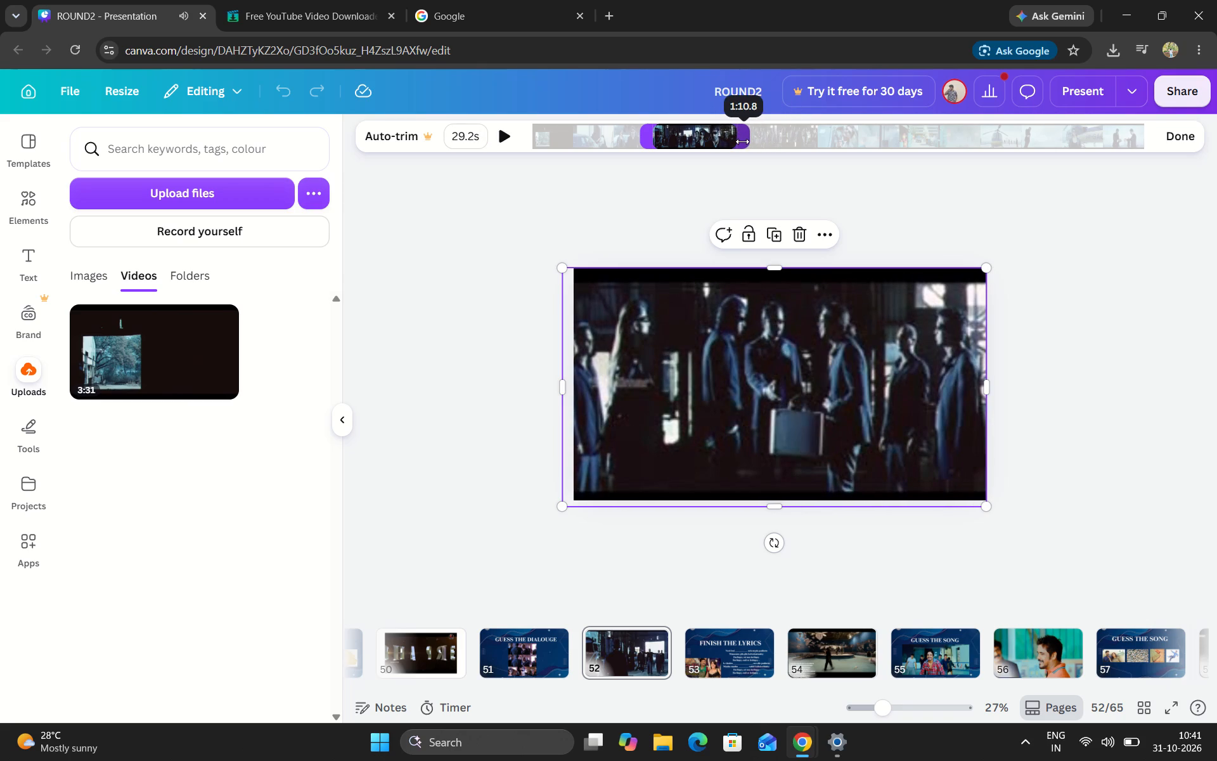
pyautogui.moveTo(742, 141); pyautogui.dragTo(737, 141)
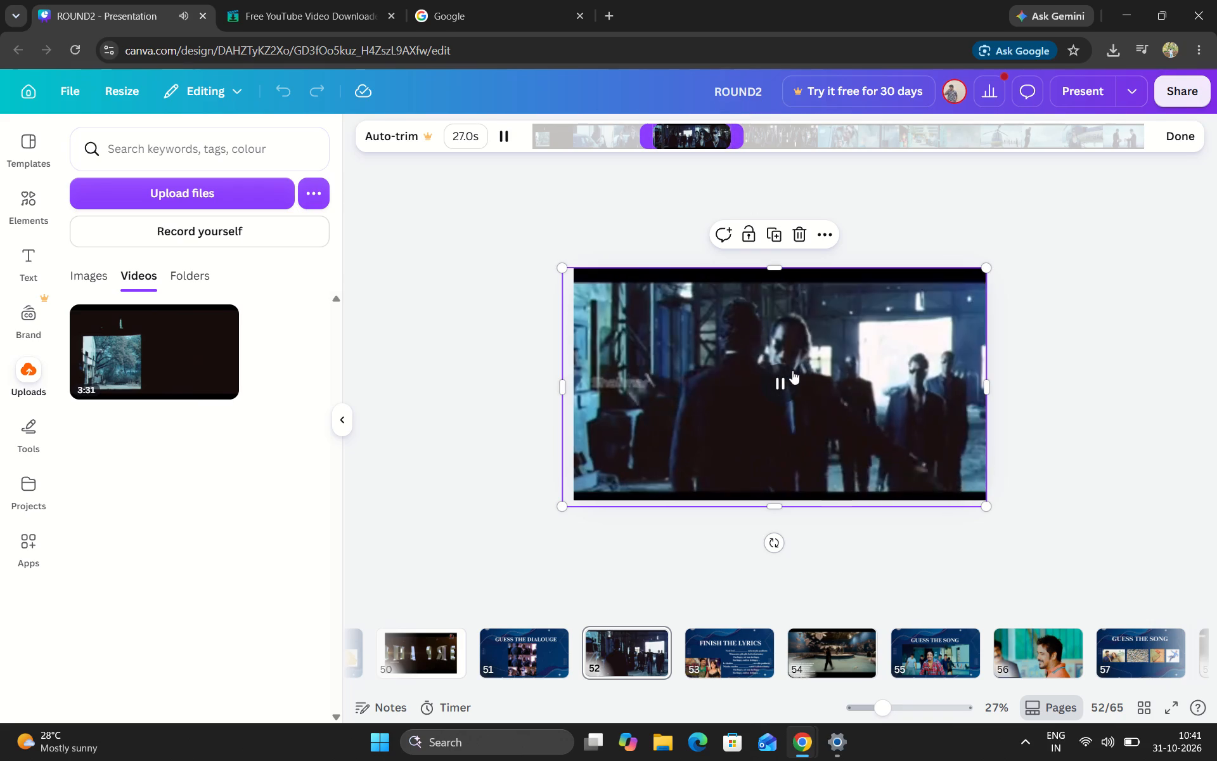
# Move the Billa video's trim start forward so the clip lasts 23.9 s, preview it, and finish trimming.
pyautogui.click(647, 138)
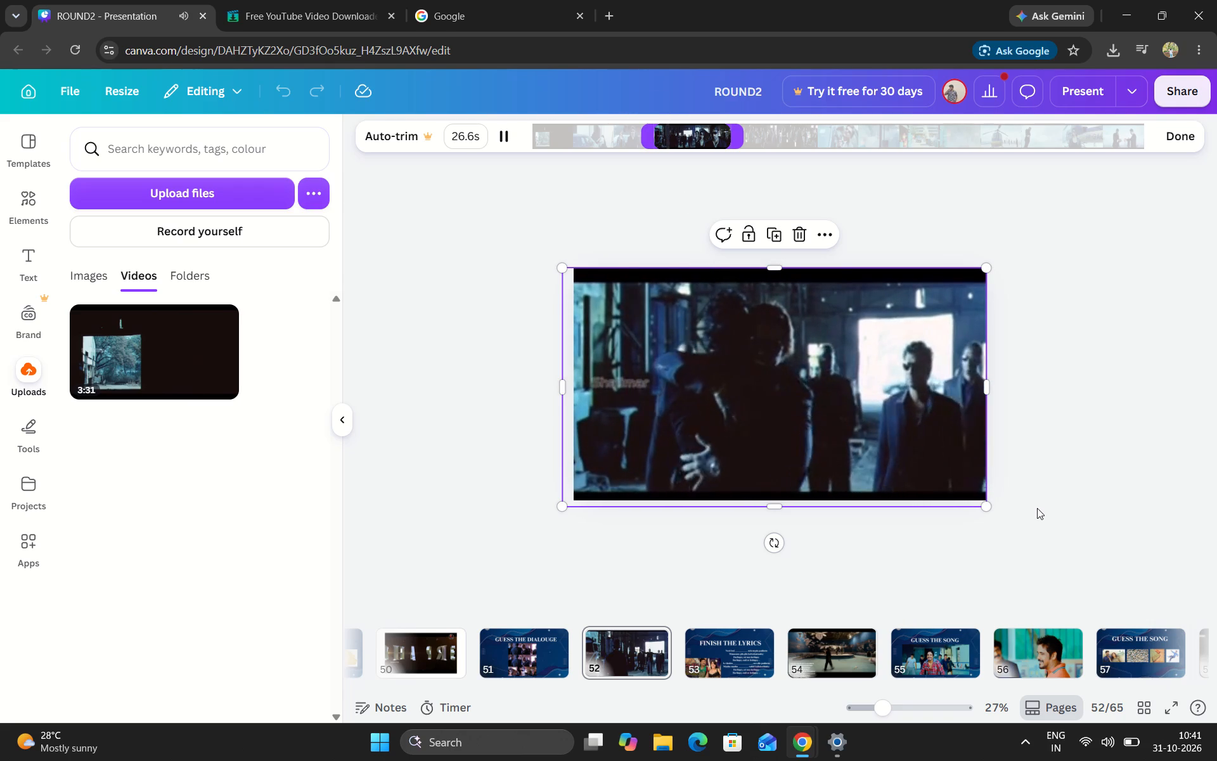
pyautogui.moveTo(640, 138); pyautogui.dragTo(653, 138)
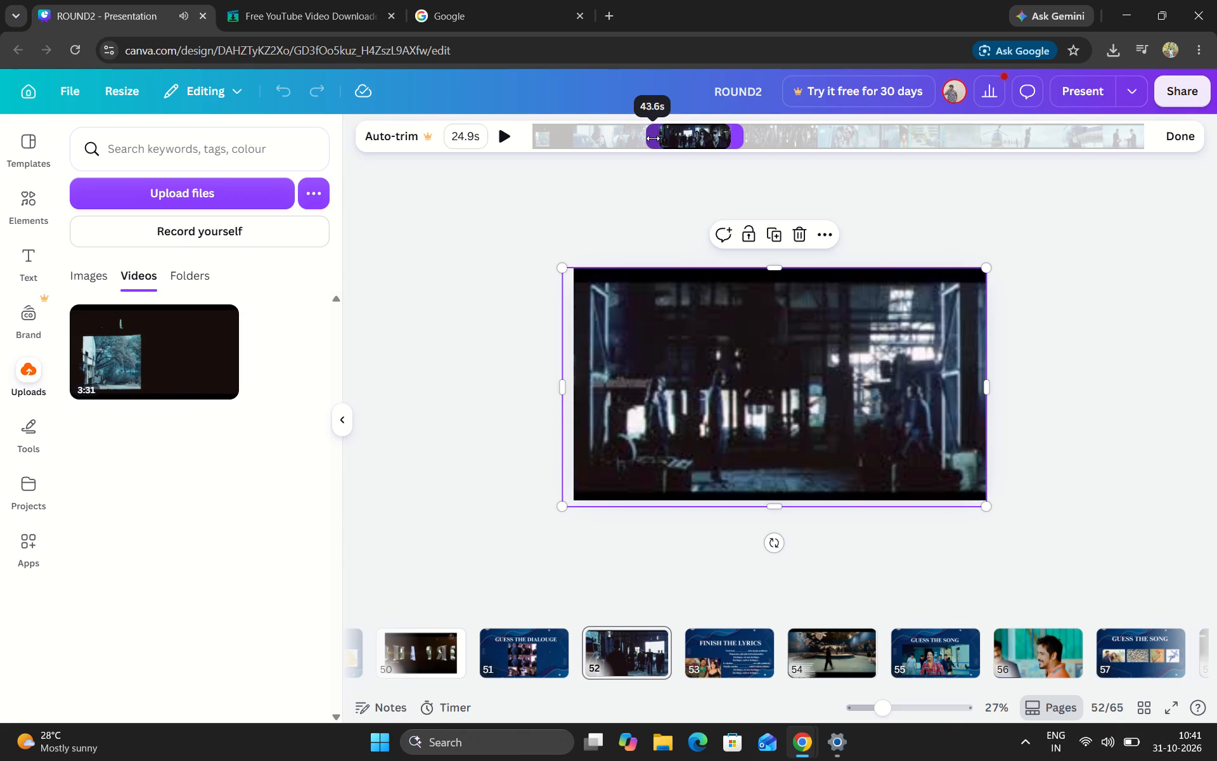
pyautogui.moveTo(653, 138); pyautogui.dragTo(652, 138)
pyautogui.moveTo(645, 138); pyautogui.dragTo(656, 139)
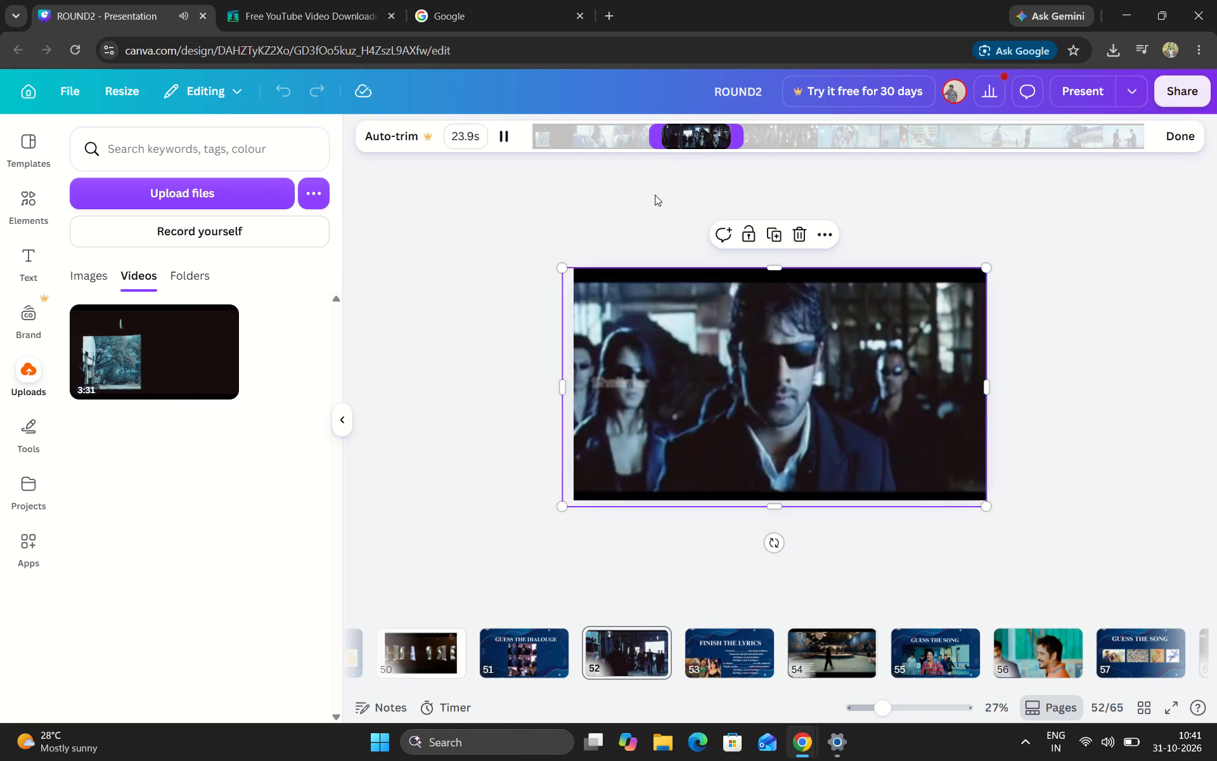
pyautogui.click(665, 139)
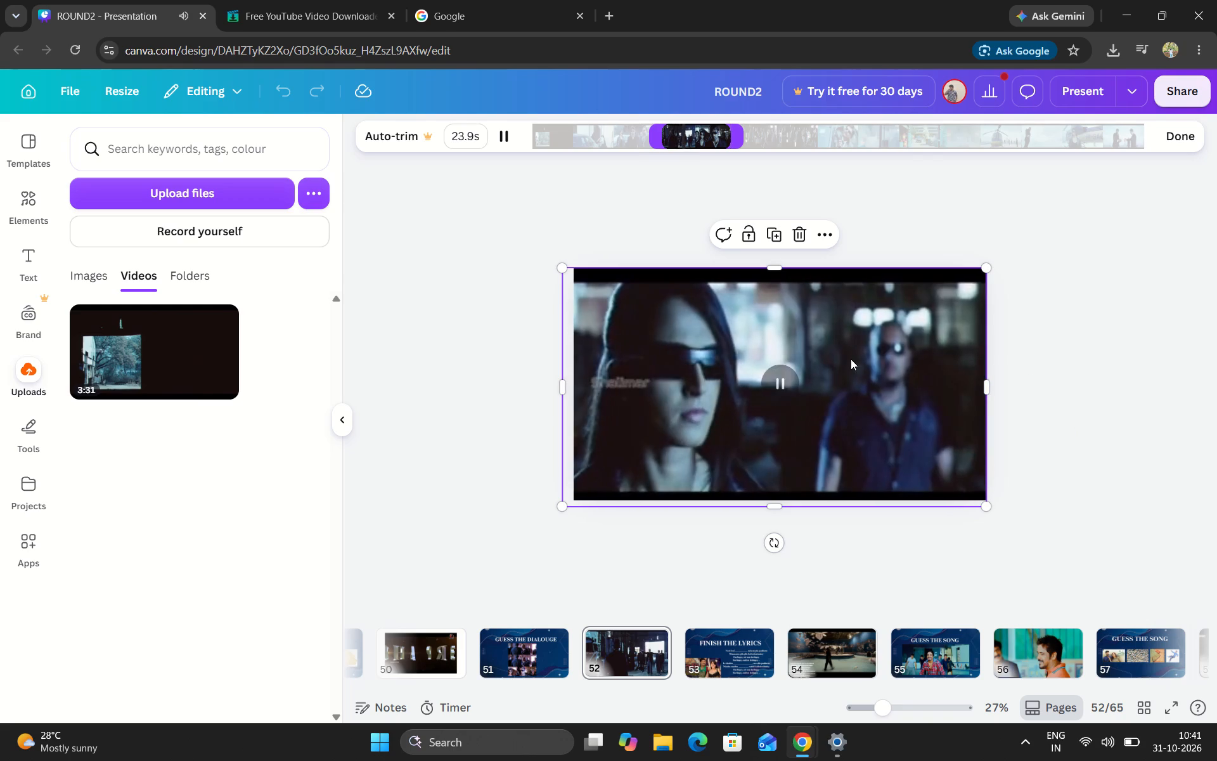
pyautogui.click(779, 374)
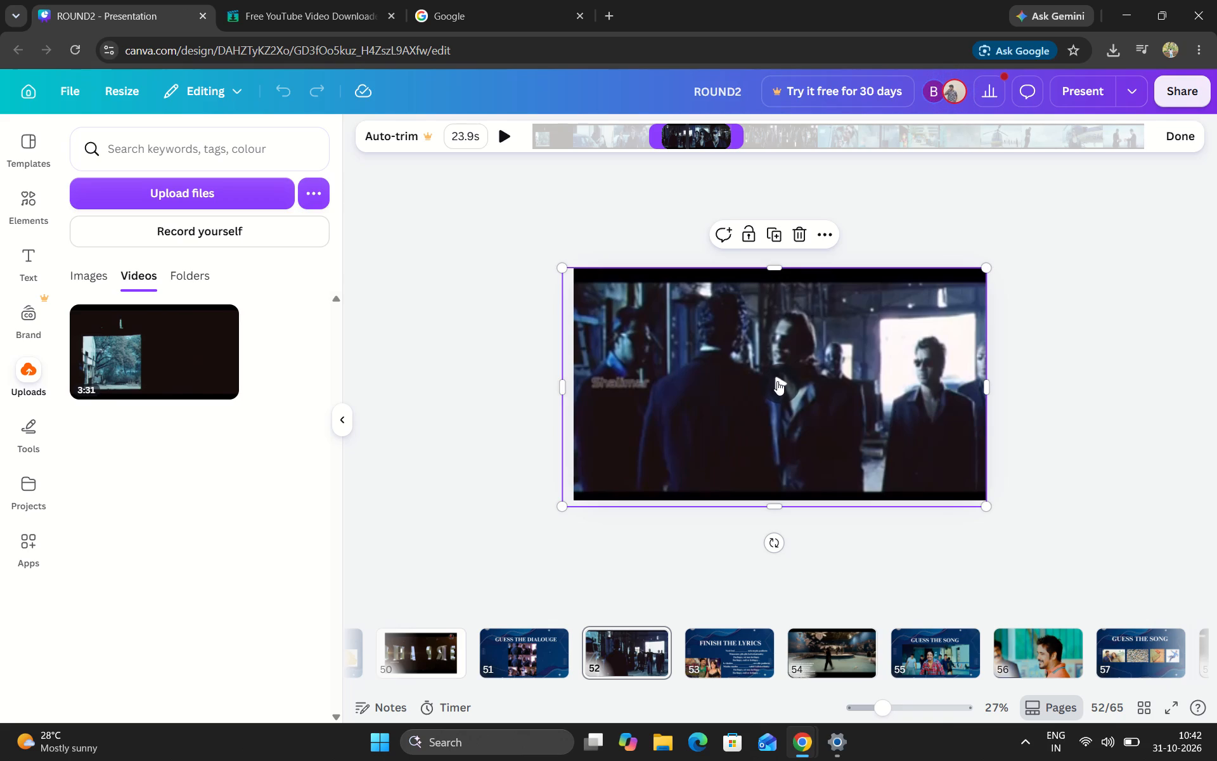
pyautogui.click(777, 381)
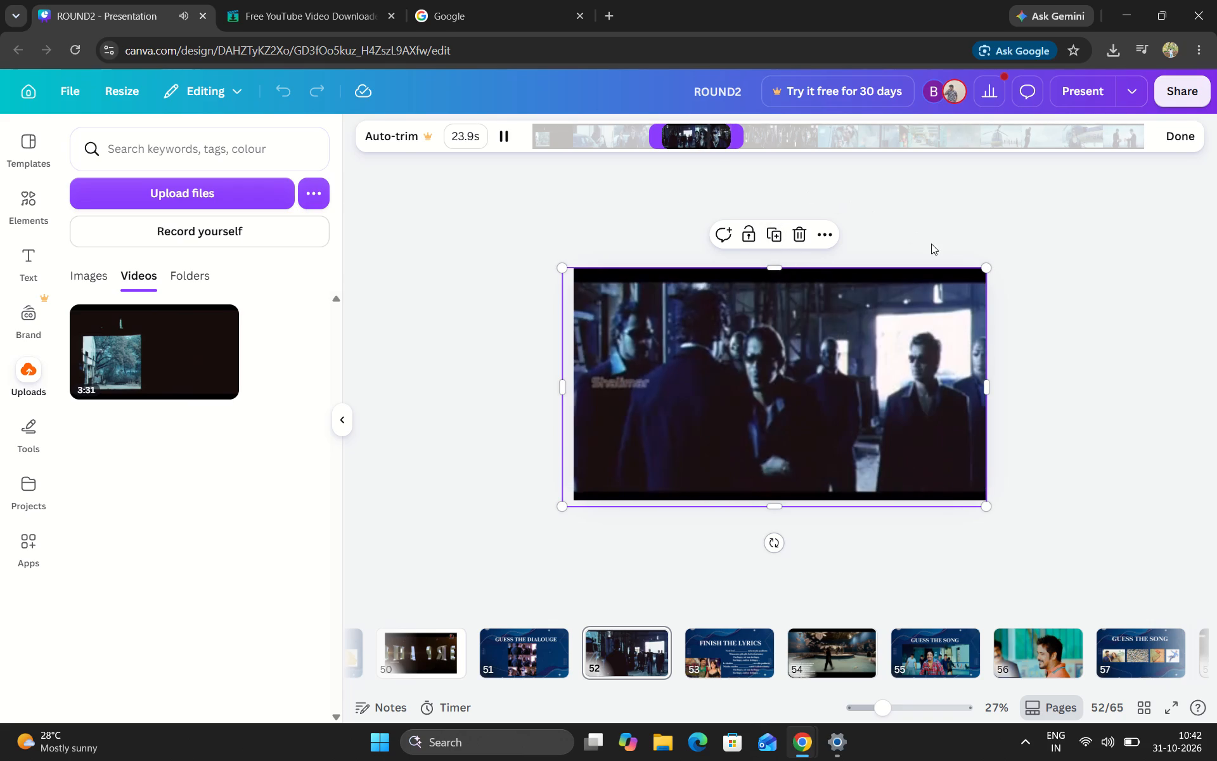
pyautogui.click(1182, 136)
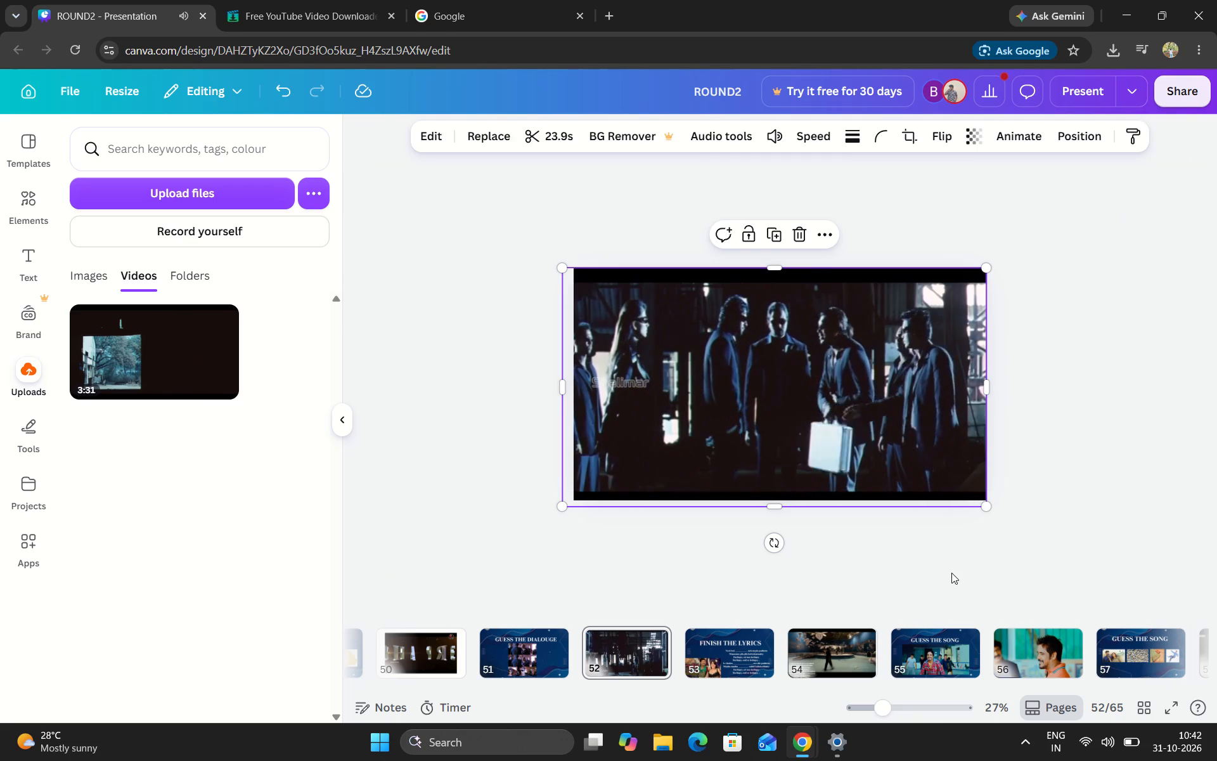
# Review pages 54, 51, 52 and 53, playing the trimmed Billa clip from its start and near its end.
pyautogui.click(831, 650)
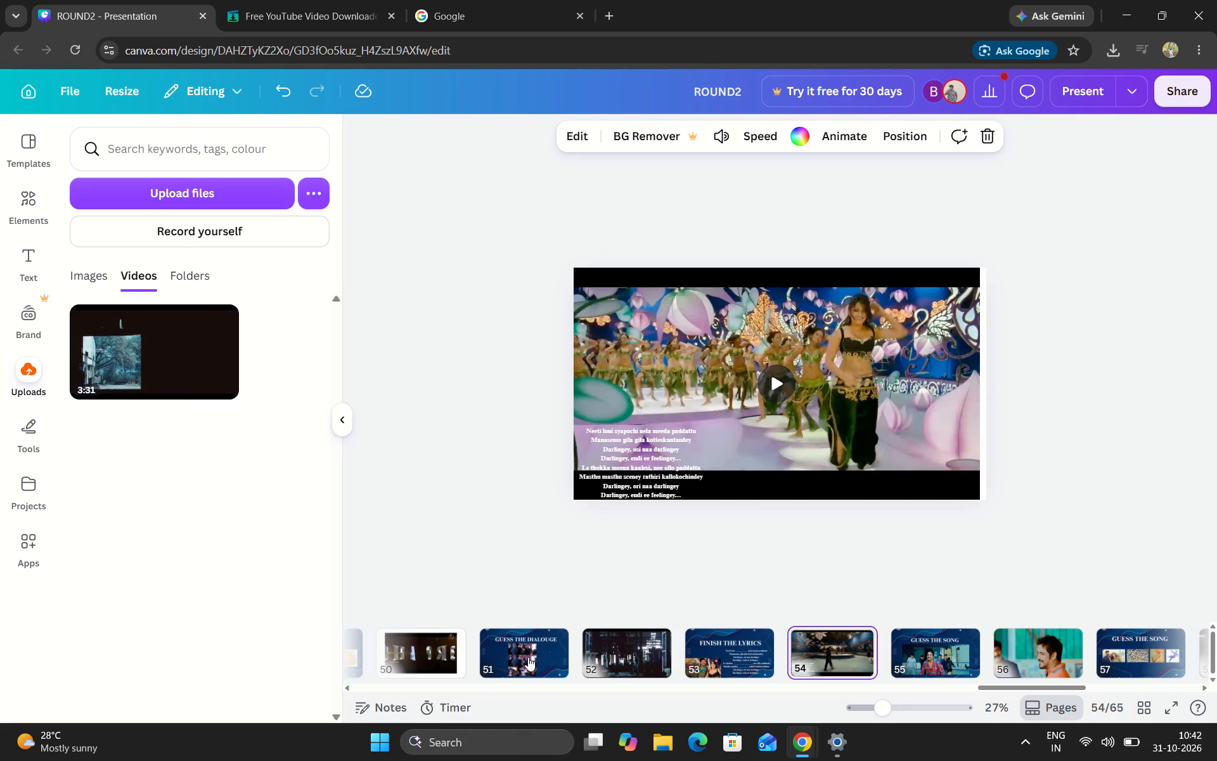
pyautogui.click(526, 653)
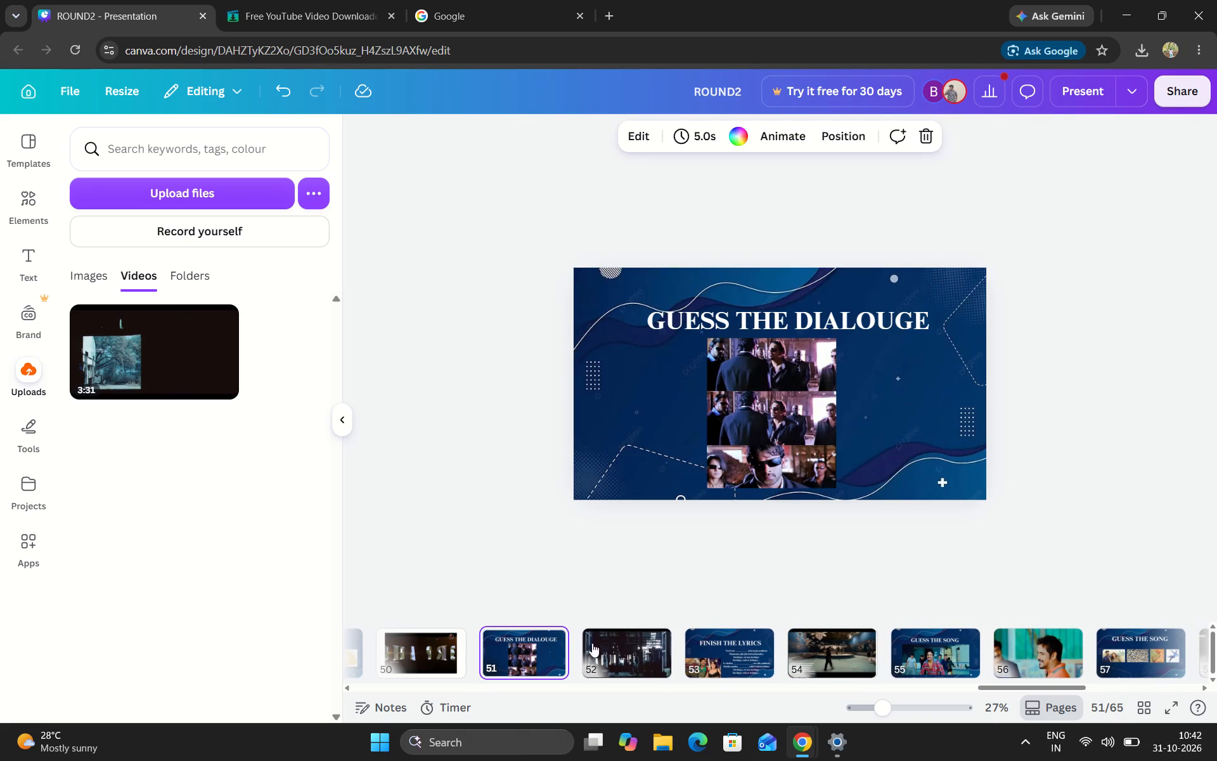
pyautogui.click(626, 646)
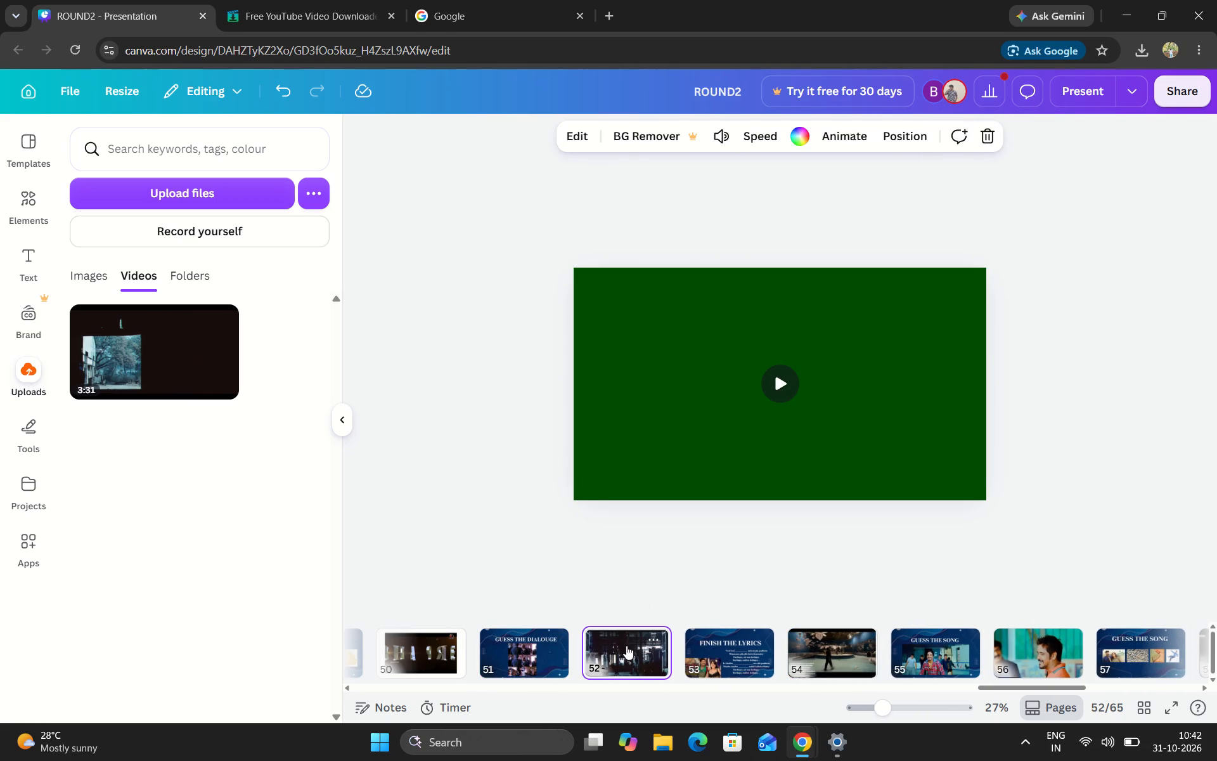
pyautogui.click(785, 382)
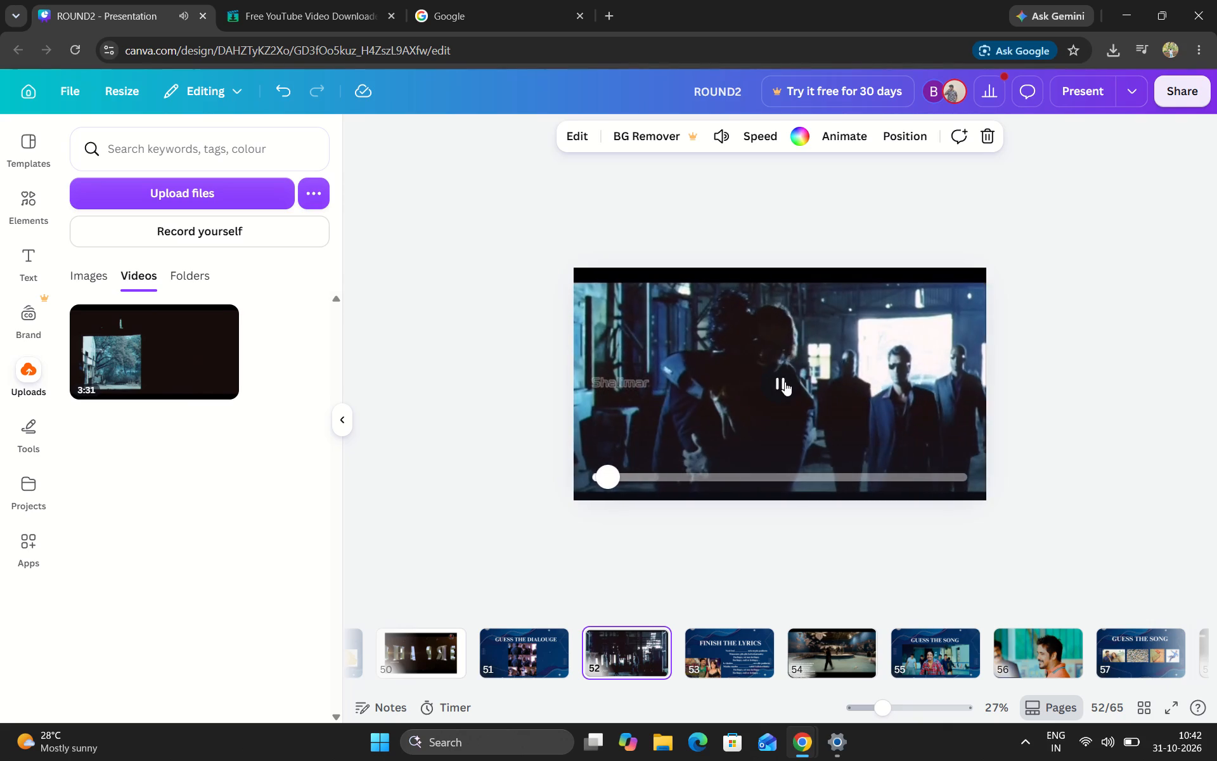
pyautogui.click(934, 475)
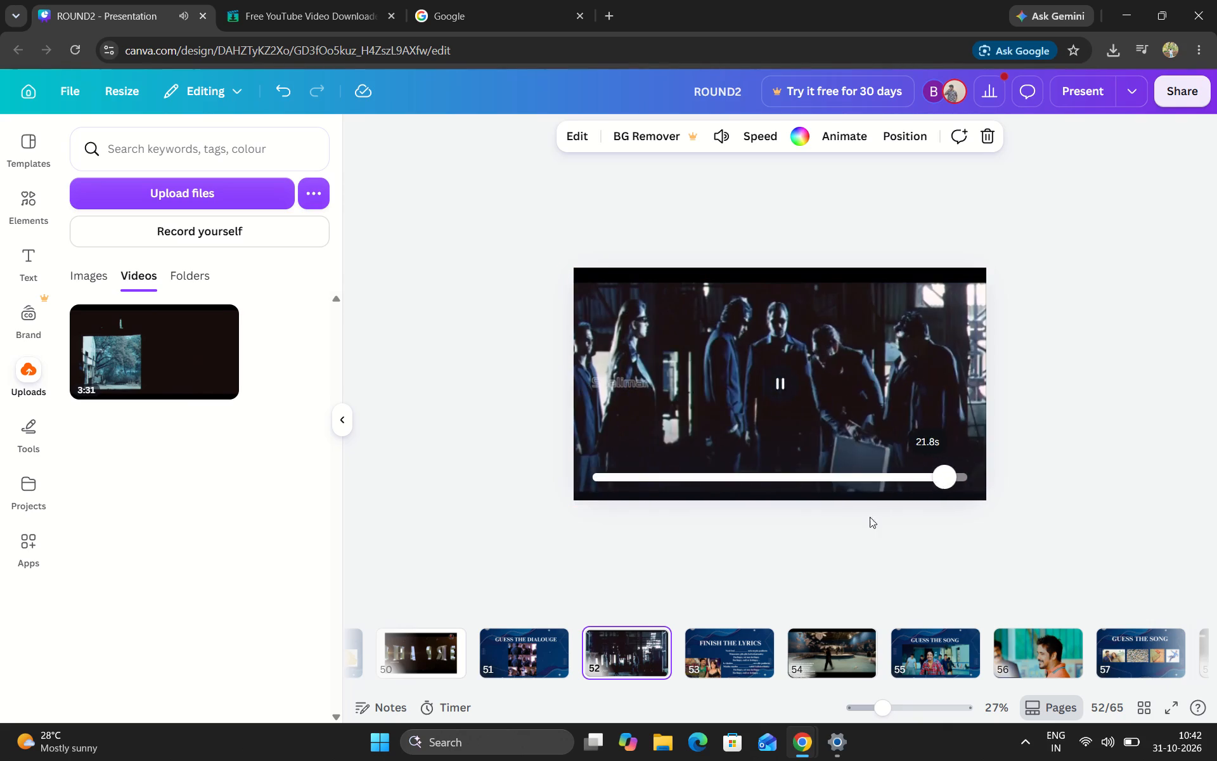
pyautogui.click(729, 648)
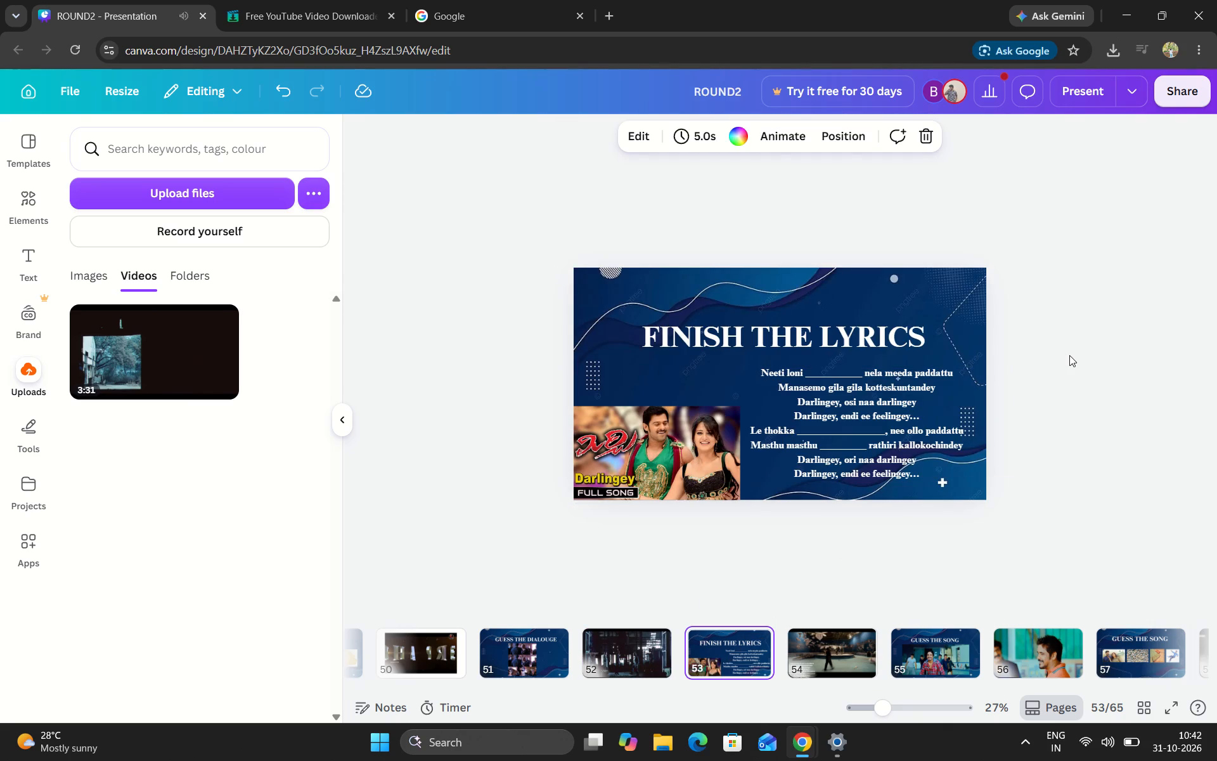
# Play the song video on page 54 and review the Guess the Song slide on page 55.
pyautogui.click(843, 655)
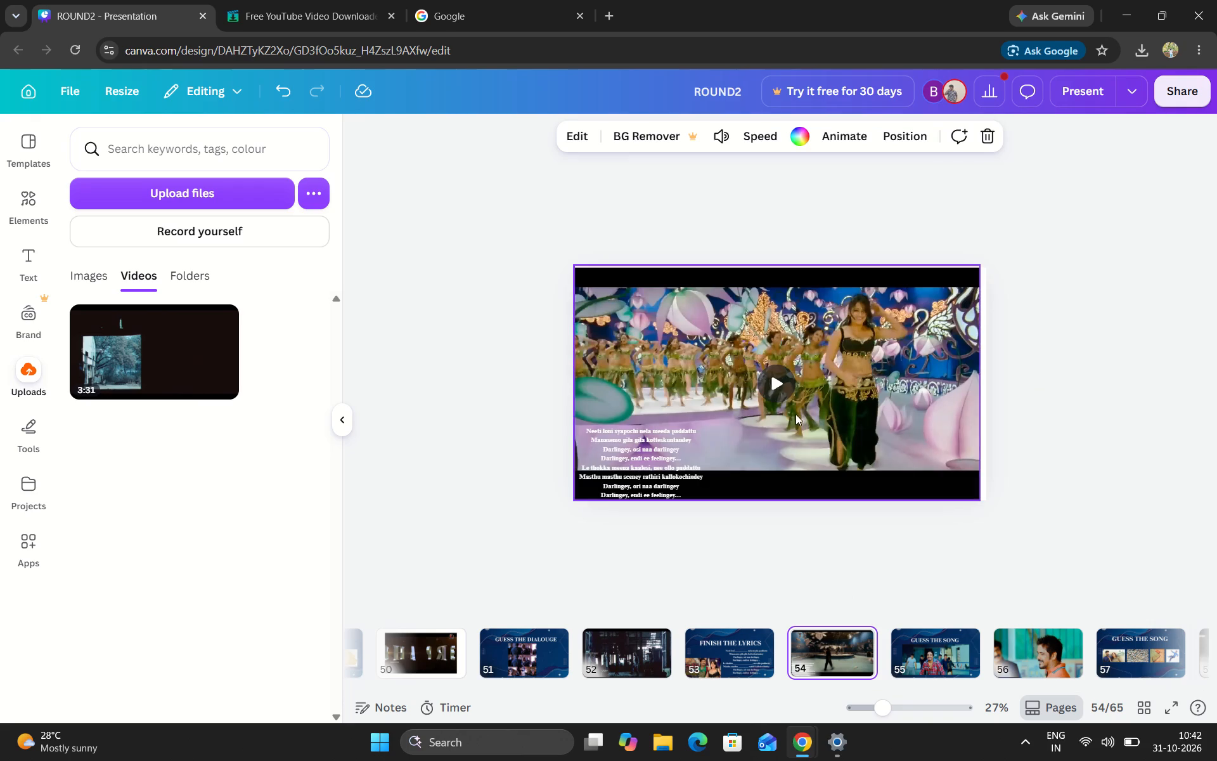
pyautogui.click(782, 381)
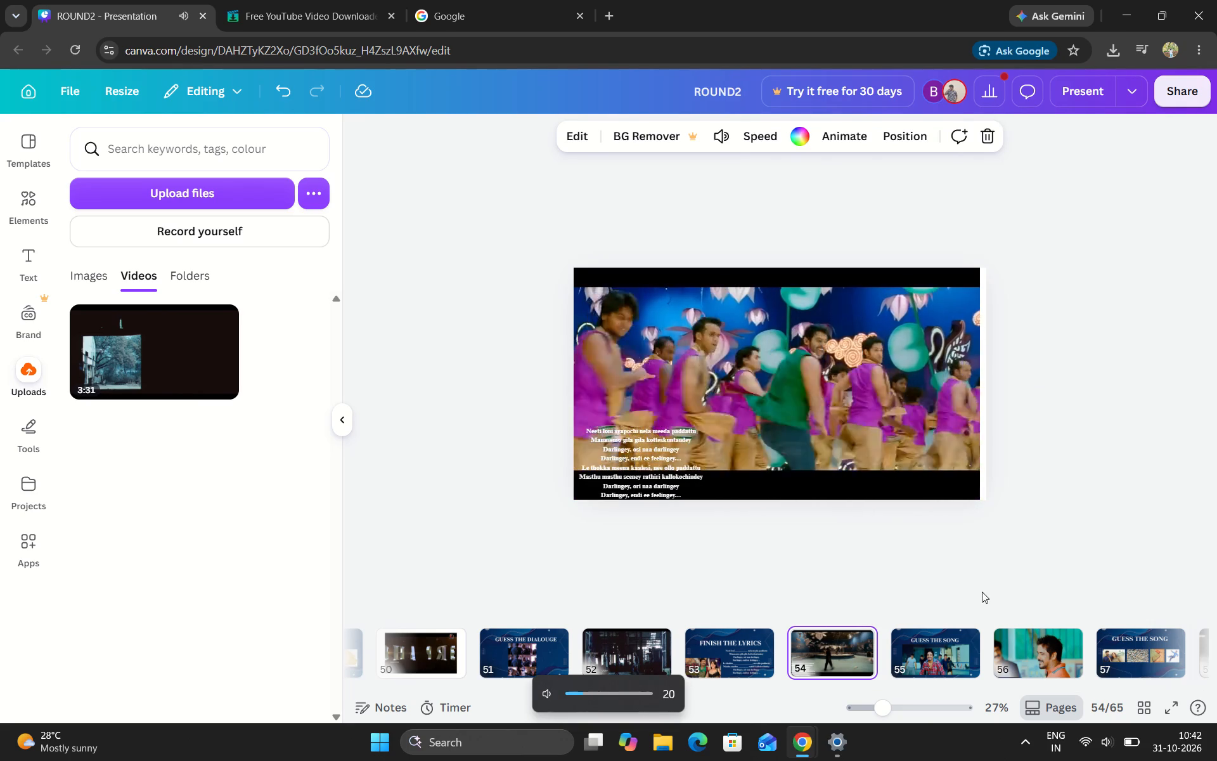
pyautogui.click(946, 642)
pyautogui.hscroll(-3, 996, 642)
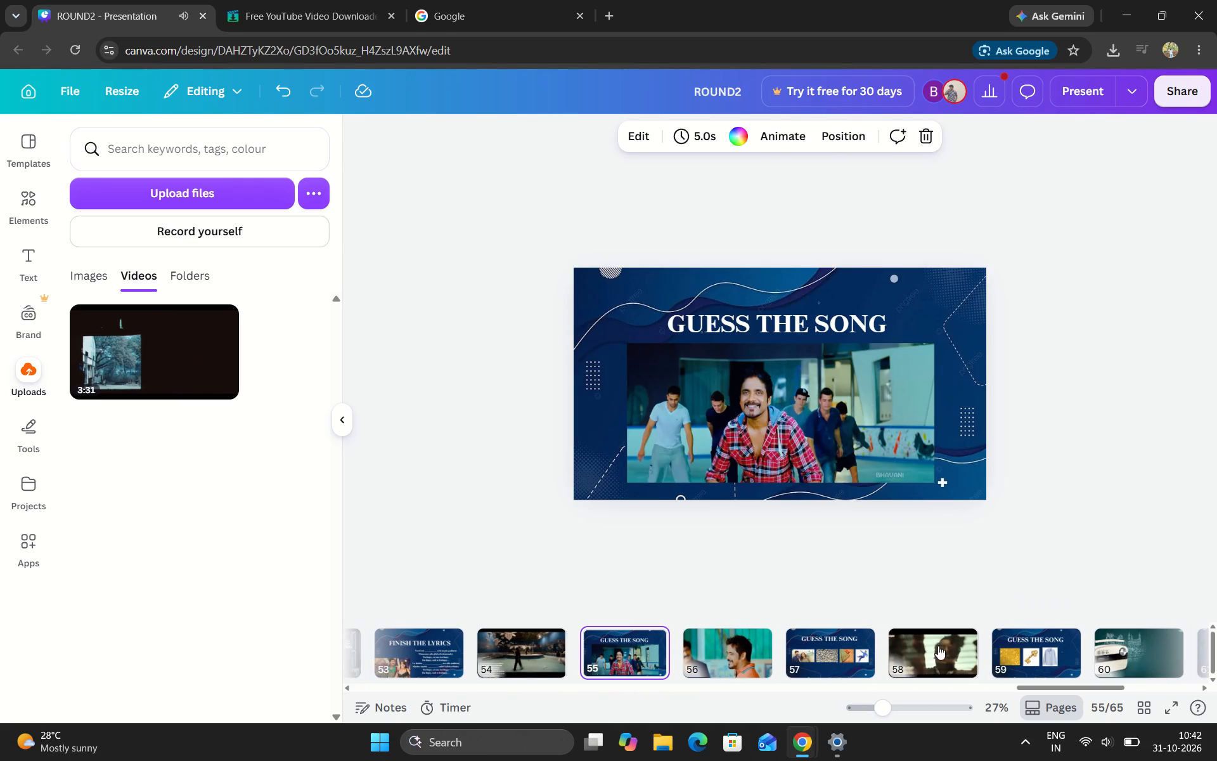
# Play the song video on page 58 and preview its opening seconds in the trimmer.
pyautogui.click(931, 650)
pyautogui.click(767, 387)
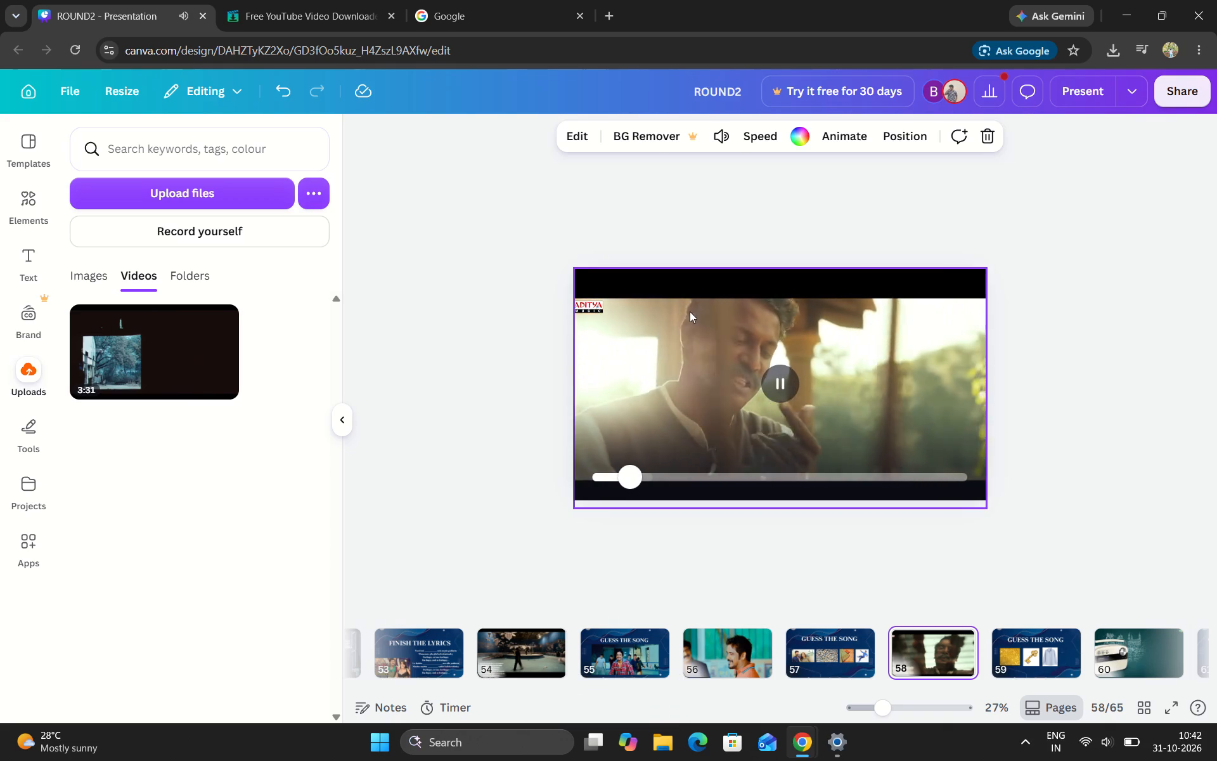
pyautogui.click(712, 364)
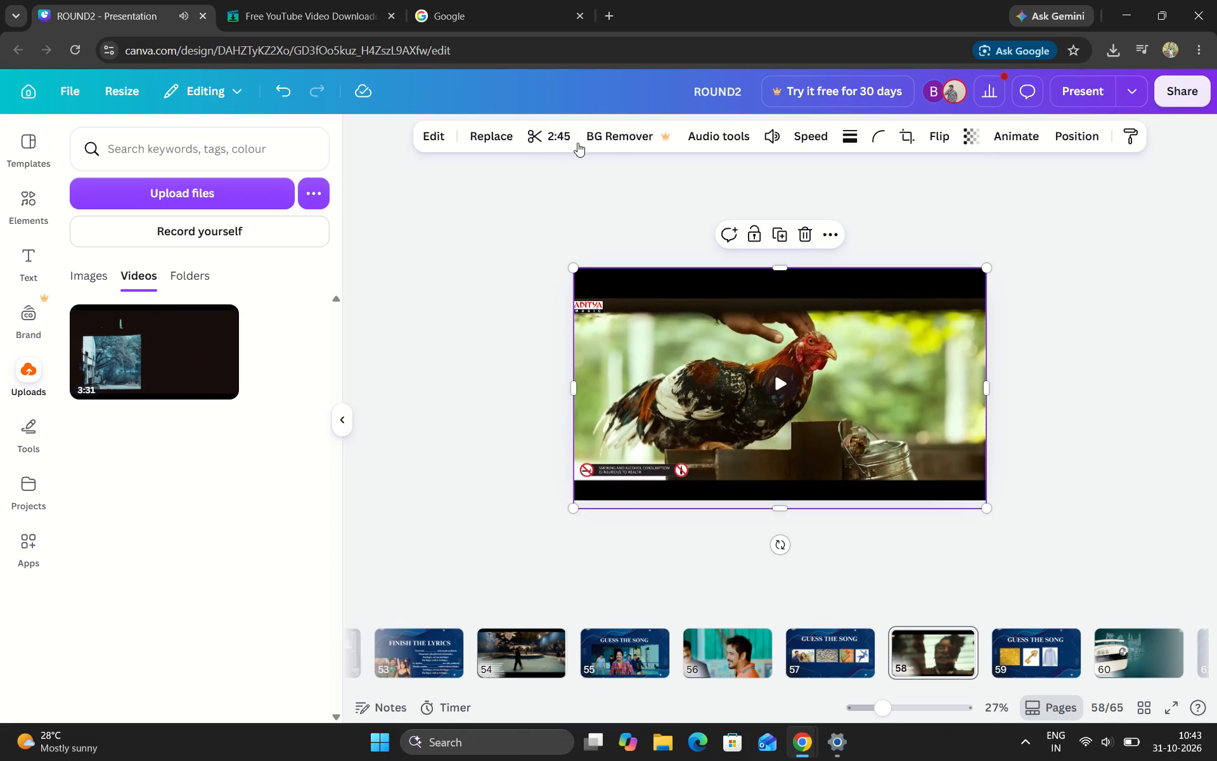
pyautogui.click(551, 133)
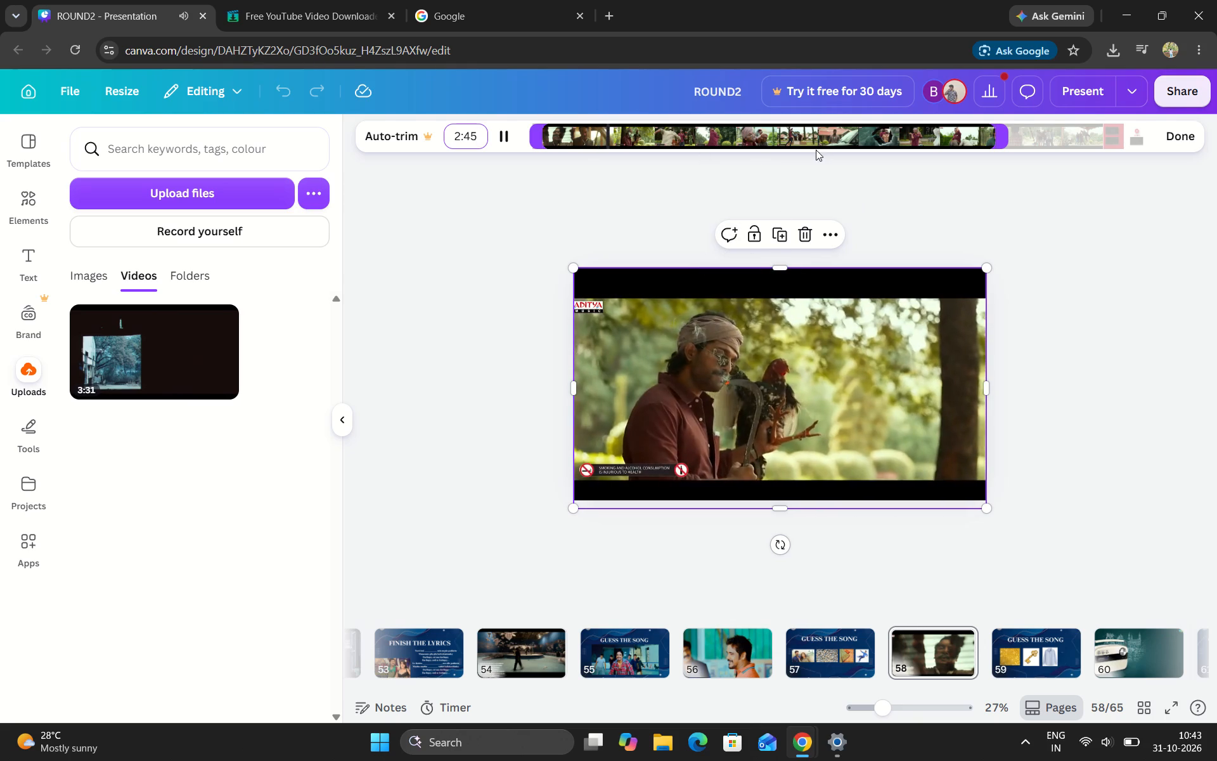
pyautogui.click(549, 137)
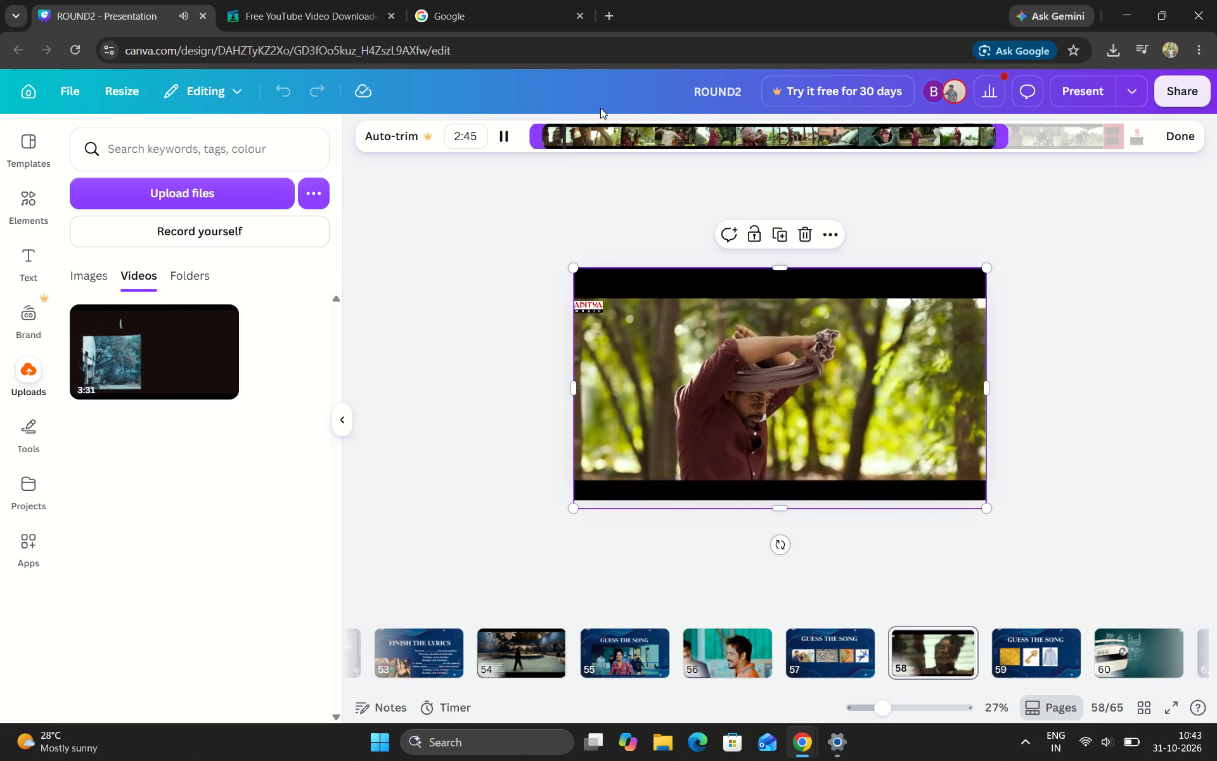
pyautogui.click(545, 137)
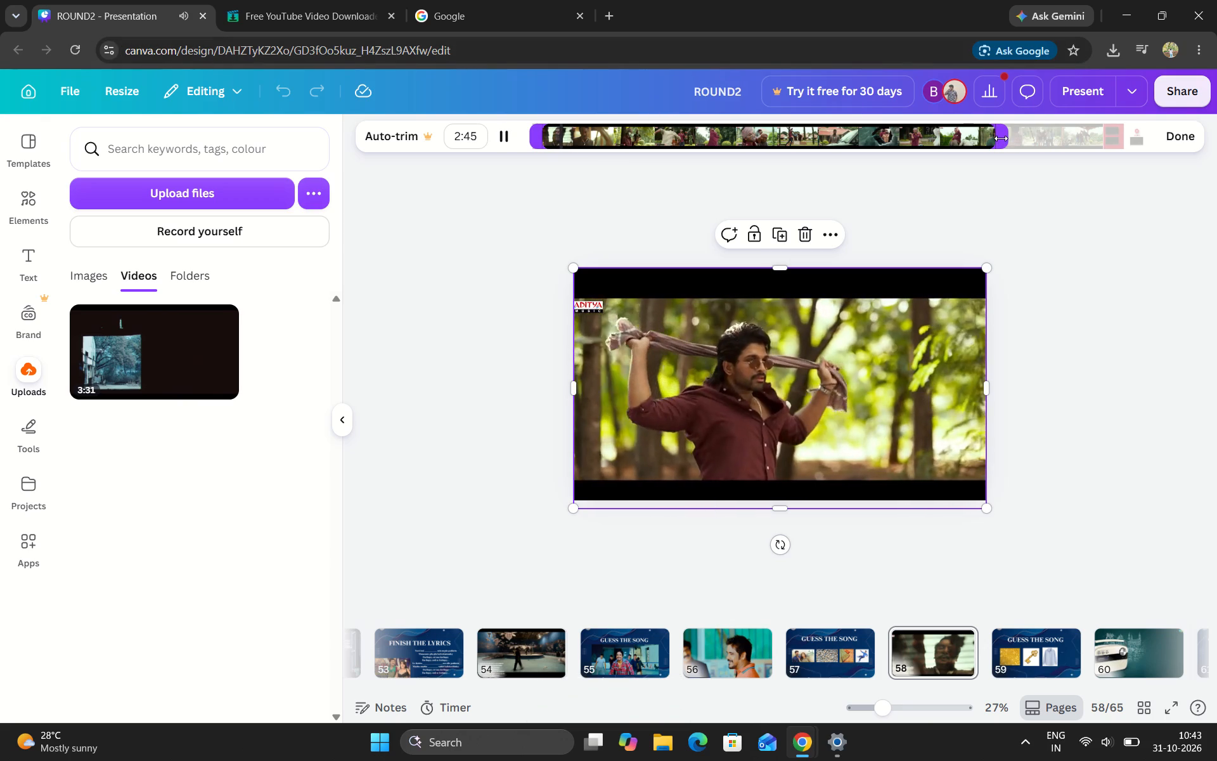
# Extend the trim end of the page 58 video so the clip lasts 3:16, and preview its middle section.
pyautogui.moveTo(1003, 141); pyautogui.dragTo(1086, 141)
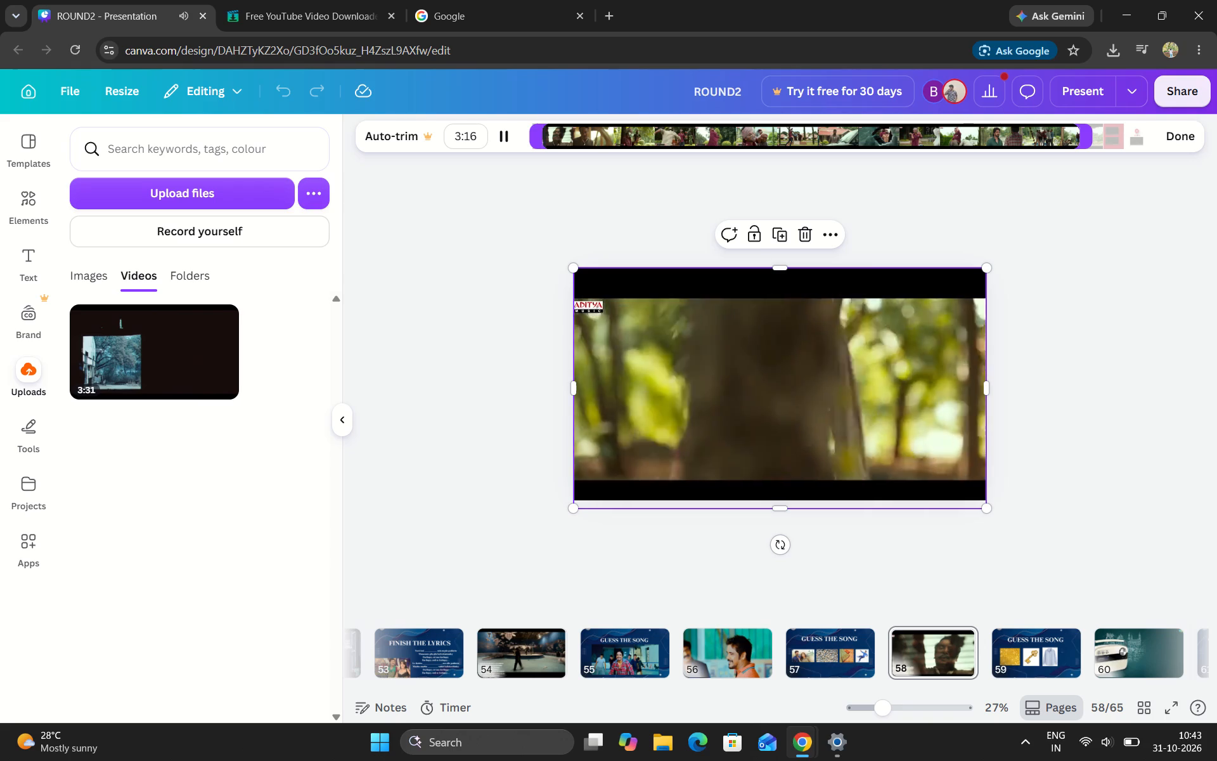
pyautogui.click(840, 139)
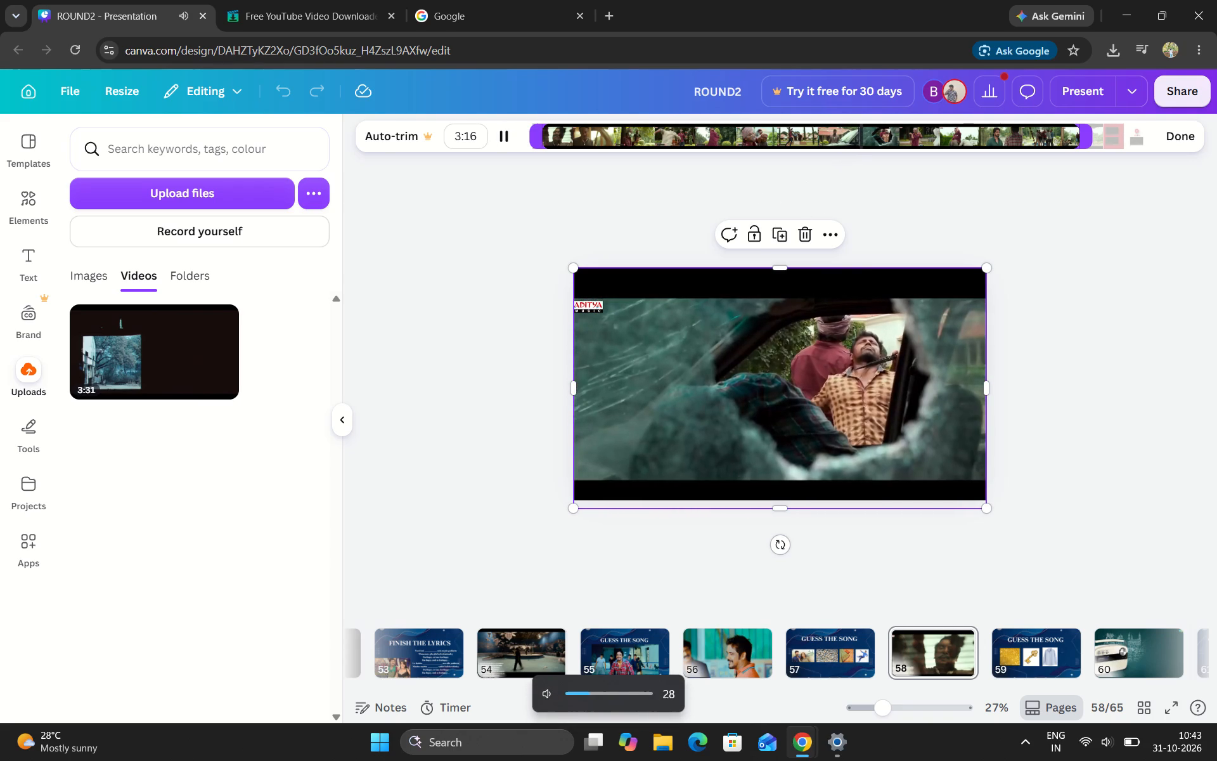
# Preview the page 58 video at several points across its early, middle and later sections in the trimmer.
pyautogui.click(905, 146)
pyautogui.click(920, 133)
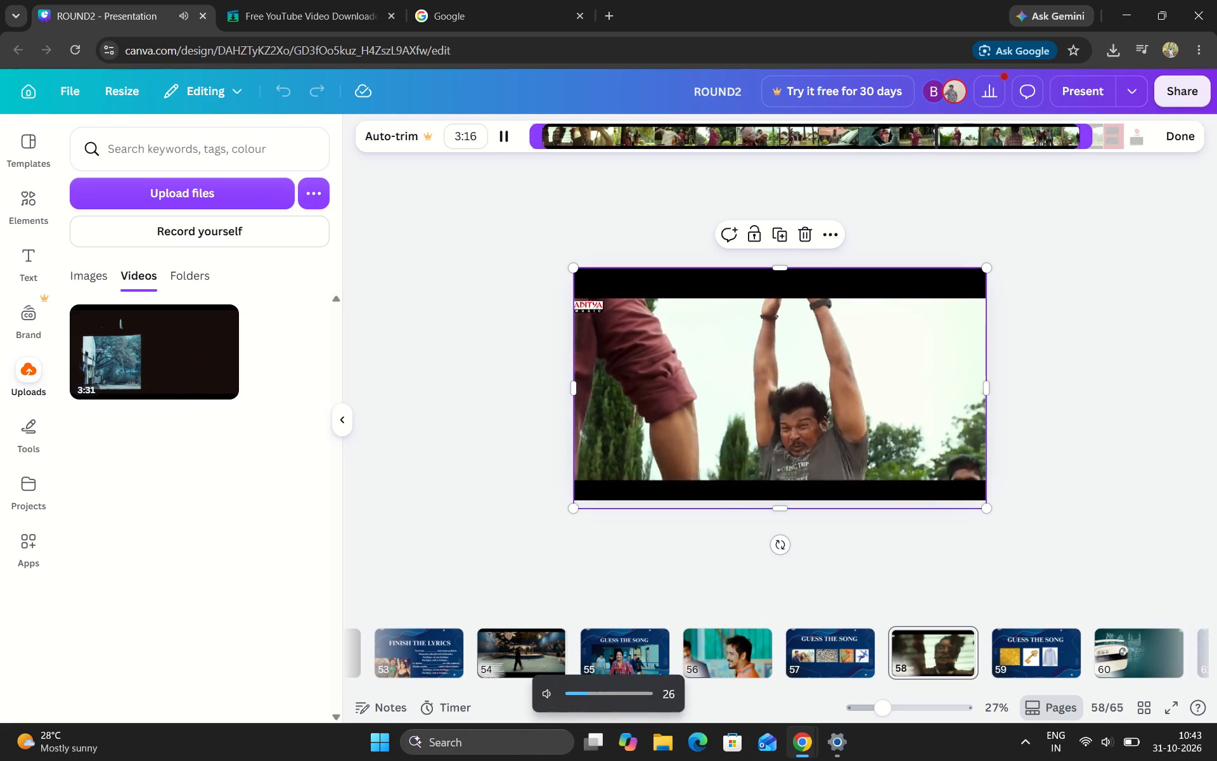
pyautogui.click(987, 139)
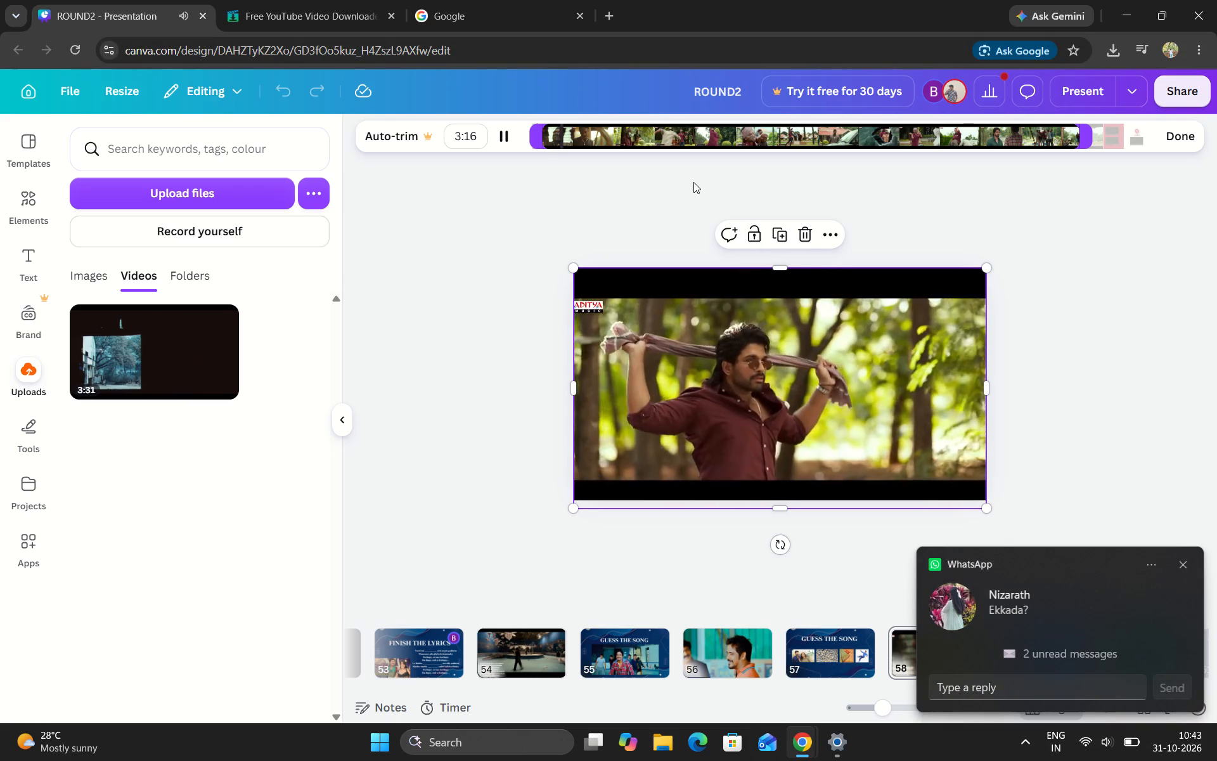
pyautogui.click(656, 133)
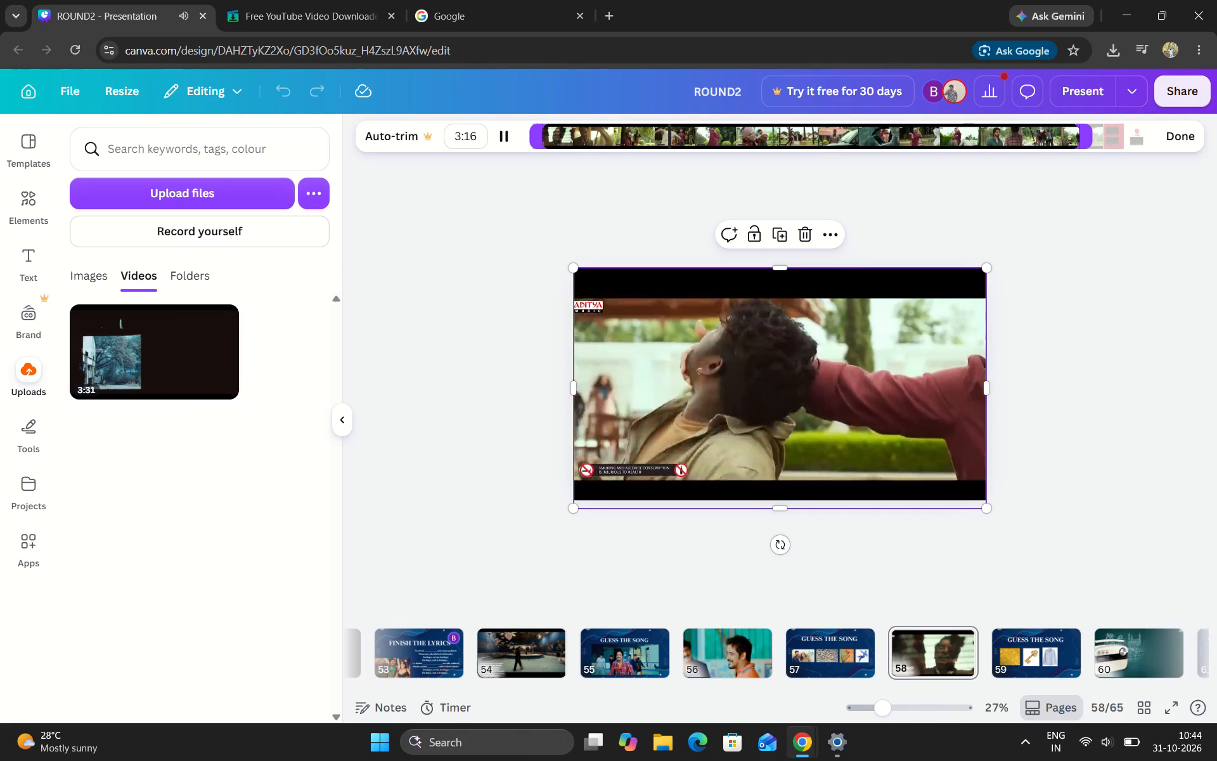
pyautogui.click(851, 135)
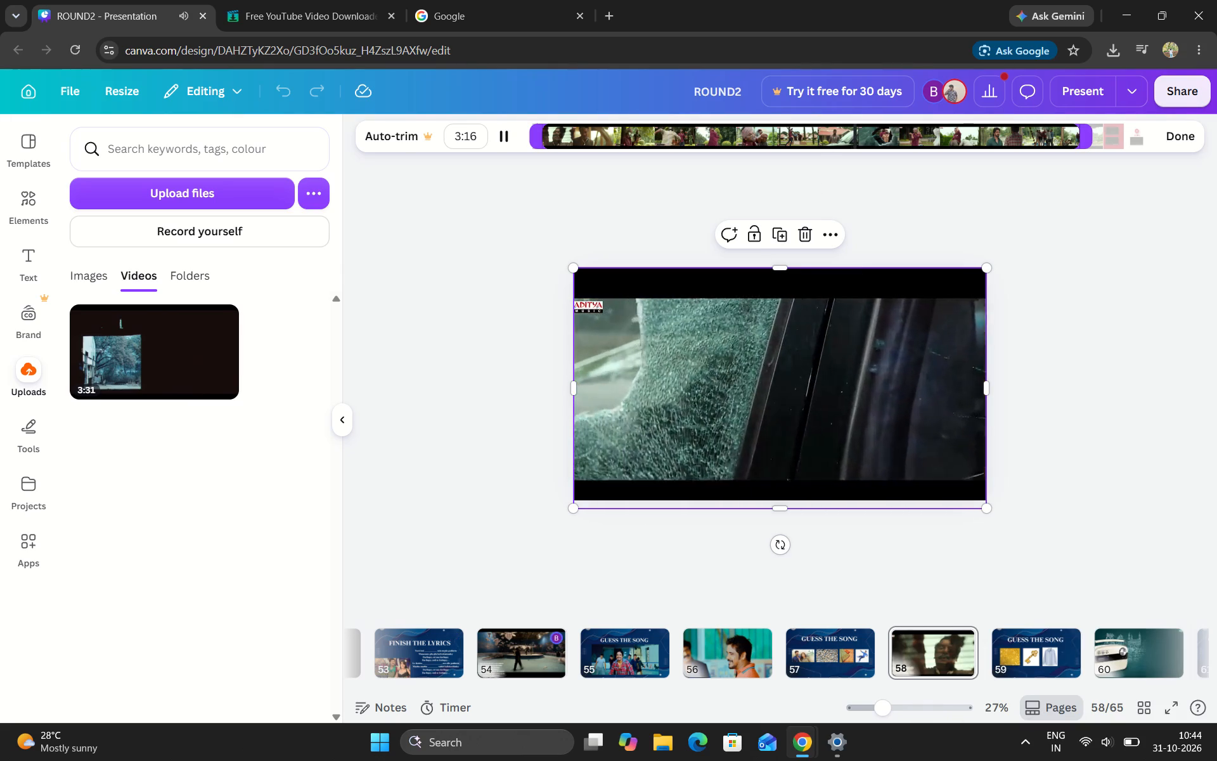
pyautogui.click(946, 138)
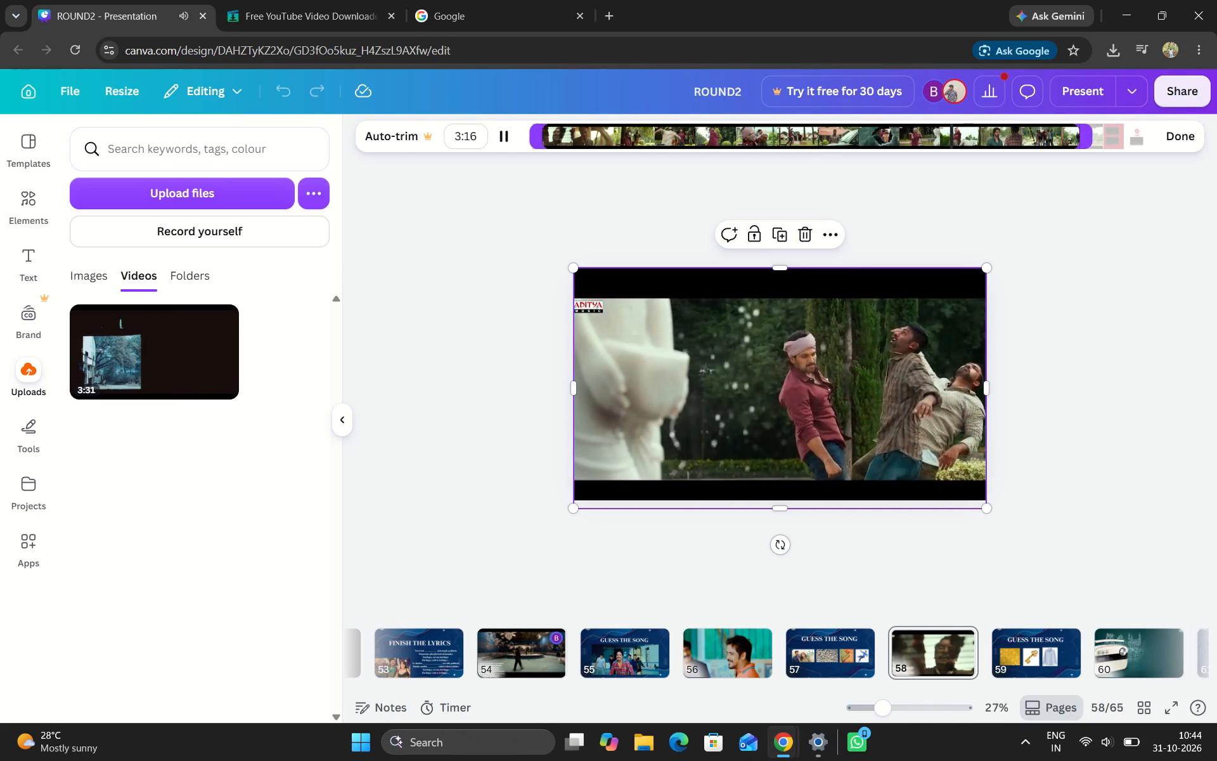
pyautogui.click(1004, 140)
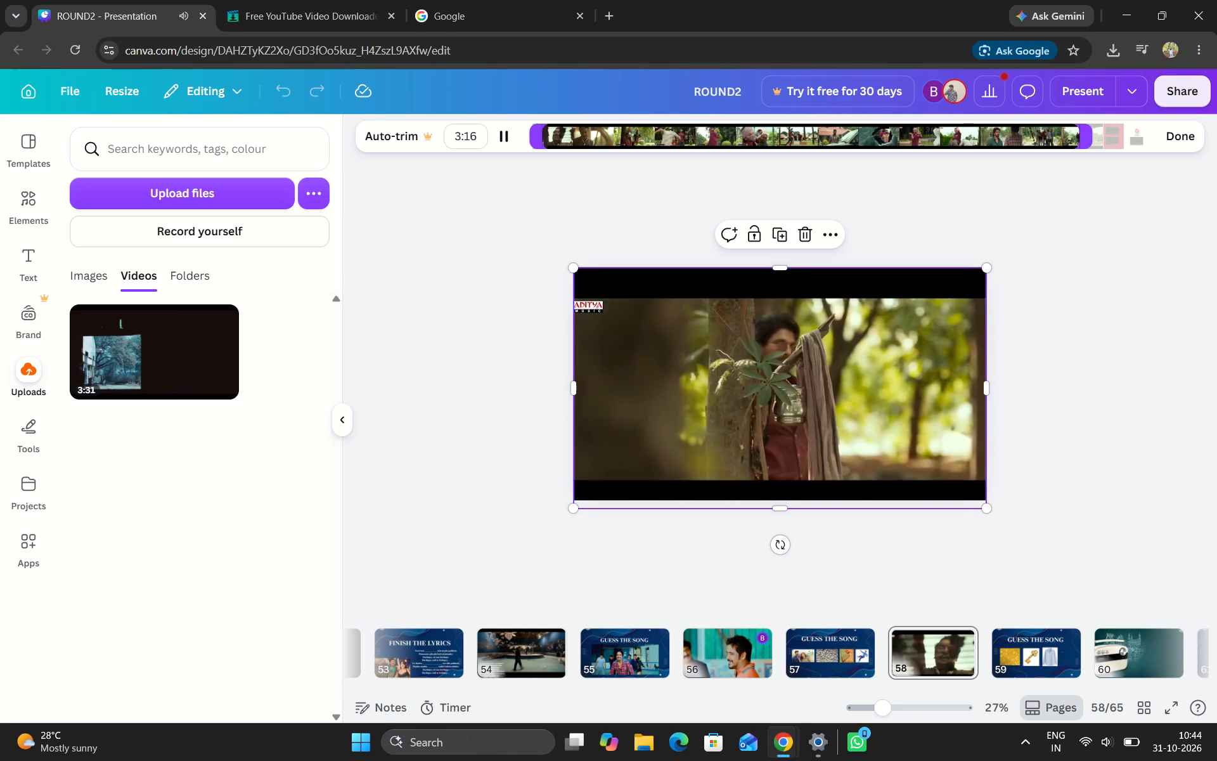
pyautogui.click(956, 134)
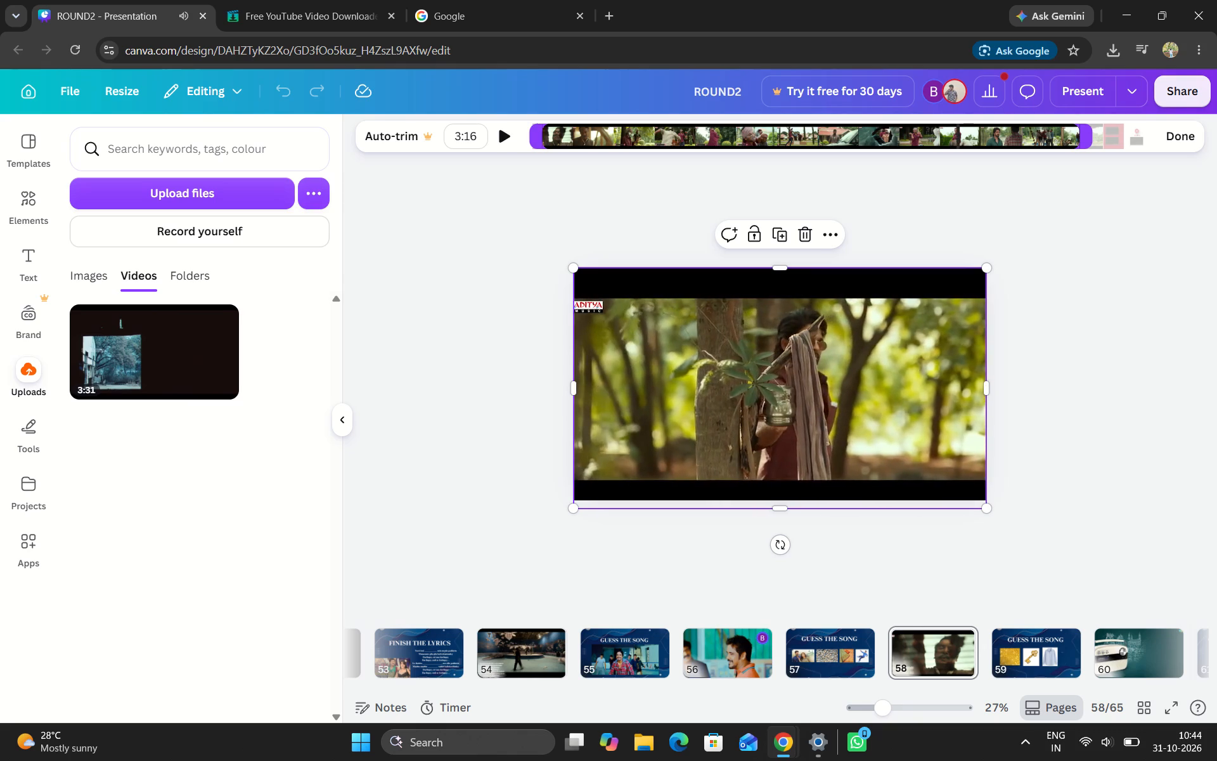
pyautogui.click(977, 140)
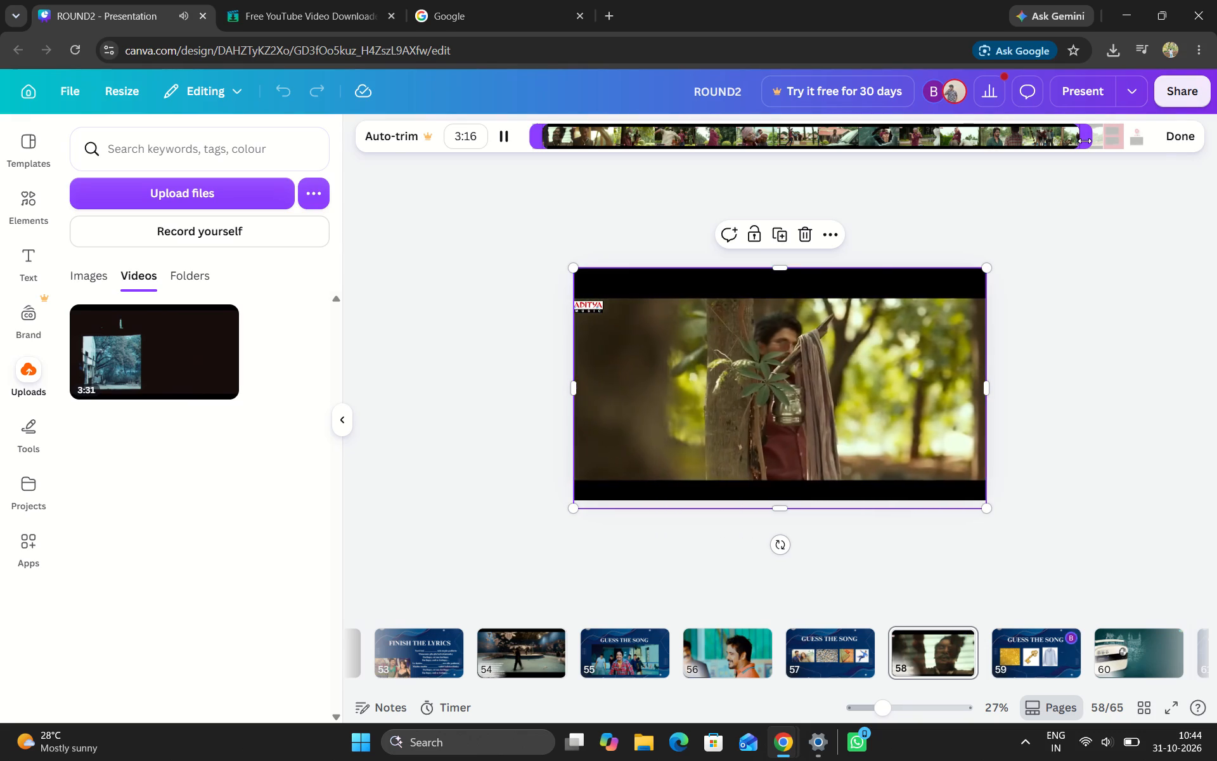
# Shorten the end of the page 58 video, first to 2:04 and finally so the clip lasts 22.6 s.
pyautogui.moveTo(1084, 142); pyautogui.dragTo(901, 154)
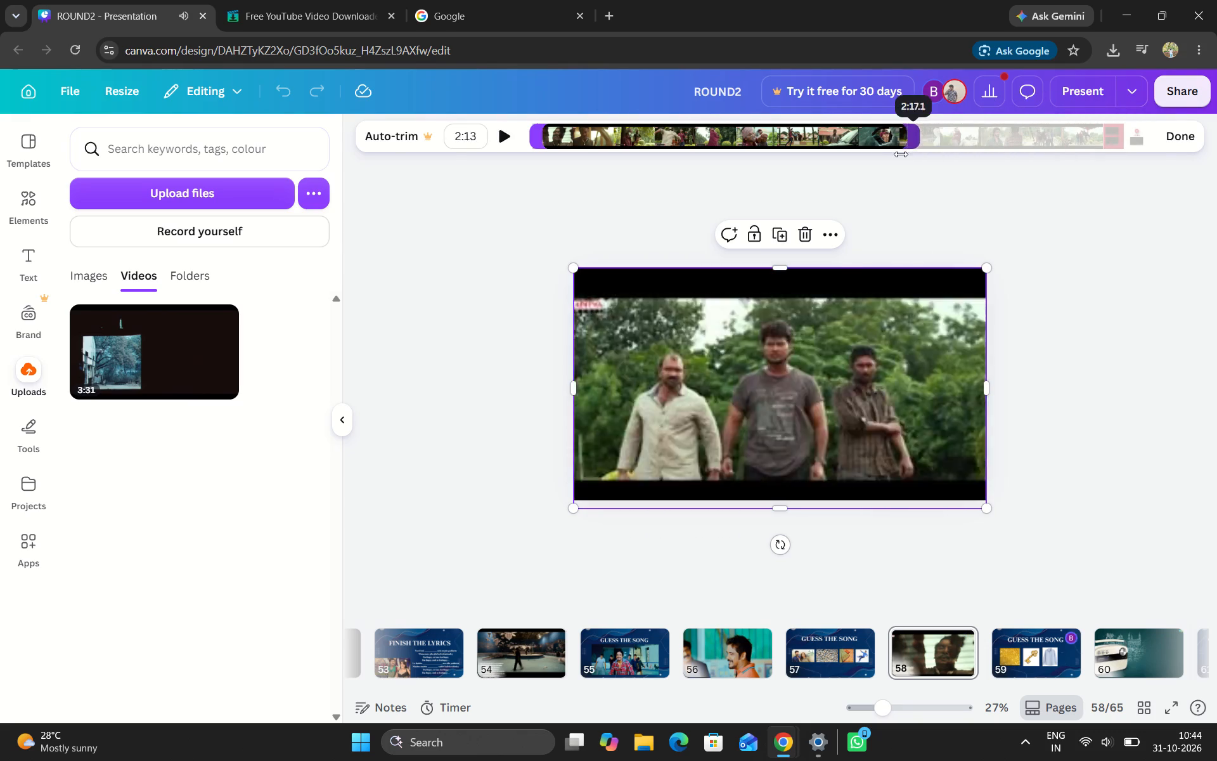
pyautogui.moveTo(901, 154); pyautogui.dragTo(889, 152)
pyautogui.click(740, 169)
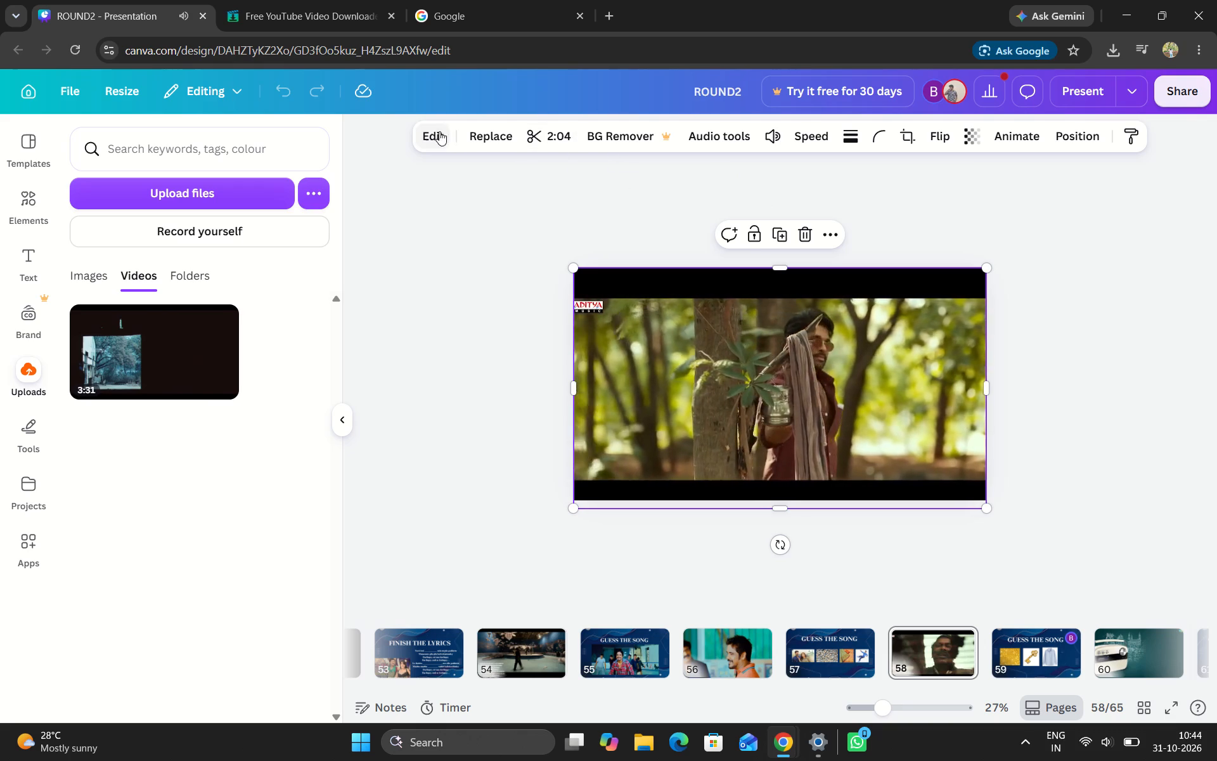
pyautogui.click(553, 126)
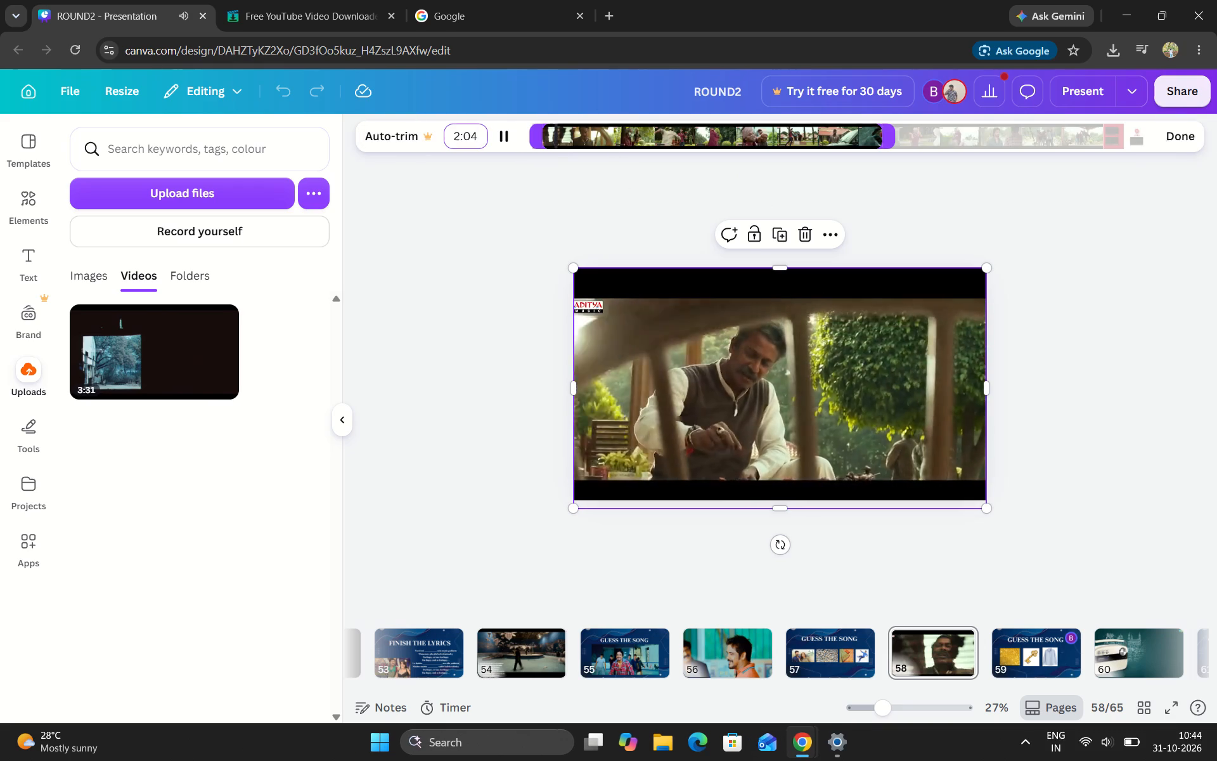
pyautogui.moveTo(887, 140); pyautogui.dragTo(833, 133)
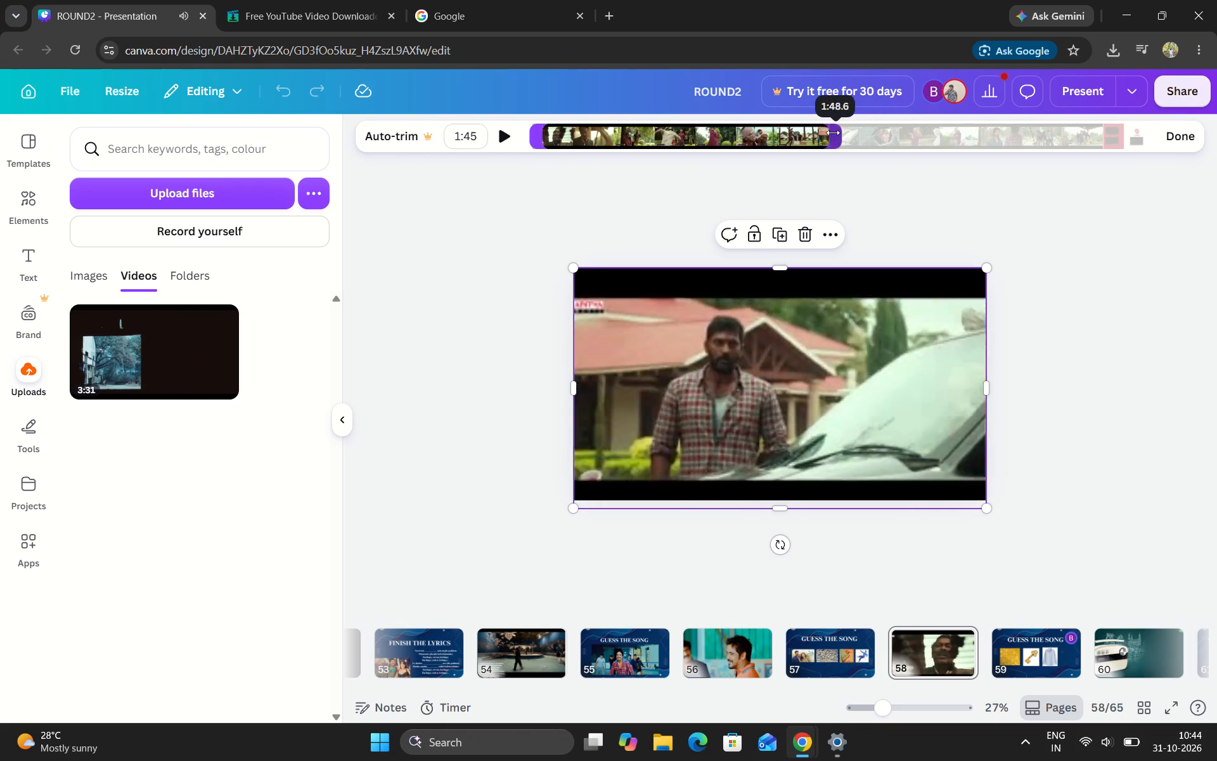
pyautogui.moveTo(833, 133); pyautogui.dragTo(610, 150)
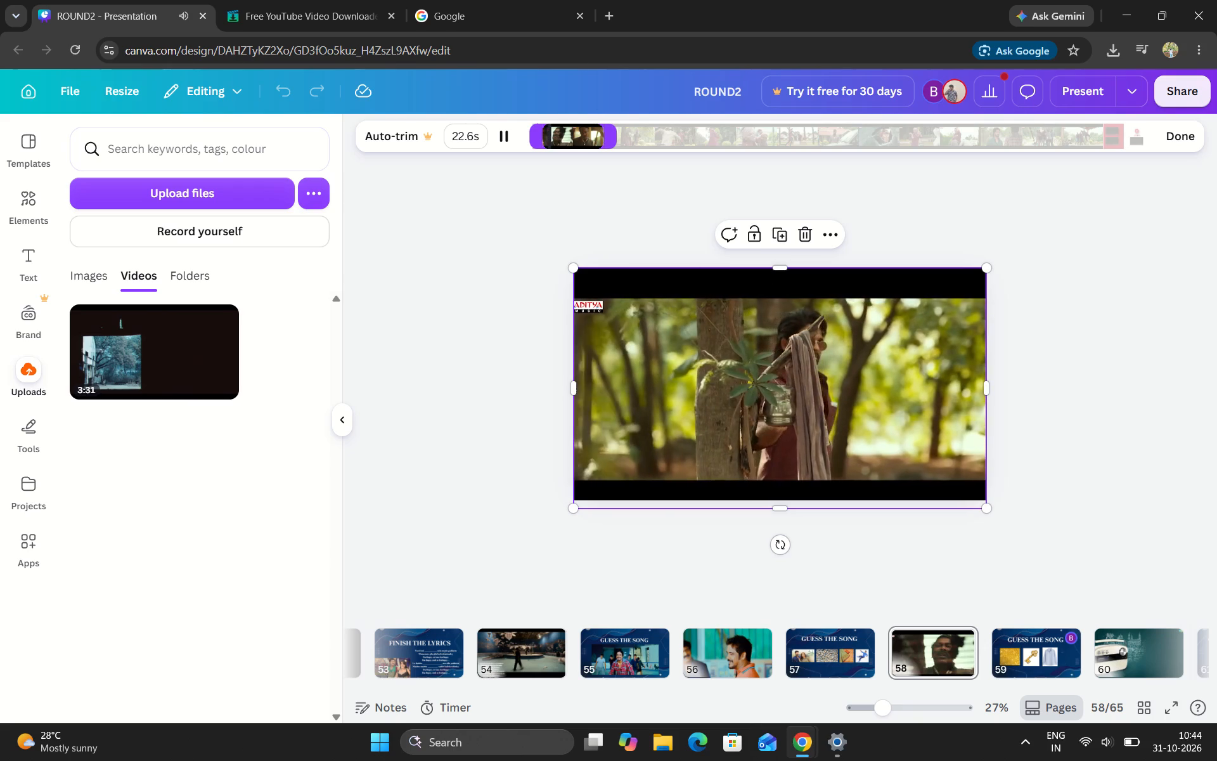
pyautogui.click(581, 140)
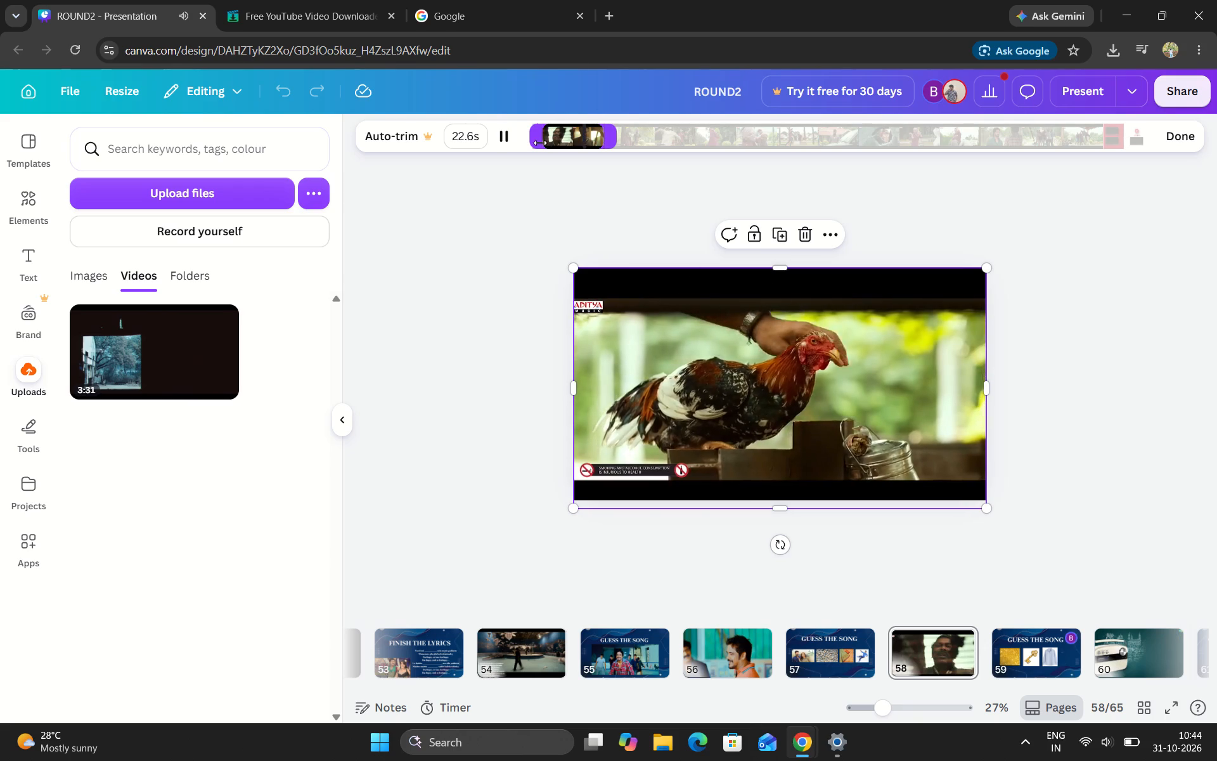
# Move the page 58 video's trim start back to the footage's beginning, shorten its end for a 24.0 s clip, and finish trimming.
pyautogui.moveTo(540, 143); pyautogui.dragTo(467, 152)
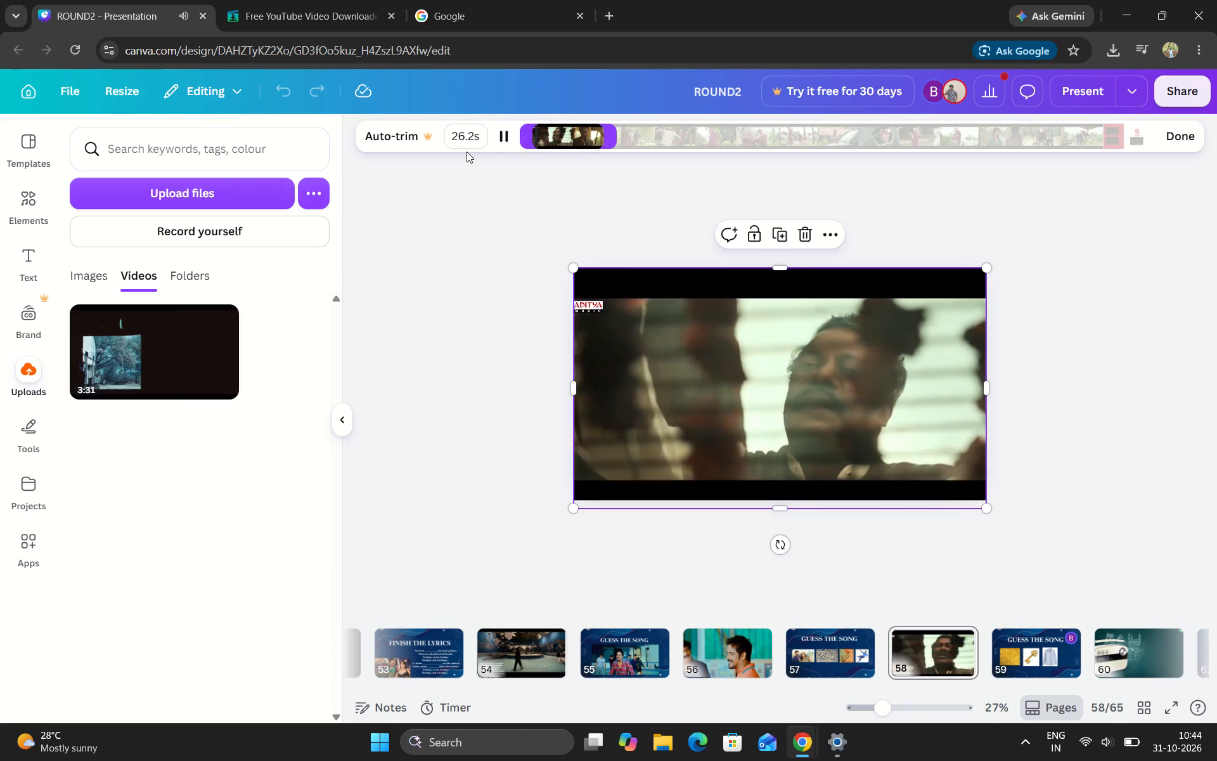
pyautogui.click(586, 140)
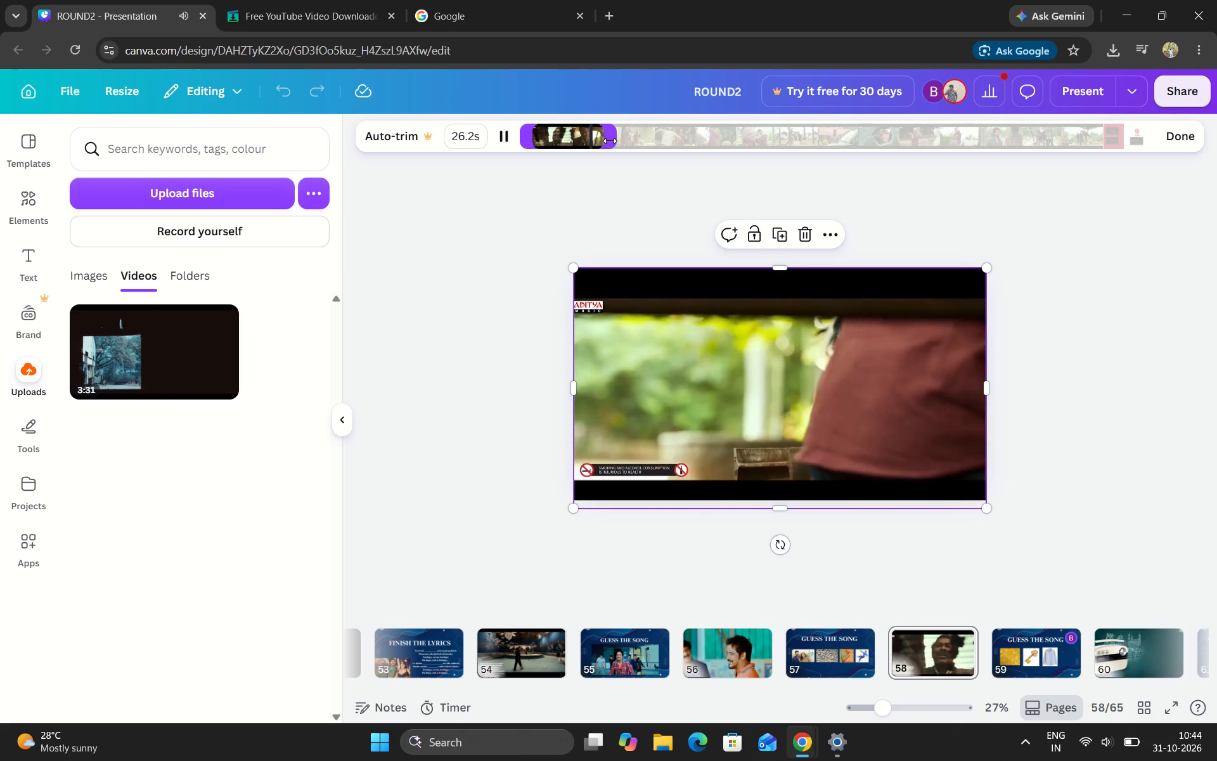
pyautogui.click(610, 141)
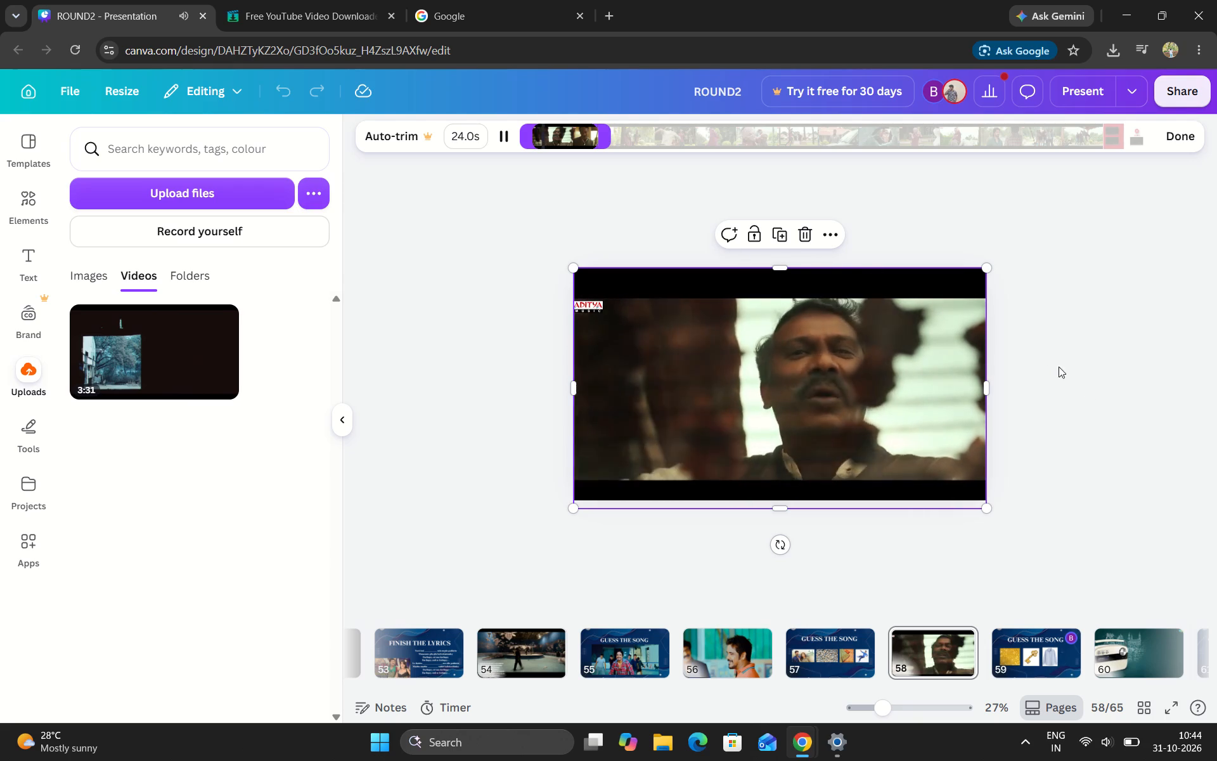
pyautogui.click(1090, 389)
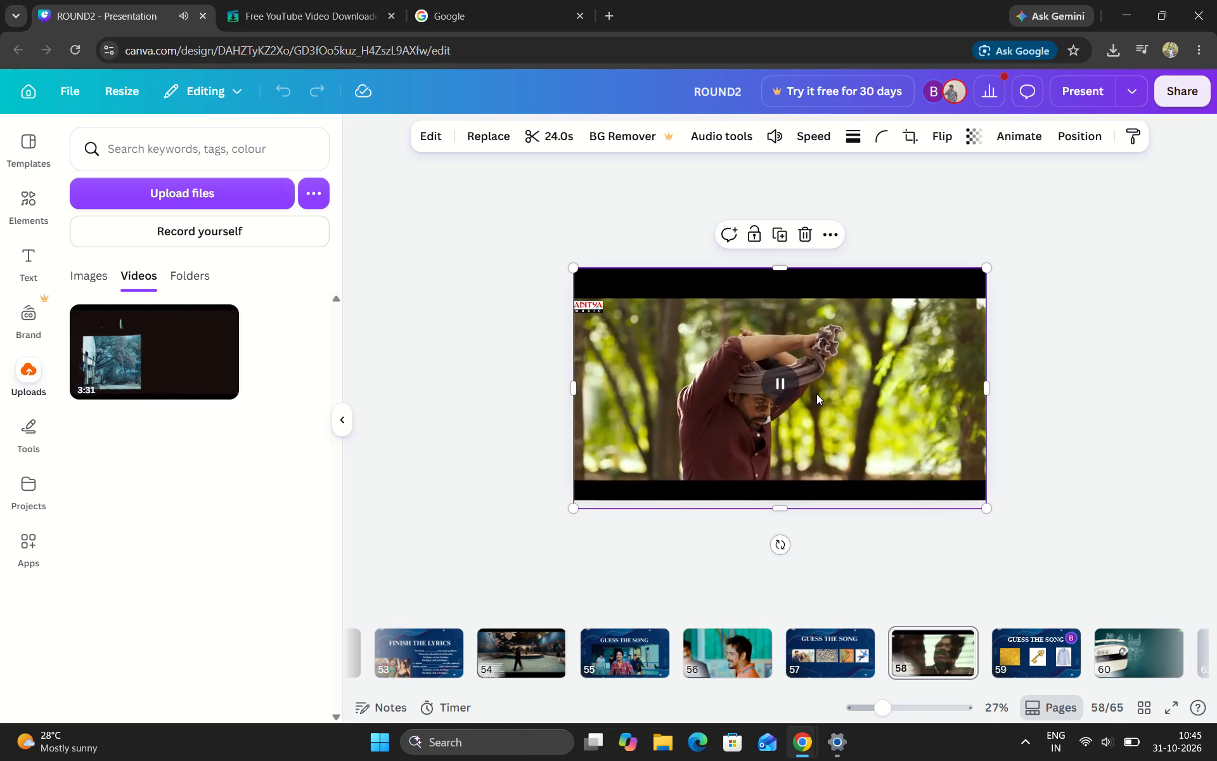
# Play the trimmed video on page 58 through to its ending.
pyautogui.click(834, 440)
pyautogui.click(834, 440)
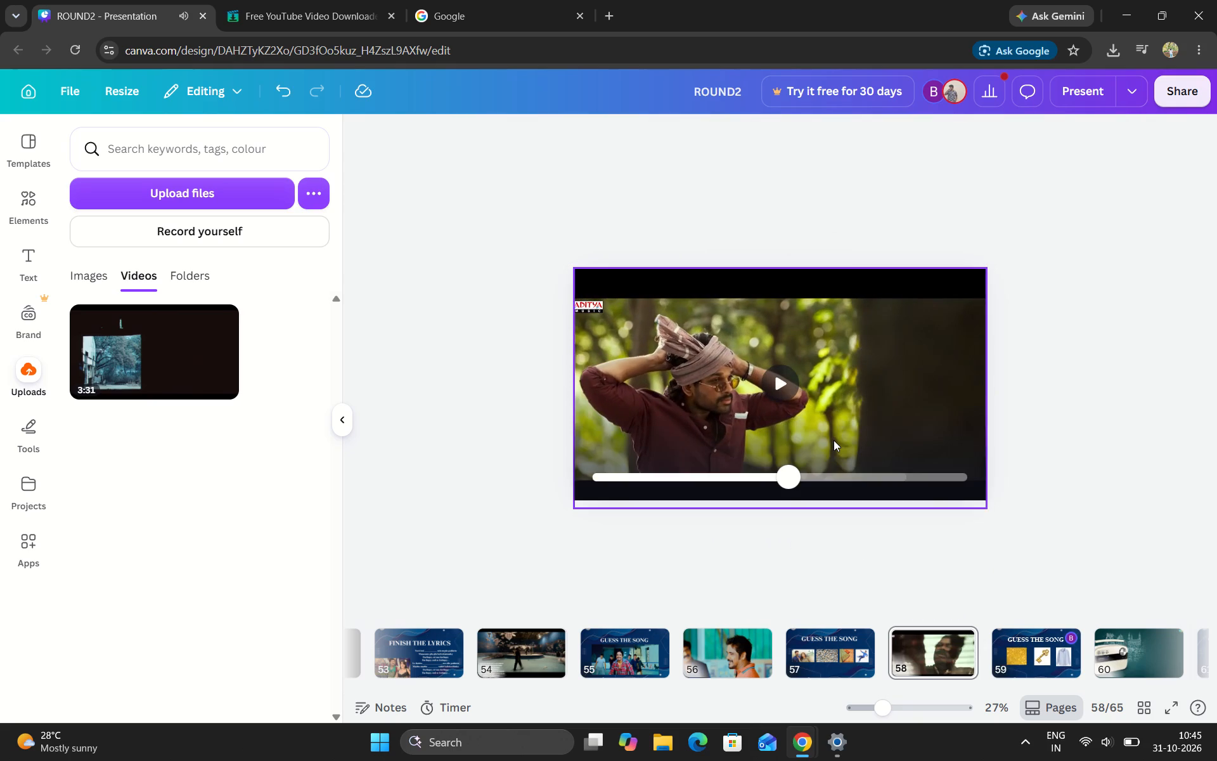
pyautogui.click(778, 380)
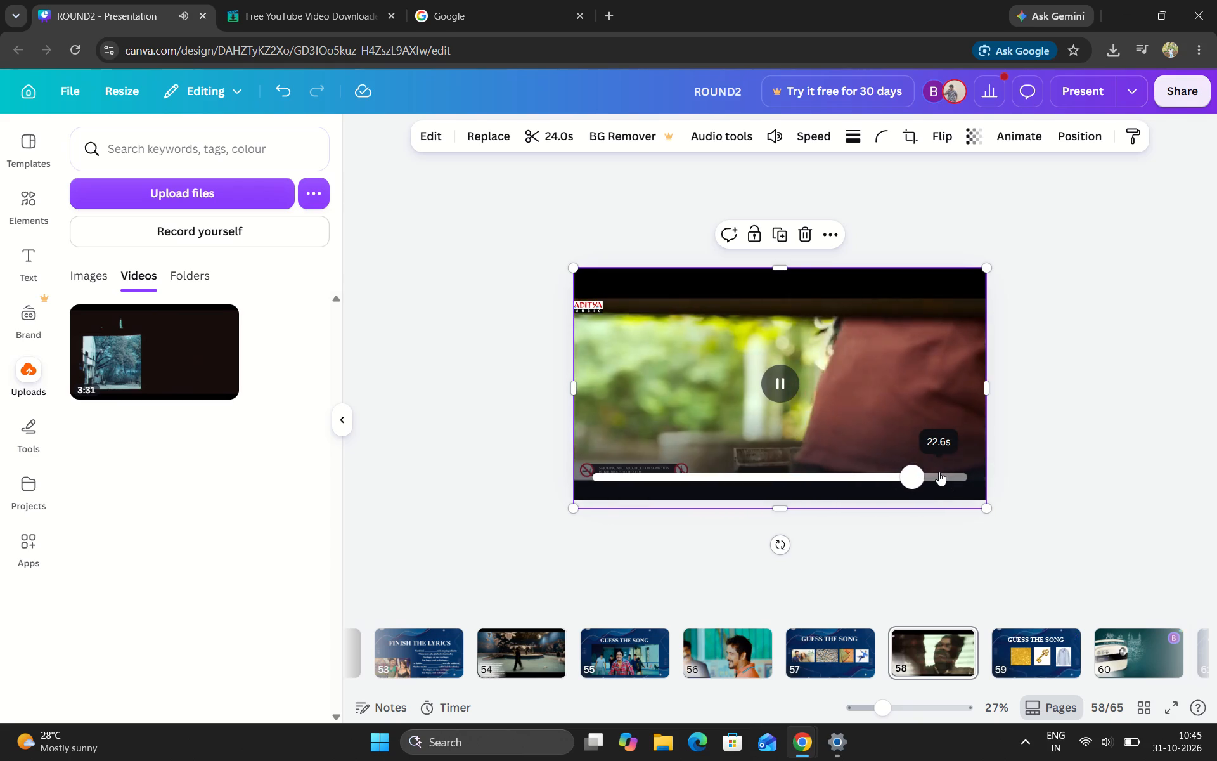
pyautogui.click(870, 469)
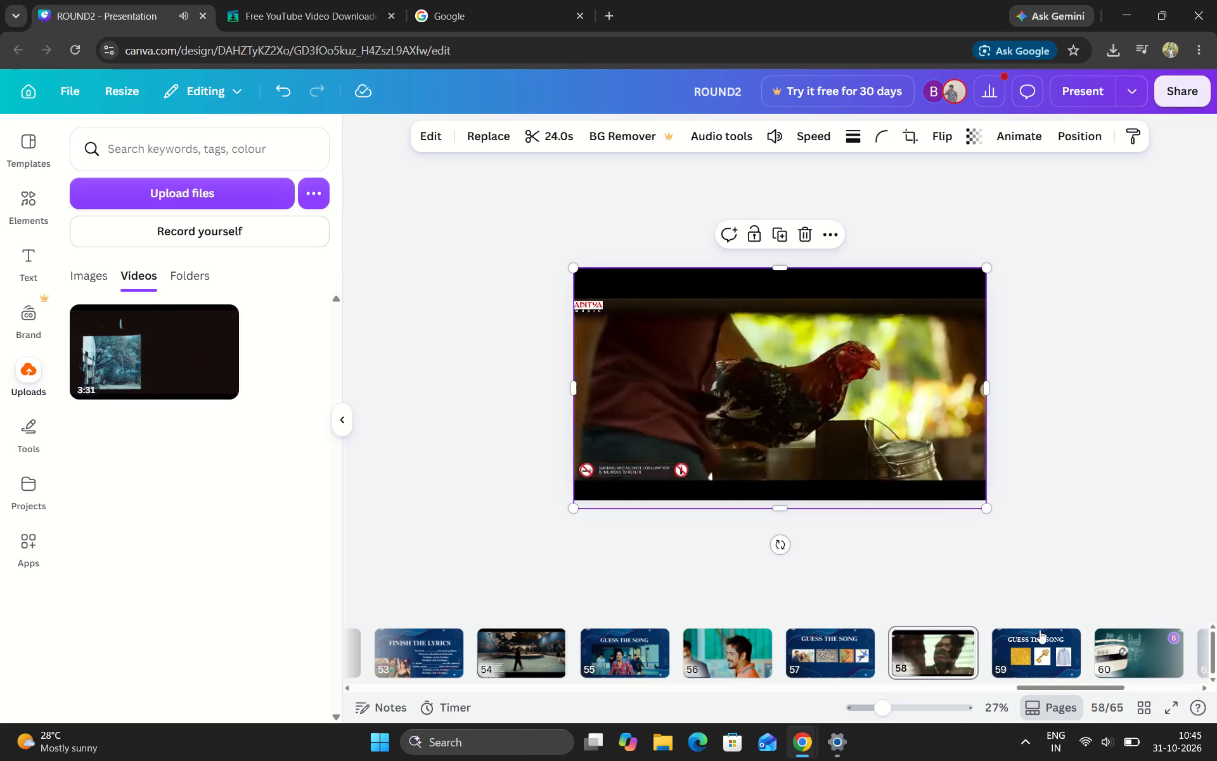
# Play the song video on page 60 and trim its start and end so the clip lasts 1:11.
pyautogui.click(1050, 643)
pyautogui.click(1132, 658)
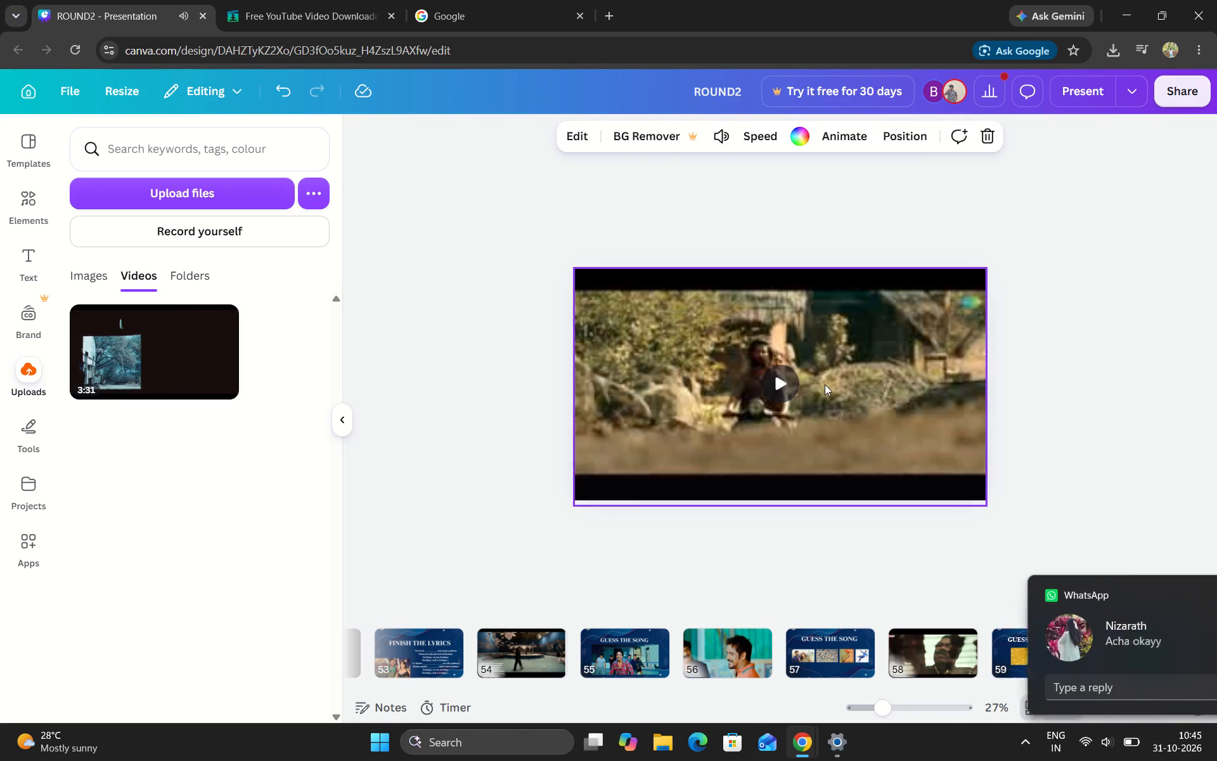
pyautogui.click(764, 362)
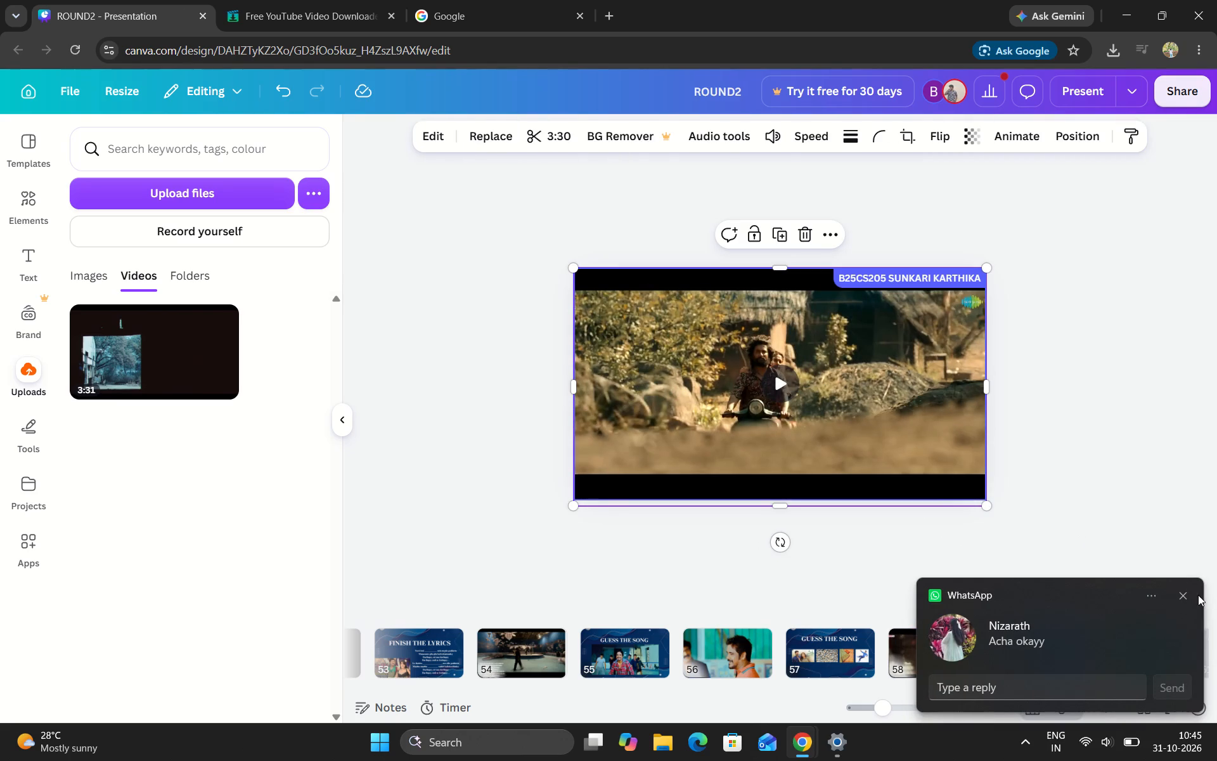
pyautogui.click(1173, 585)
pyautogui.click(781, 373)
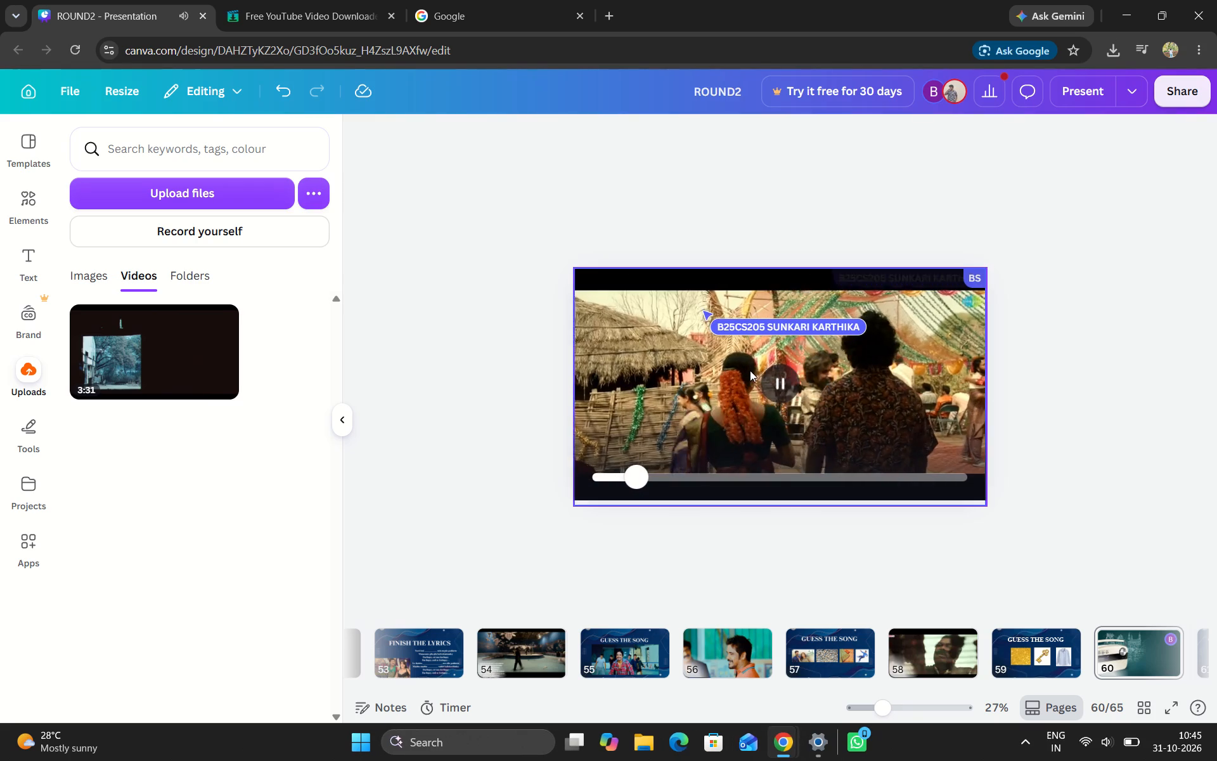
pyautogui.click(661, 372)
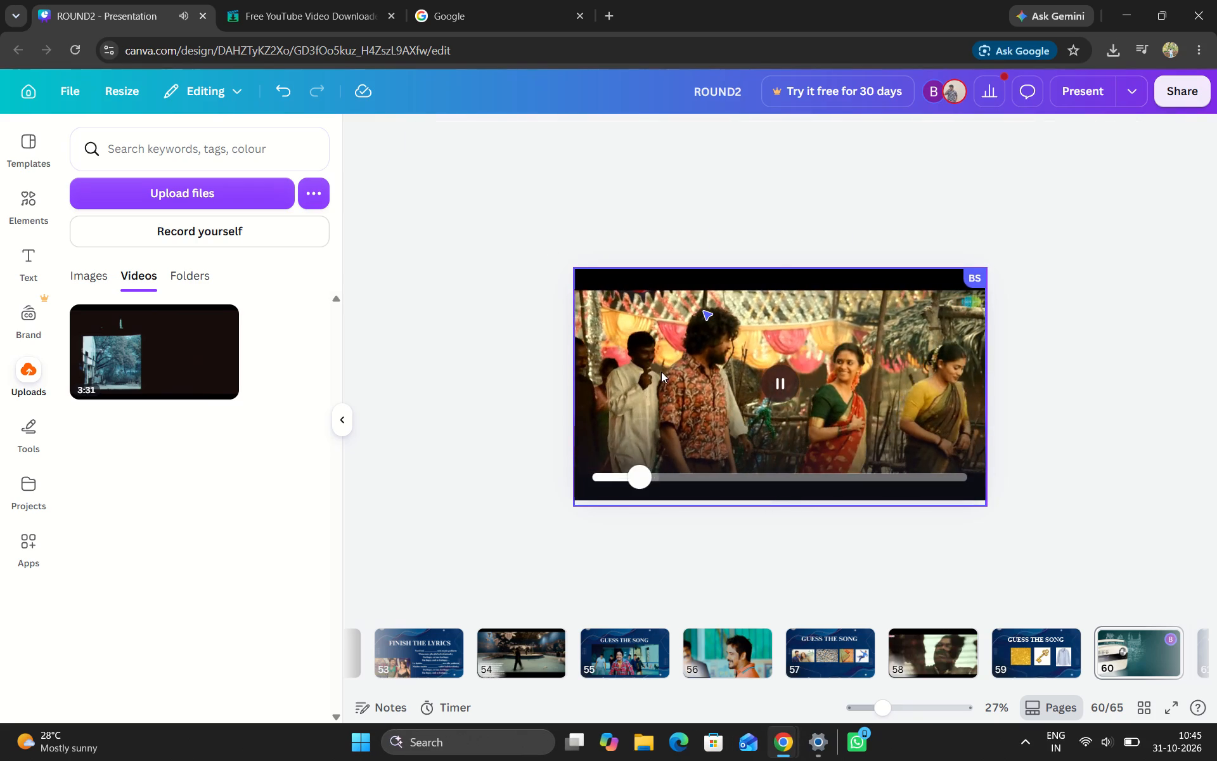
pyautogui.click(541, 132)
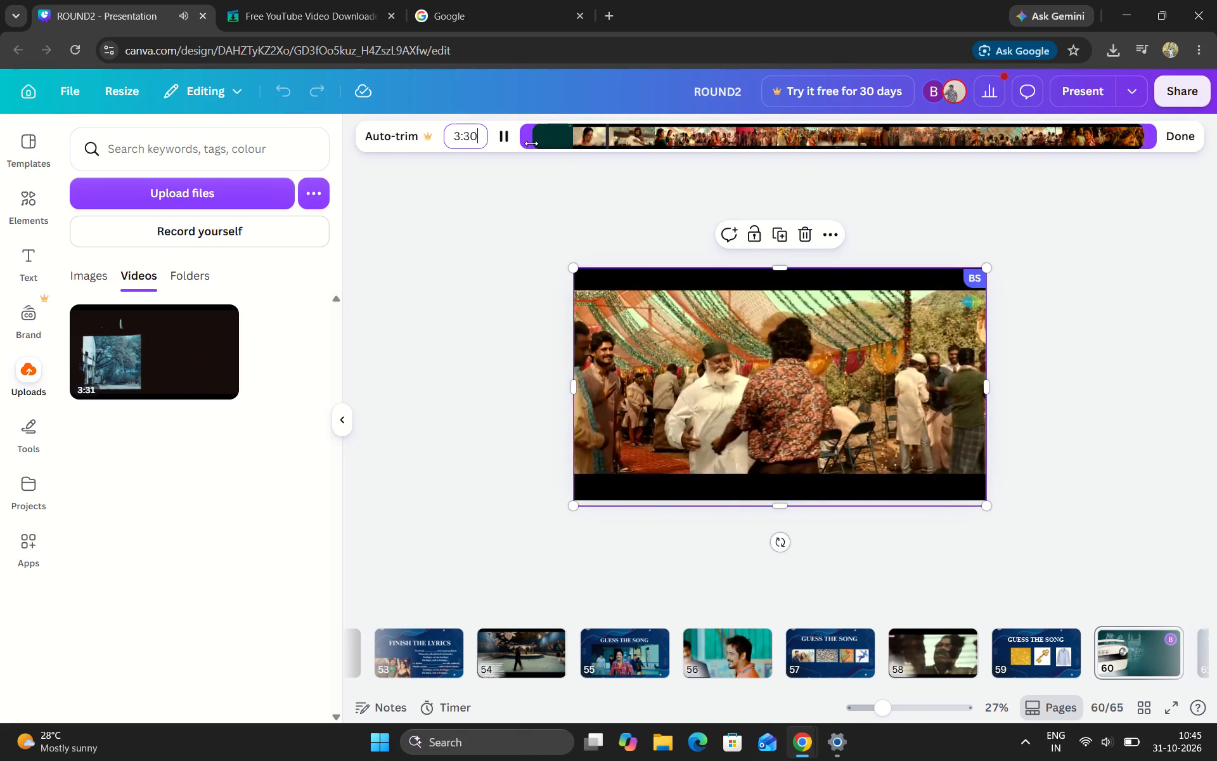
pyautogui.moveTo(531, 143); pyautogui.dragTo(607, 142)
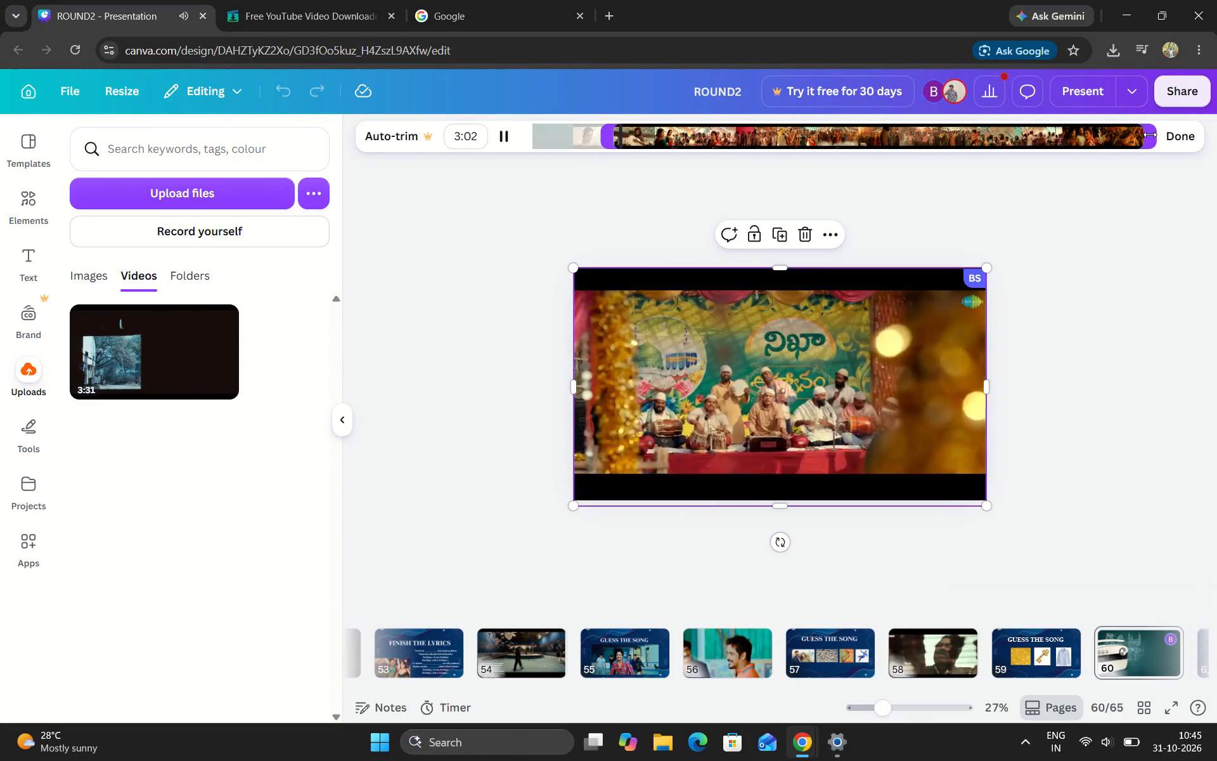
pyautogui.moveTo(1150, 134); pyautogui.dragTo(827, 112)
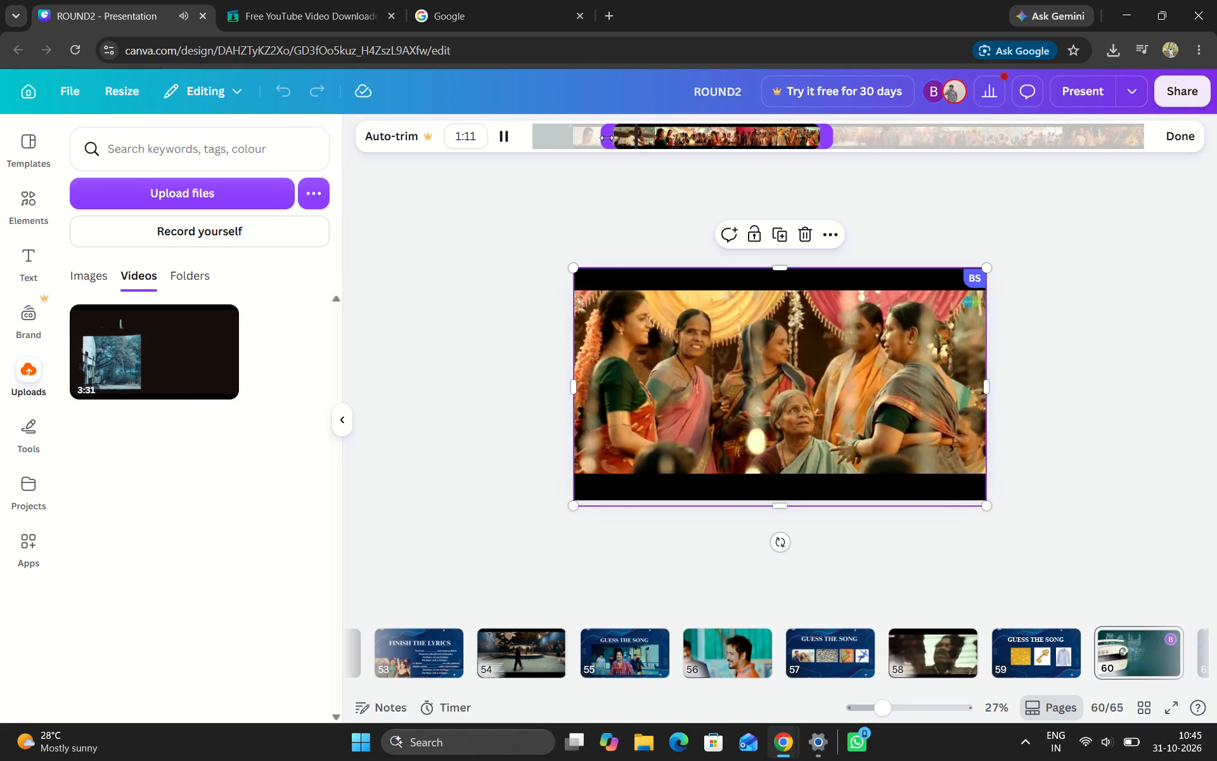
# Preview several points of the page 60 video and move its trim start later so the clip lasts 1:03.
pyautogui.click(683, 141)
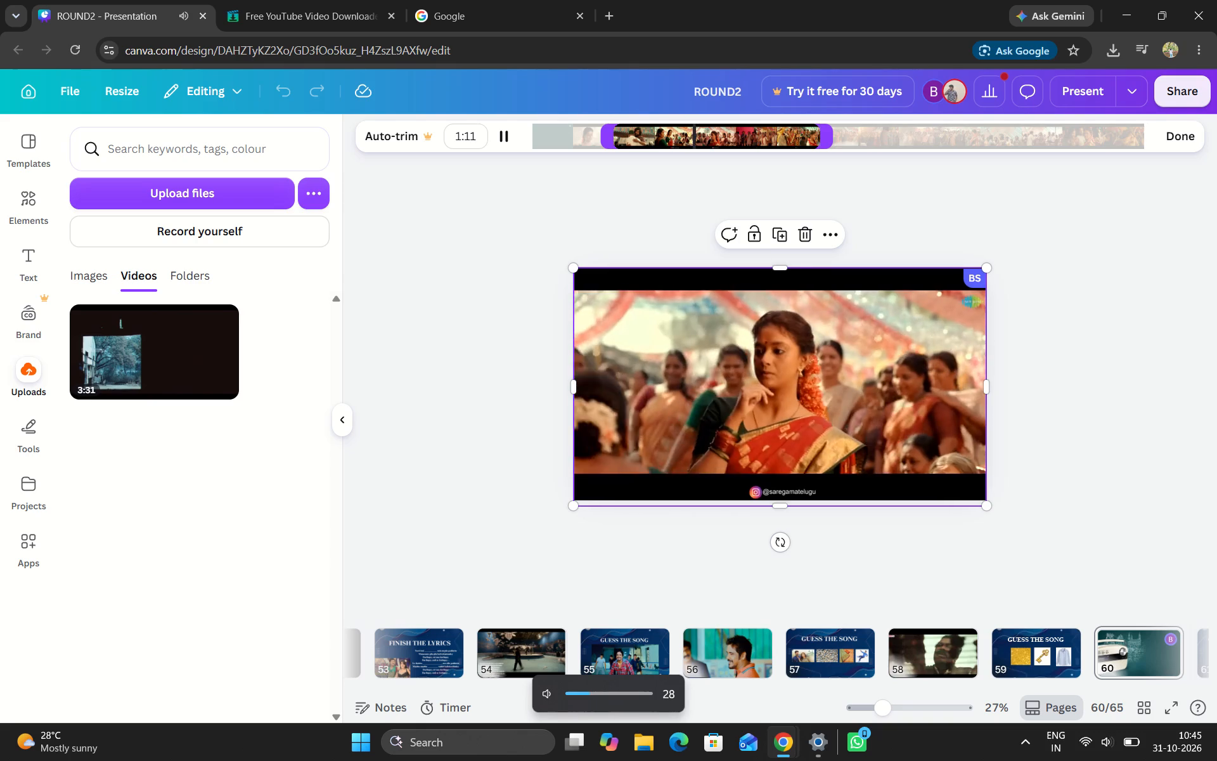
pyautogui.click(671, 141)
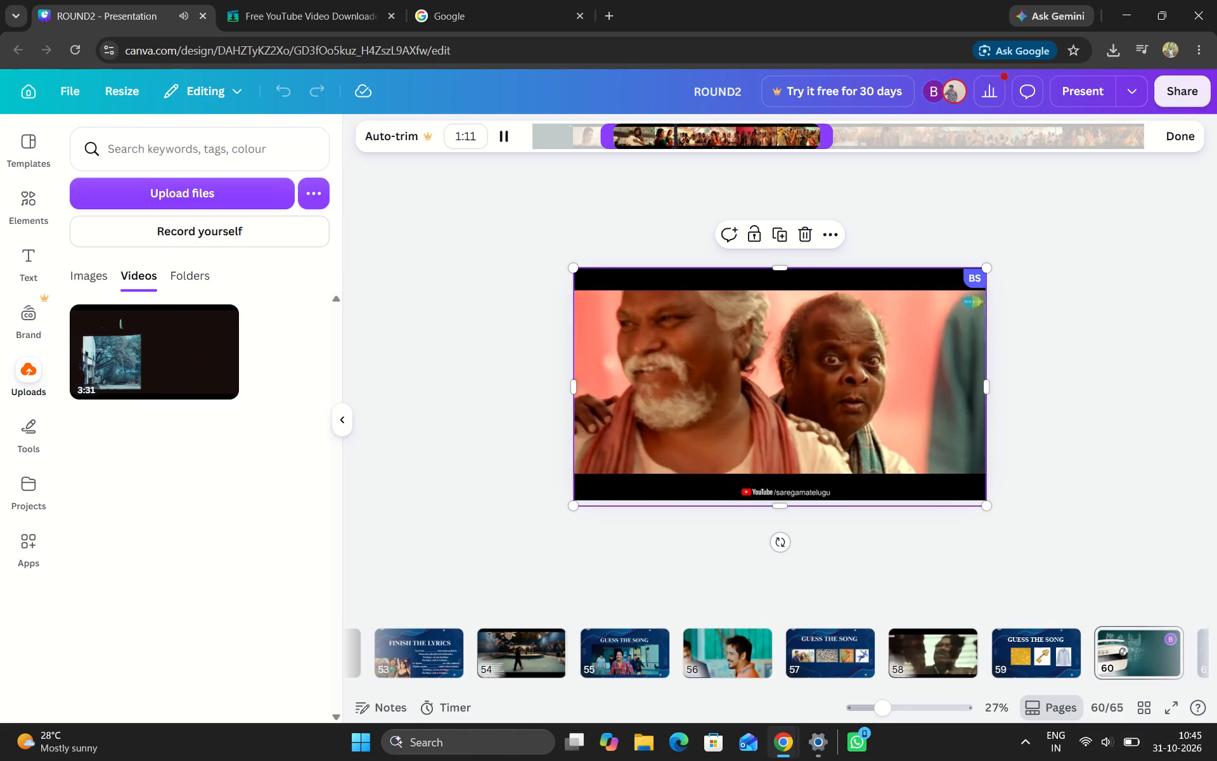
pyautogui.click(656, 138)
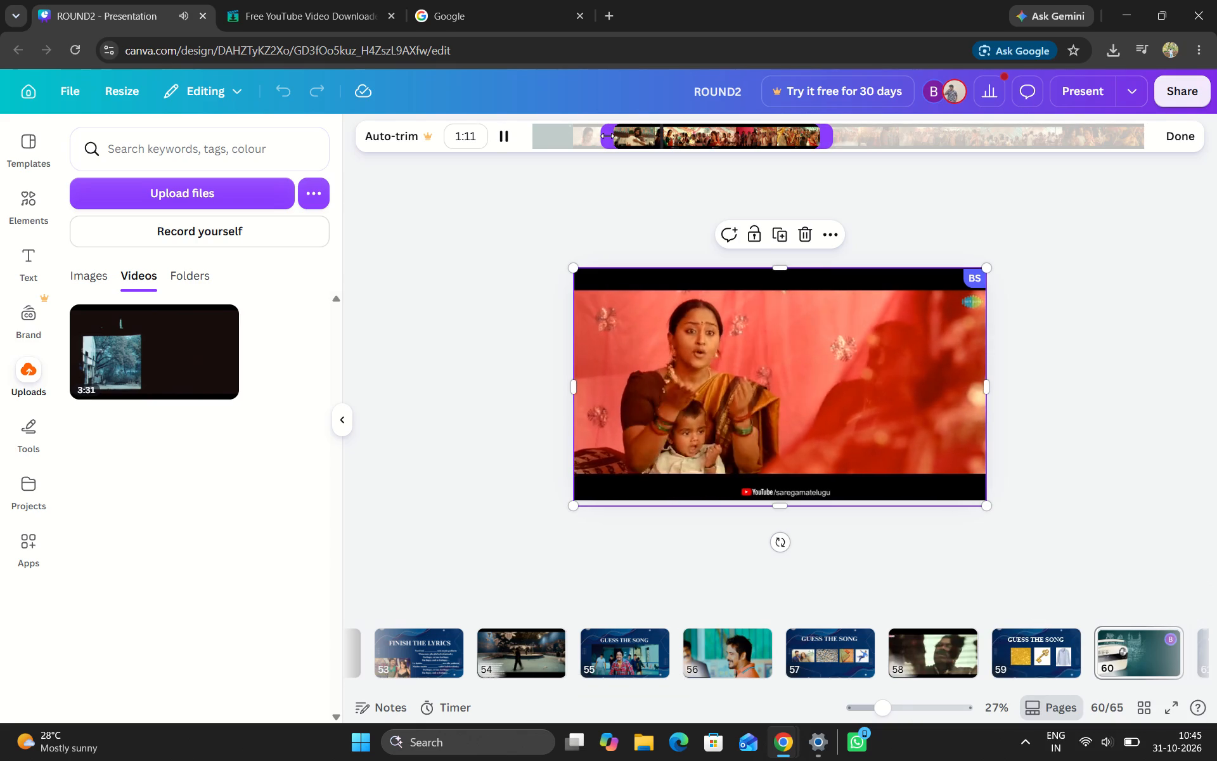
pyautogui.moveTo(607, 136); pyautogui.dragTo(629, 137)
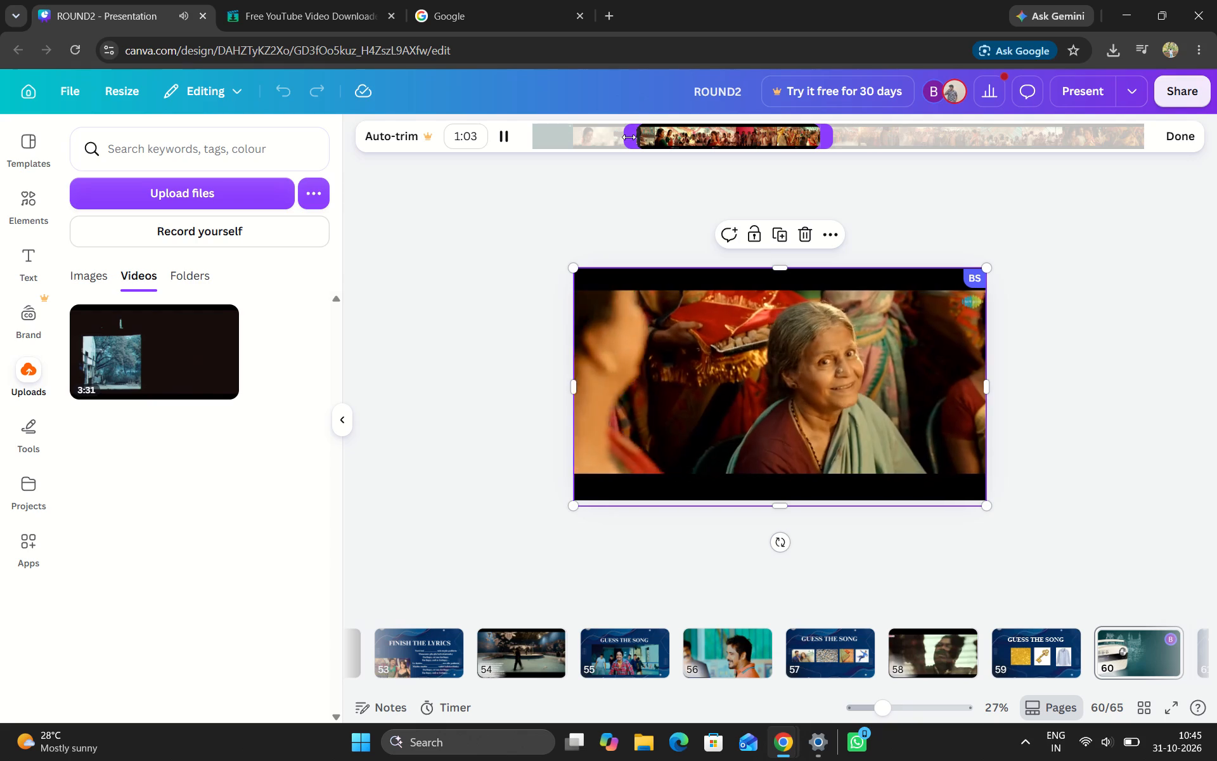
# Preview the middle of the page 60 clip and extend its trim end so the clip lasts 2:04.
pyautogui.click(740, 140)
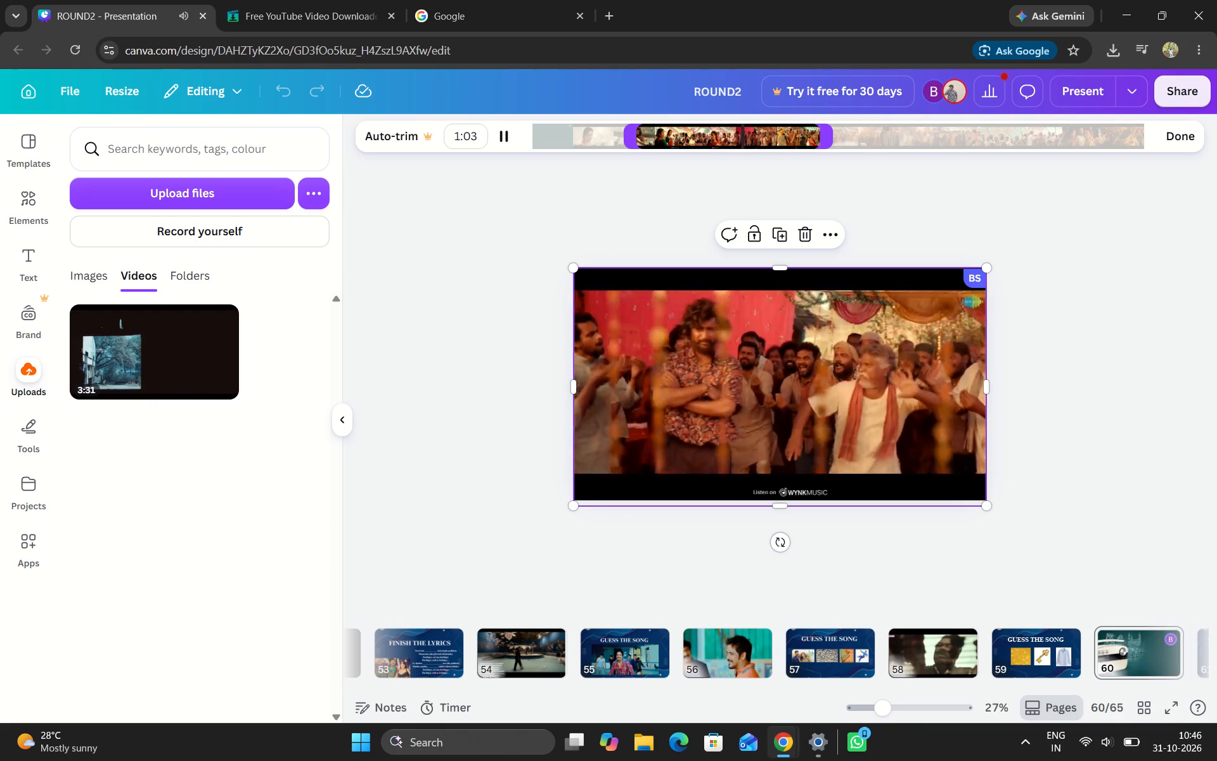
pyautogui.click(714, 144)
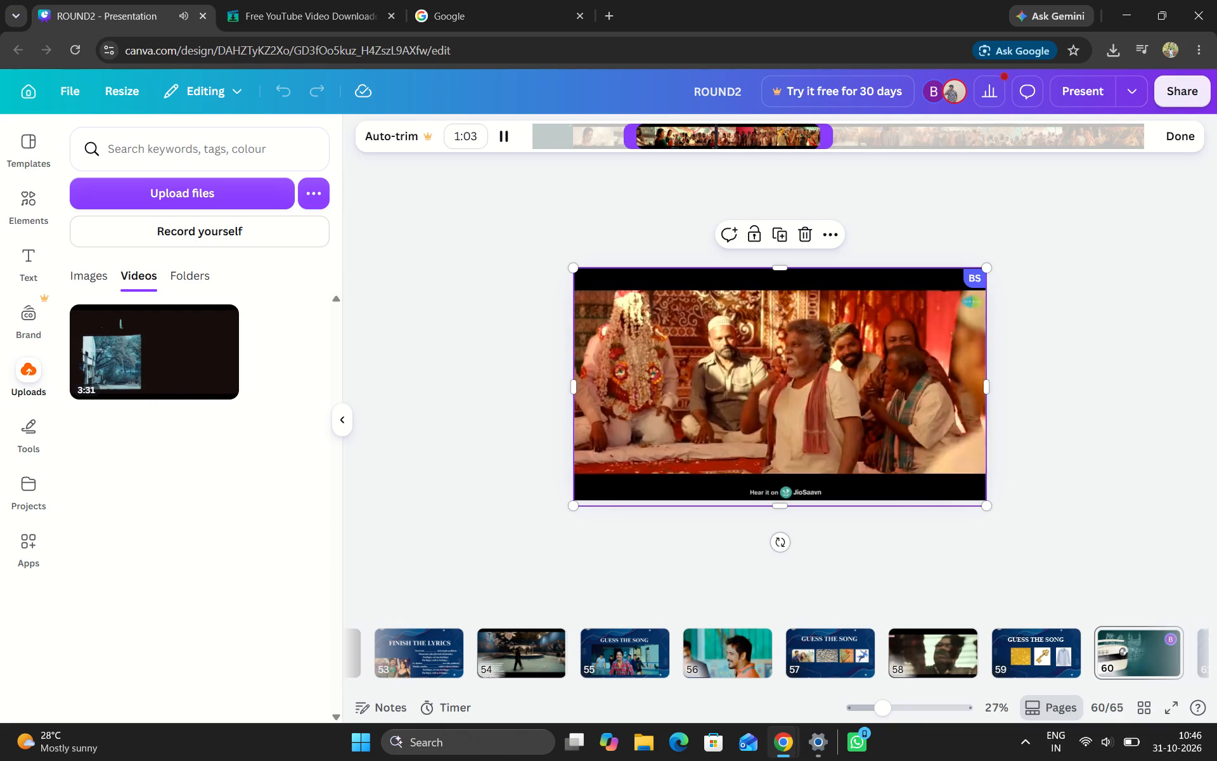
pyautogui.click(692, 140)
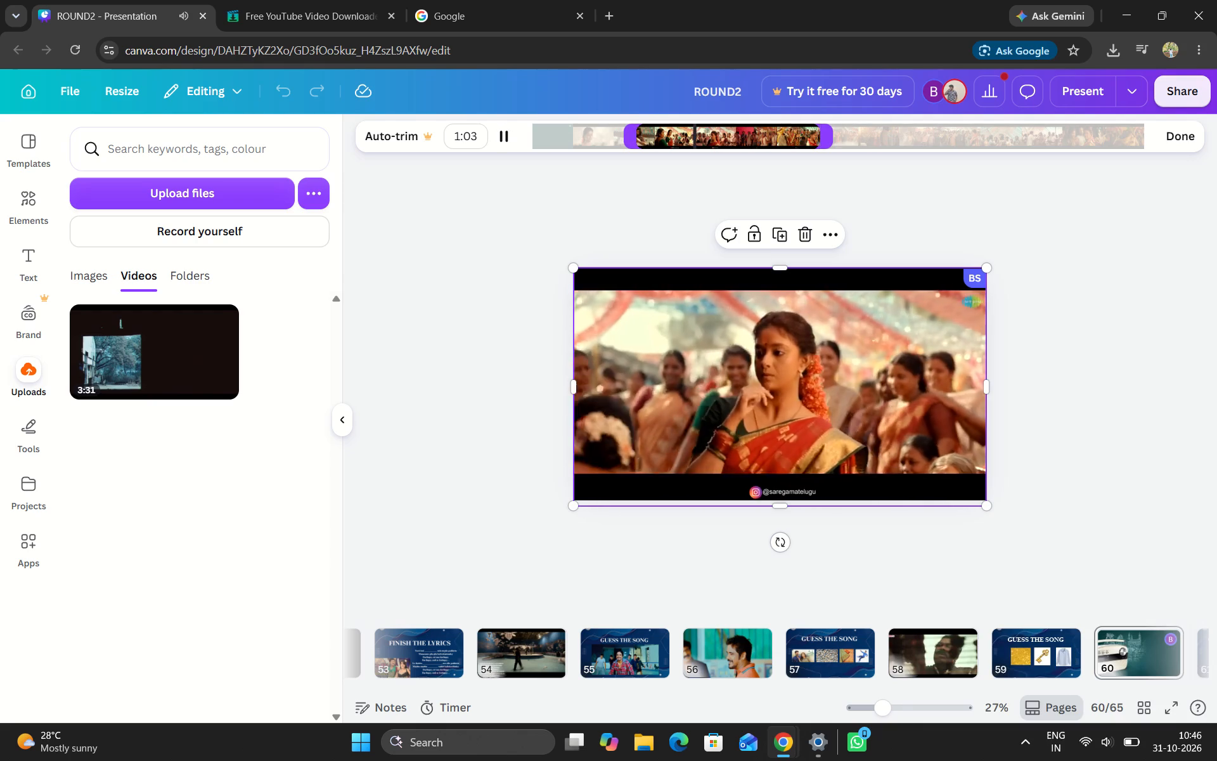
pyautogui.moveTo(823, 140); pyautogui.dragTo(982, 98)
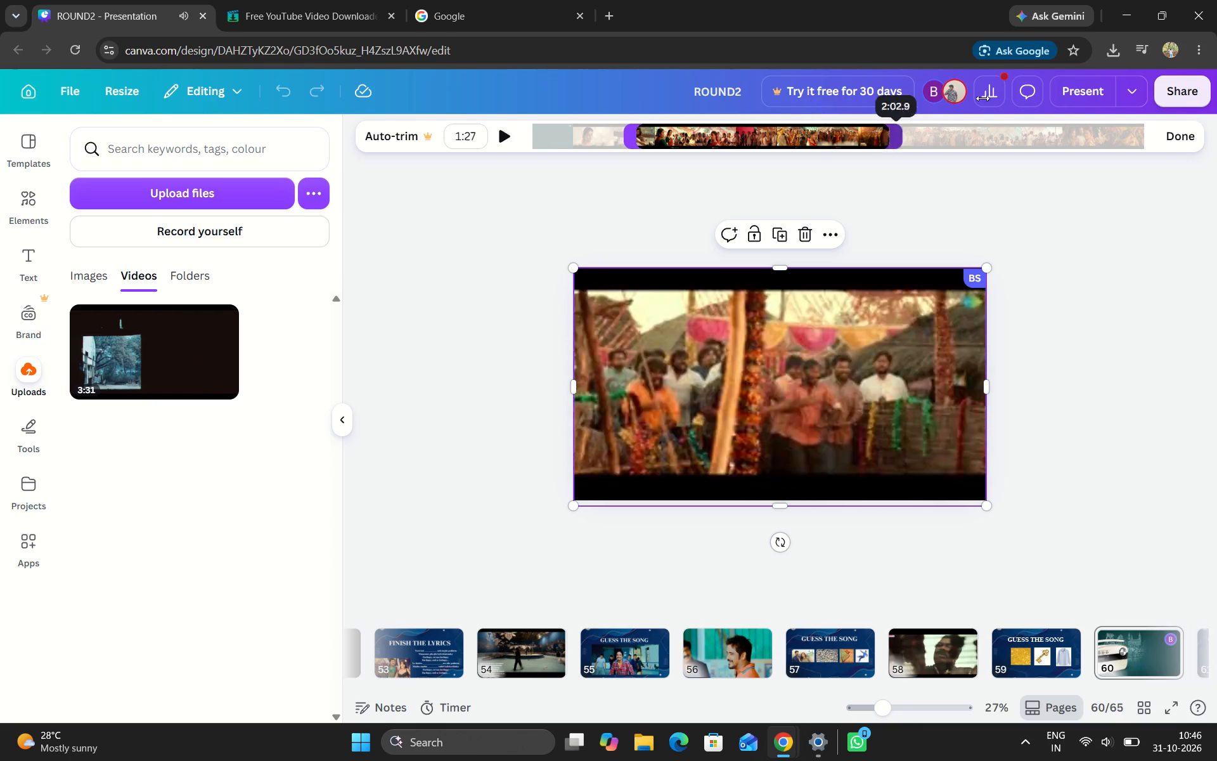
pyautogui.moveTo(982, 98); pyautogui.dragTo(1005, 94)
# Preview the extended page 60 footage and move the trim start and end to a late section for a 30.7 s clip.
pyautogui.click(835, 141)
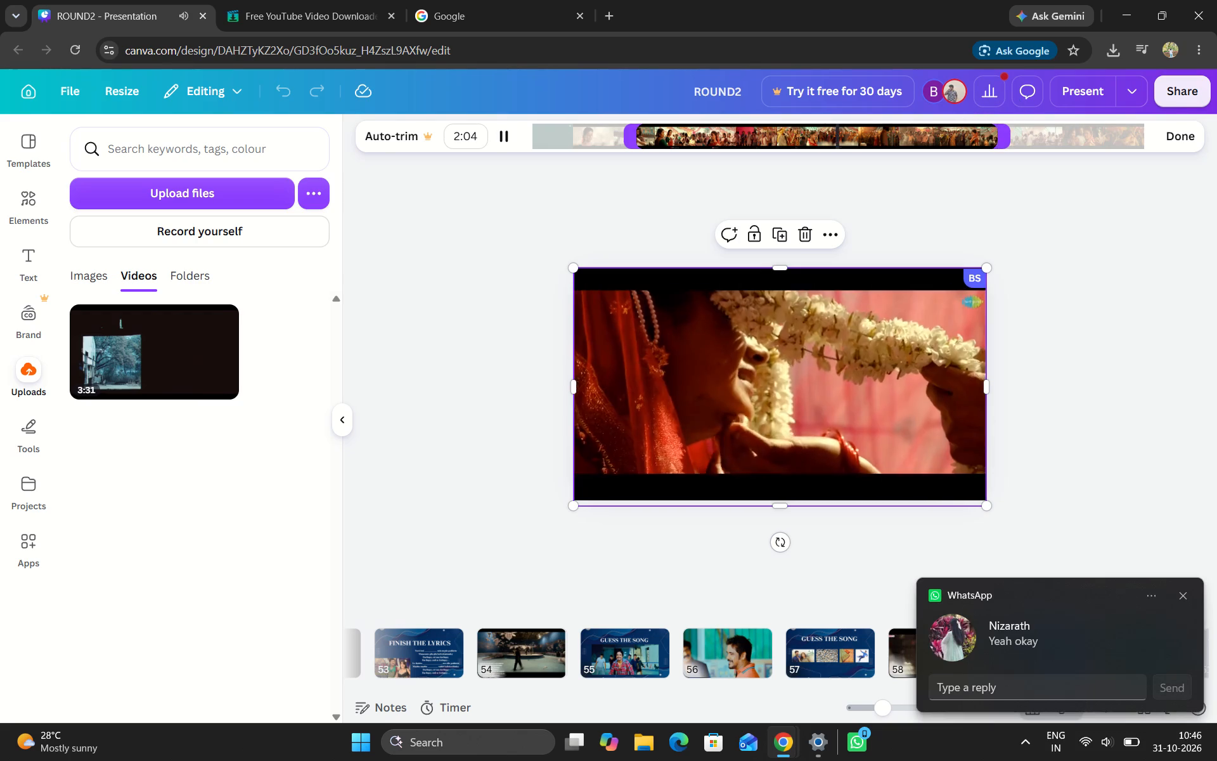
pyautogui.click(801, 148)
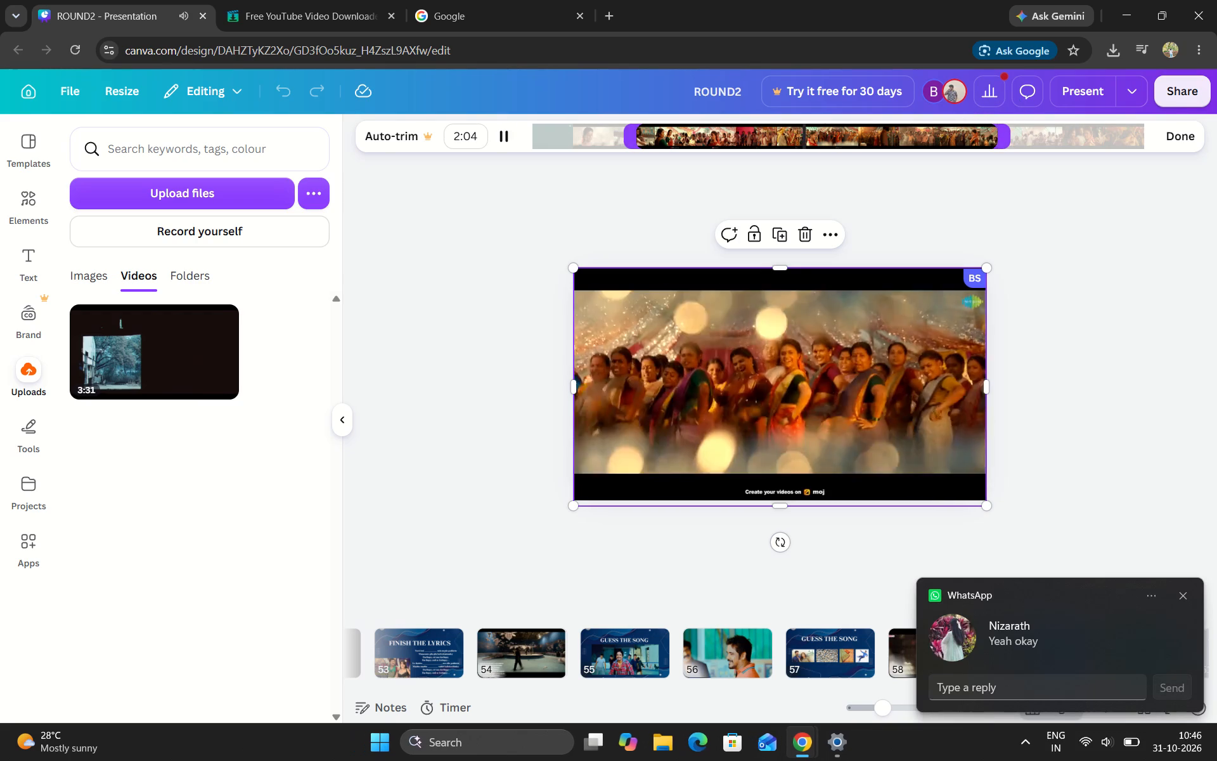
pyautogui.click(784, 141)
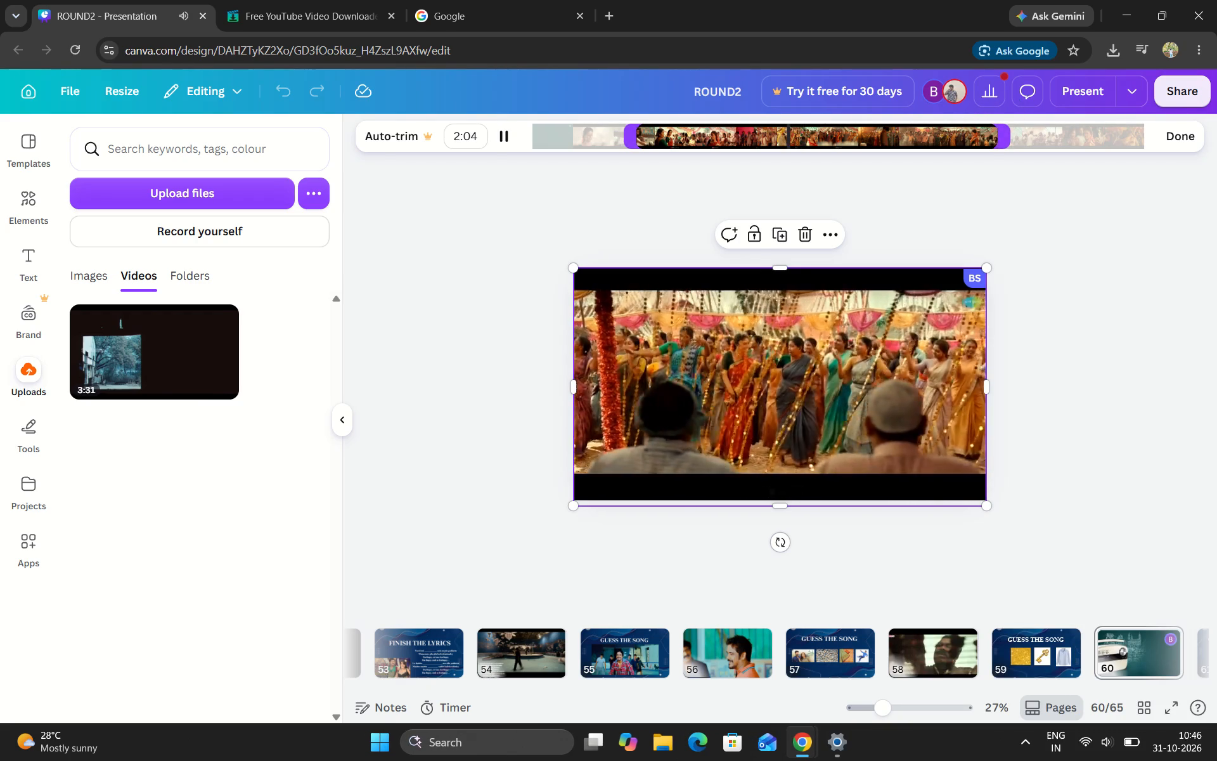
pyautogui.click(766, 140)
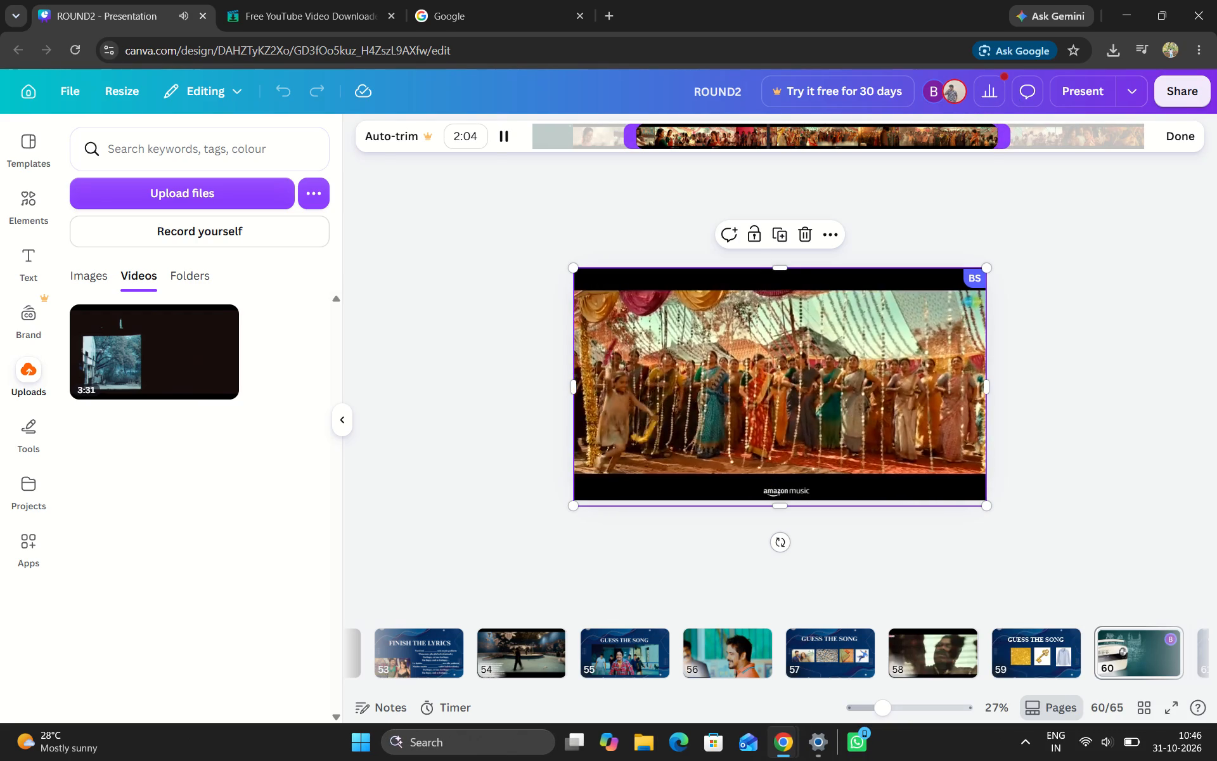
pyautogui.click(742, 141)
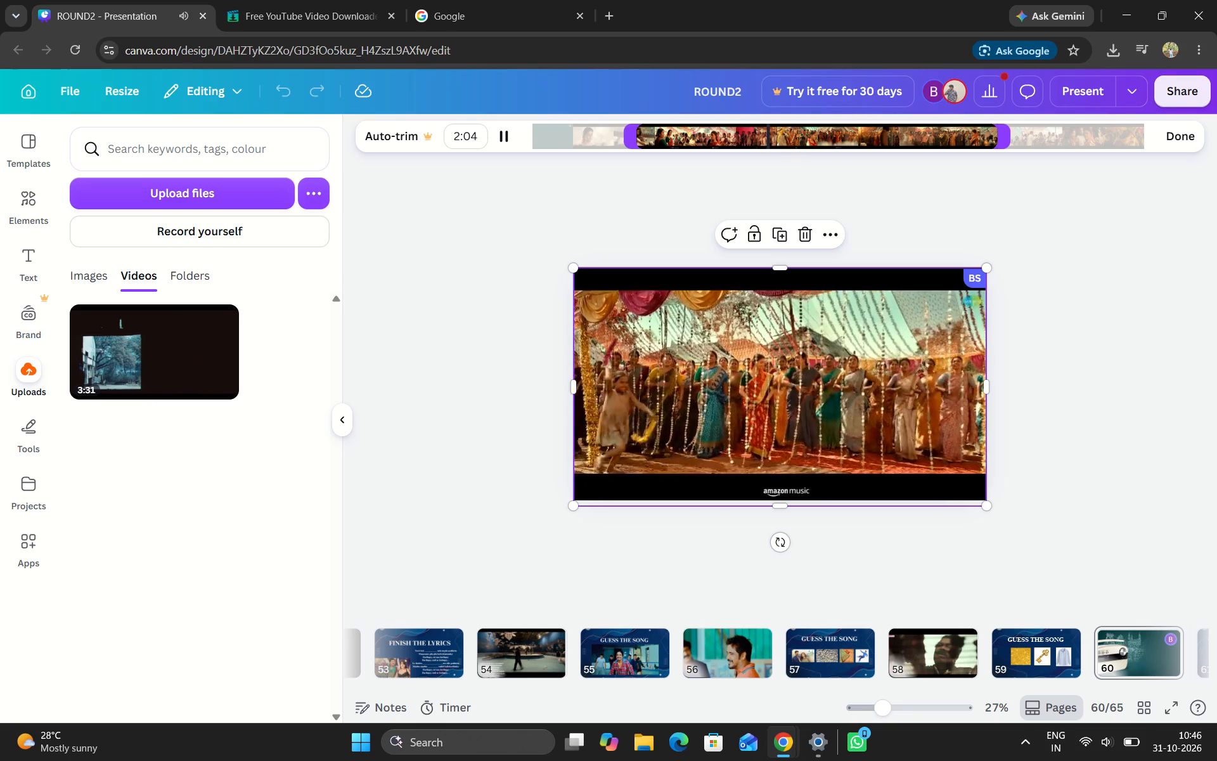
pyautogui.click(944, 140)
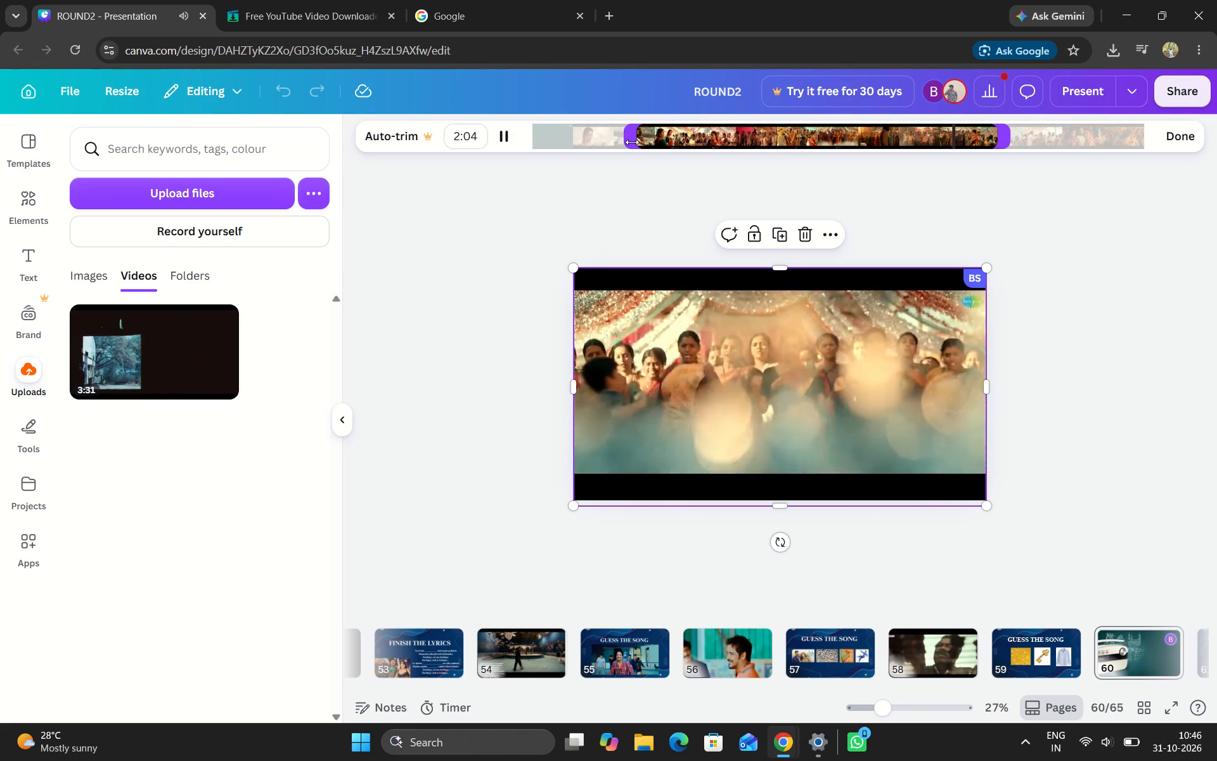
pyautogui.moveTo(631, 142); pyautogui.dragTo(943, 160)
pyautogui.moveTo(1009, 139); pyautogui.dragTo(1049, 134)
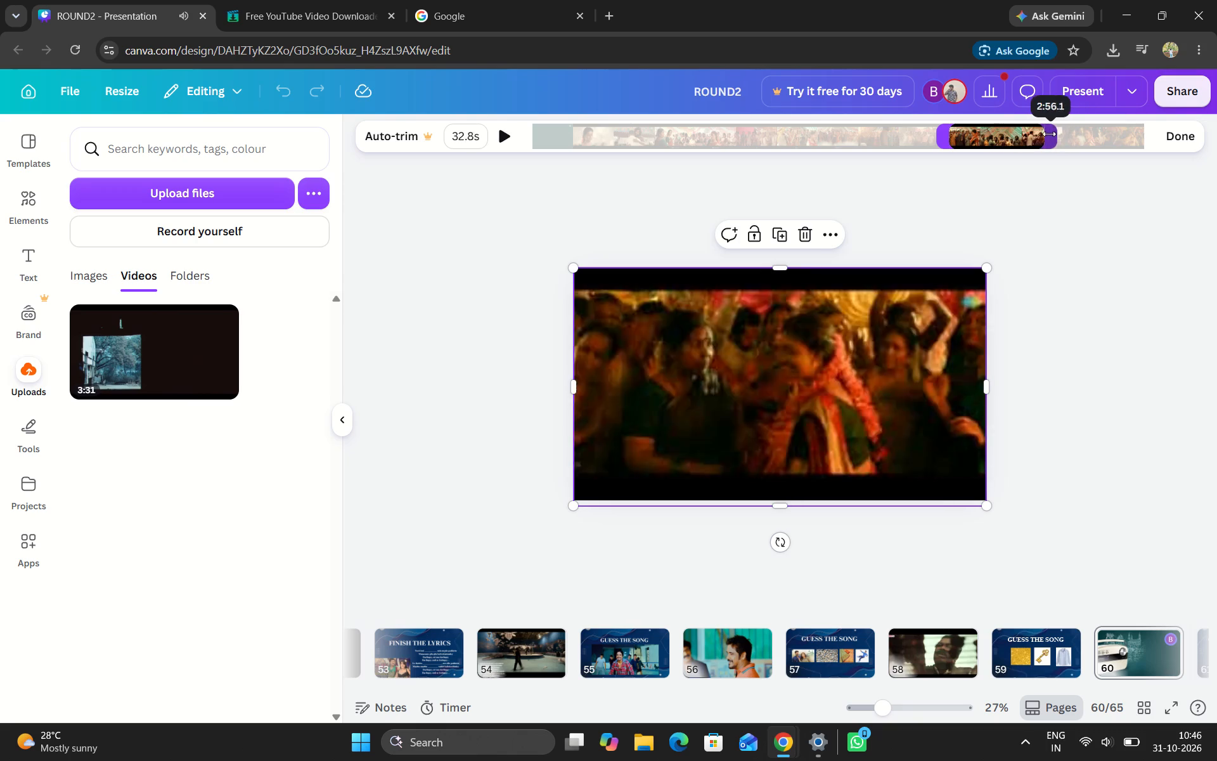
pyautogui.moveTo(1049, 134); pyautogui.dragTo(1045, 132)
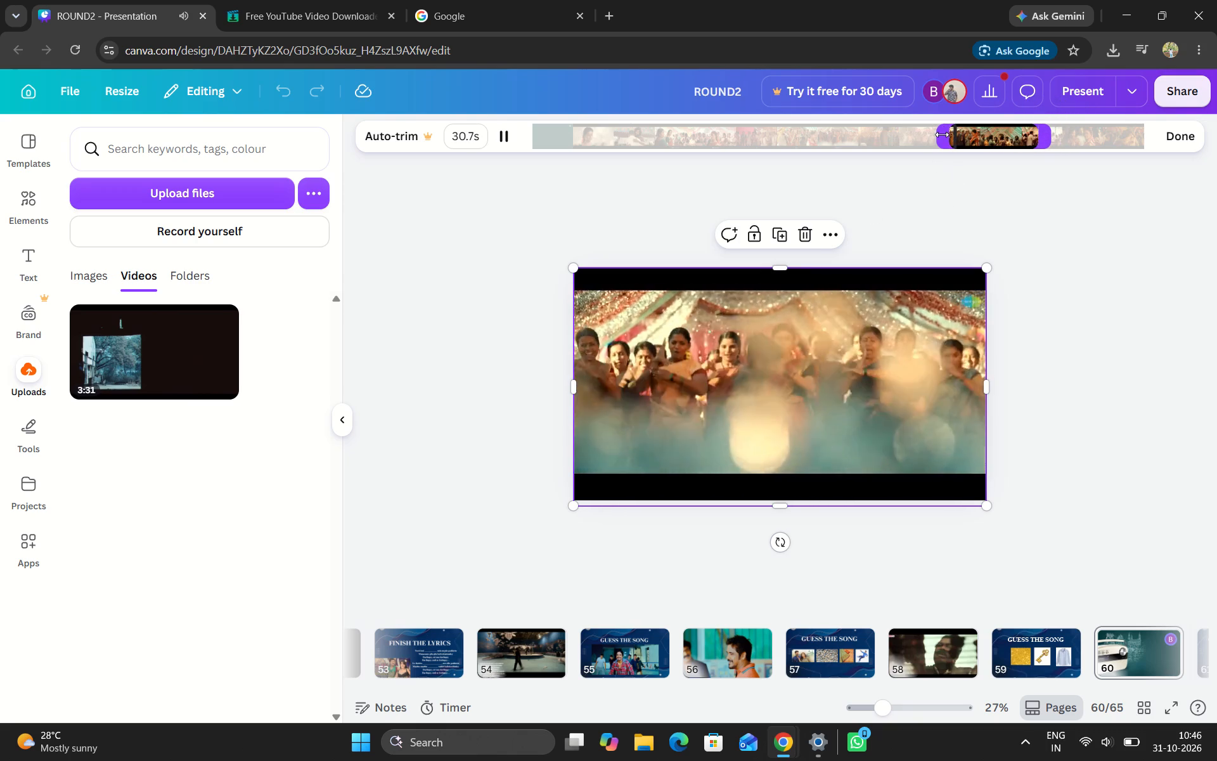
# Fine-tune the page 60 video's trim start slightly earlier for a 33.8 s clip, preview its ending, and finish trimming.
pyautogui.moveTo(942, 134); pyautogui.dragTo(930, 136)
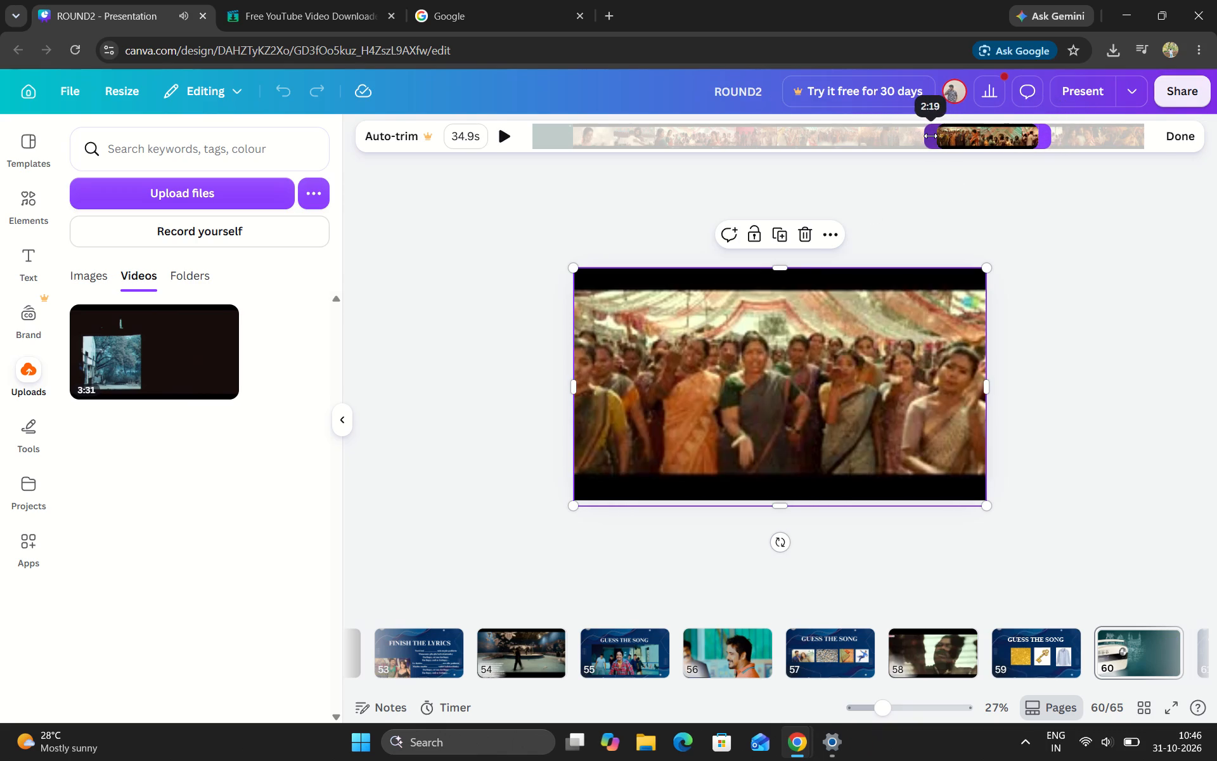
pyautogui.moveTo(930, 136); pyautogui.dragTo(932, 136)
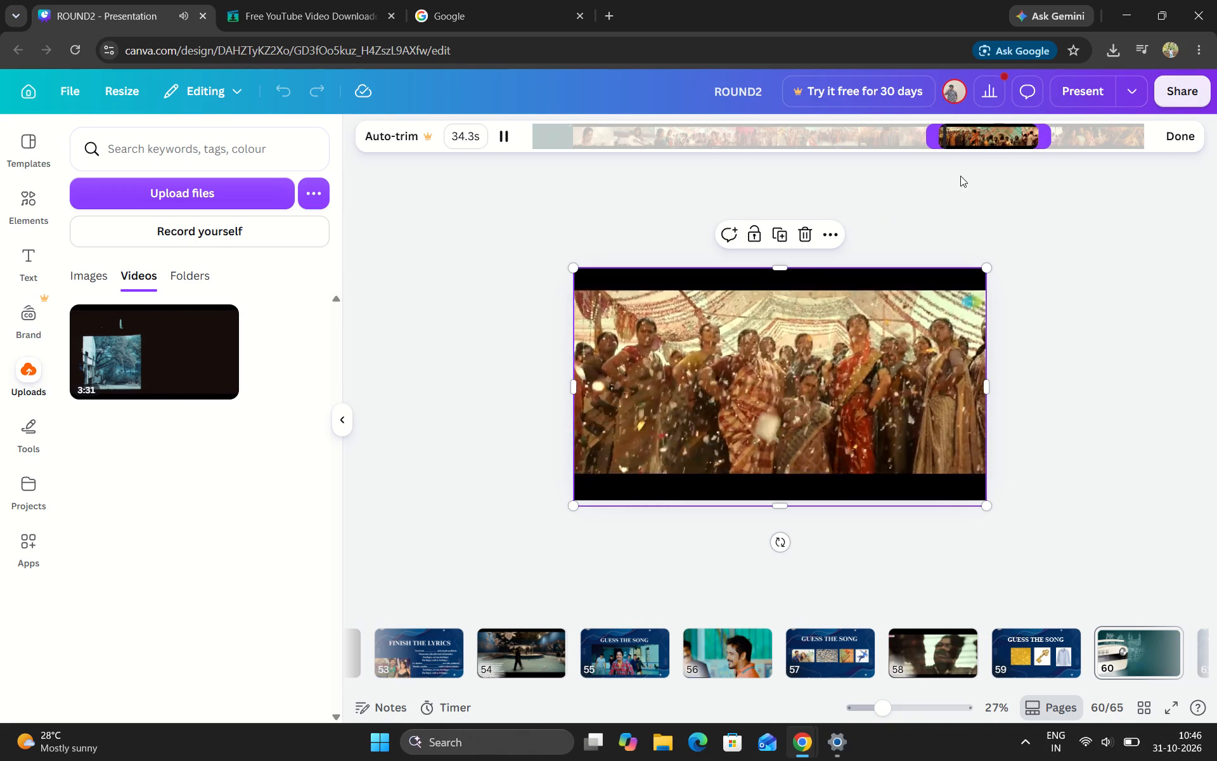
pyautogui.moveTo(928, 138); pyautogui.dragTo(934, 138)
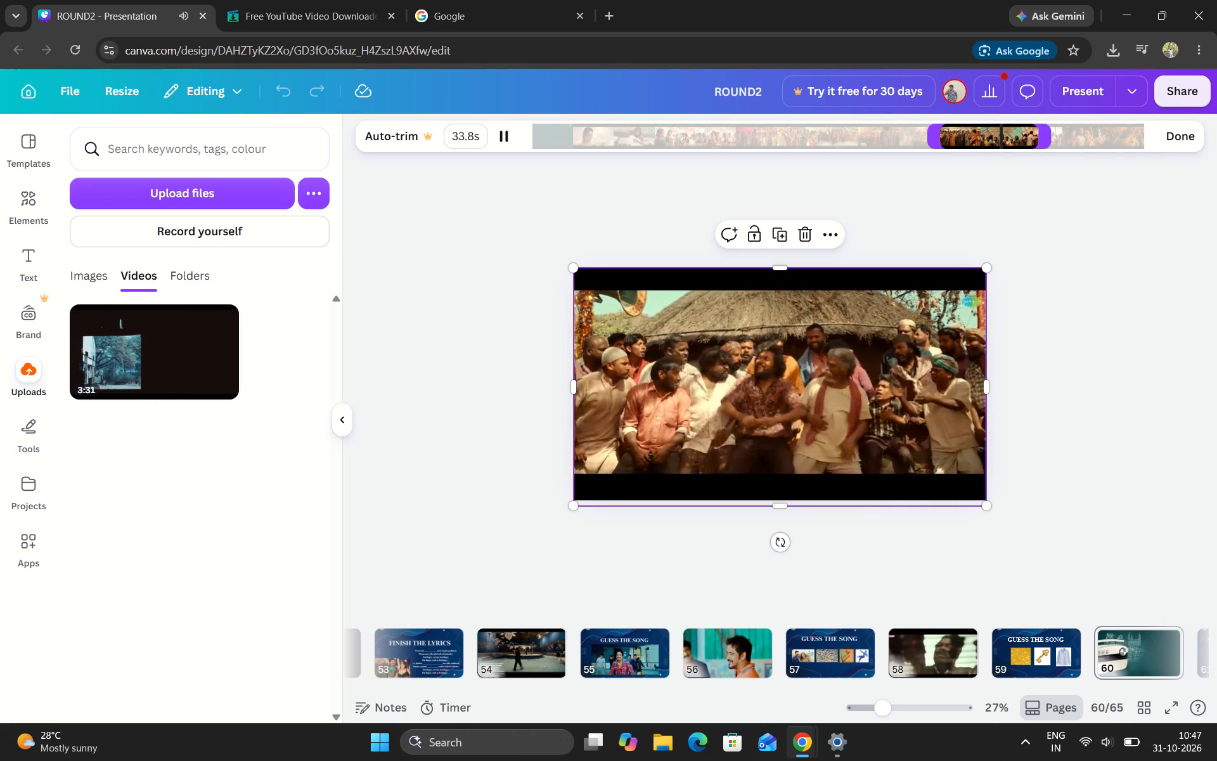
pyautogui.click(1017, 143)
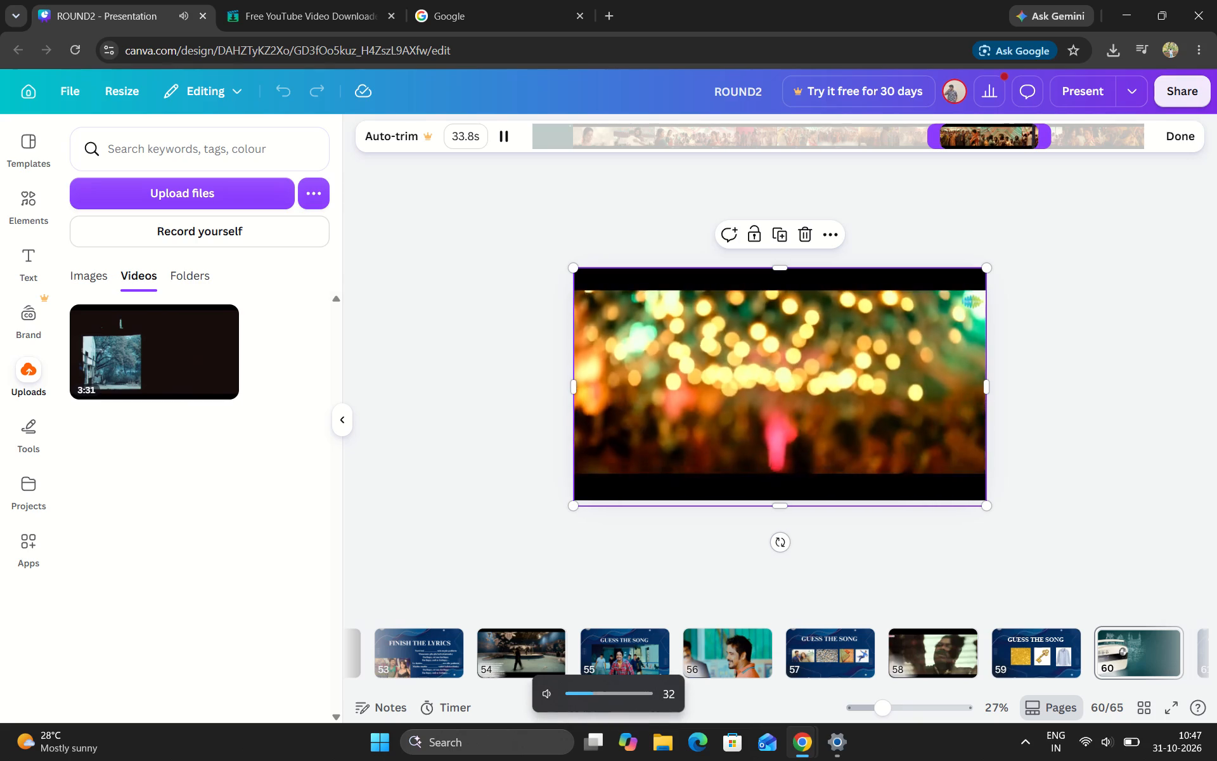
pyautogui.click(1011, 141)
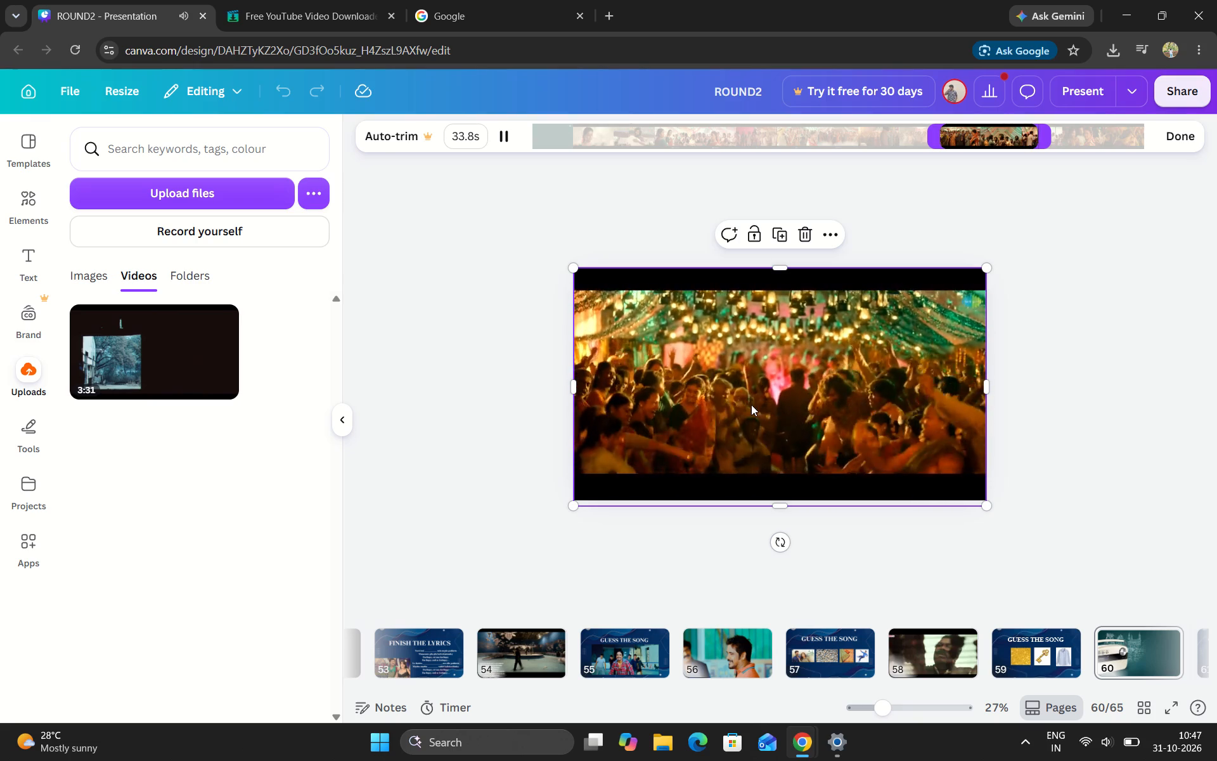
pyautogui.click(764, 397)
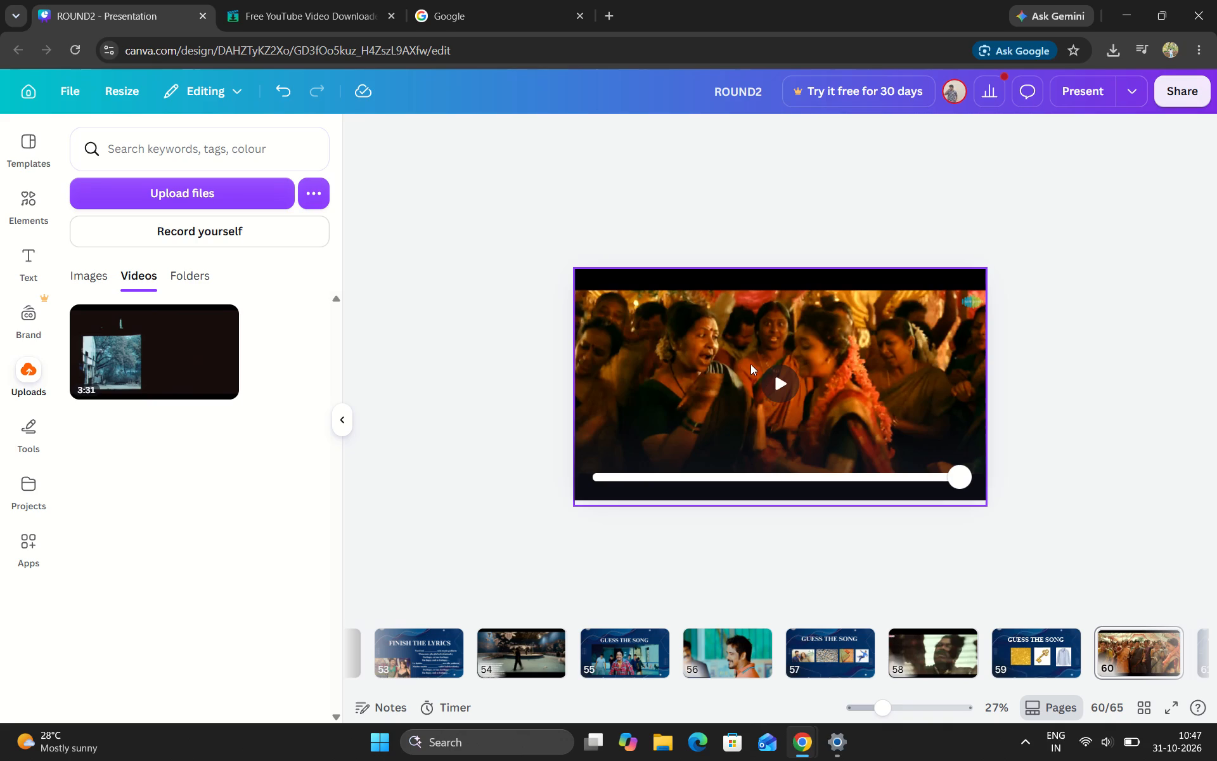
# Play the trimmed video on page 60, skip to about 25.5 s to check its ending, and pause it.
pyautogui.click(775, 384)
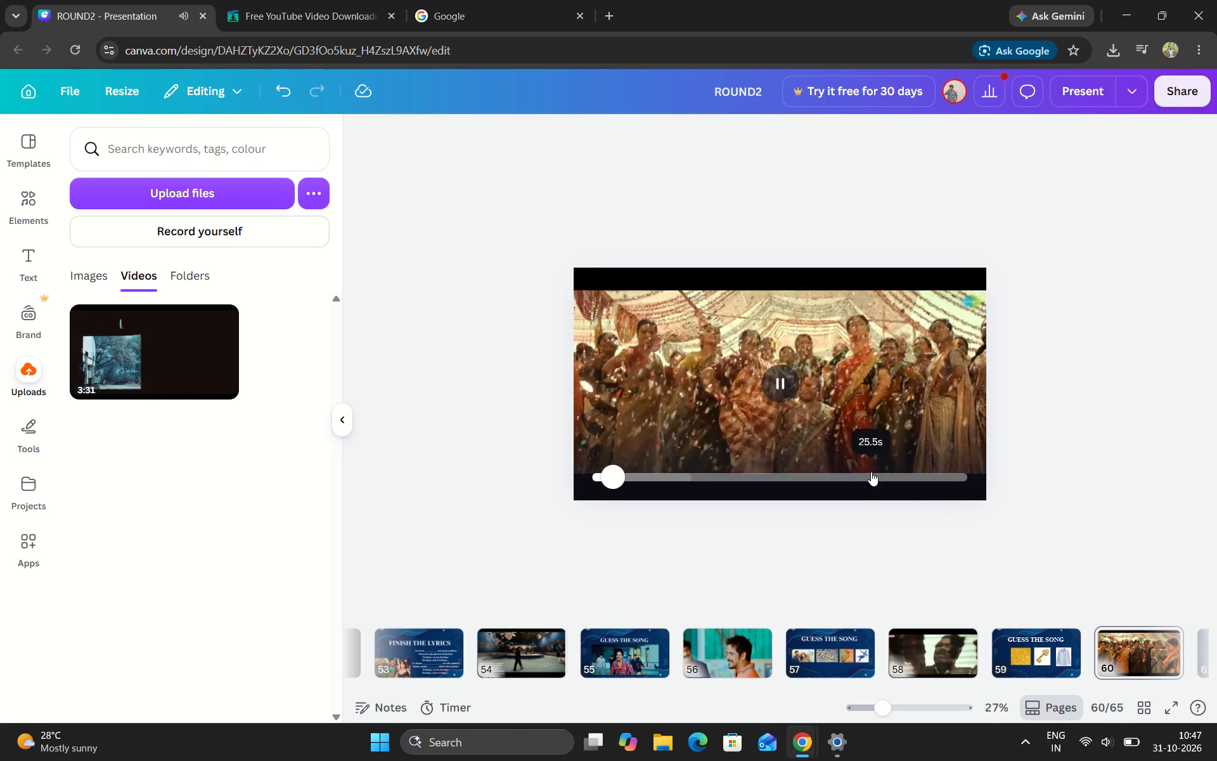
pyautogui.click(871, 472)
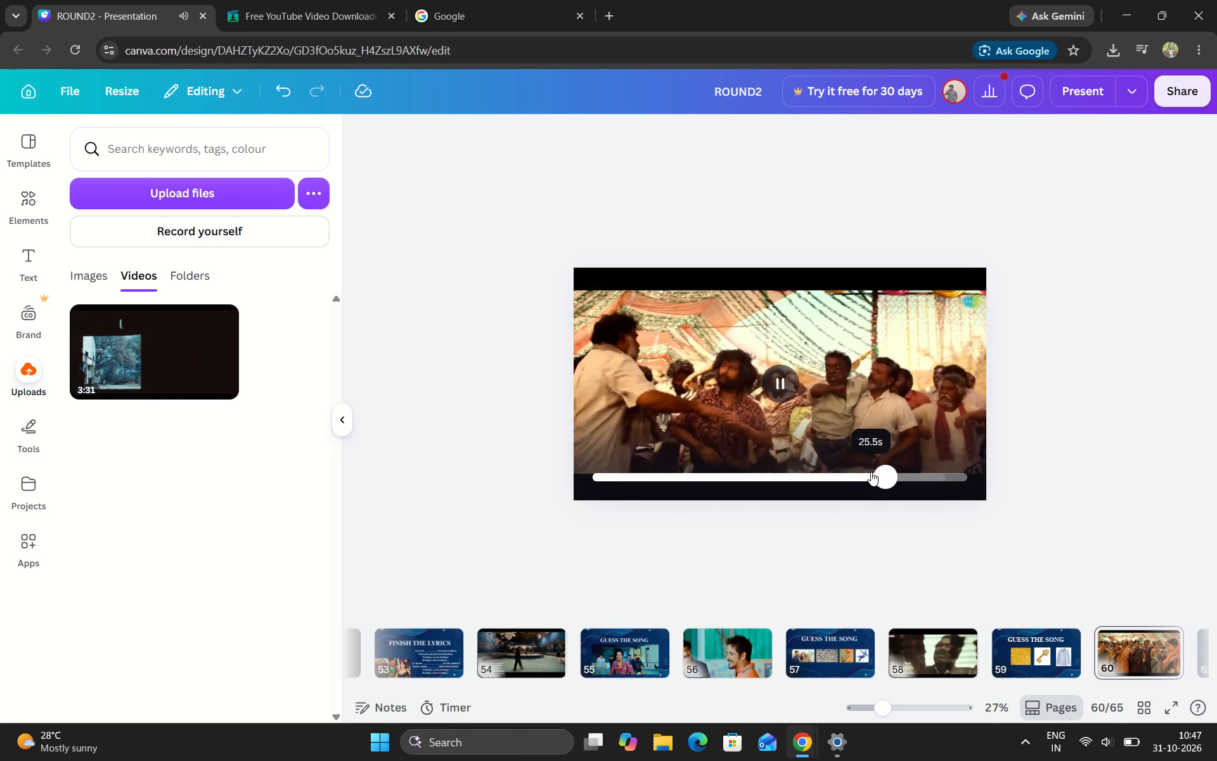
pyautogui.click(783, 388)
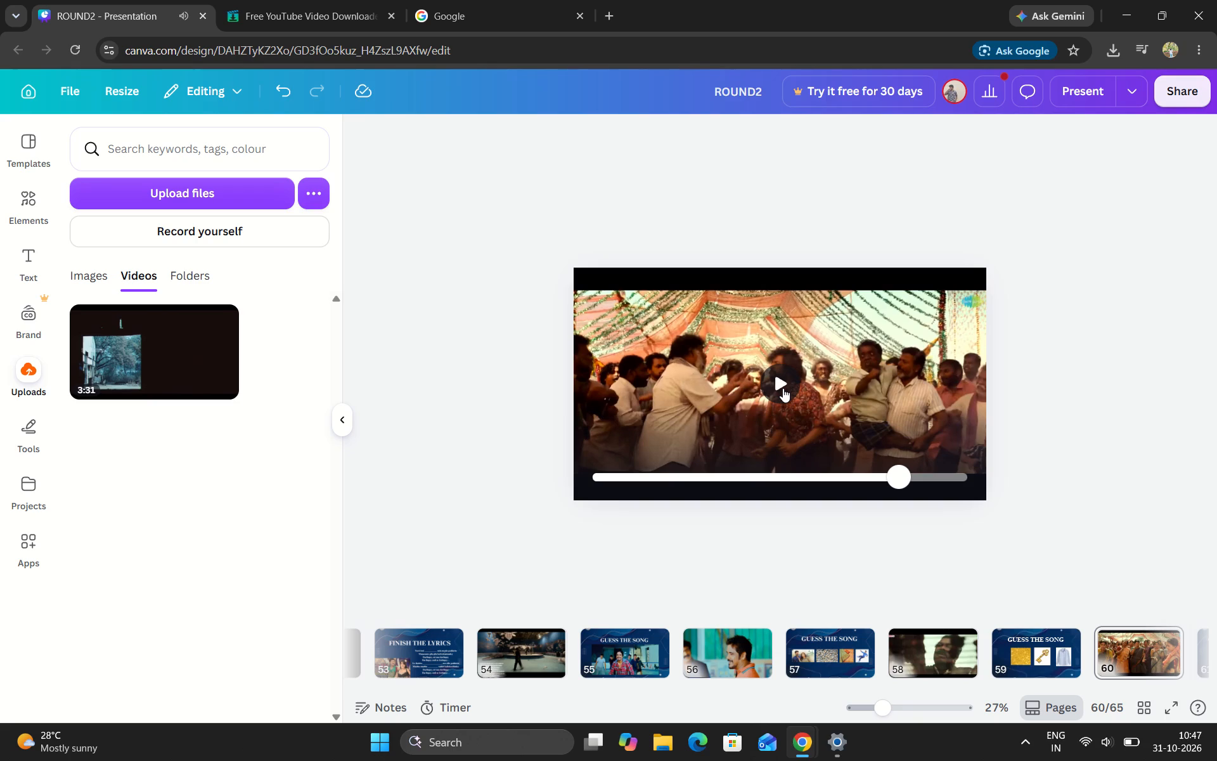
pyautogui.click(783, 388)
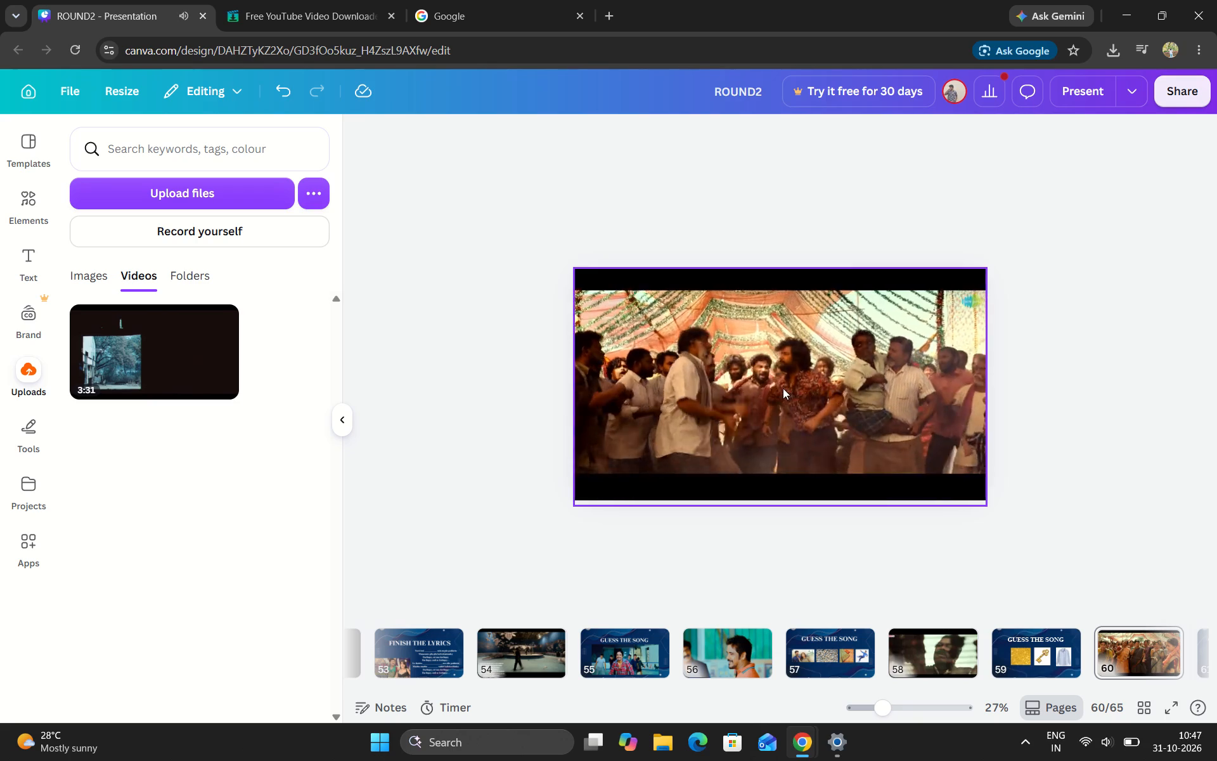
pyautogui.click(776, 368)
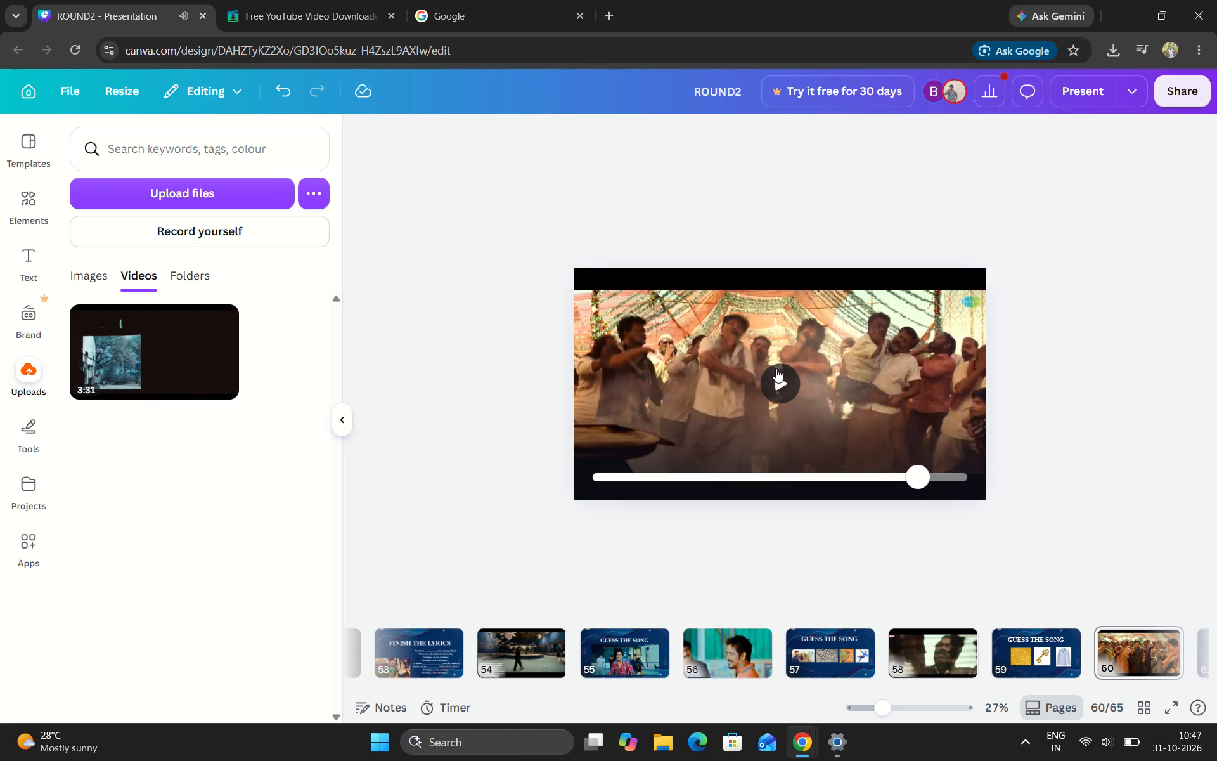
# Switch to the YouTube window, search for "allu arjun singing nijanga nenena", and open the first video result.
pyautogui.hotkey('alt', 'Tab')
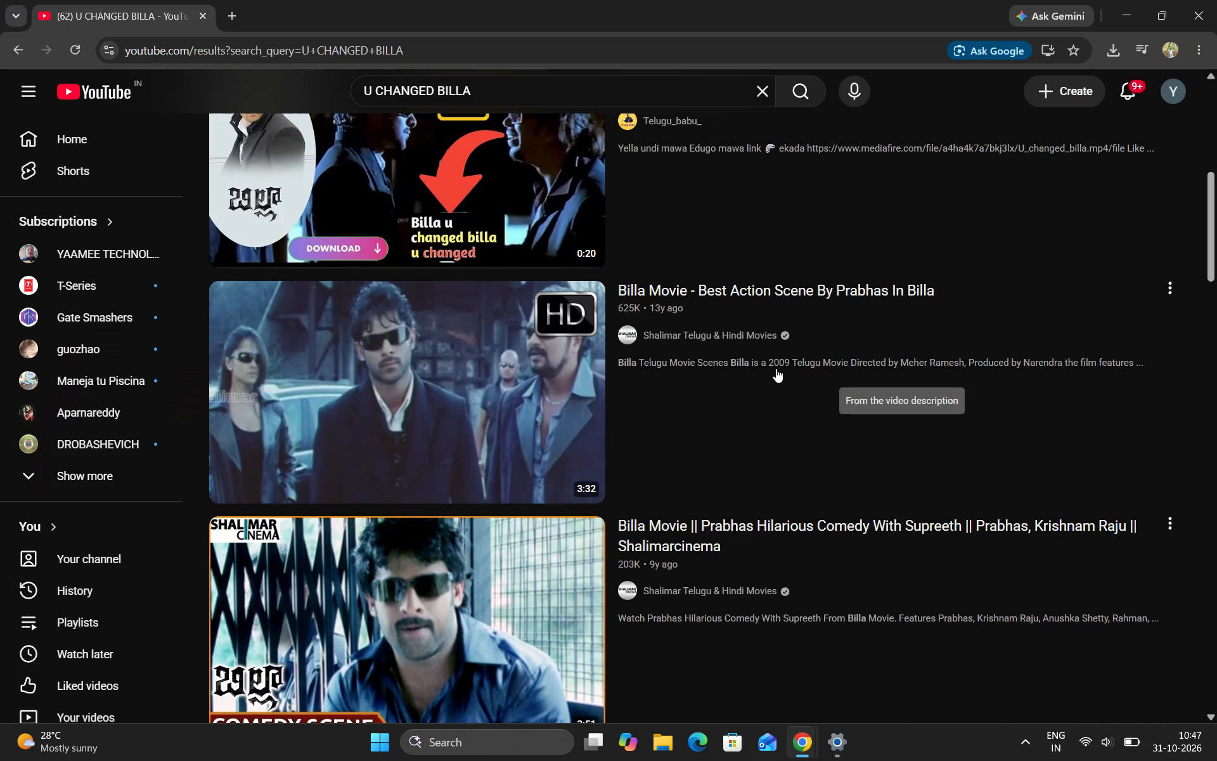
pyautogui.click(755, 94)
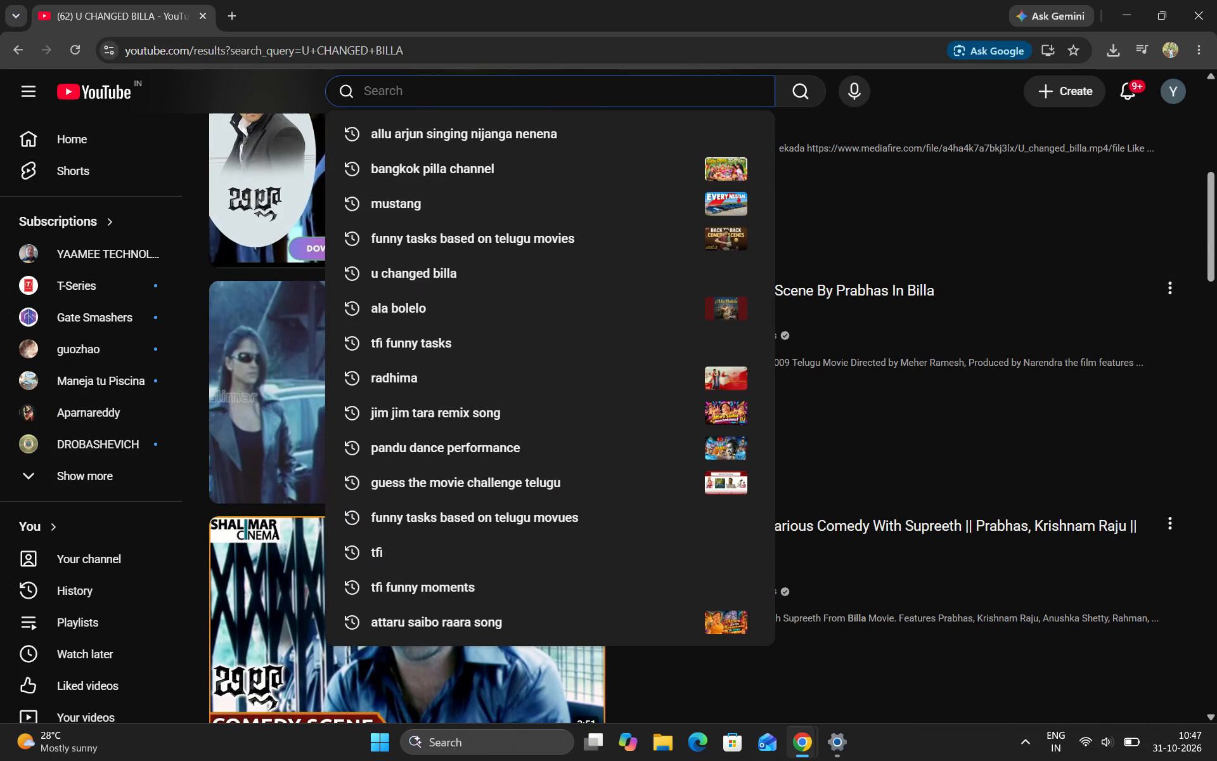
pyautogui.write('ALLU ARJUN')
pyautogui.press('space')
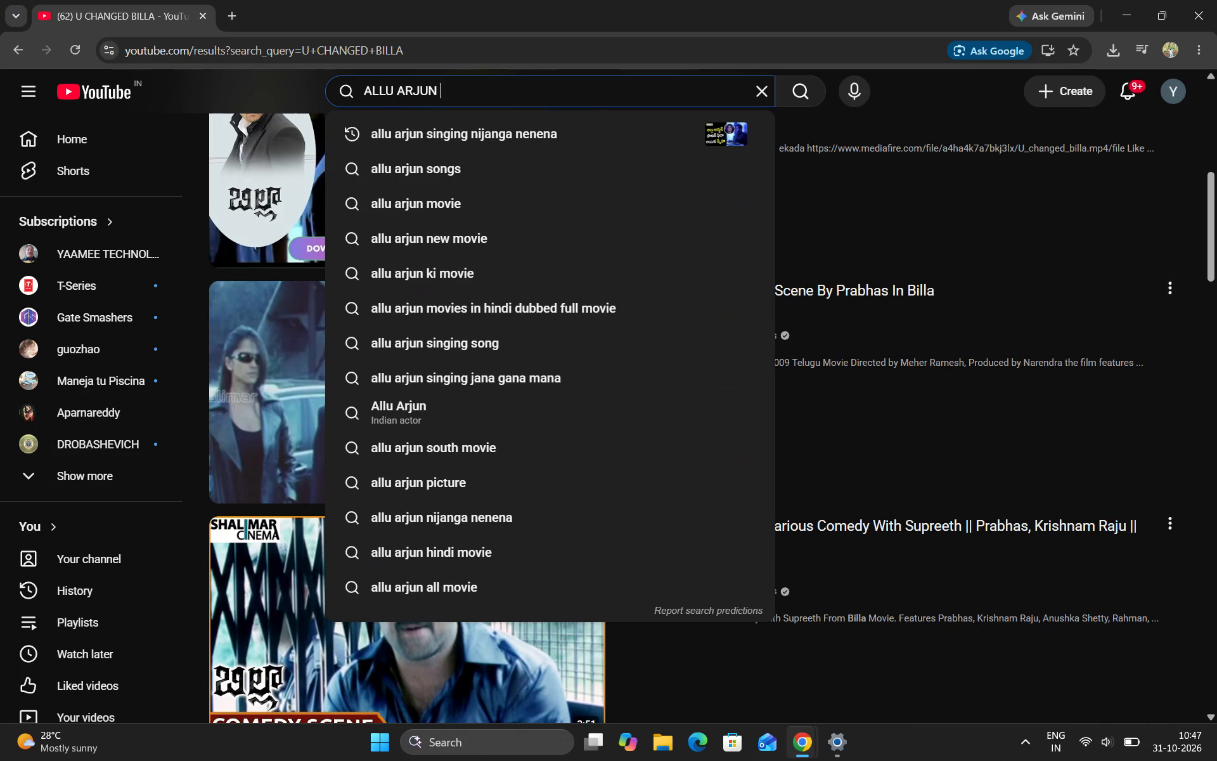
pyautogui.press('Down')
pyautogui.press('Return')
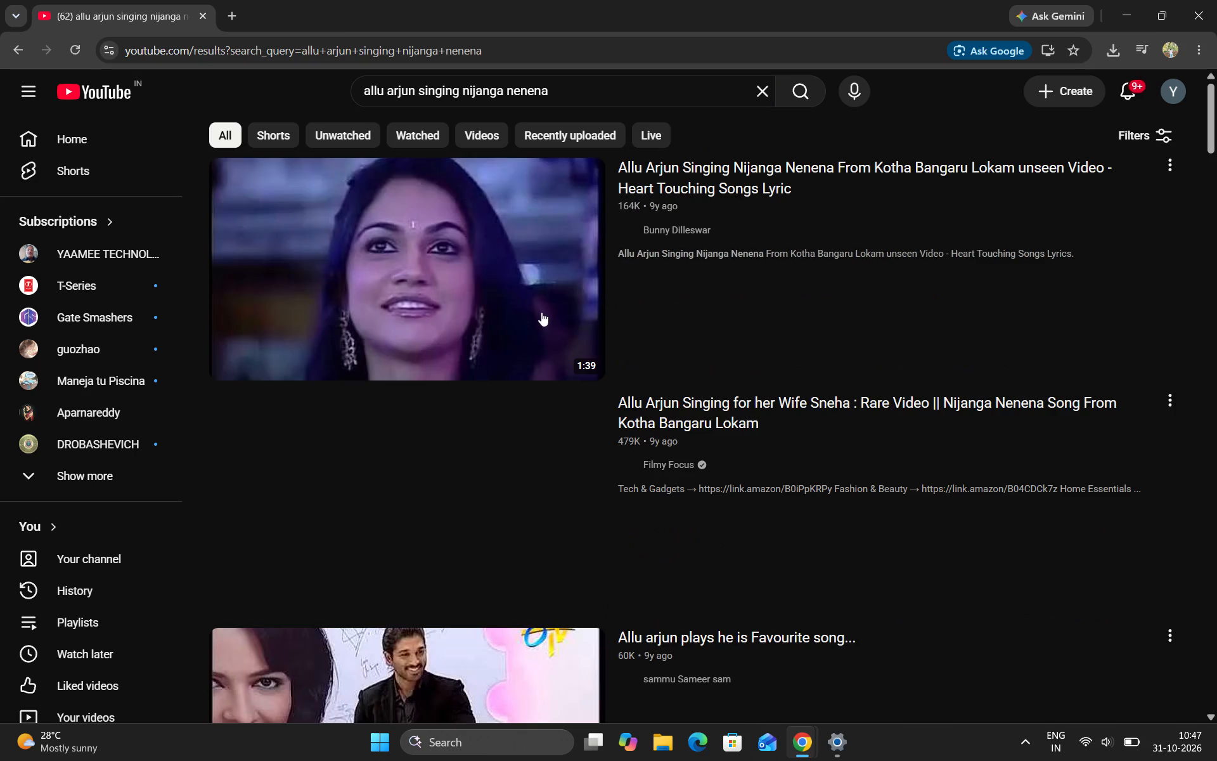
pyautogui.click(510, 318)
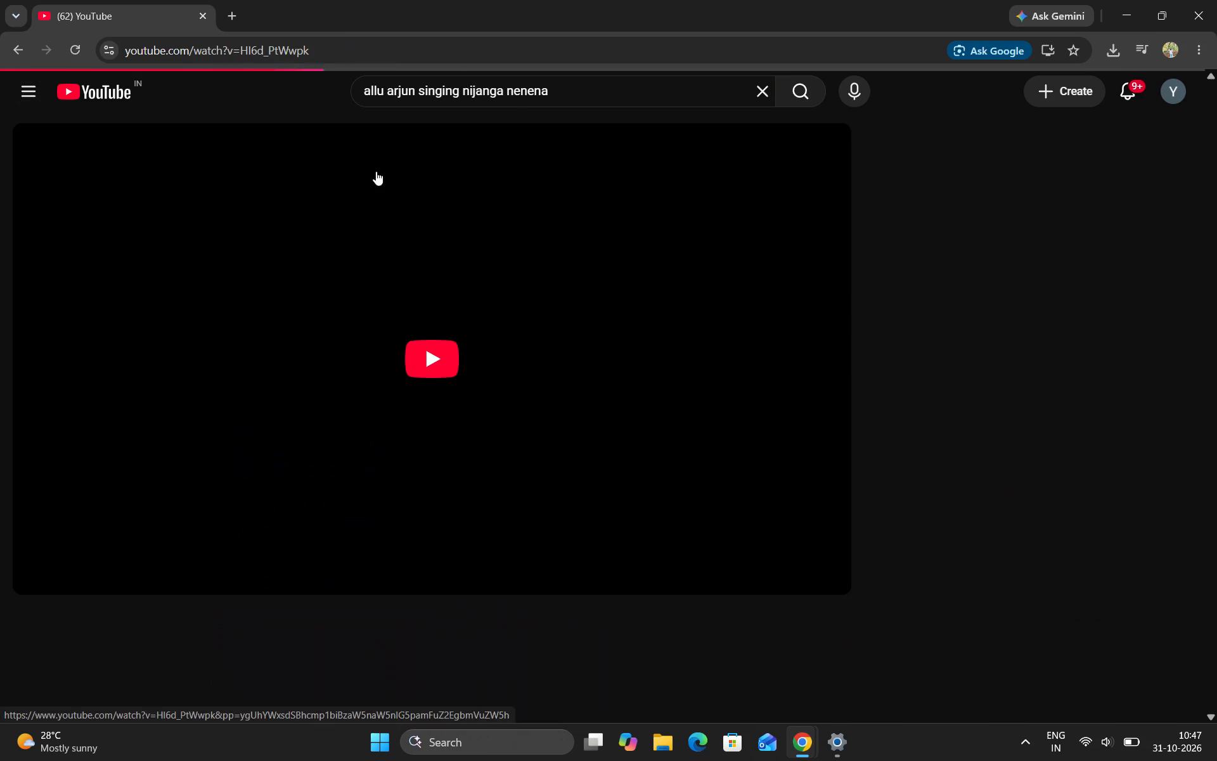
# Try to open the Allu Arjun video's address through ssyoutube.com for downloading.
pyautogui.click(129, 51)
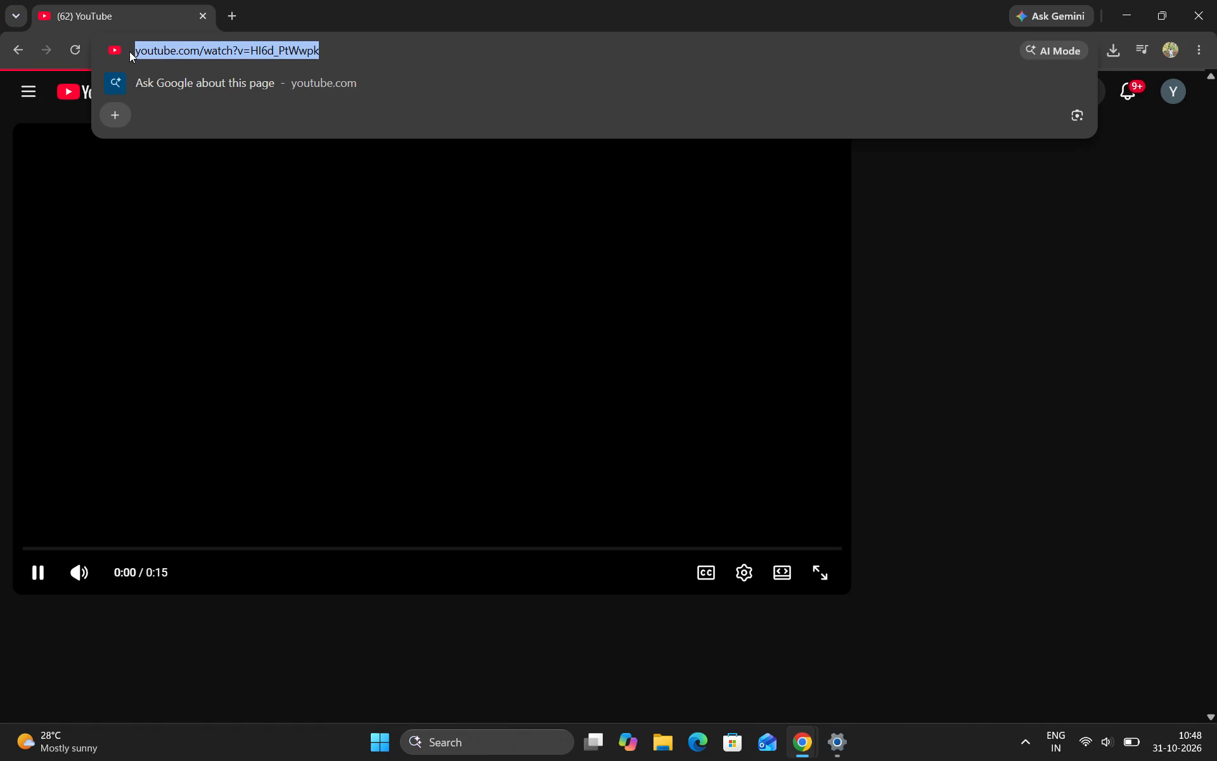
pyautogui.click(141, 49)
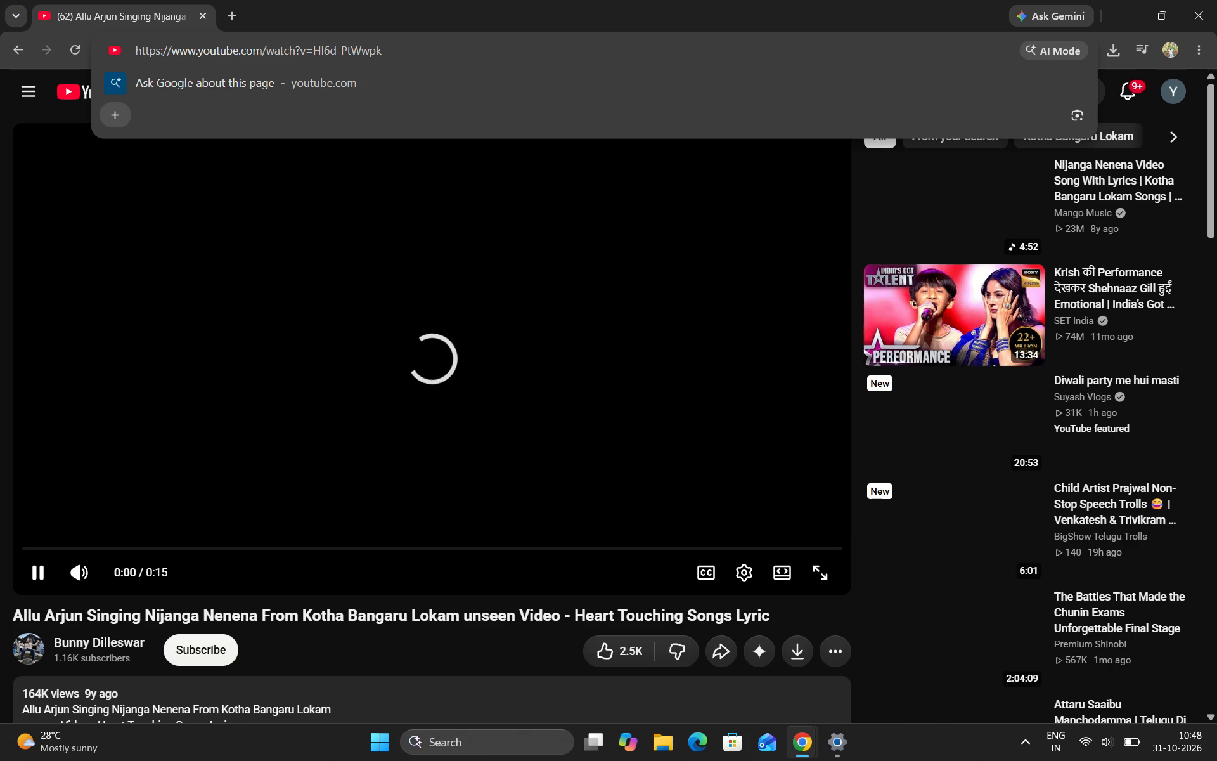
pyautogui.click(197, 53)
pyautogui.press('Right')
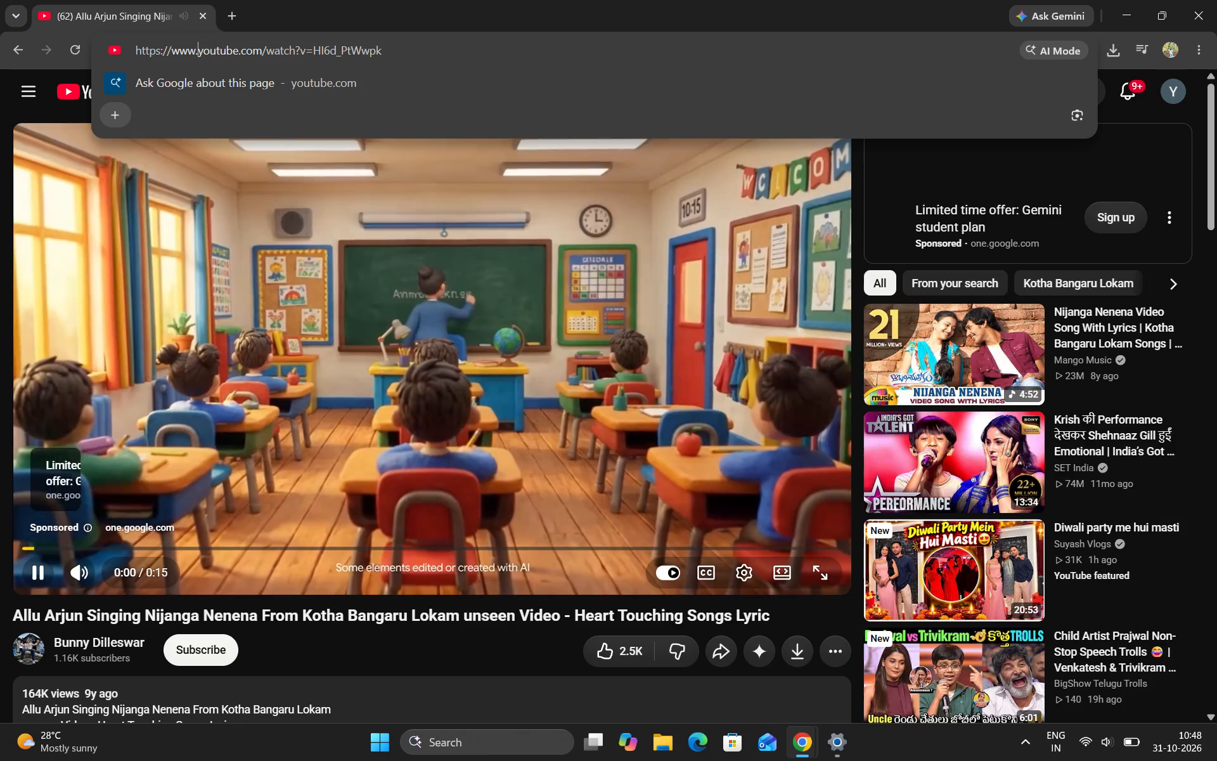
# Prefix the Allu Arjun video's address with "ss" and try to load it through ssyoutube.com.
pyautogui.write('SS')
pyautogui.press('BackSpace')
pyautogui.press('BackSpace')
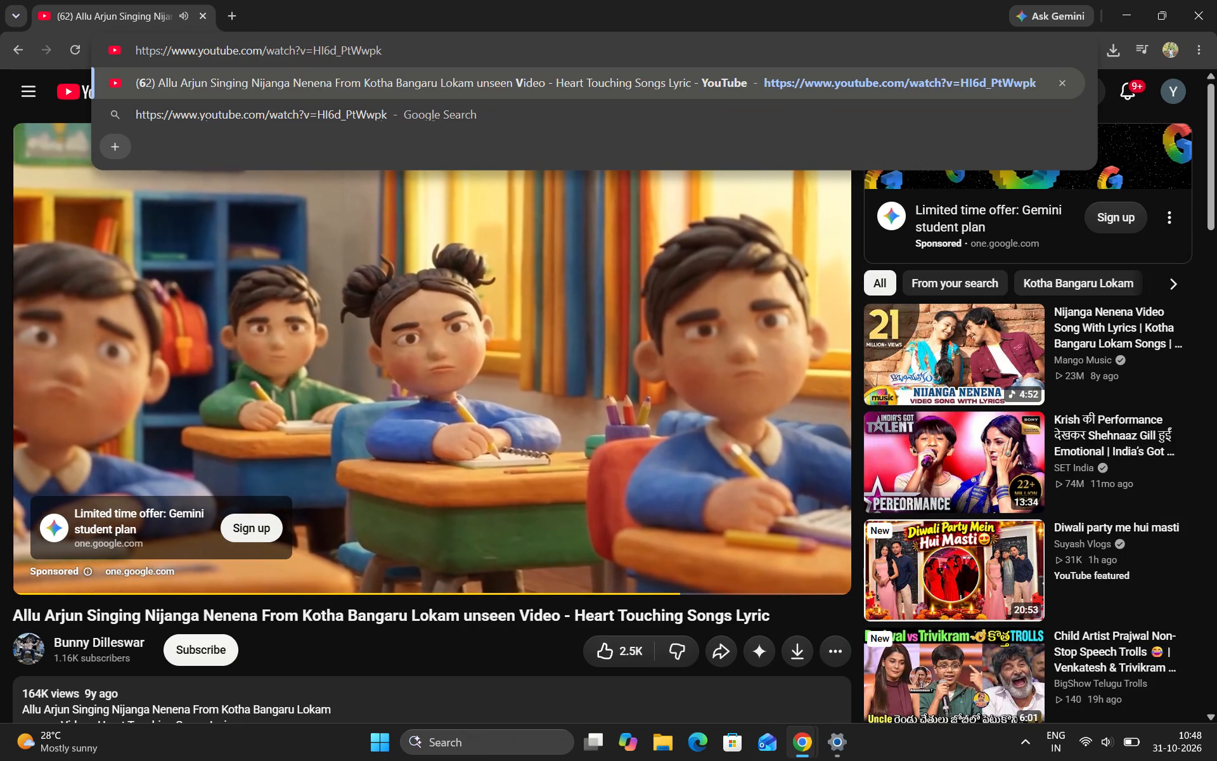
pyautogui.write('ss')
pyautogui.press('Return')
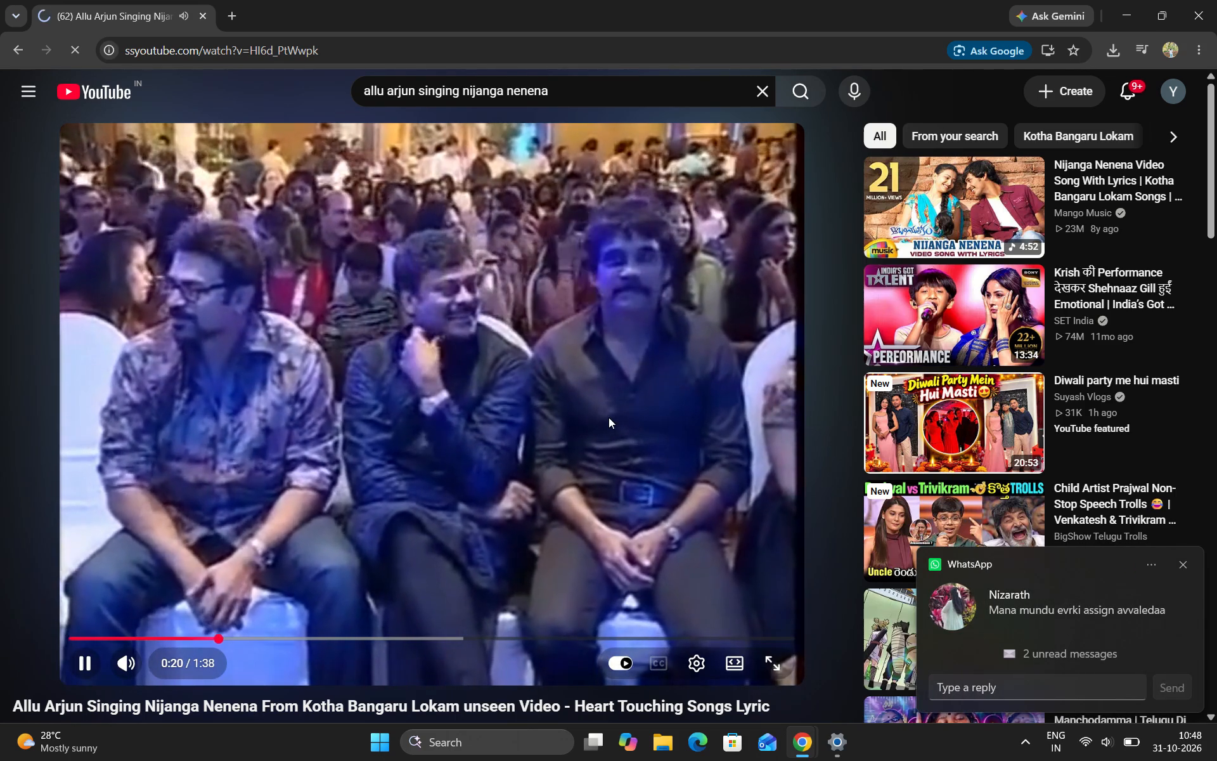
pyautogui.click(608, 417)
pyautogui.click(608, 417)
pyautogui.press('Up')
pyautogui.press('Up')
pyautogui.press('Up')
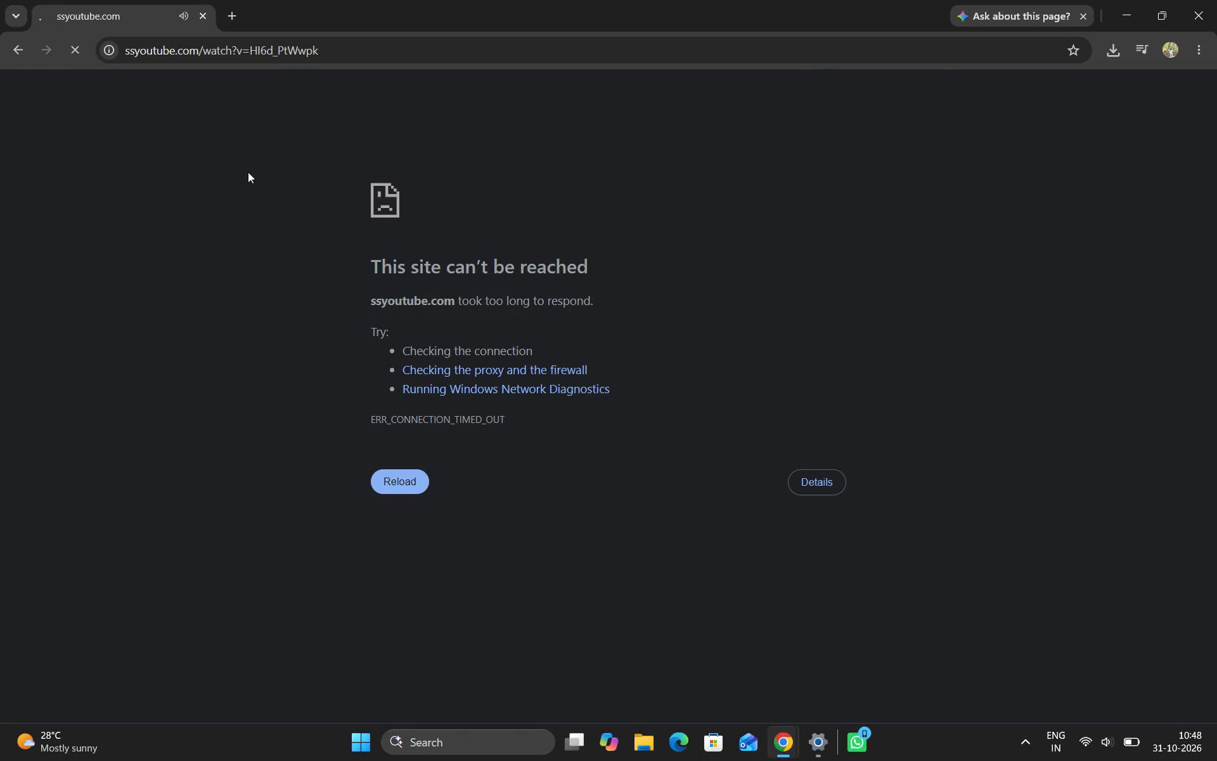
# Return to the YouTube page of the Allu Arjun singing video, pause it, and copy its share link.
pyautogui.click(19, 43)
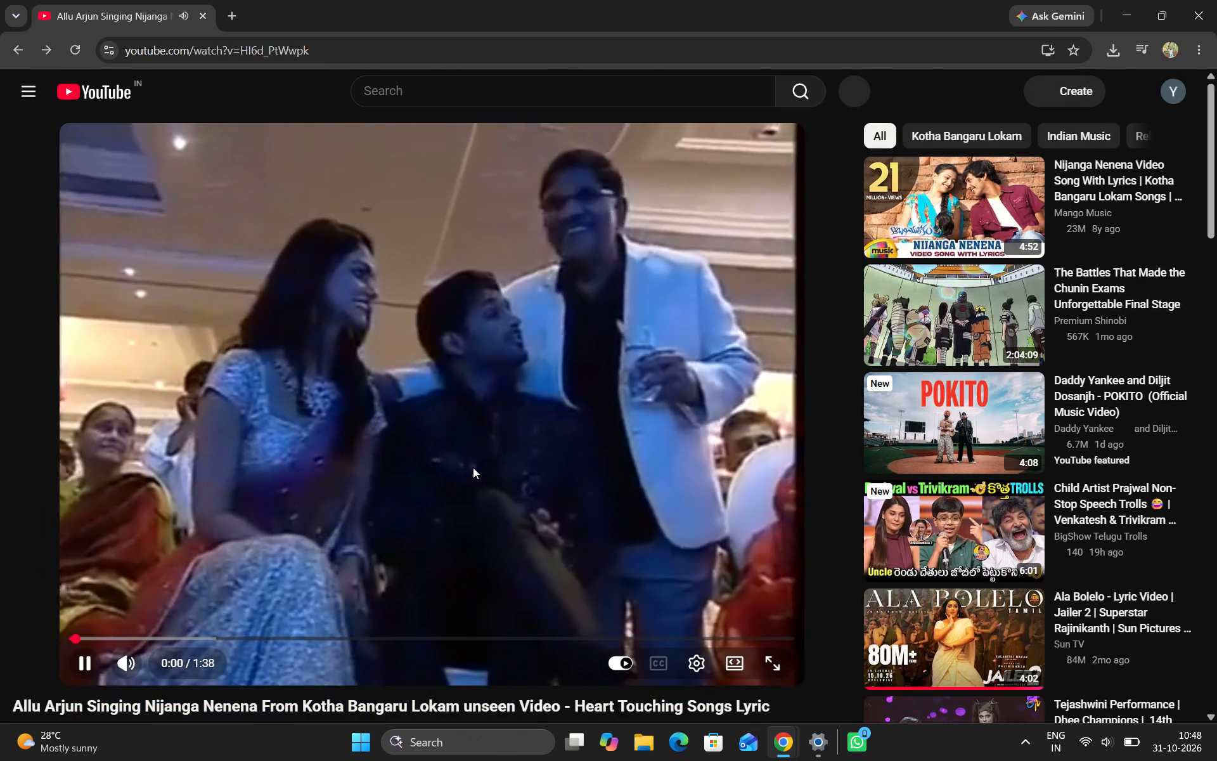
pyautogui.click(473, 467)
pyautogui.scroll(-1, 651, 635)
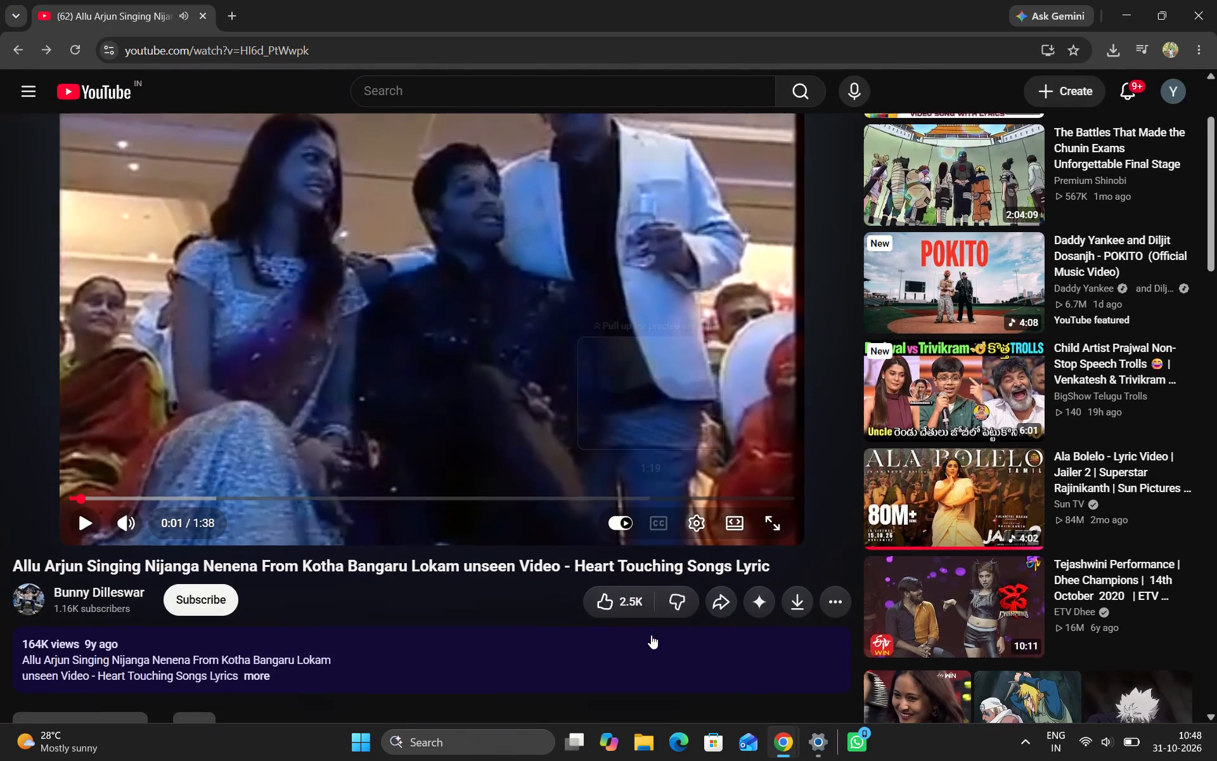
pyautogui.click(802, 611)
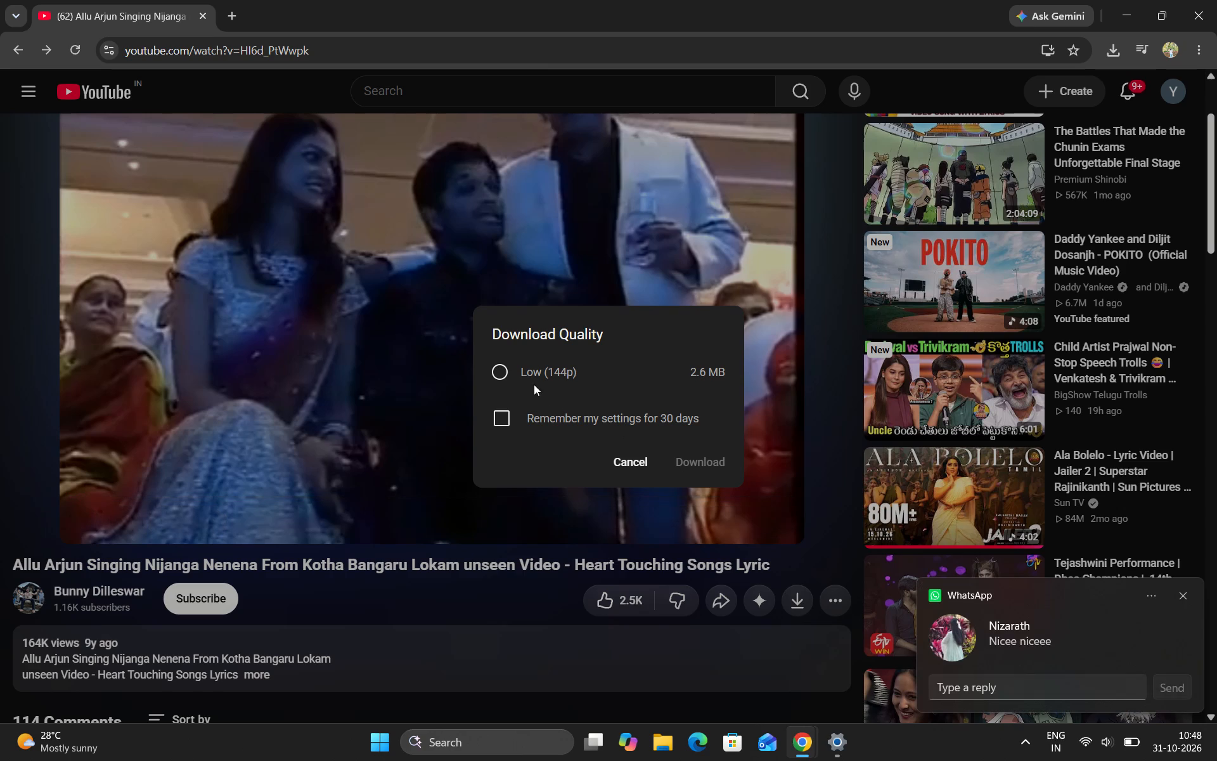
pyautogui.click(629, 467)
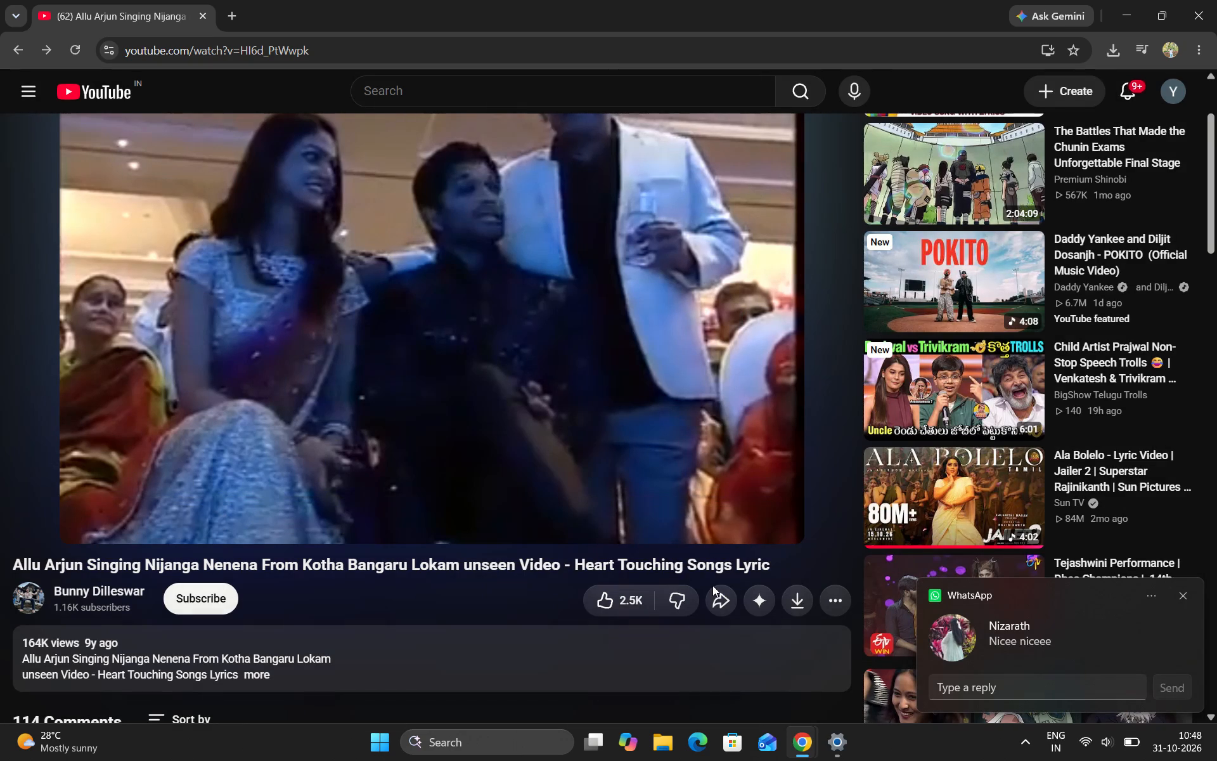
pyautogui.click(721, 599)
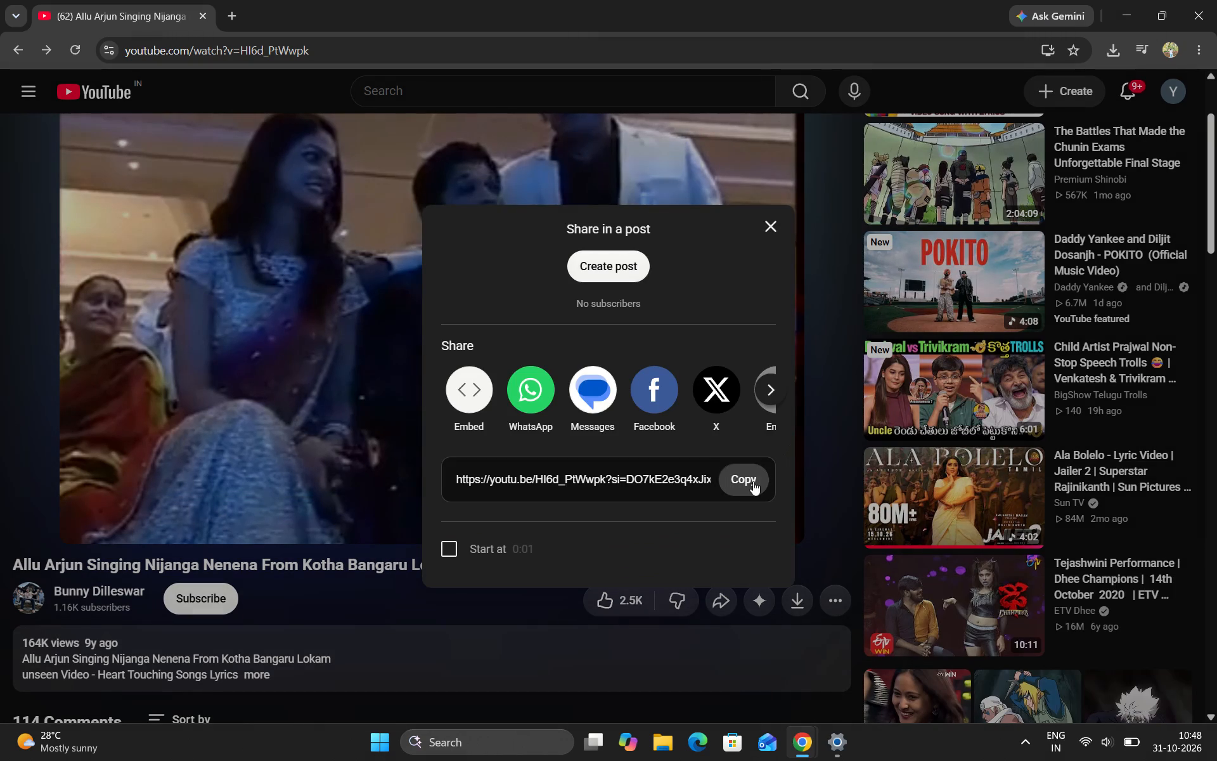
pyautogui.click(749, 476)
pyautogui.click(778, 224)
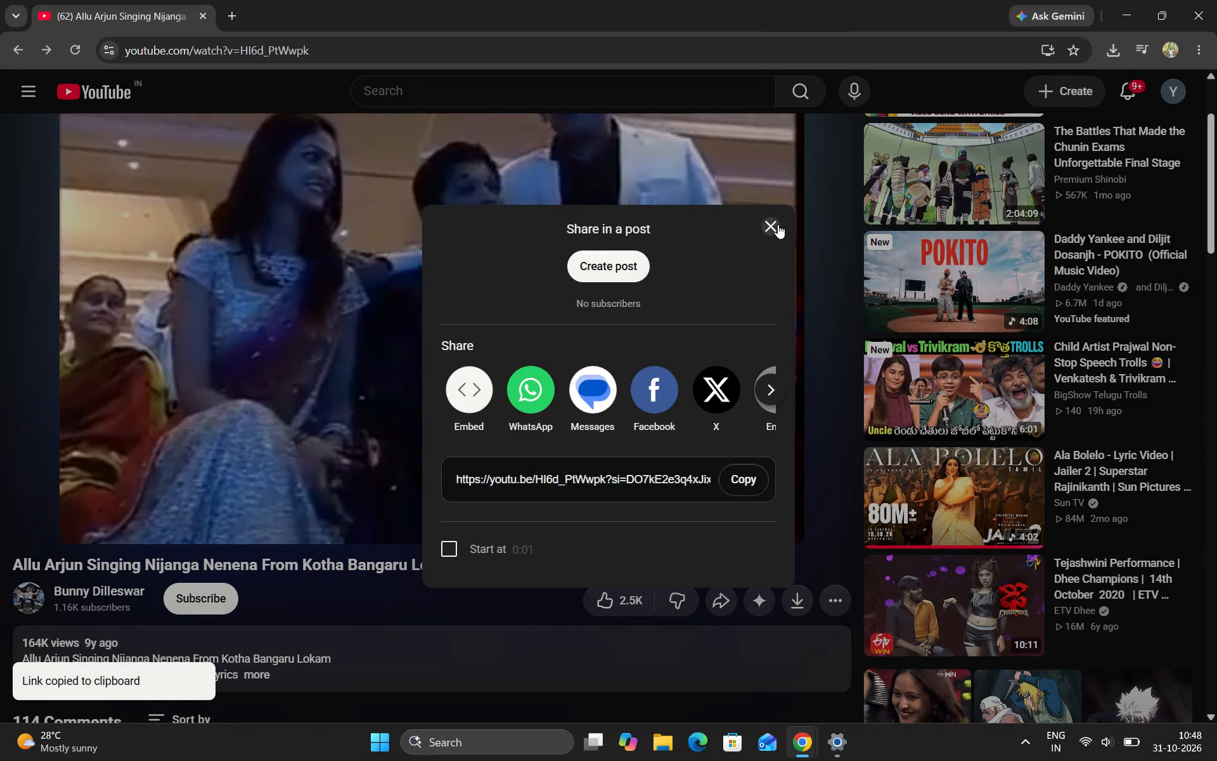
# Switch to the vidssave.com downloader, replace the old link with the copied one, and download the Allu Arjun video as 144P MP4.
pyautogui.click(231, 3)
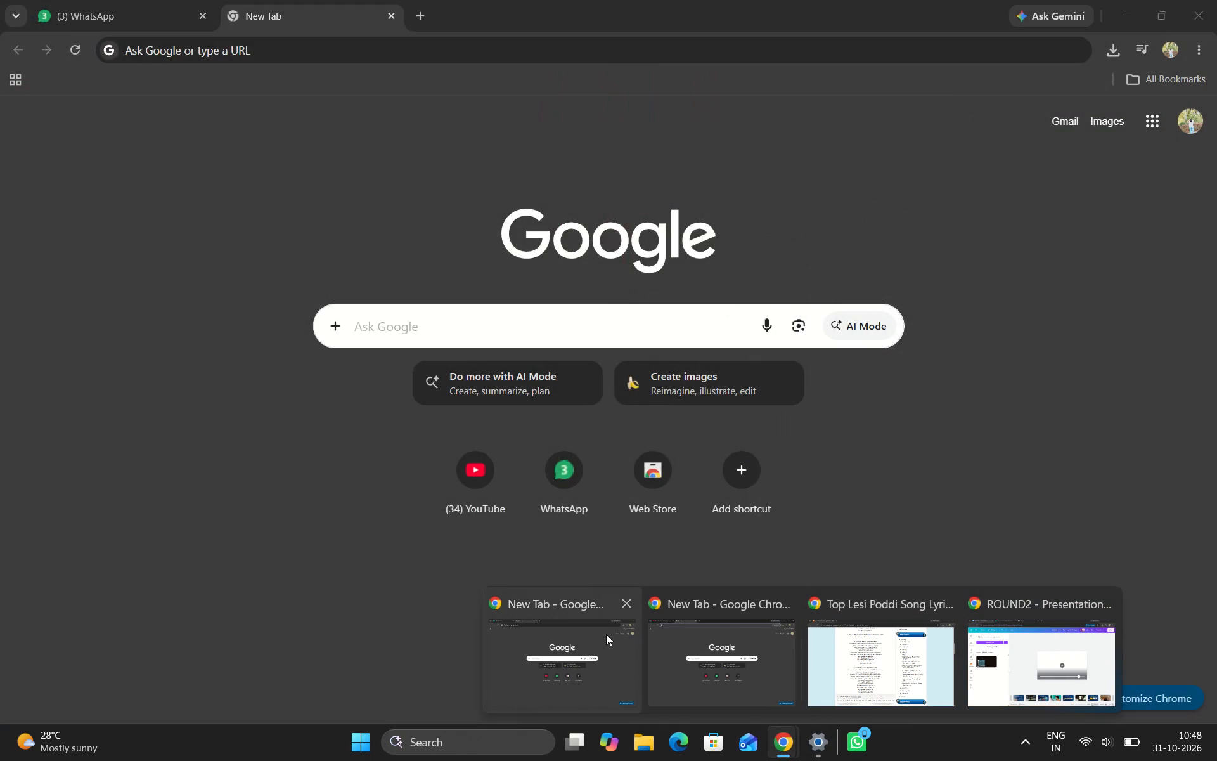
pyautogui.click(862, 638)
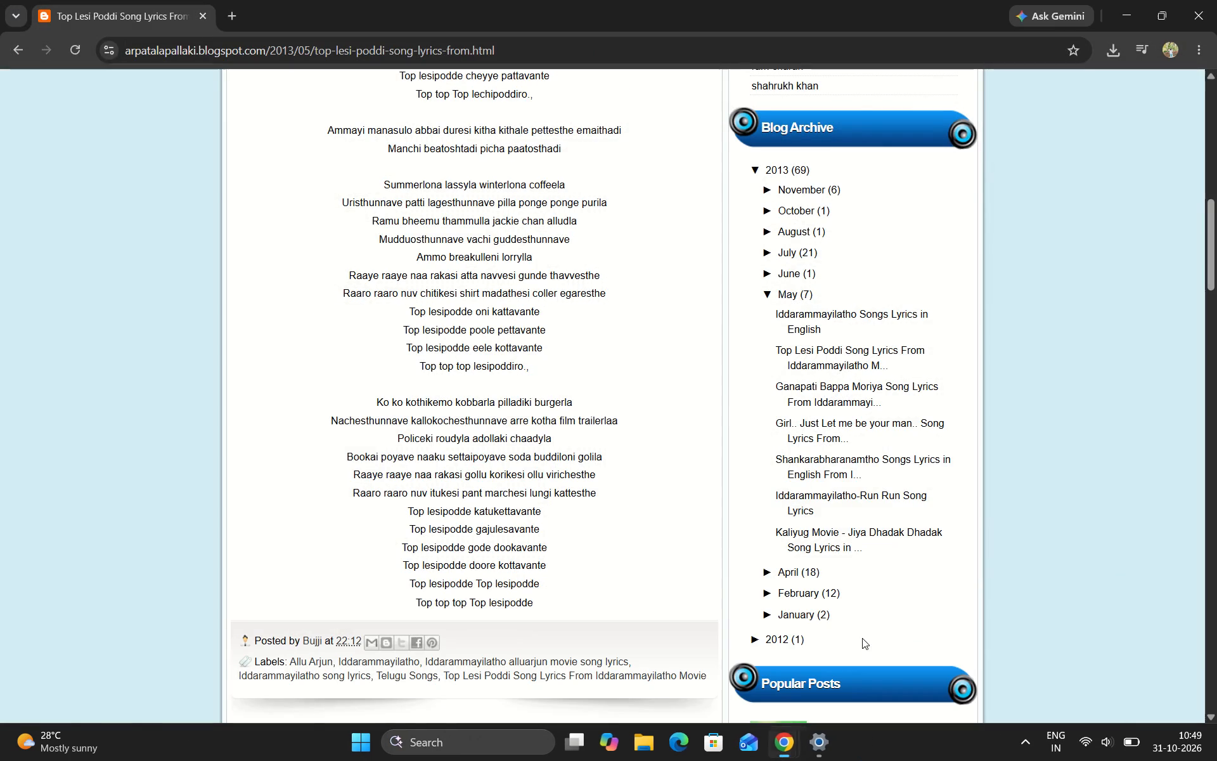
pyautogui.click(1017, 634)
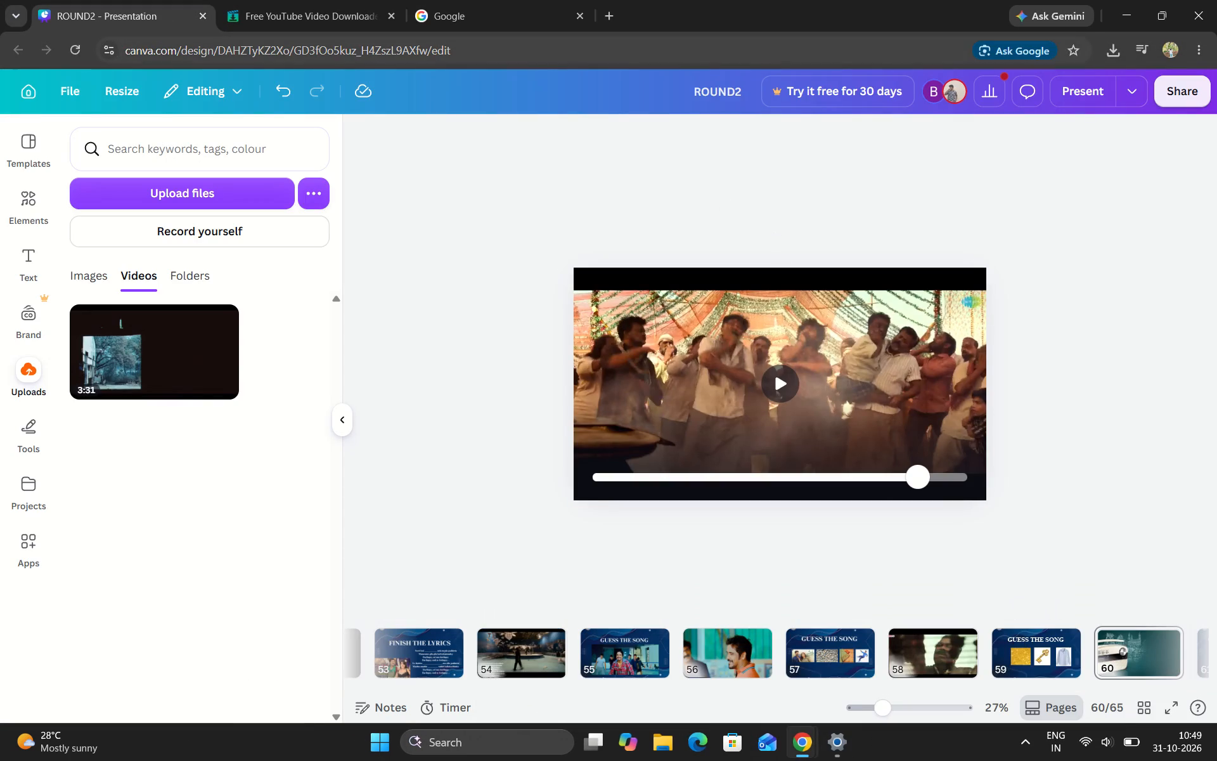
pyautogui.click(323, 11)
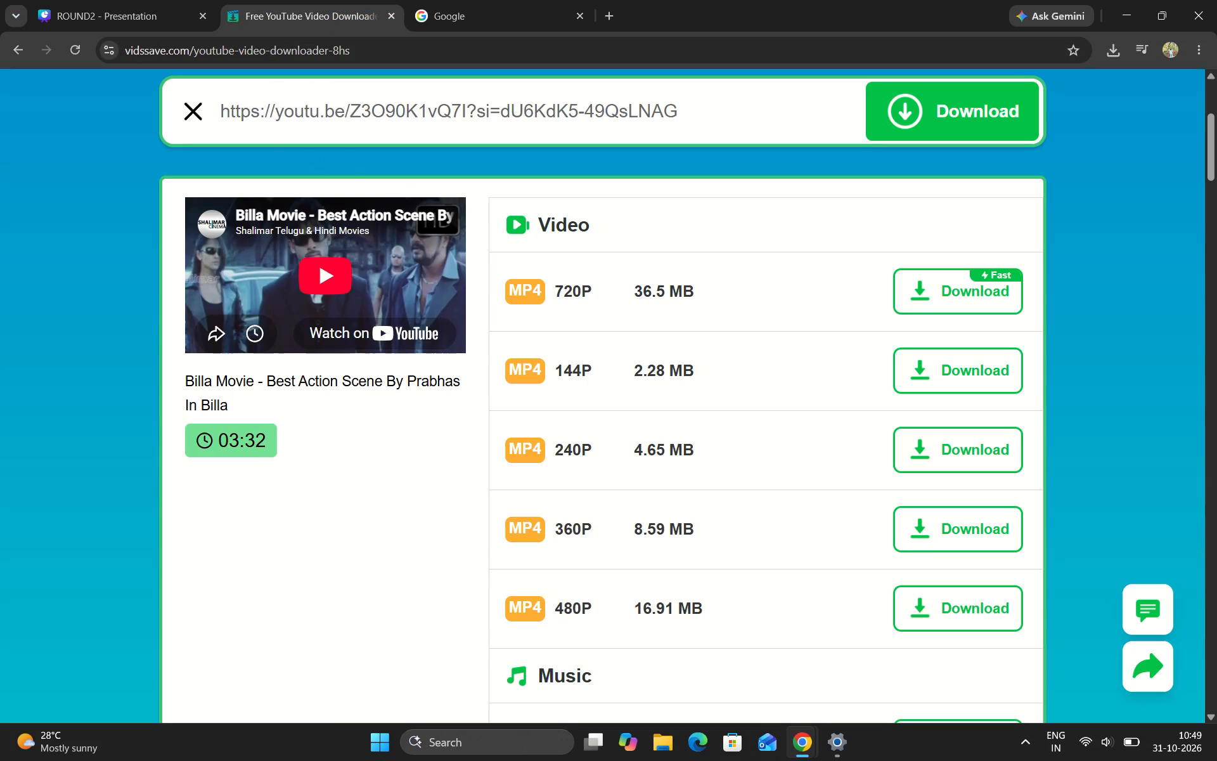
pyautogui.click(191, 112)
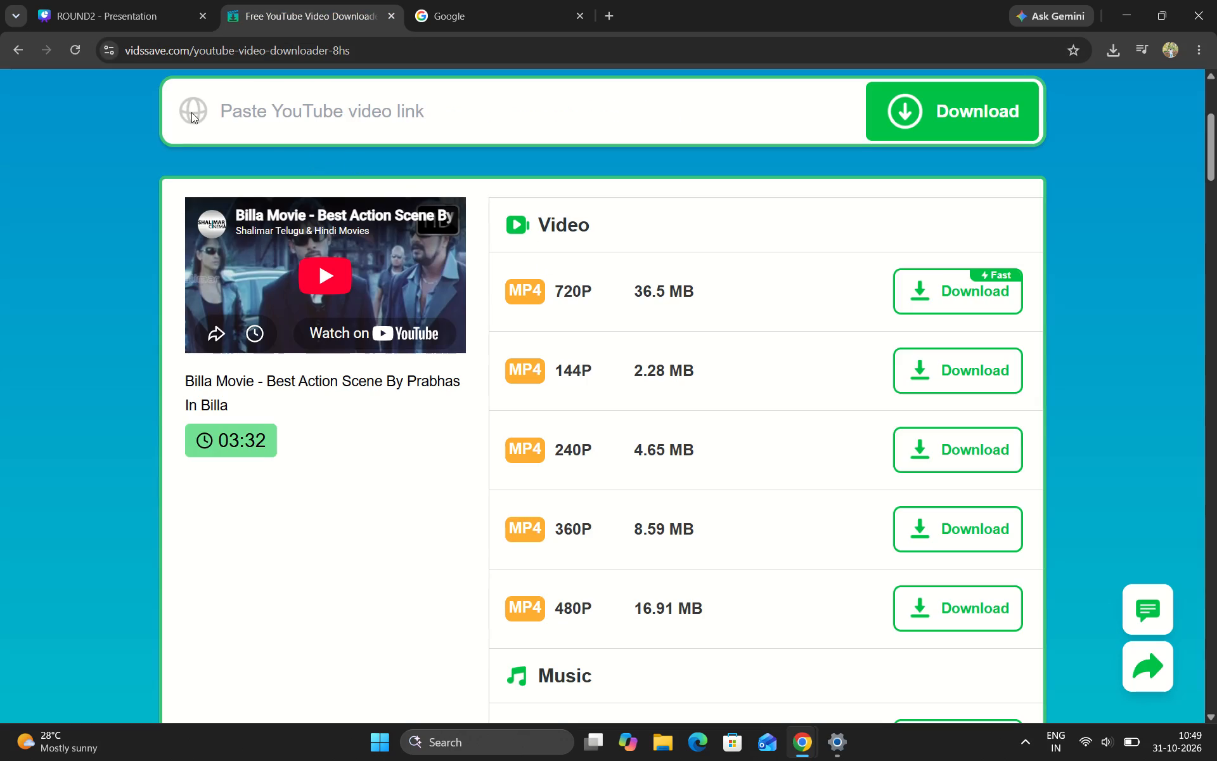
pyautogui.click(356, 98)
pyautogui.hotkey('ctrl', 'v')
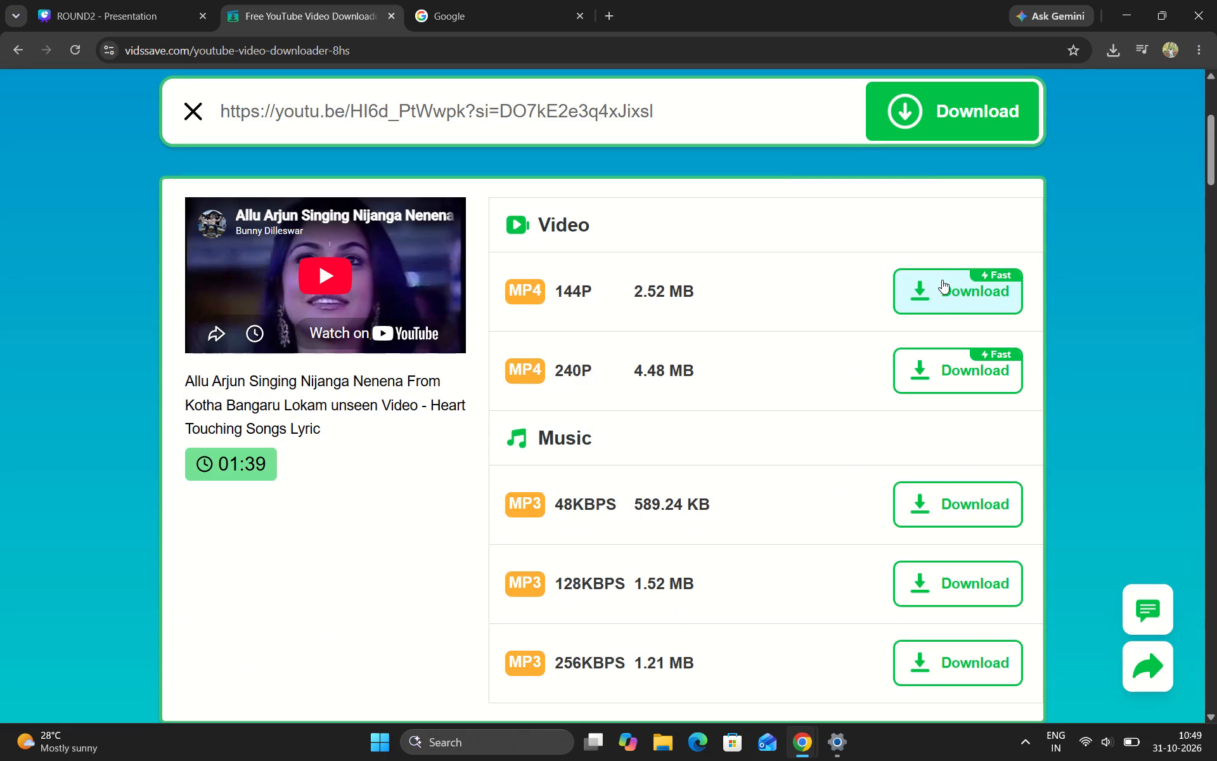
pyautogui.click(942, 280)
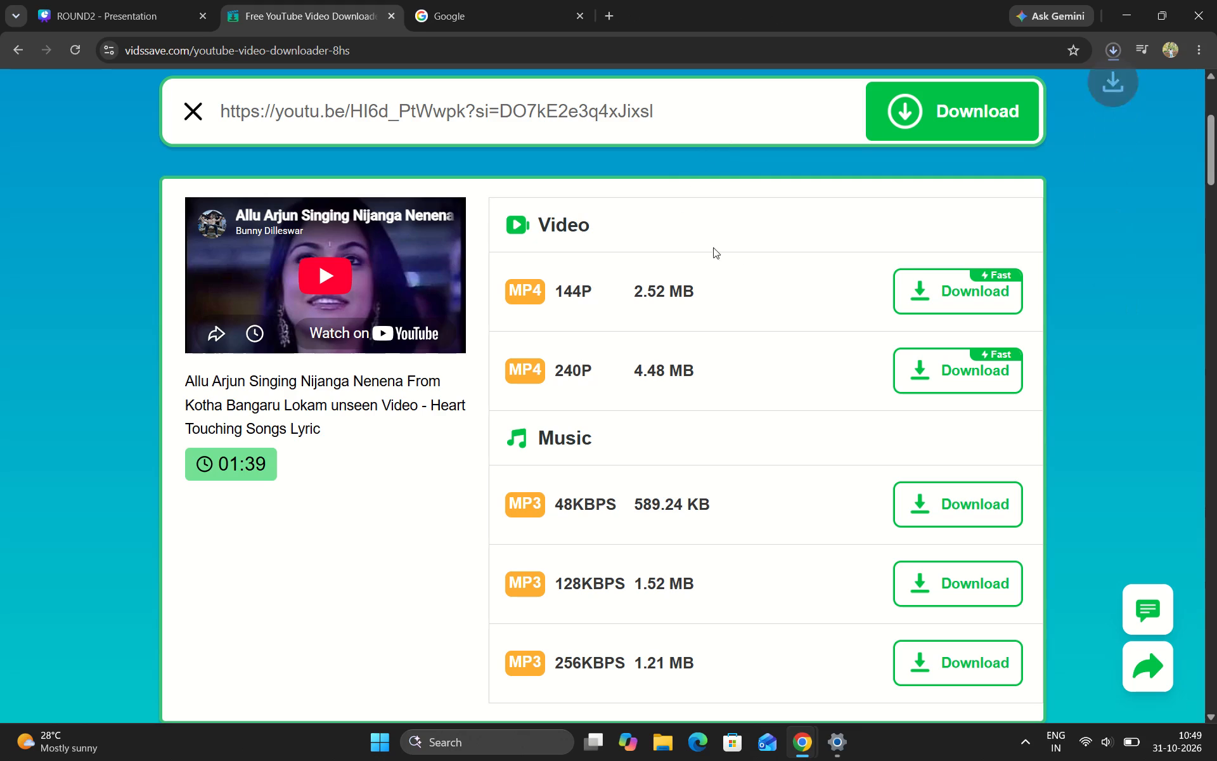
# Return to the ROUND2 presentation, play the page 60 video to its end, and trim its ending for a 31.9 s clip.
pyautogui.click(167, 12)
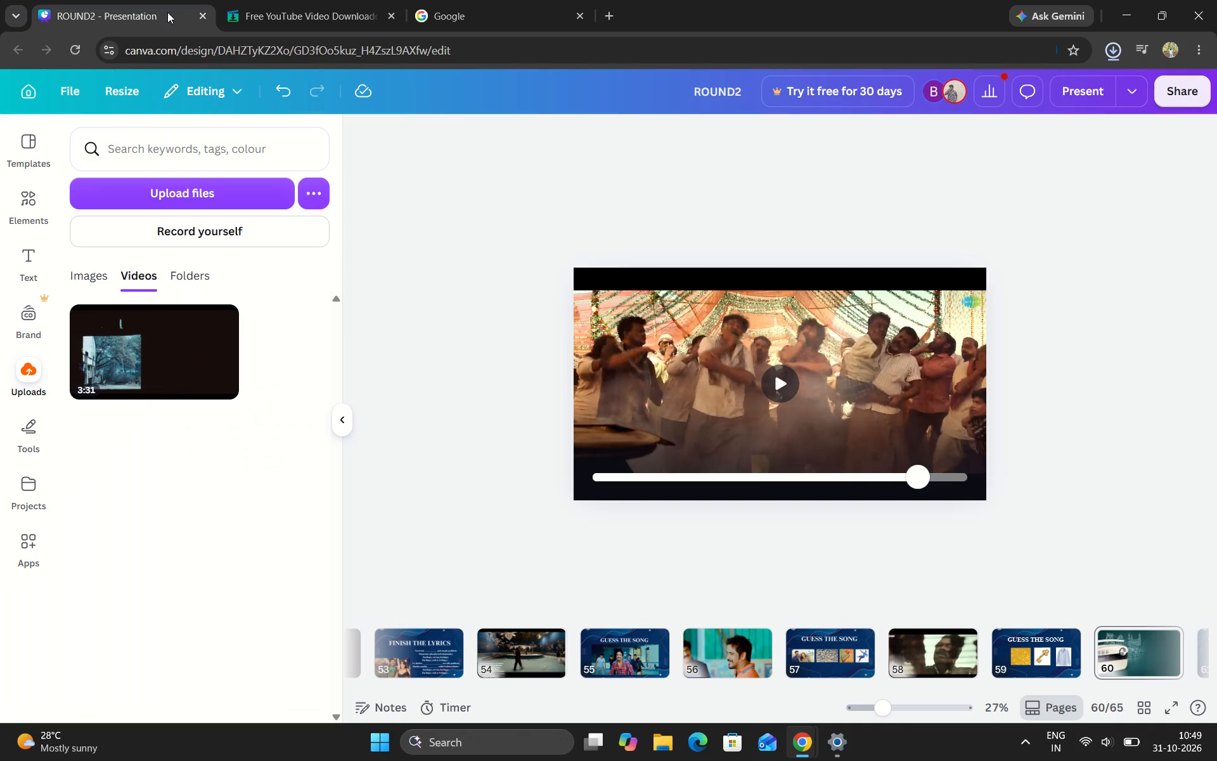
pyautogui.click(773, 383)
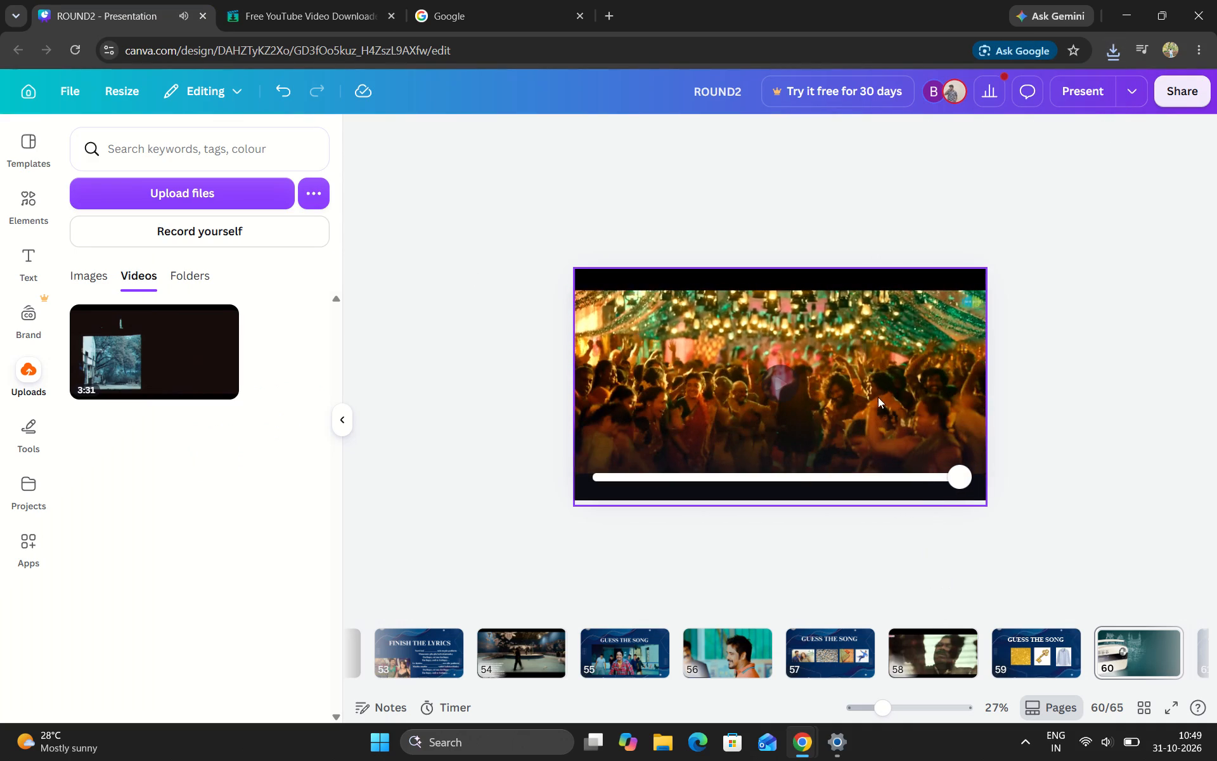
pyautogui.click(804, 354)
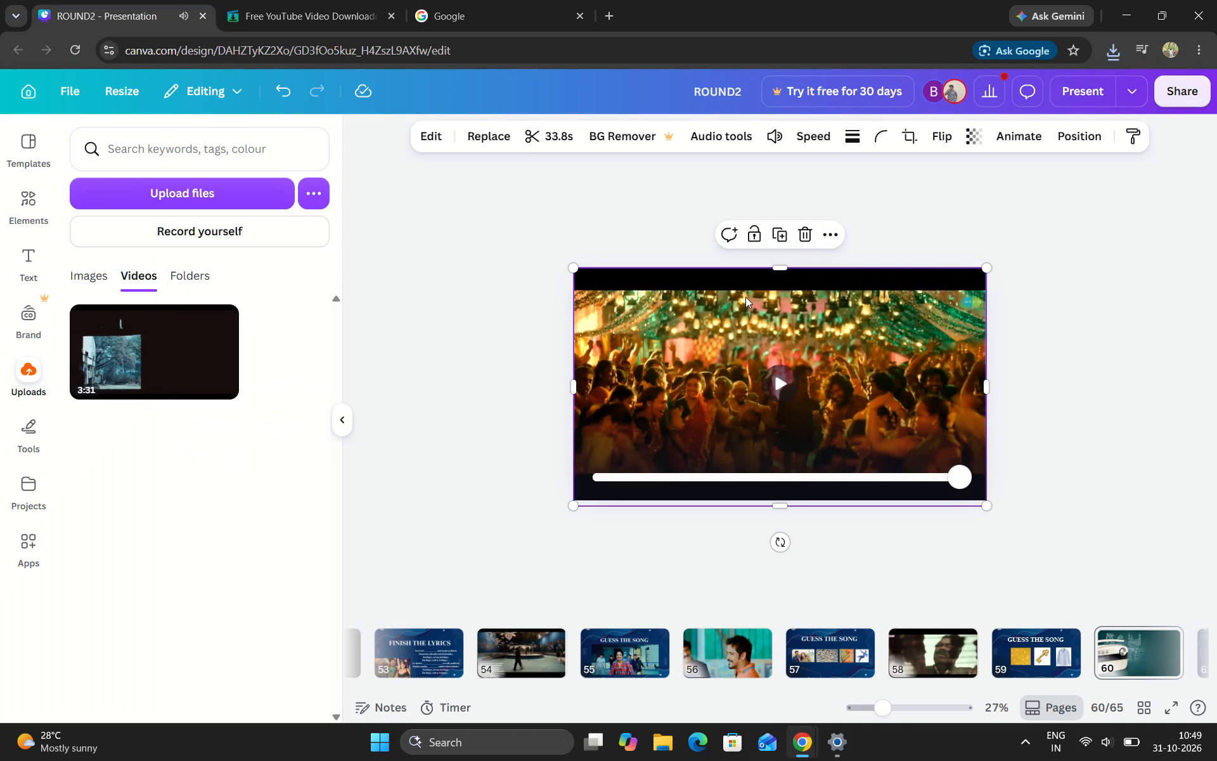
pyautogui.click(544, 127)
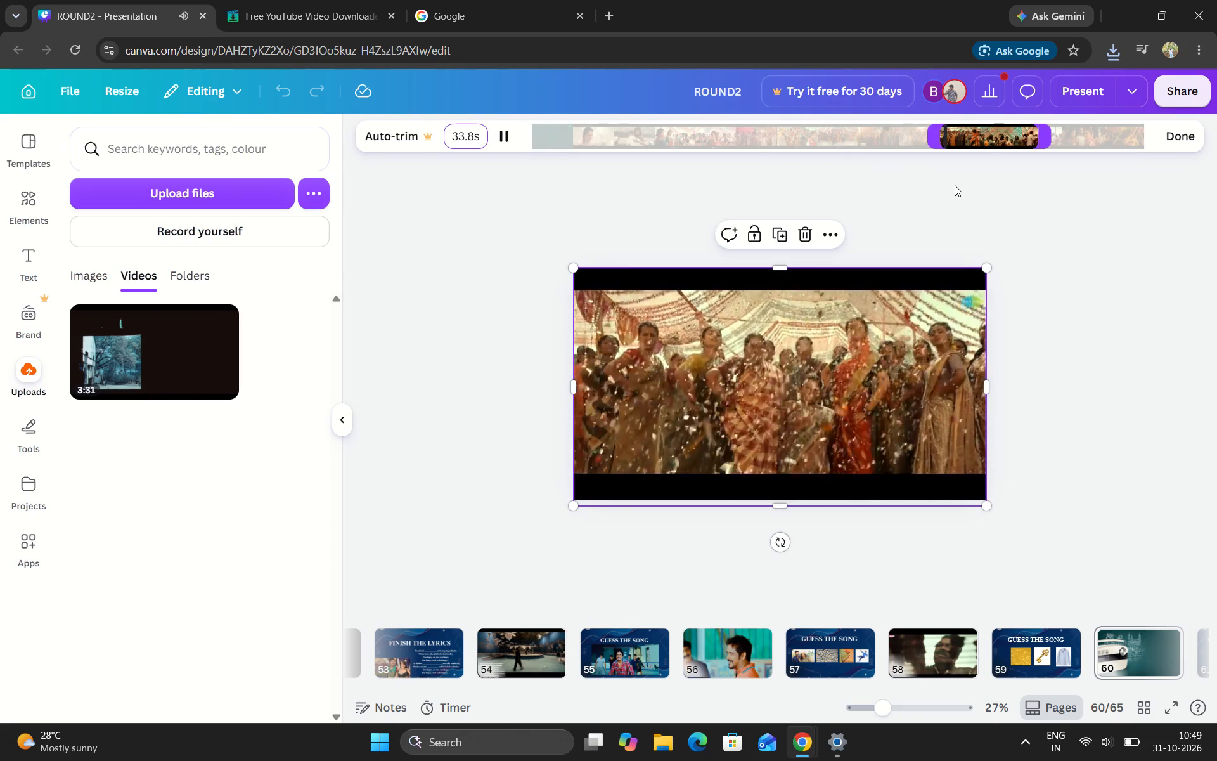
pyautogui.click(1043, 133)
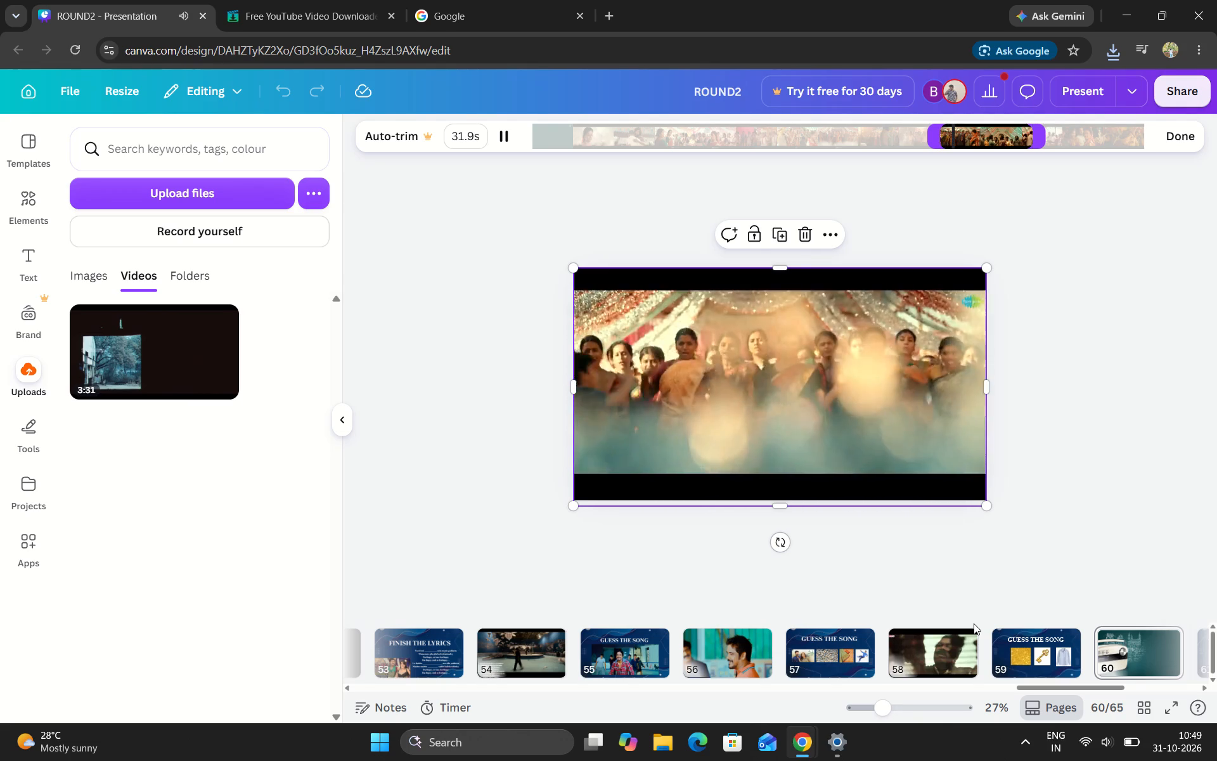
# Look over the Guess the Dialouge slide on page 61, open page 62, and play its video.
pyautogui.hscroll(-3, 928, 638)
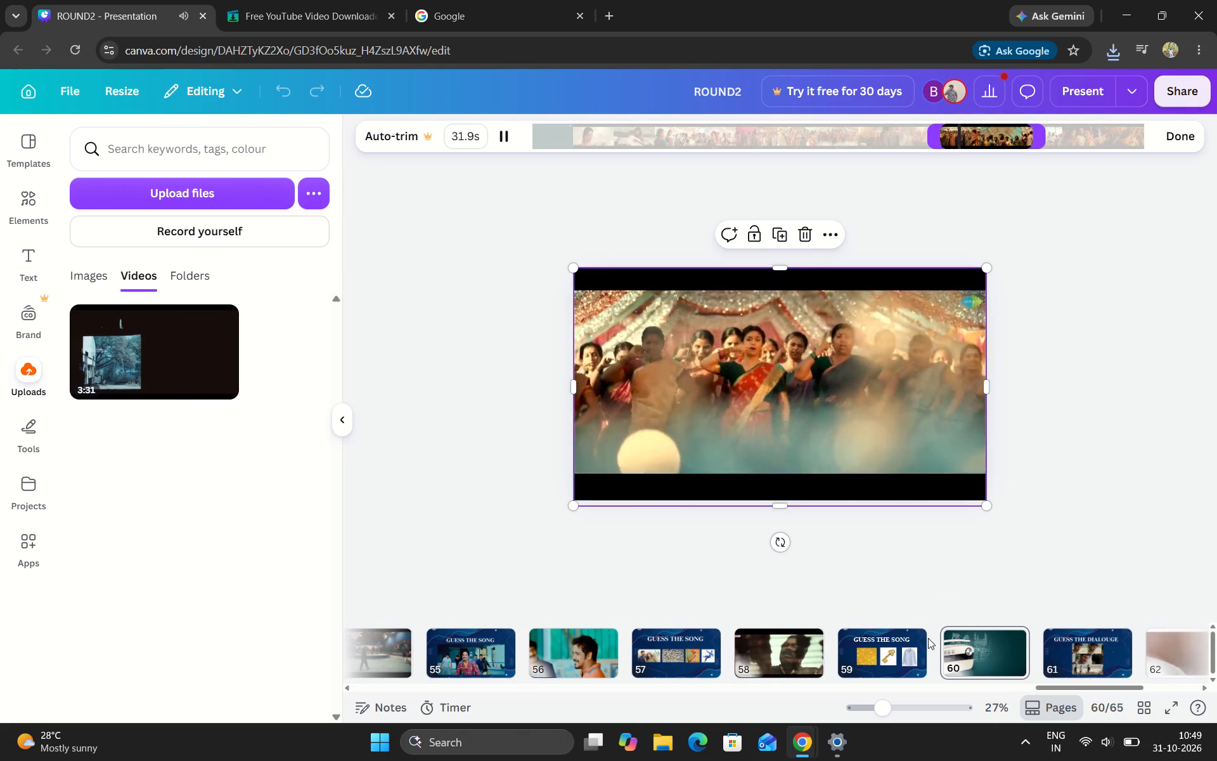
pyautogui.hscroll(-1, 928, 638)
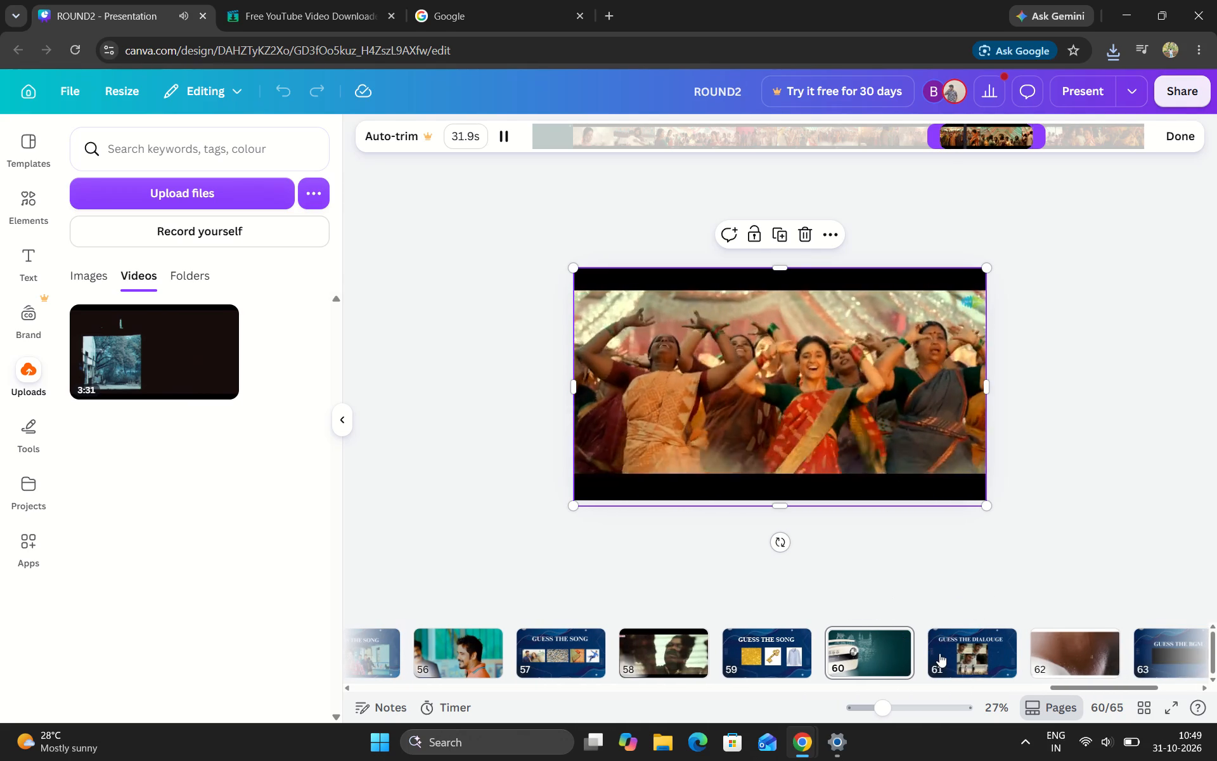
pyautogui.hscroll(-1, 940, 653)
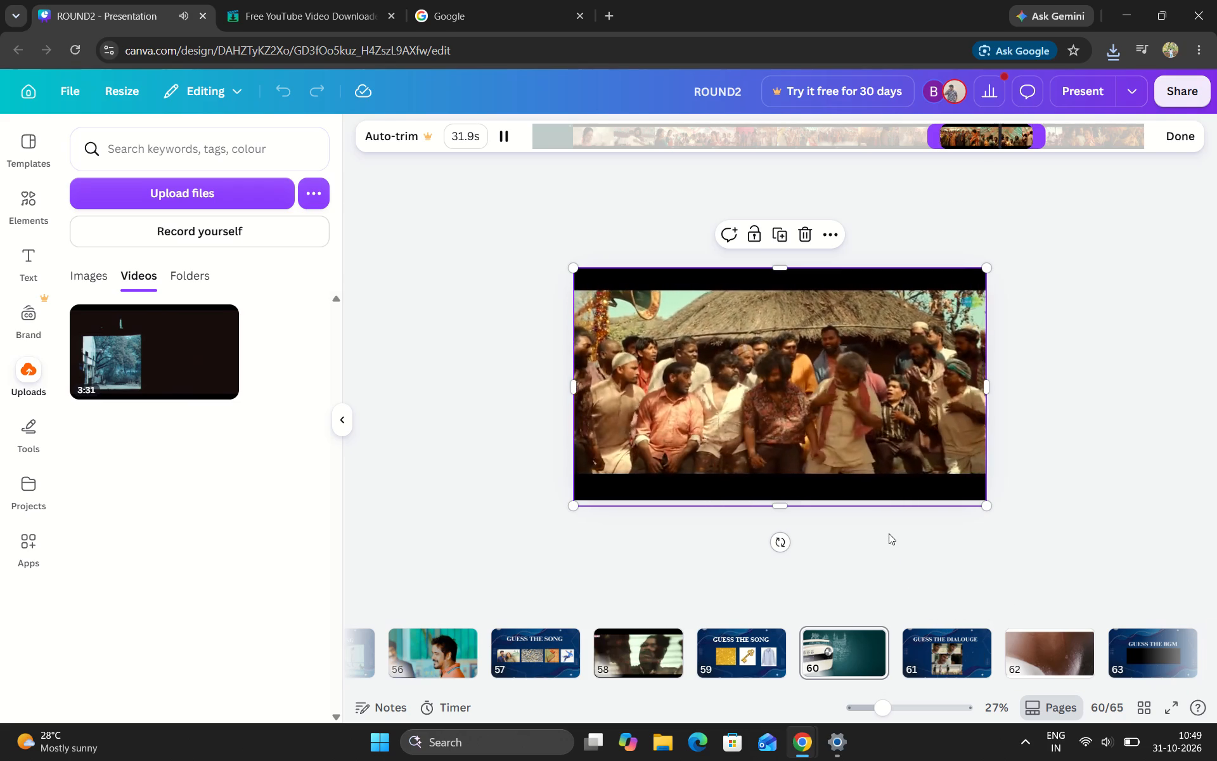
pyautogui.click(944, 658)
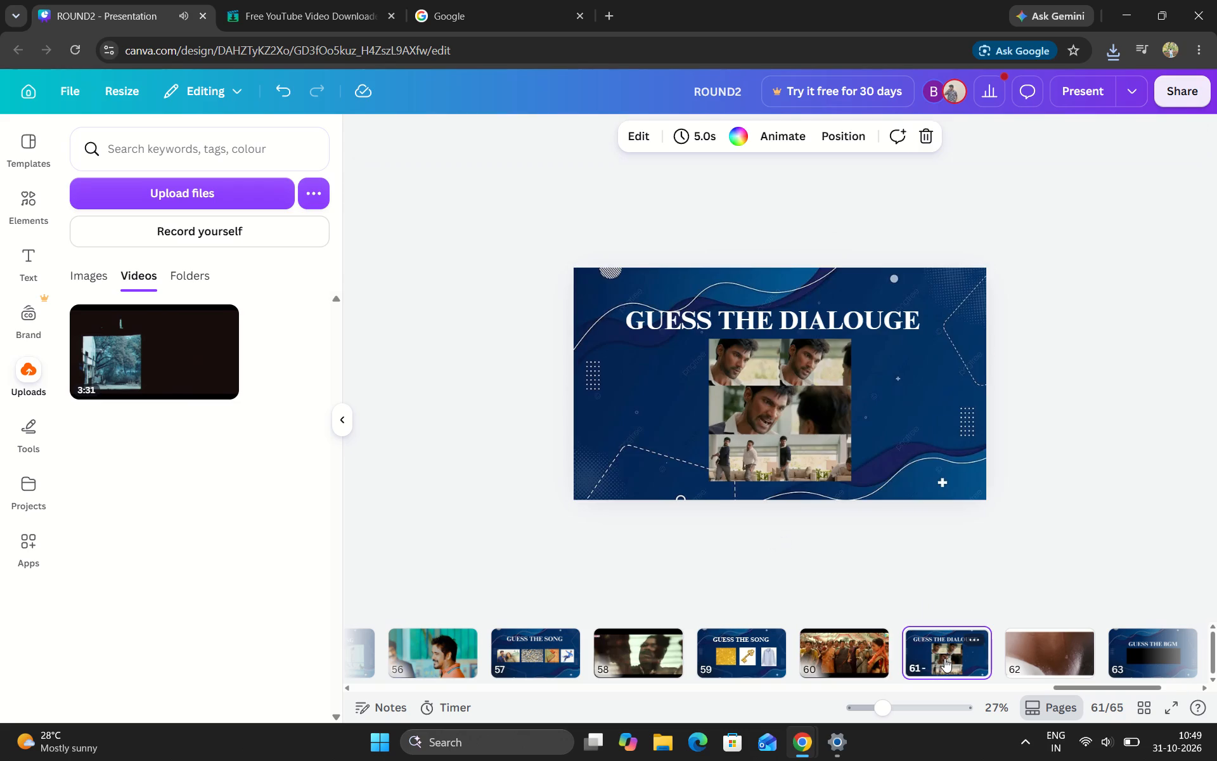
pyautogui.click(1049, 653)
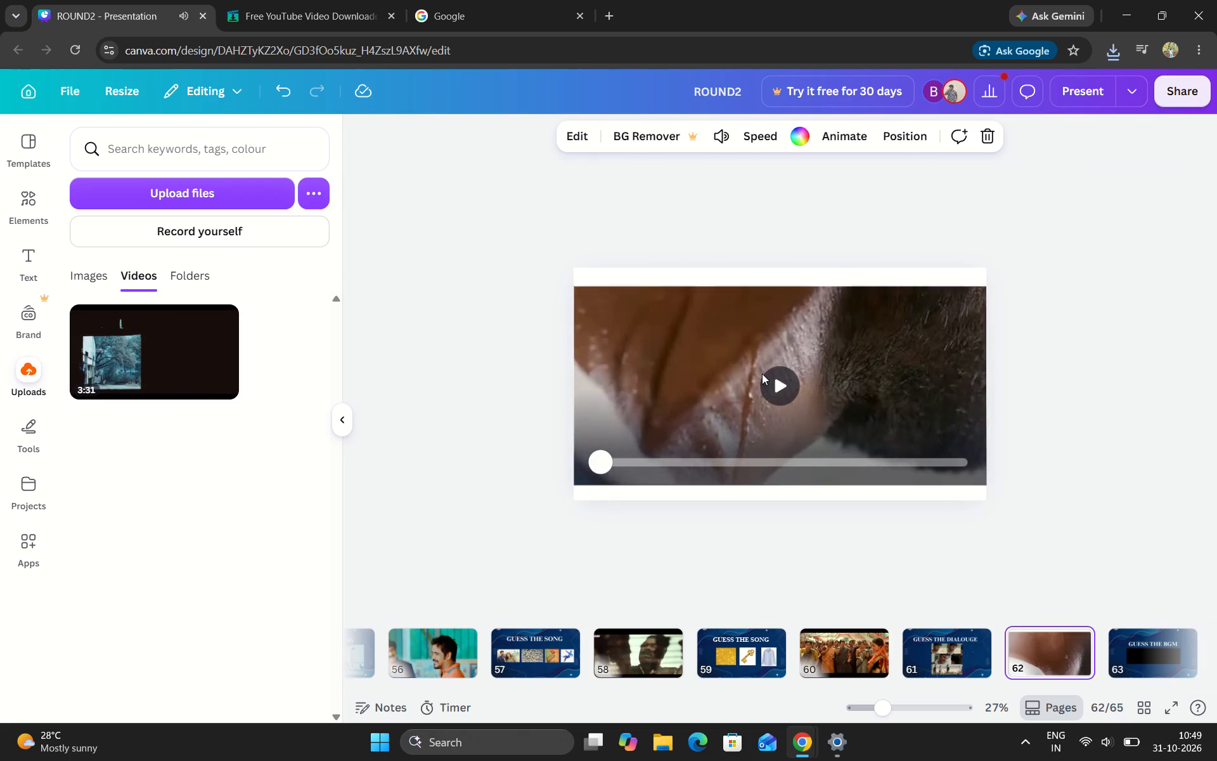
pyautogui.moveTo(762, 374); pyautogui.dragTo(755, 376)
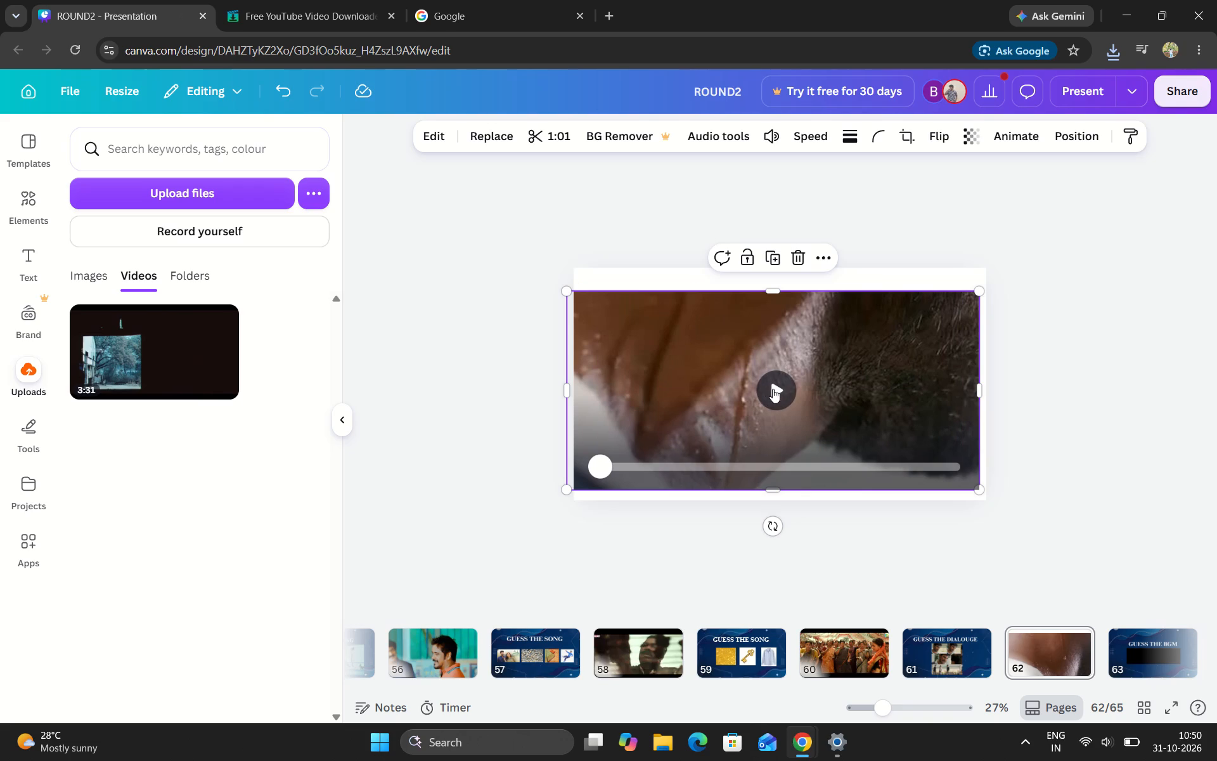
pyautogui.click(773, 389)
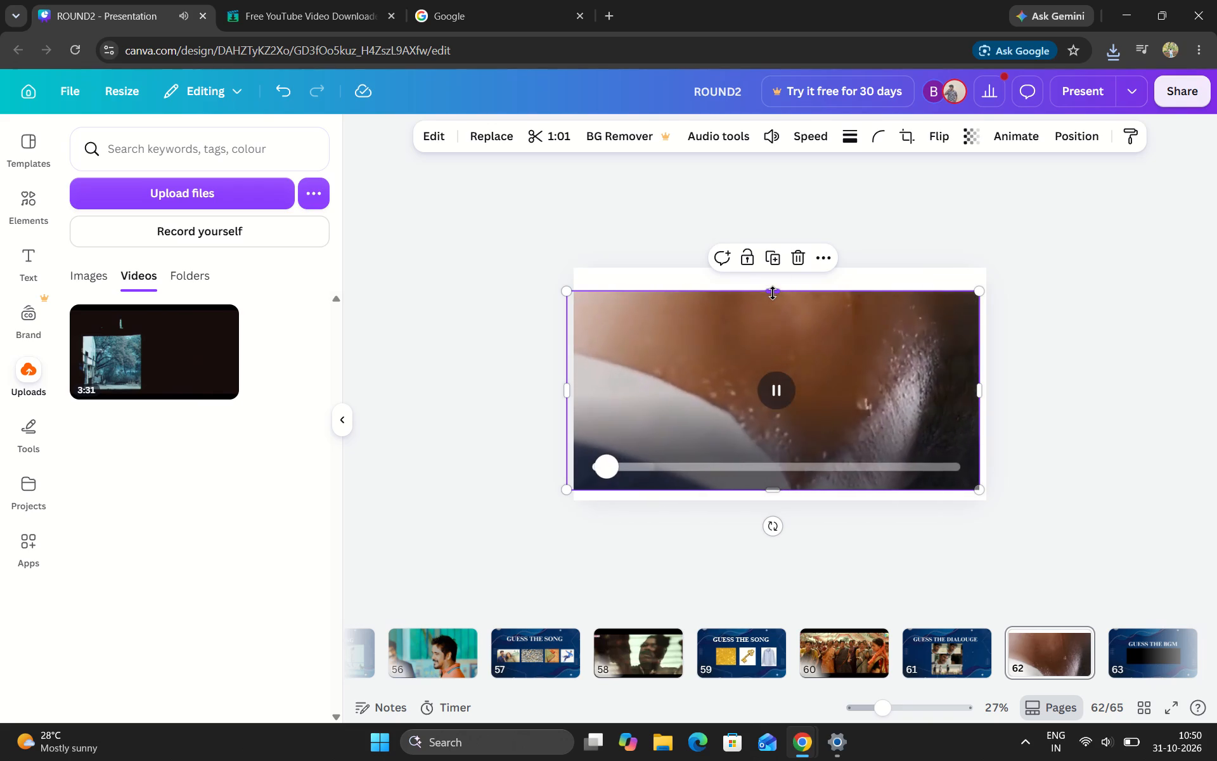
# Stretch the page 62 video over the slide's top, bottom and right edges, to about 1,952 wide by 1,113 high.
pyautogui.moveTo(773, 293); pyautogui.dragTo(767, 273)
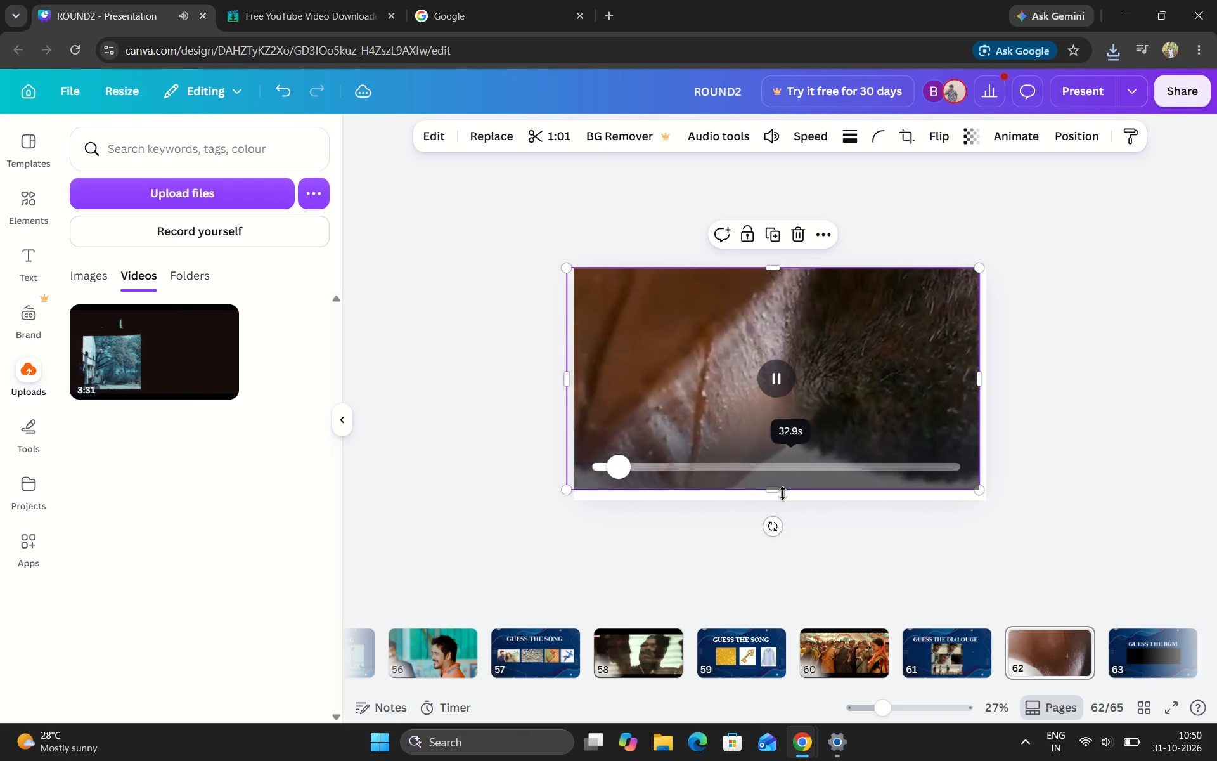
pyautogui.moveTo(772, 491); pyautogui.dragTo(772, 511)
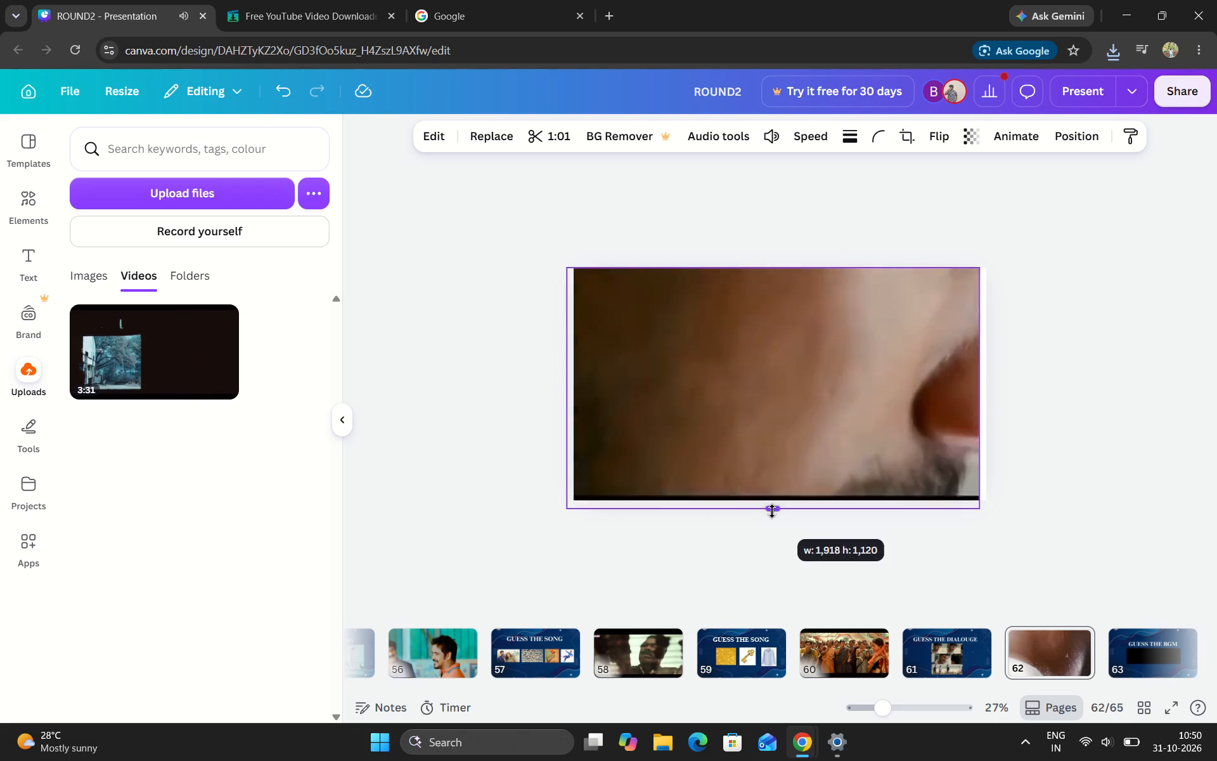
pyautogui.moveTo(772, 511); pyautogui.dragTo(770, 509)
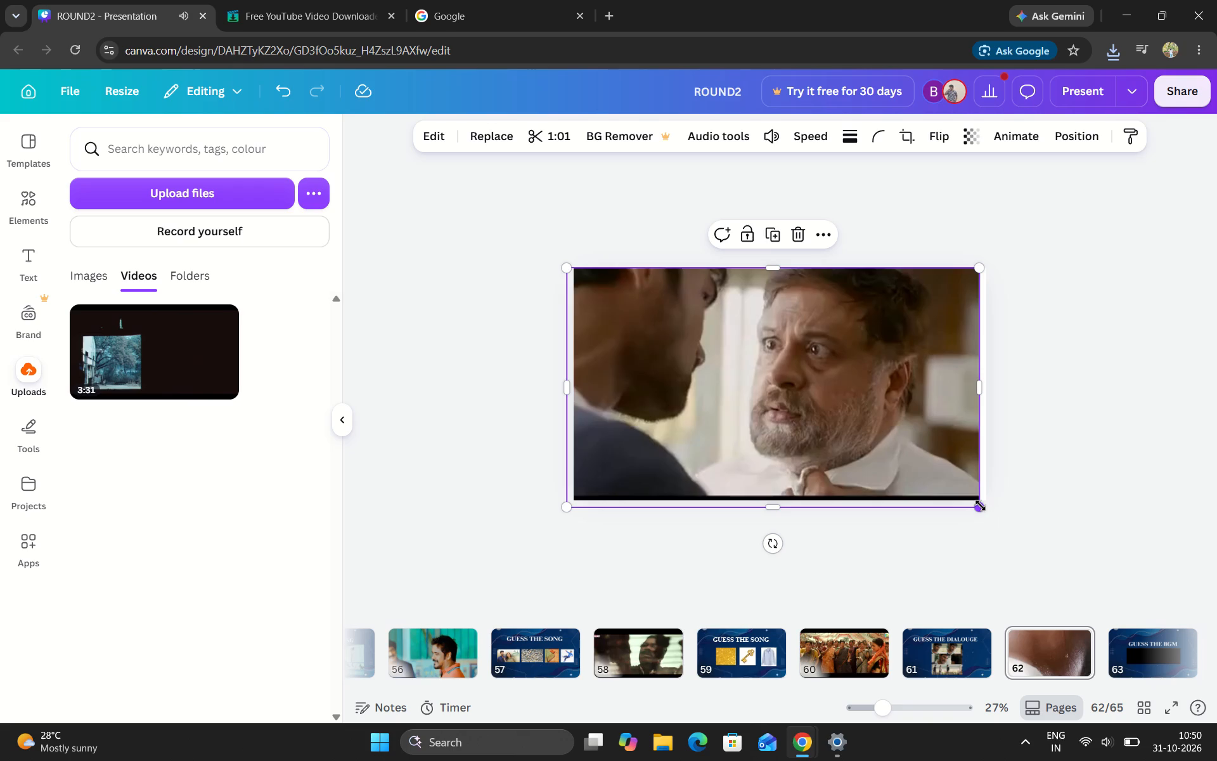
pyautogui.moveTo(979, 384); pyautogui.dragTo(986, 384)
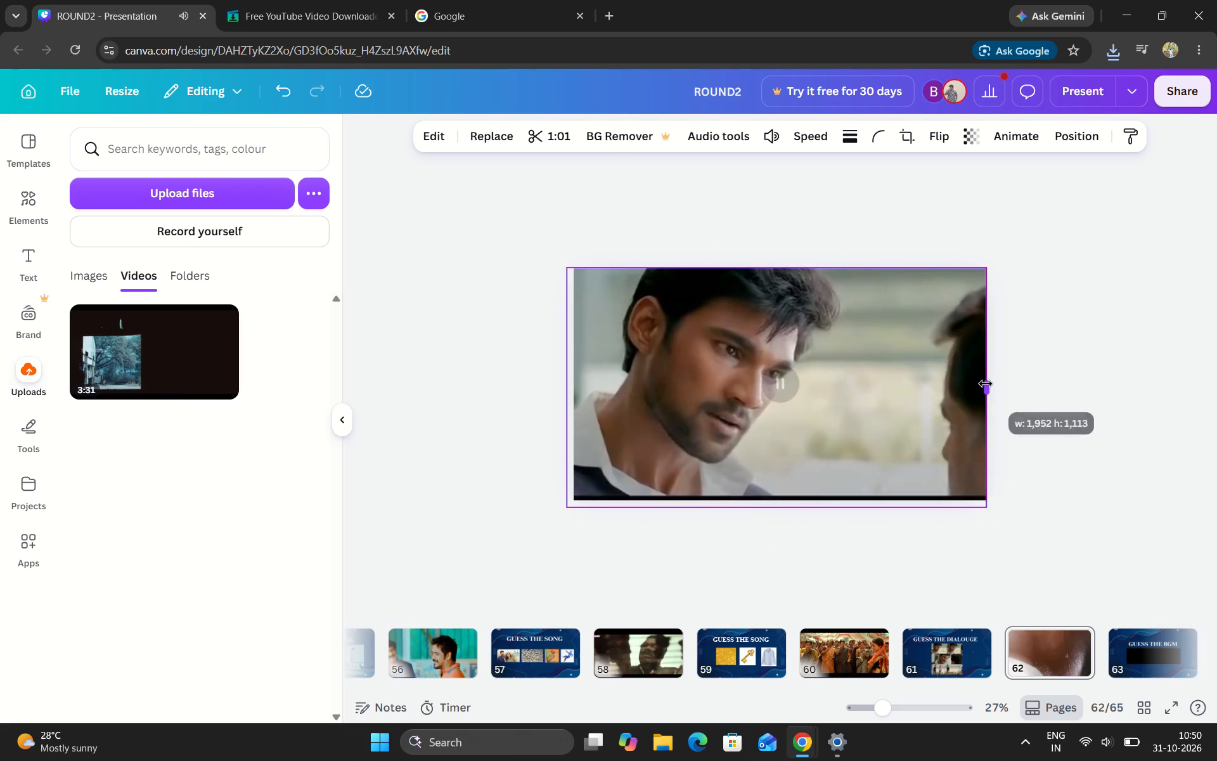
pyautogui.moveTo(986, 384); pyautogui.dragTo(986, 384)
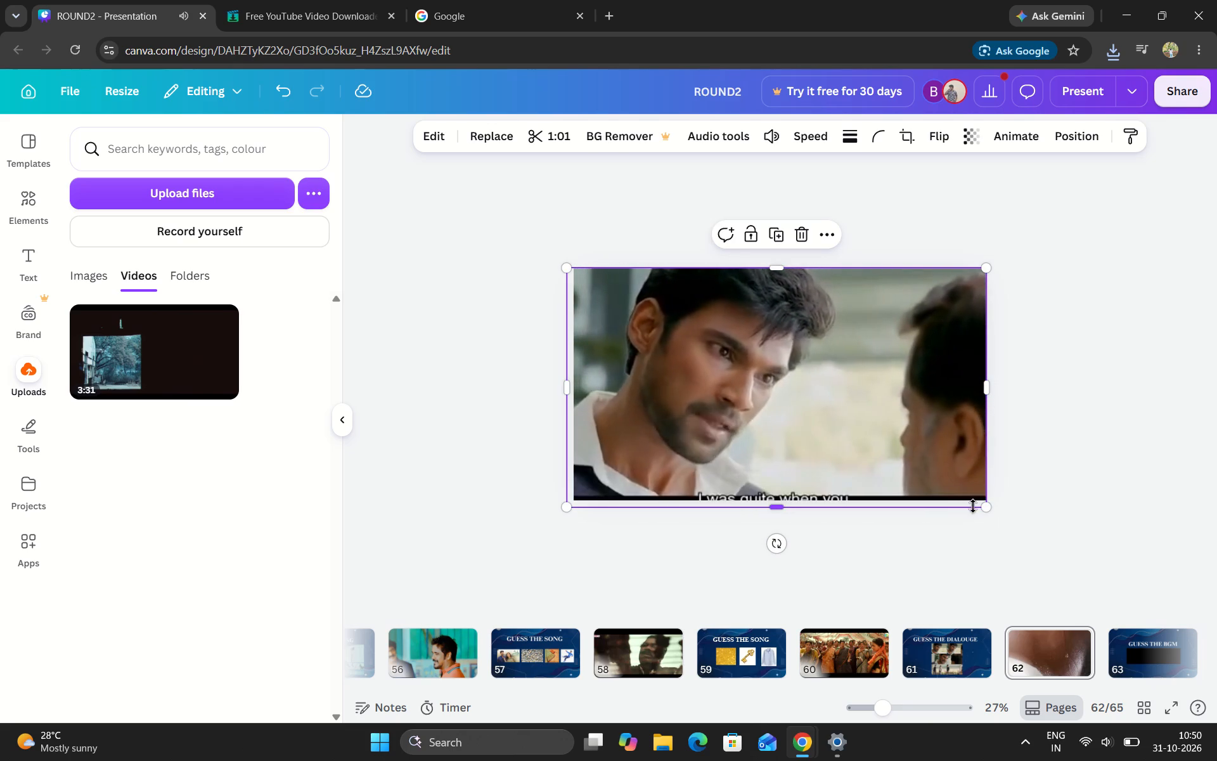
# Move and reshape the page 62 video to start at the slide's top-left corner and overhang its right and bottom edges, about 1,952 wide.
pyautogui.moveTo(988, 509); pyautogui.dragTo(950, 463)
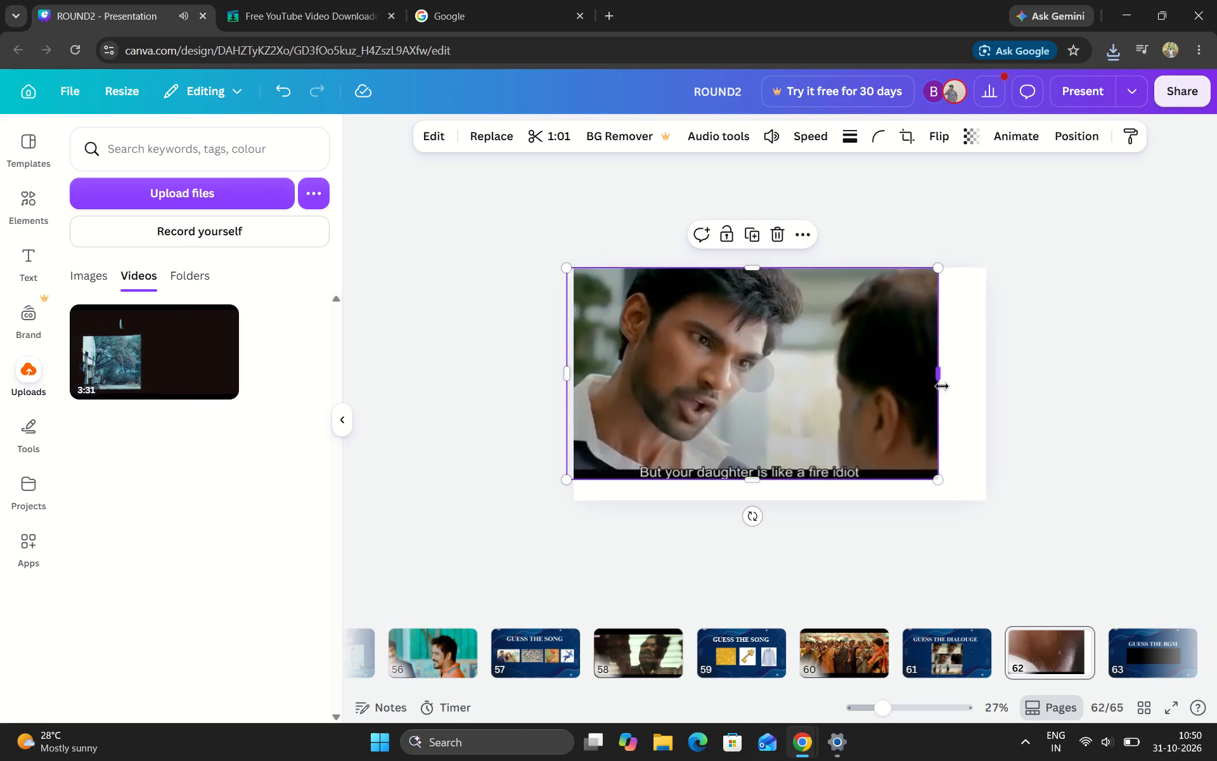
pyautogui.moveTo(937, 373); pyautogui.dragTo(990, 380)
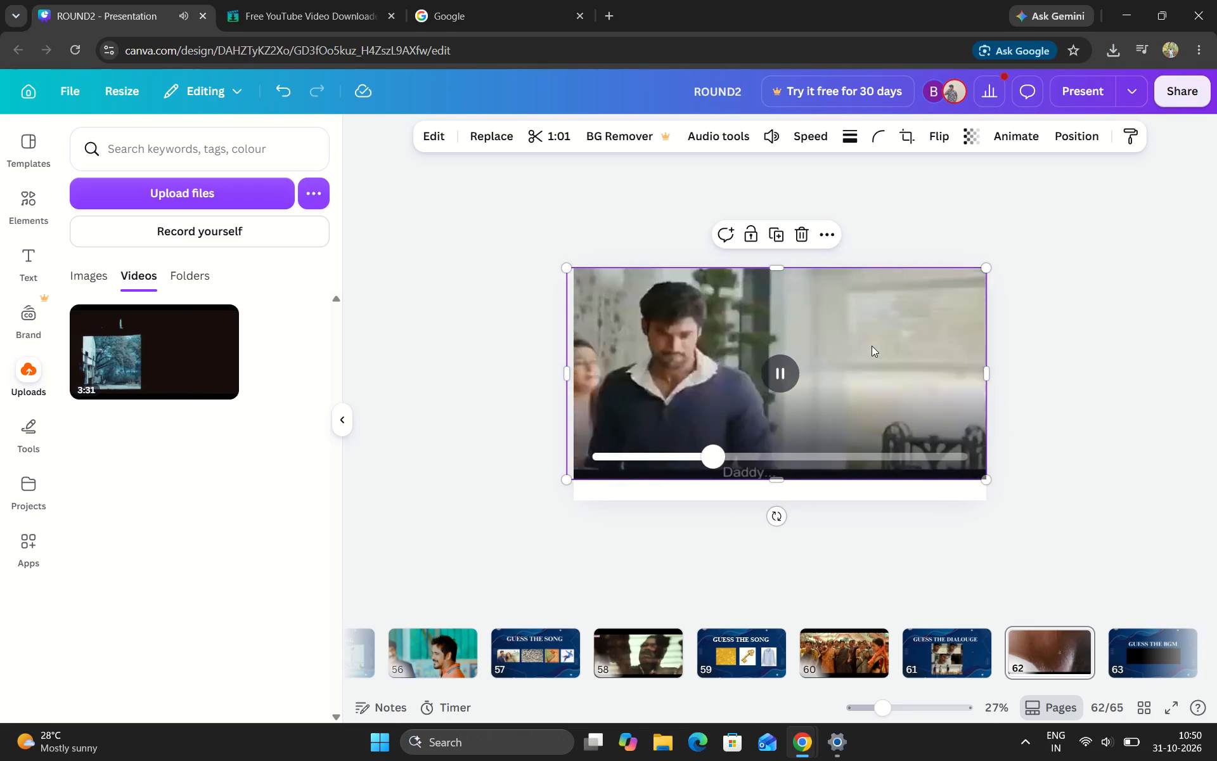
pyautogui.moveTo(872, 346); pyautogui.dragTo(879, 348)
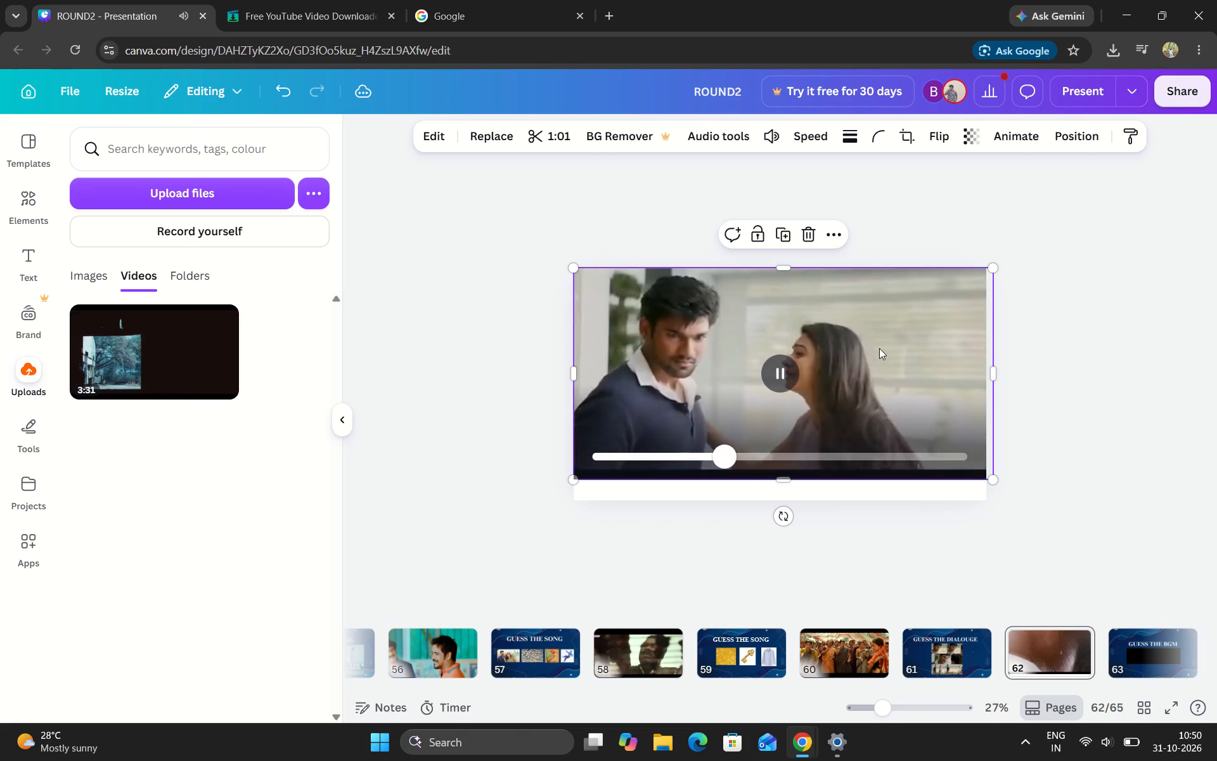
pyautogui.moveTo(879, 348); pyautogui.dragTo(880, 357)
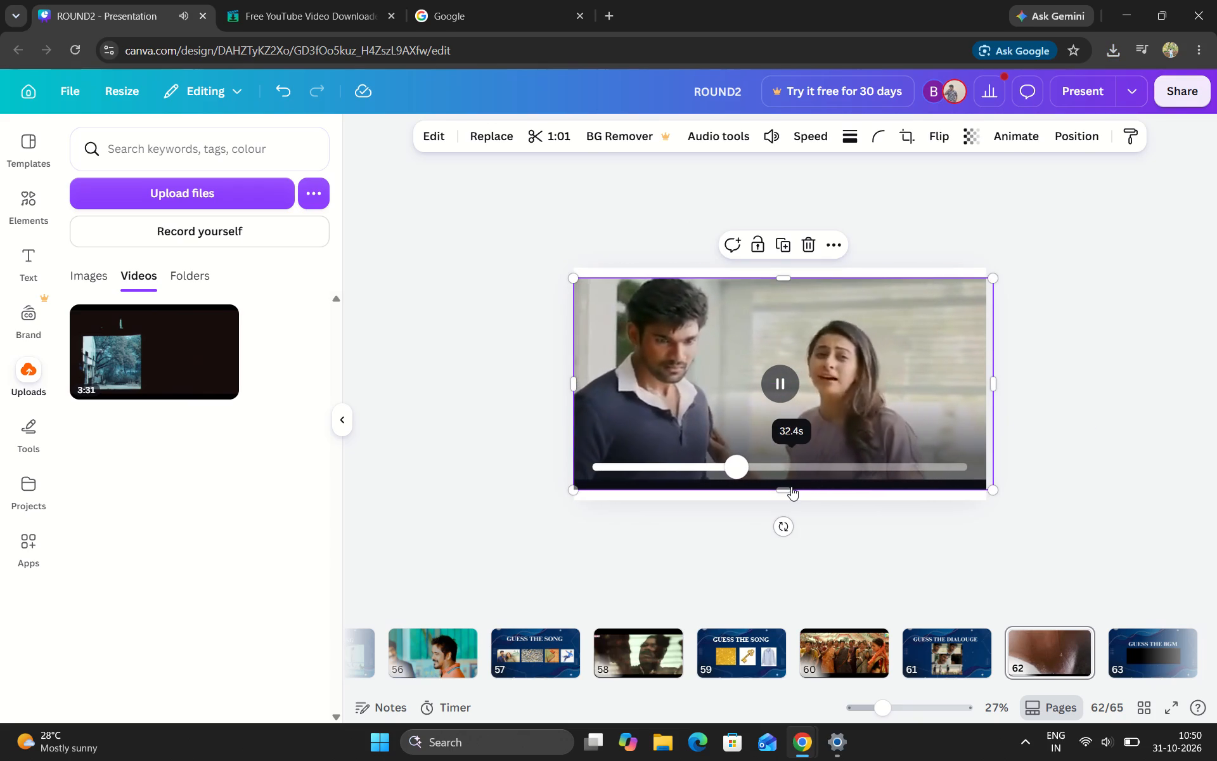
pyautogui.moveTo(778, 492); pyautogui.dragTo(780, 505)
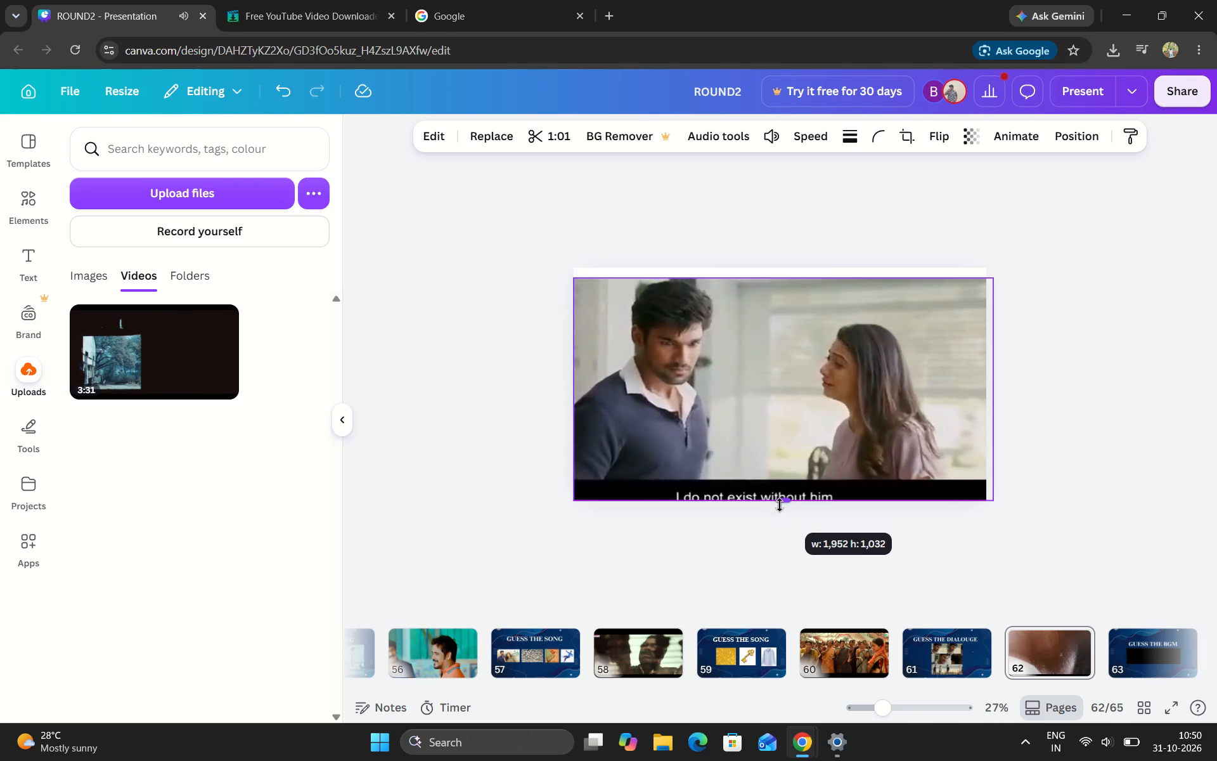
pyautogui.moveTo(780, 505); pyautogui.dragTo(783, 513)
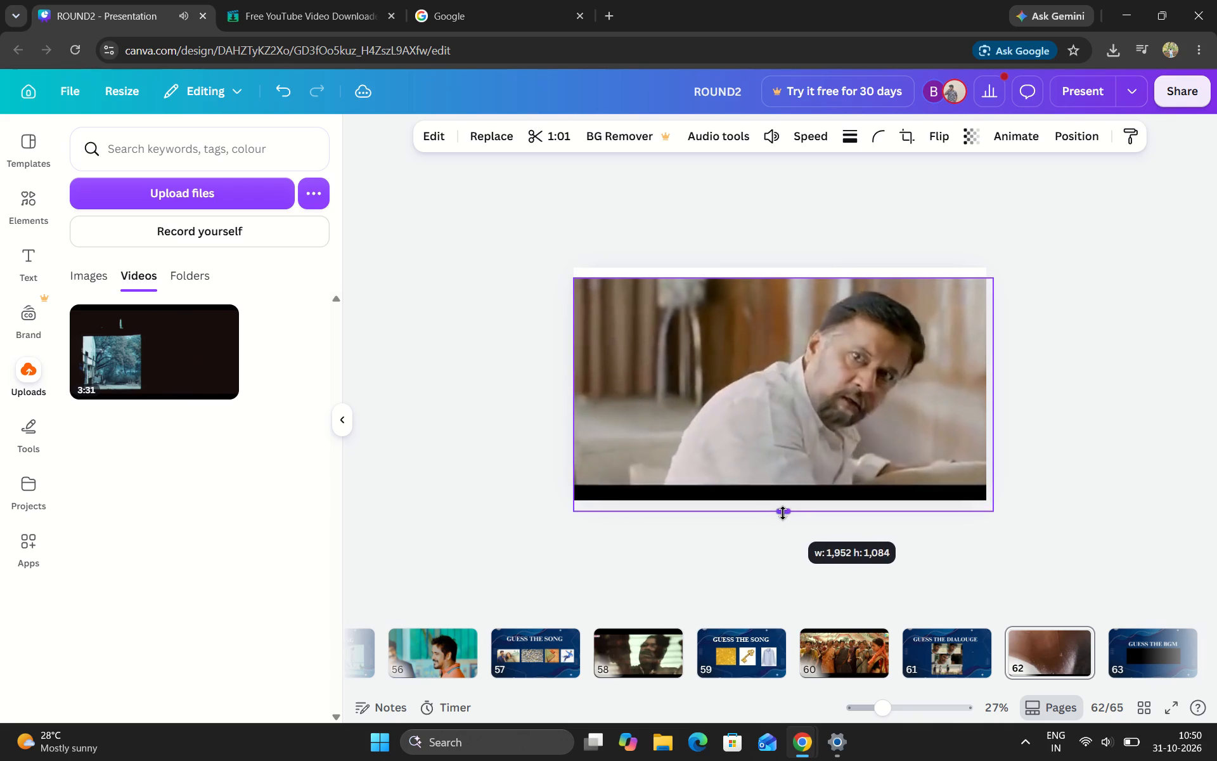
pyautogui.moveTo(783, 513); pyautogui.dragTo(783, 512)
pyautogui.moveTo(785, 276); pyautogui.dragTo(785, 275)
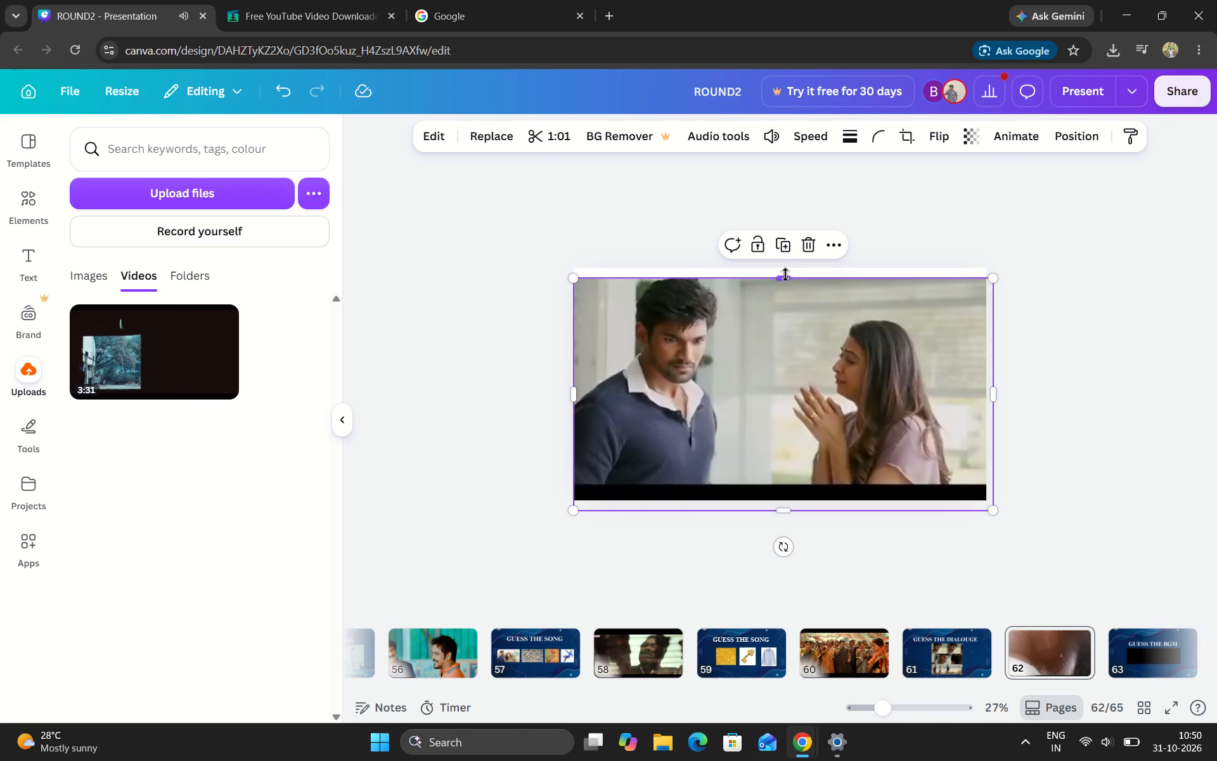
pyautogui.moveTo(785, 275); pyautogui.dragTo(782, 270)
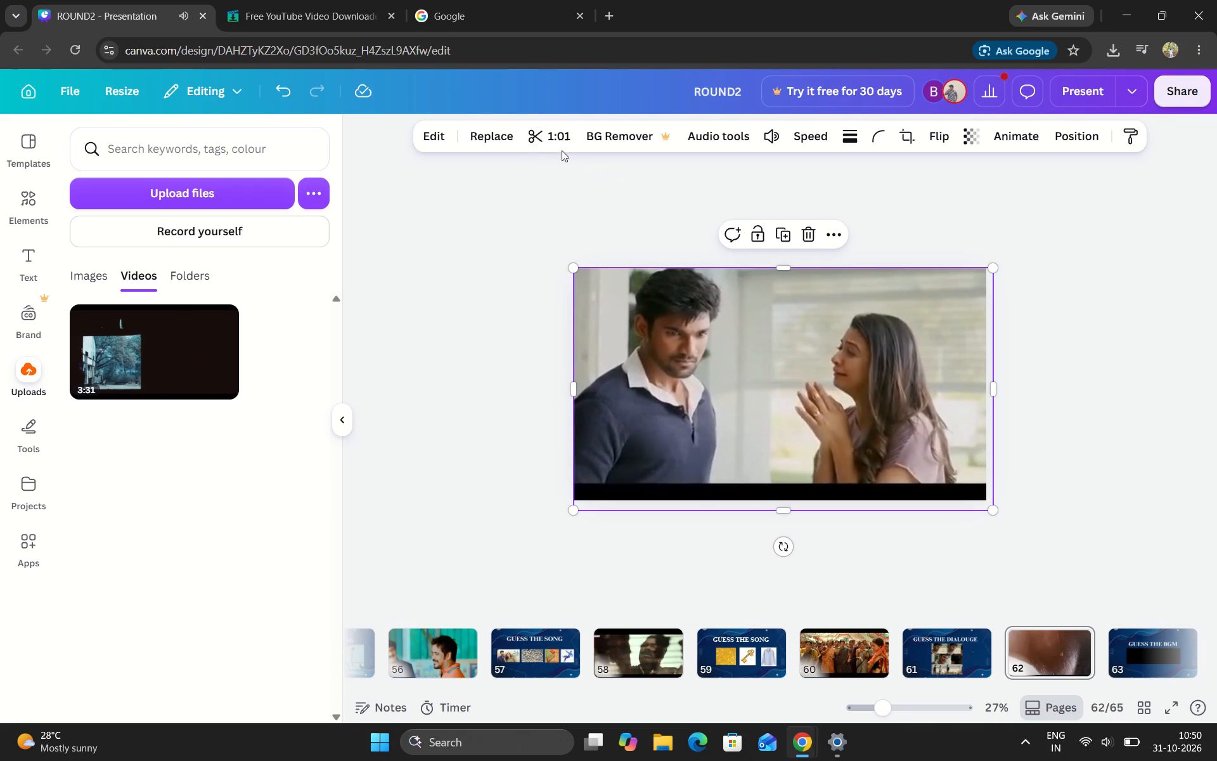
# Enlarge the page 62 video further beyond the slide's bottom-right corner and trim its ending for a 30.4 s clip.
pyautogui.click(558, 140)
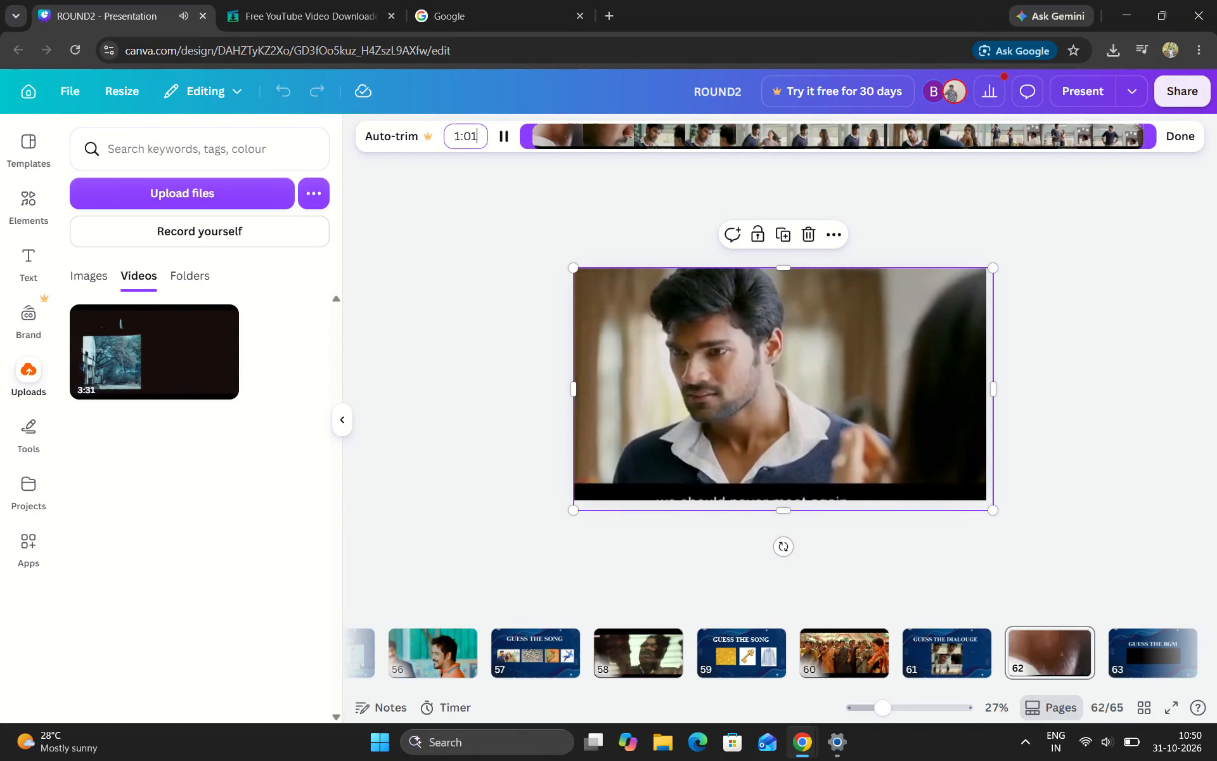
pyautogui.click(1027, 142)
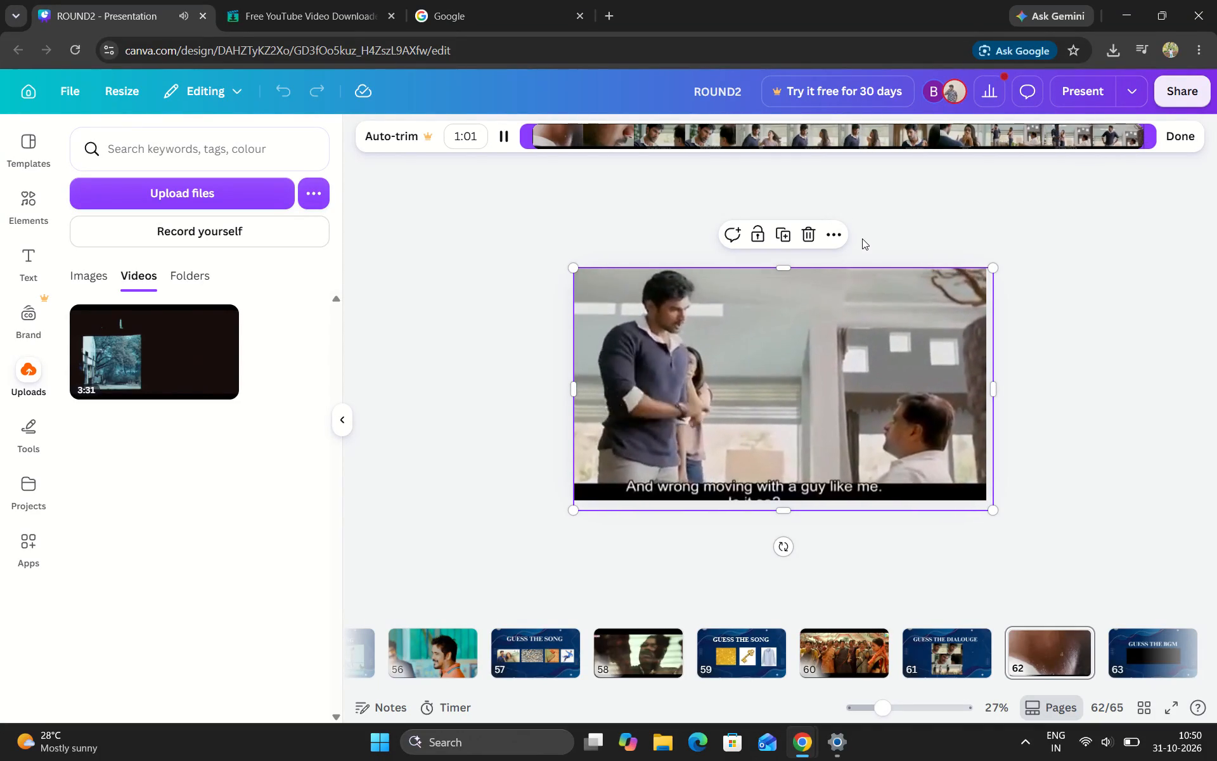
pyautogui.moveTo(995, 513); pyautogui.dragTo(1021, 542)
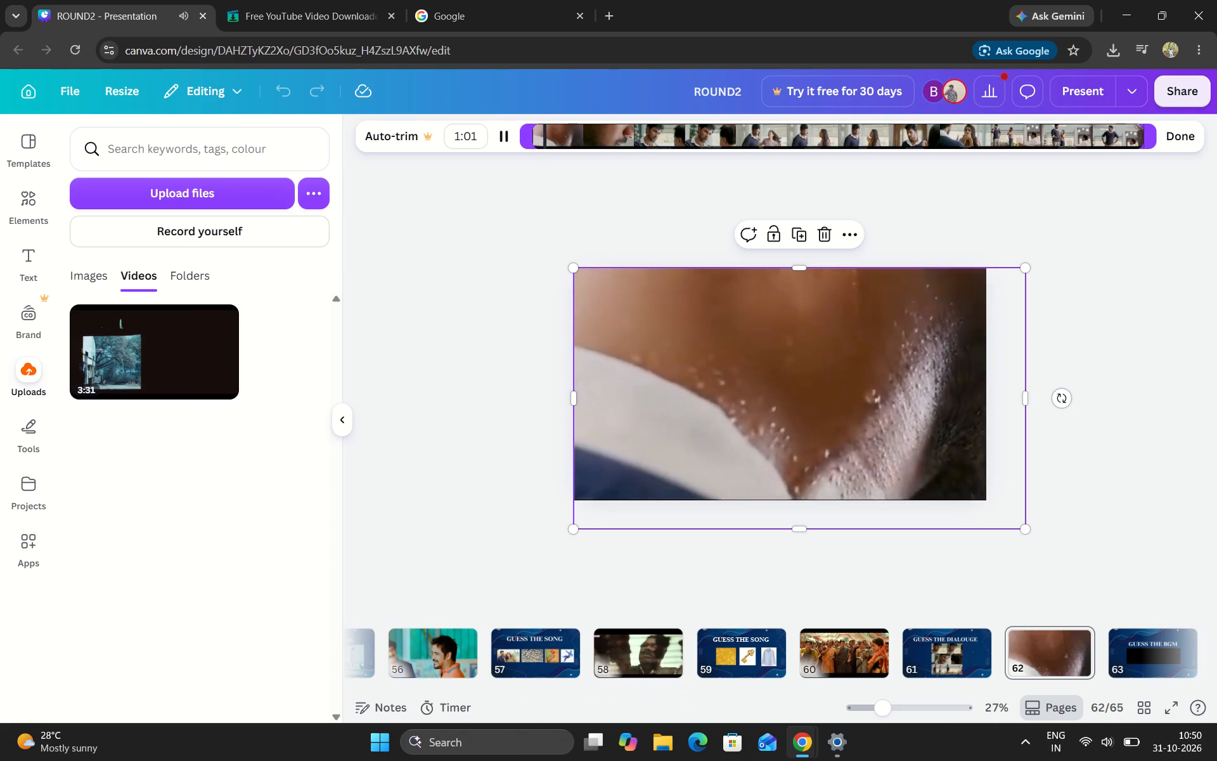
pyautogui.moveTo(1150, 137); pyautogui.dragTo(1192, 136)
pyautogui.moveTo(1150, 139); pyautogui.dragTo(1149, 139)
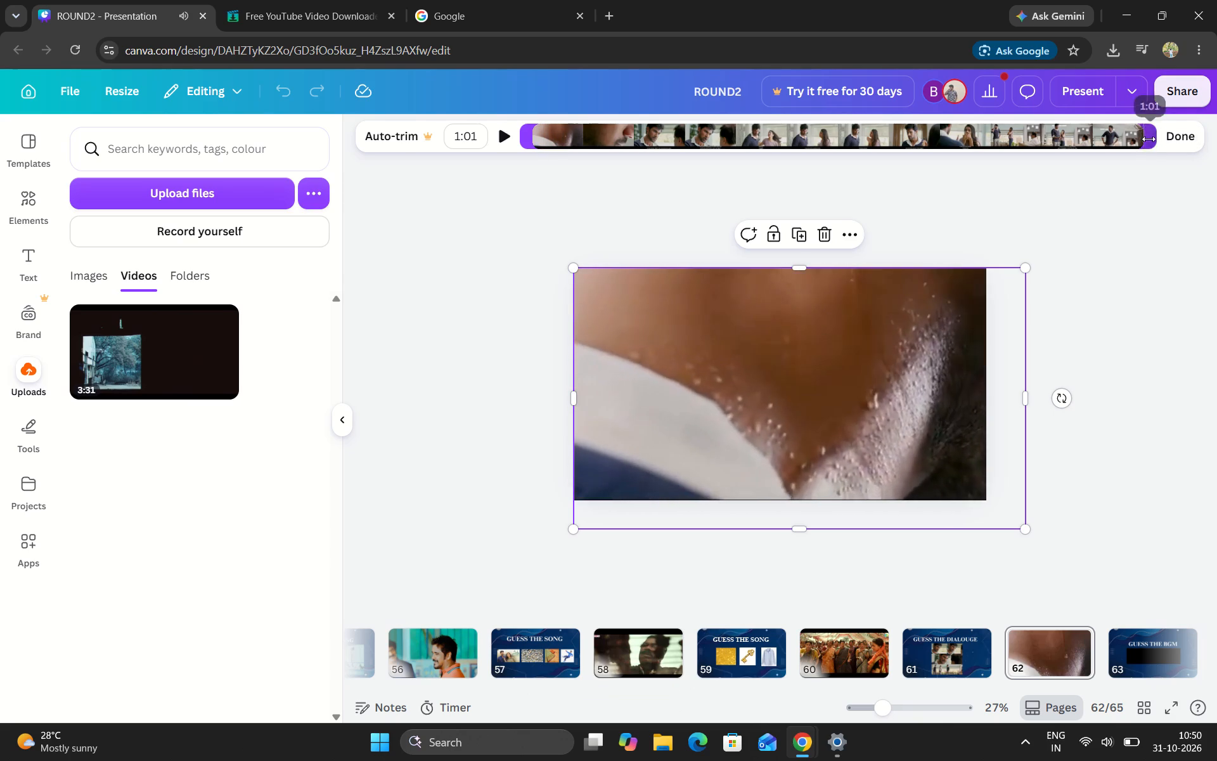
pyautogui.moveTo(1149, 139); pyautogui.dragTo(928, 116)
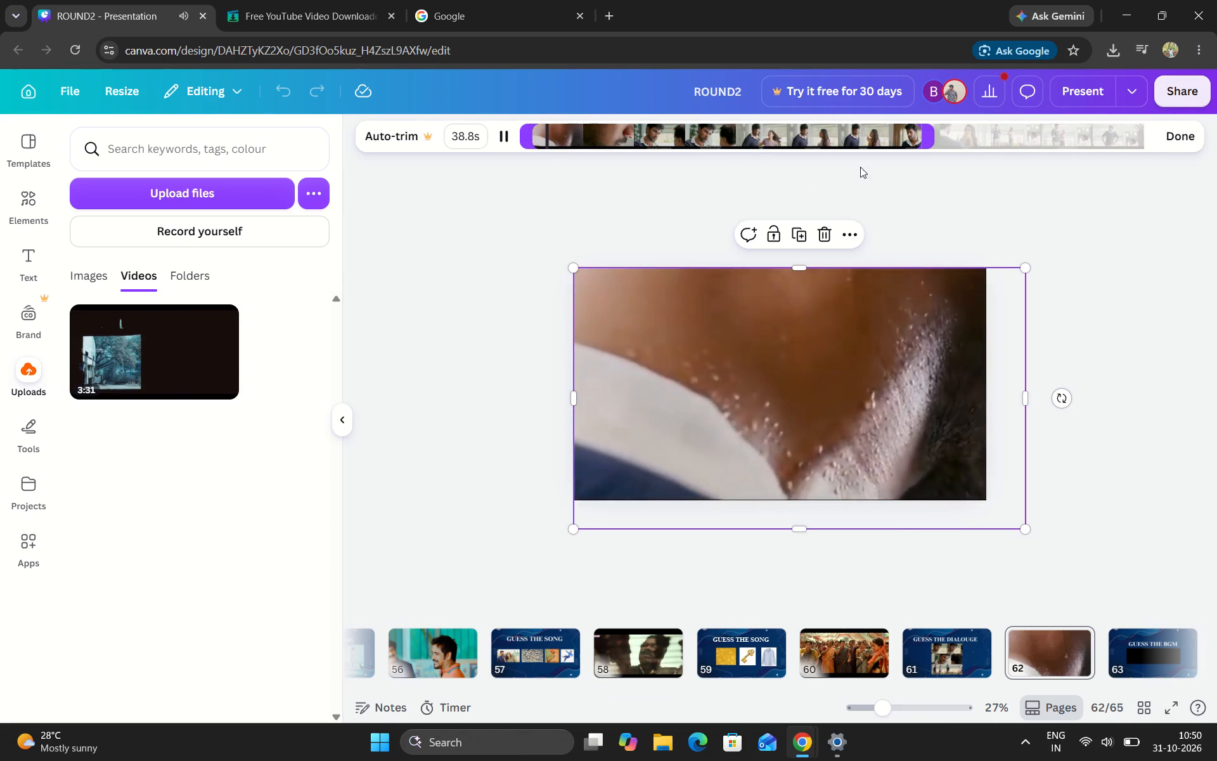
pyautogui.moveTo(930, 142); pyautogui.dragTo(844, 152)
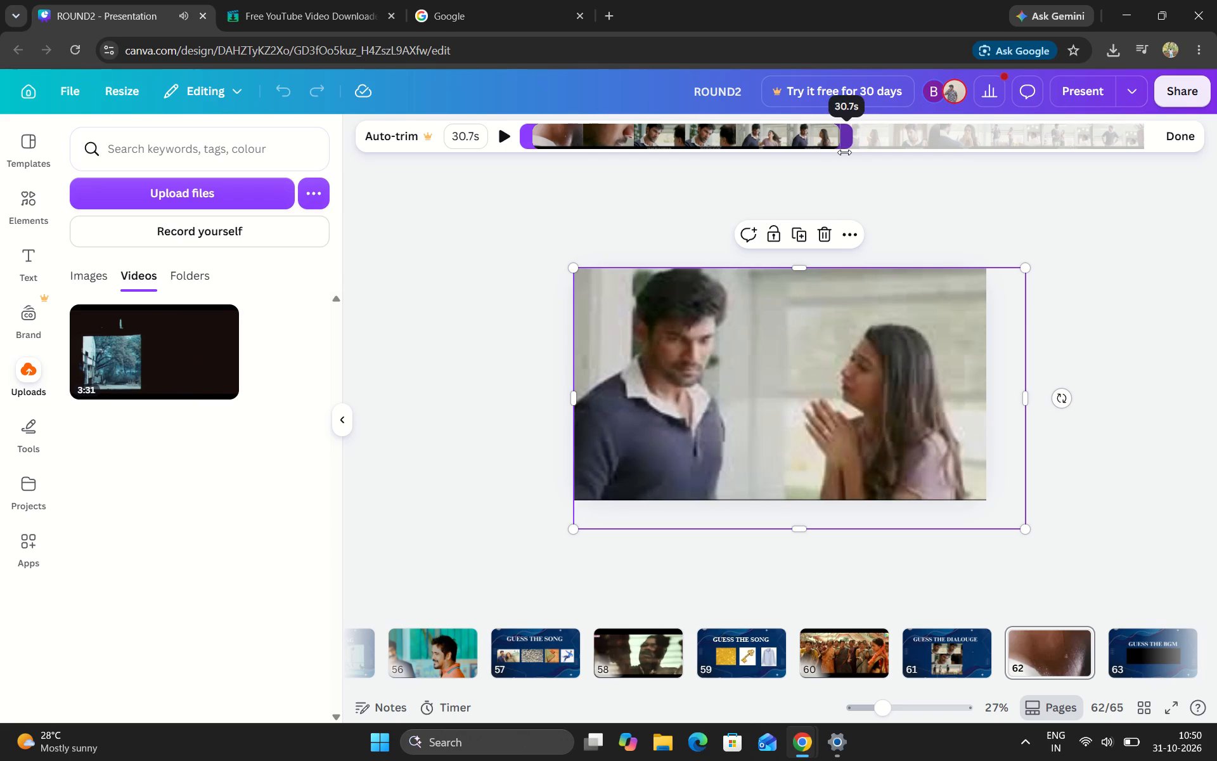
pyautogui.moveTo(844, 152); pyautogui.dragTo(844, 152)
pyautogui.click(808, 369)
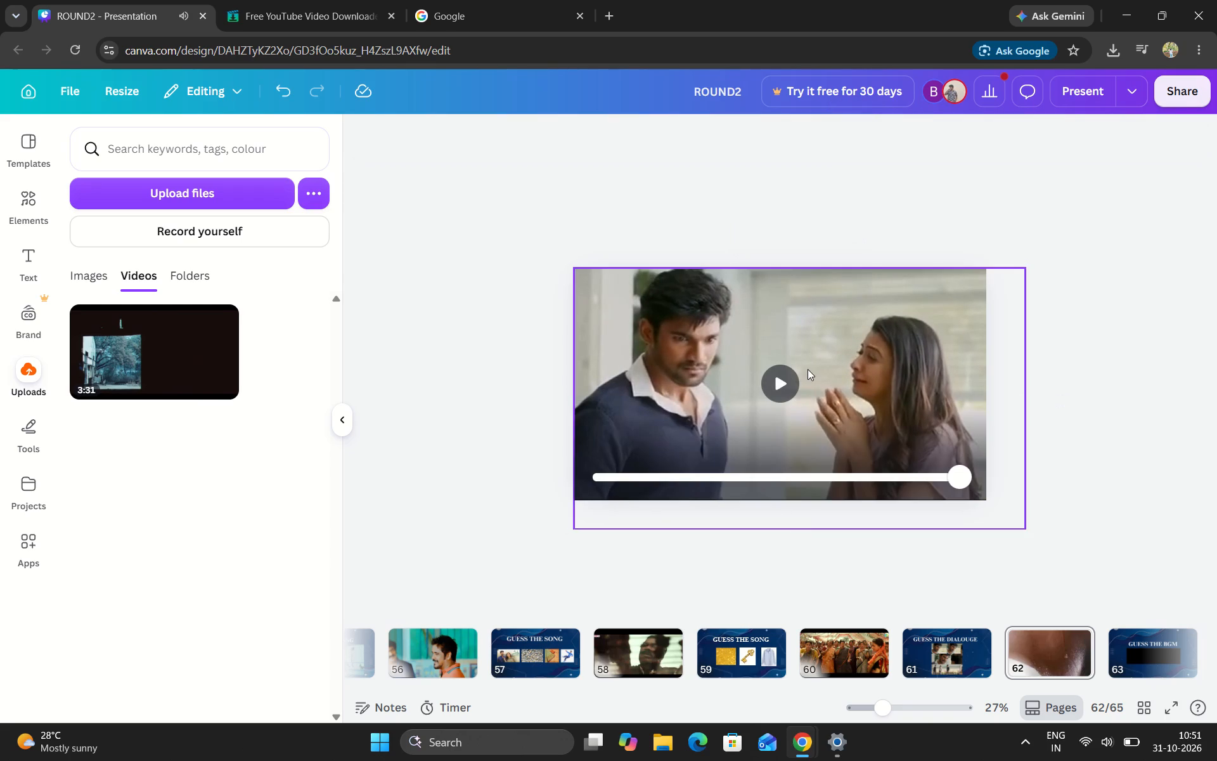
# Play back the trimmed page 62 video, enlarging it slightly more past the slide's right and bottom edges, and pause it.
pyautogui.click(785, 389)
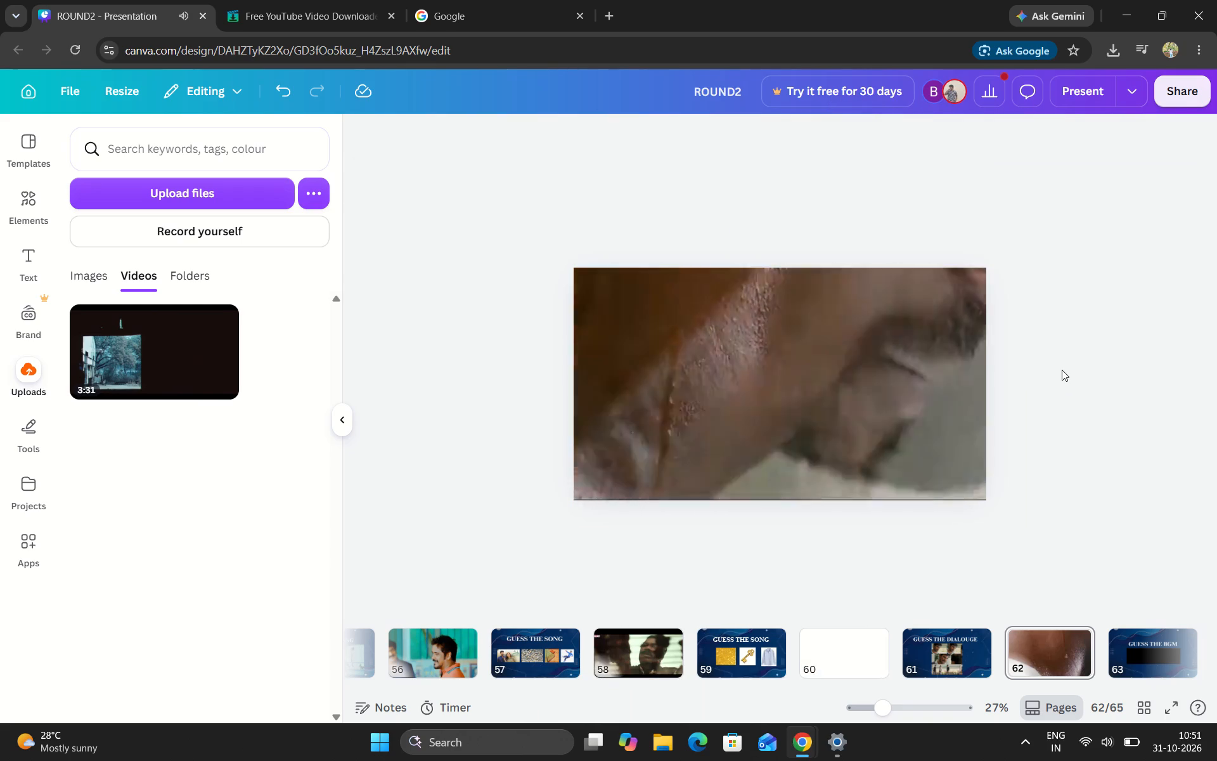
pyautogui.click(866, 360)
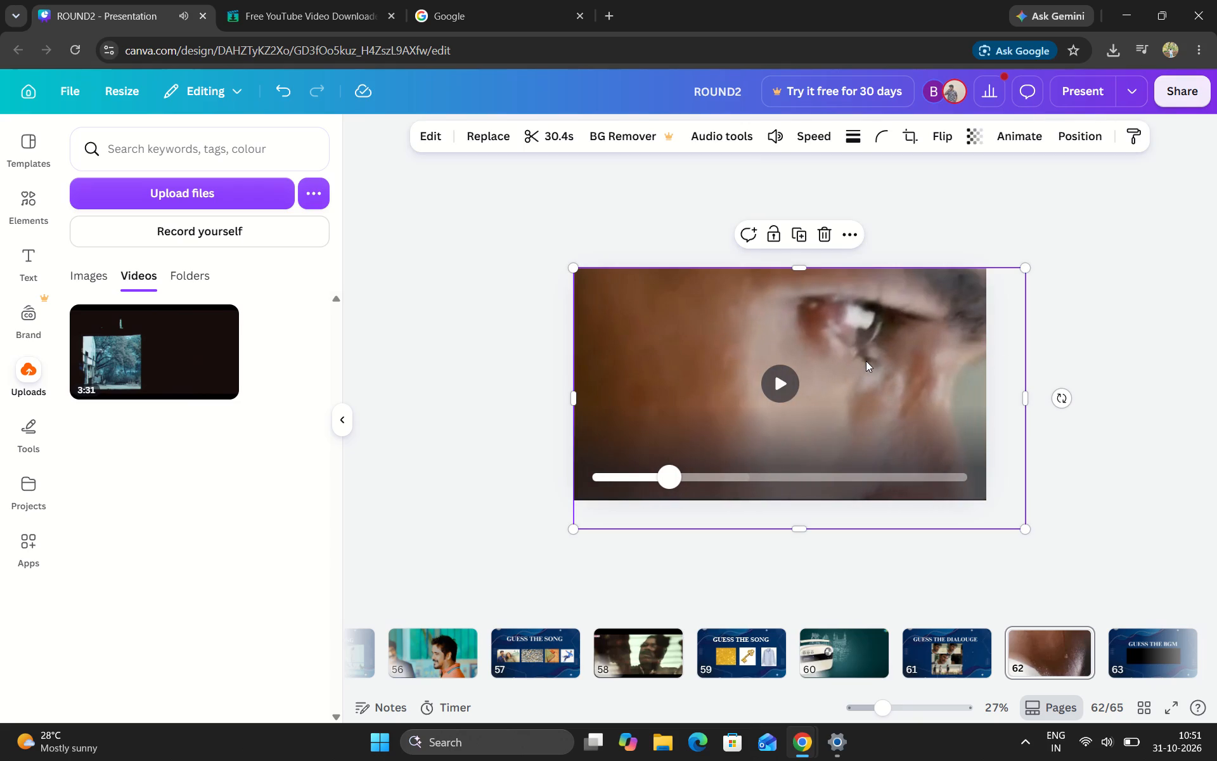
pyautogui.click(782, 382)
pyautogui.click(759, 476)
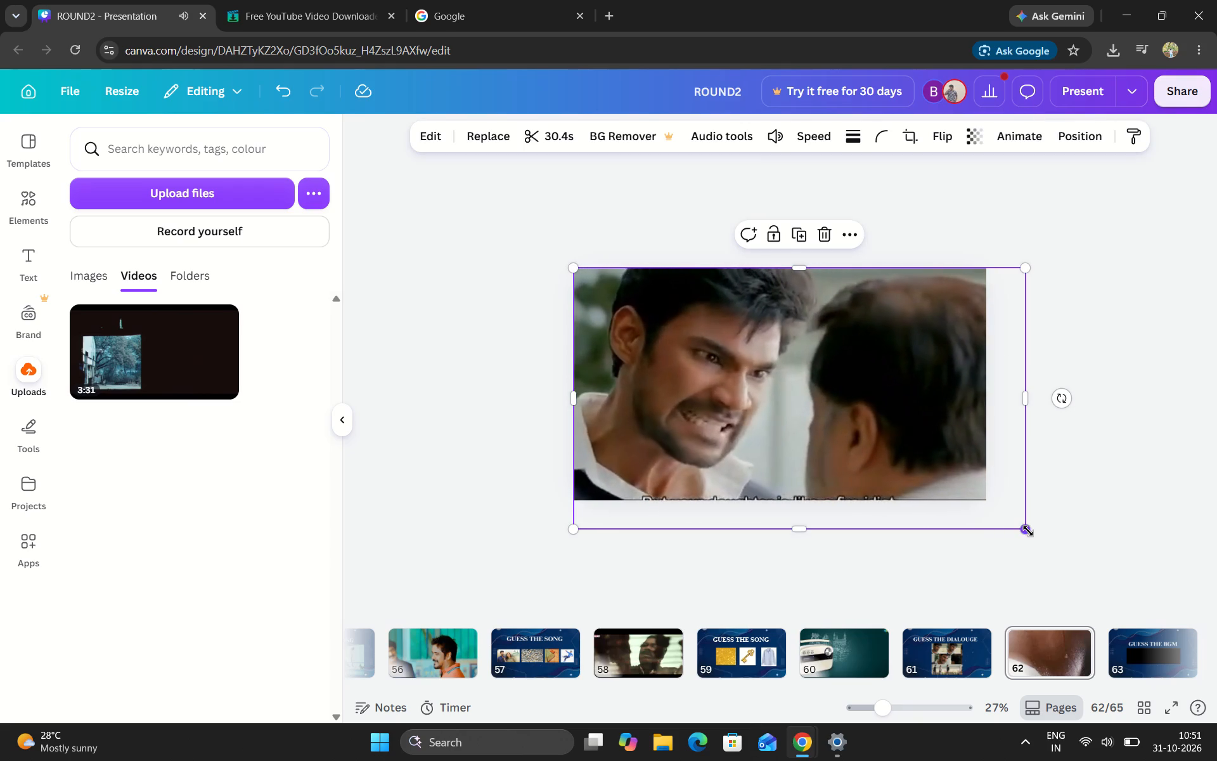
pyautogui.moveTo(1028, 534); pyautogui.dragTo(1038, 540)
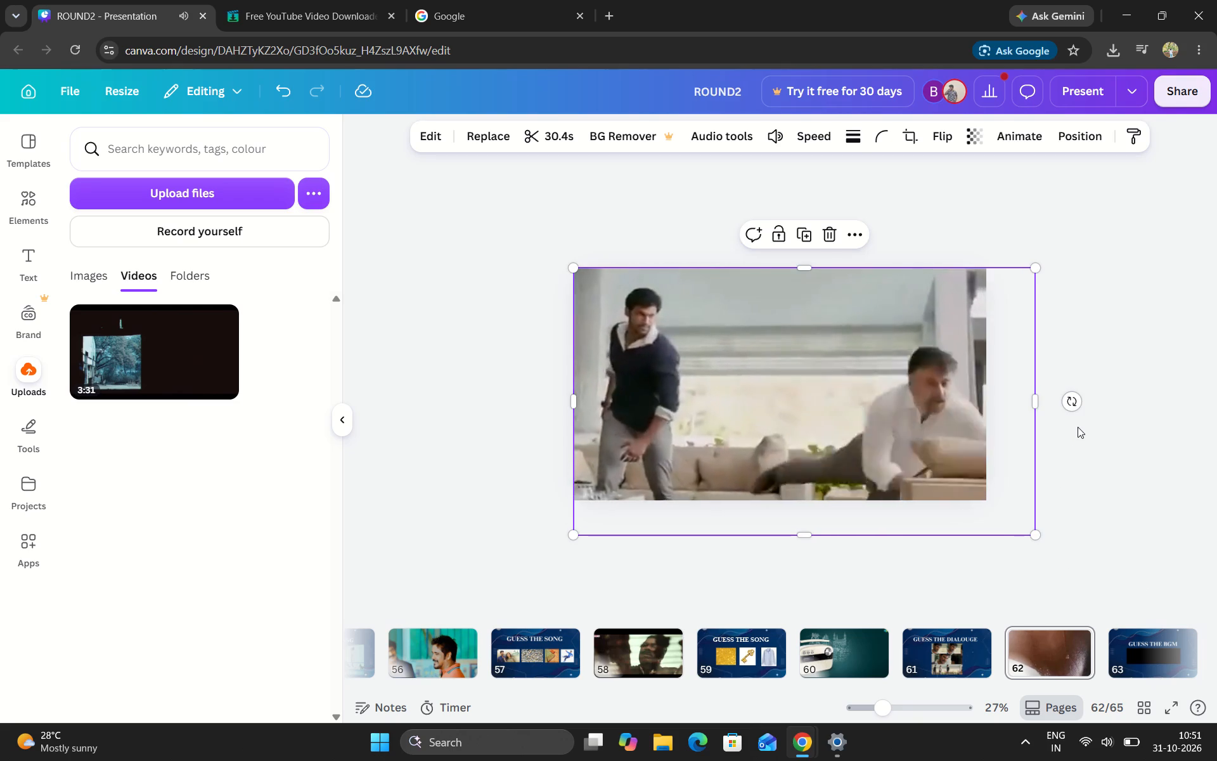
pyautogui.click(1078, 427)
pyautogui.click(792, 367)
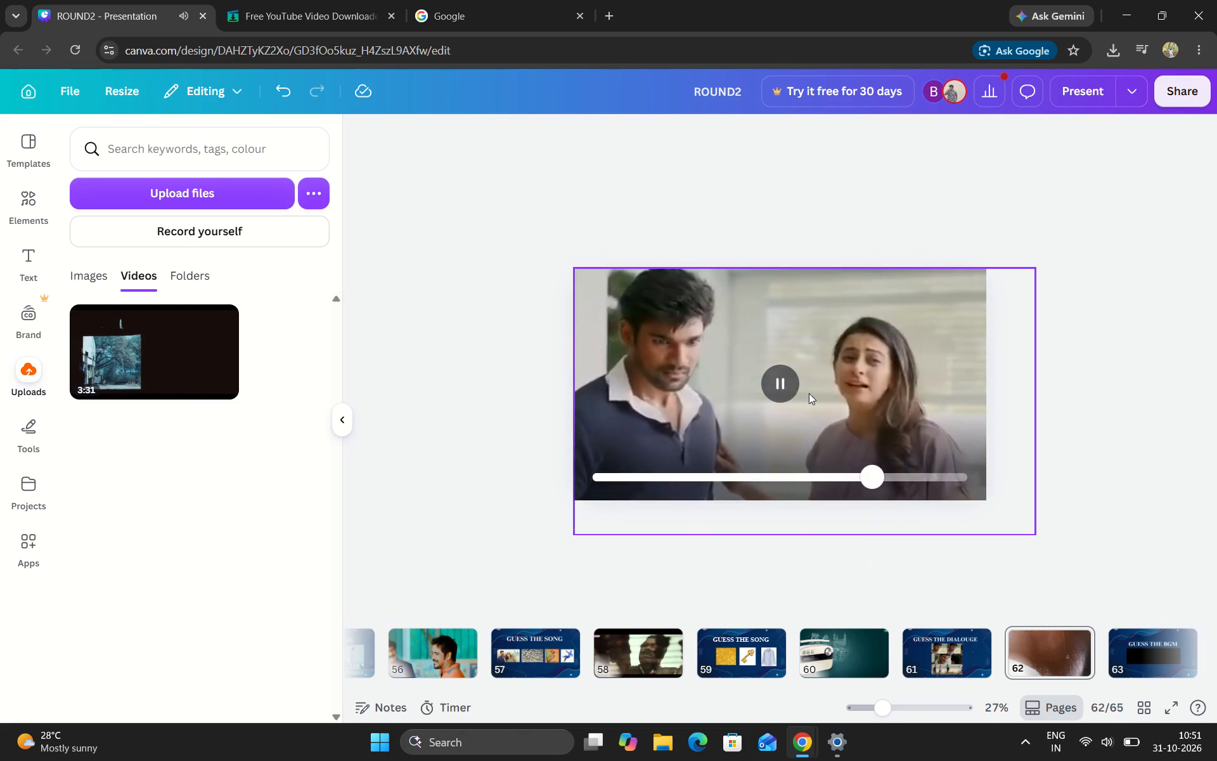
pyautogui.click(780, 389)
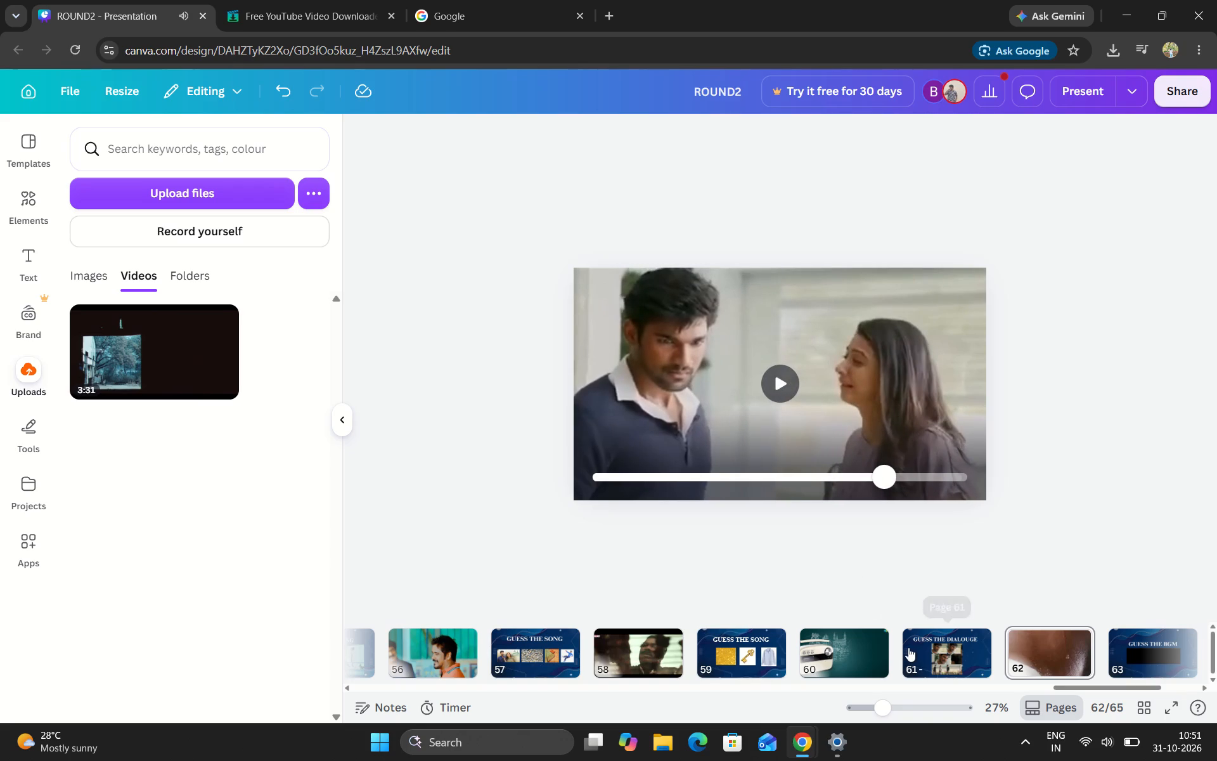
# Open page 63 and play the black clip on the Guess the BGM slide.
pyautogui.hscroll(-2, 908, 647)
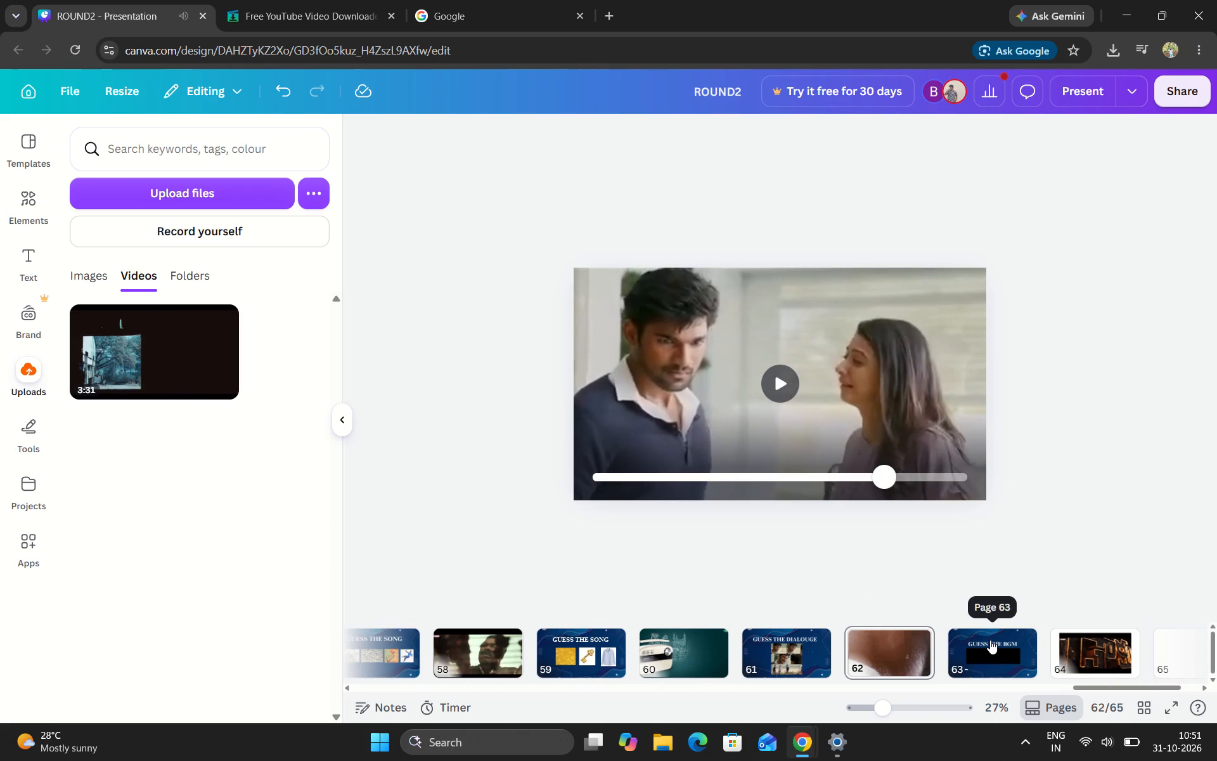
pyautogui.click(990, 640)
pyautogui.click(779, 403)
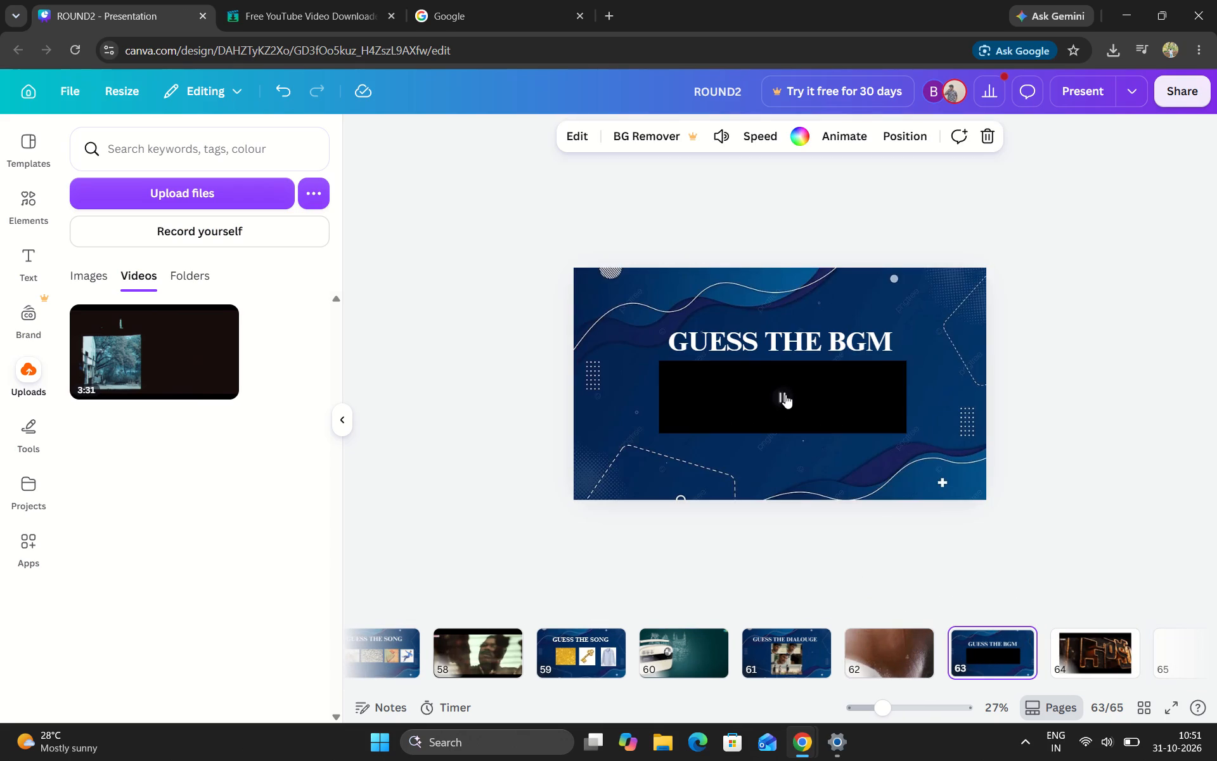
pyautogui.click(785, 394)
pyautogui.click(785, 394)
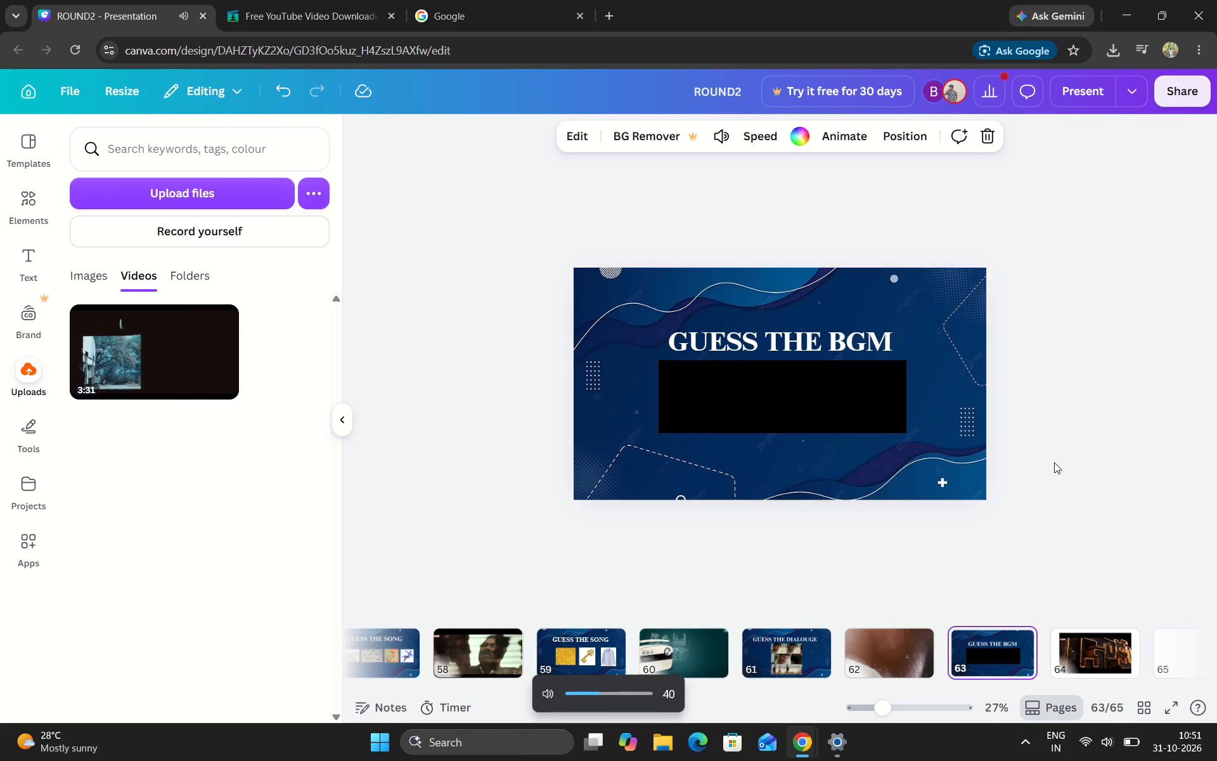
# Move the GUESS THE BGM heading down onto the centre of the black clip on page 63.
pyautogui.moveTo(810, 341); pyautogui.dragTo(814, 398)
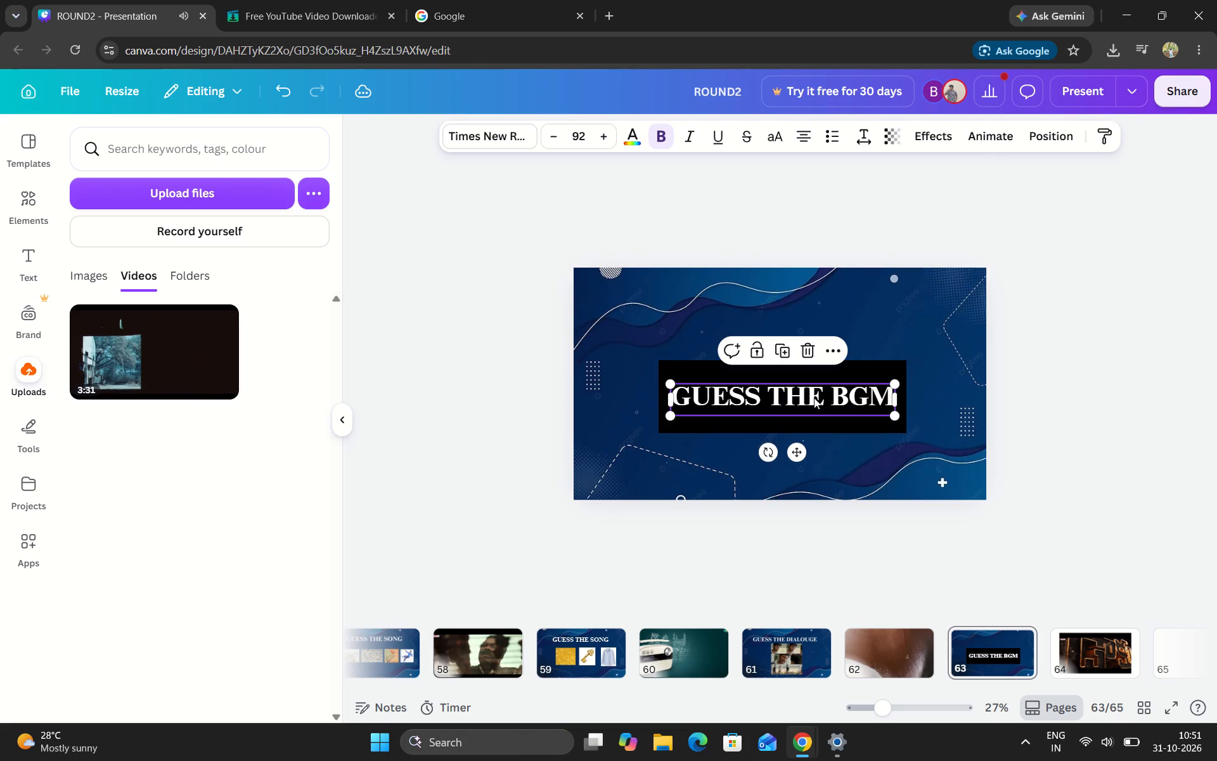
pyautogui.click(1086, 424)
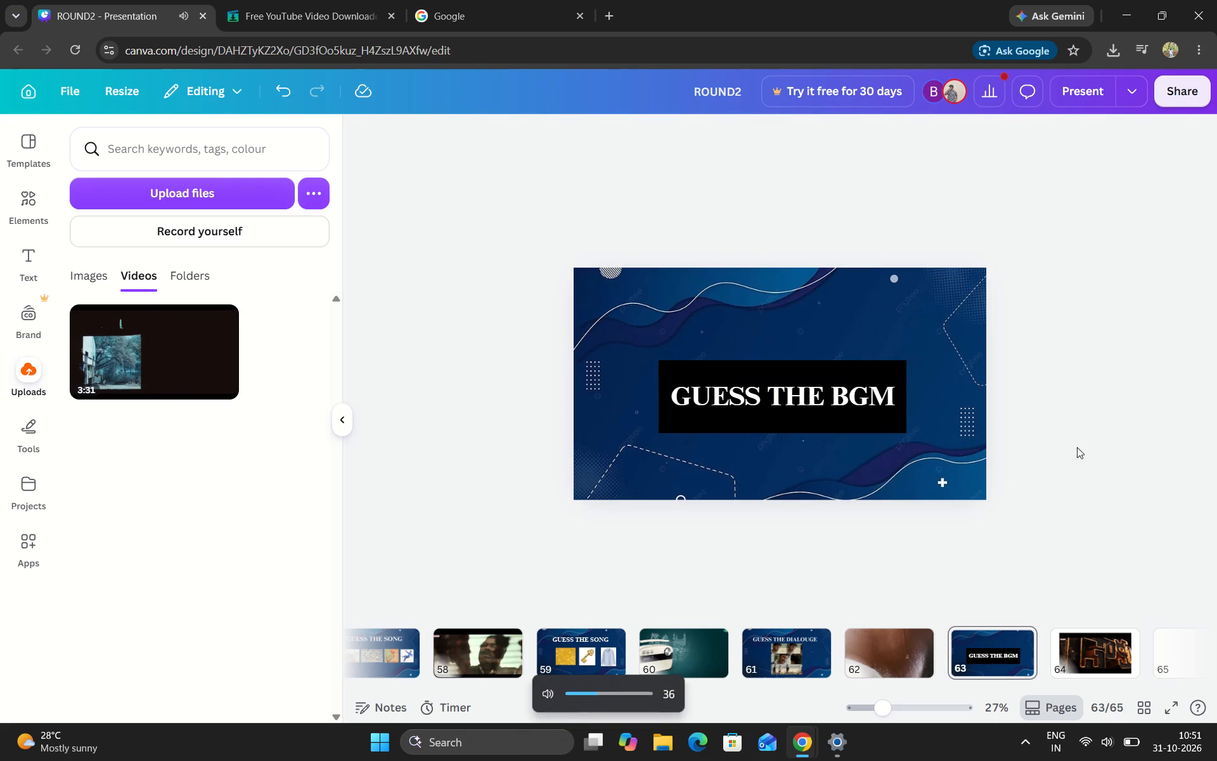
# Open page 64, play its video, and enlarge it from the slide's top-left corner until it nearly fills the slide.
pyautogui.click(1105, 658)
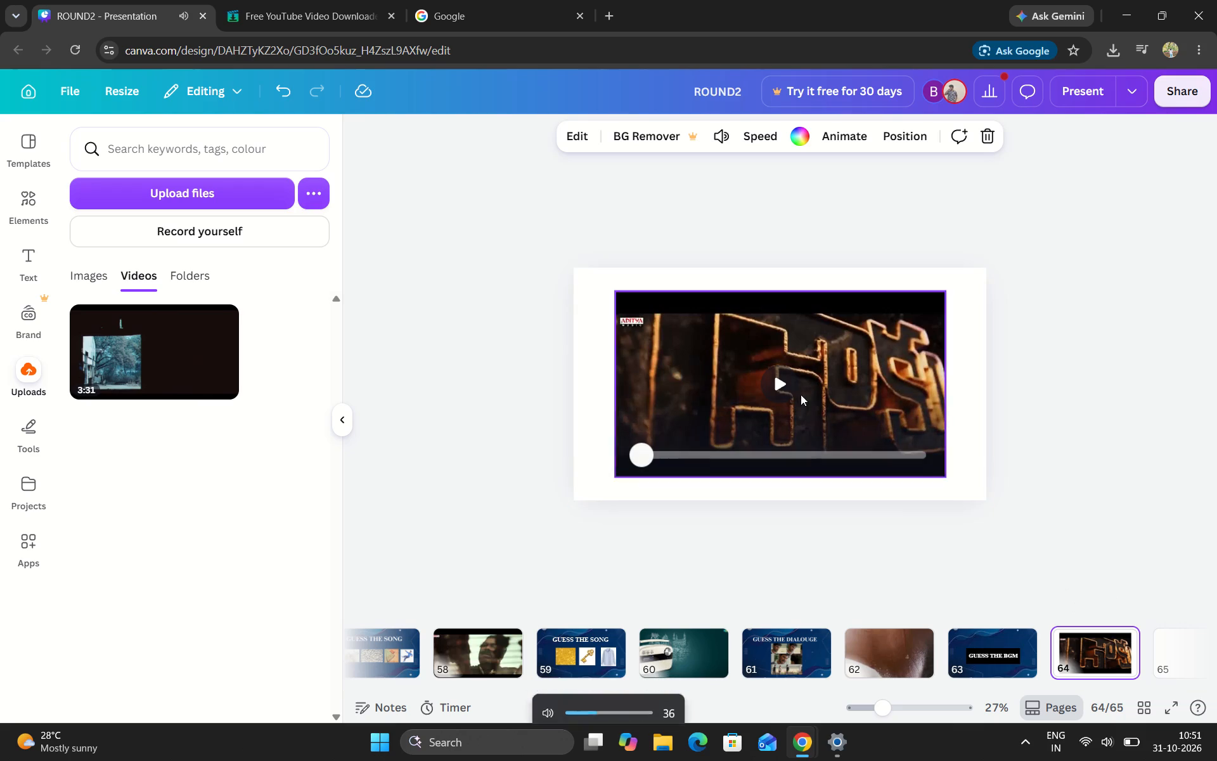
pyautogui.click(775, 379)
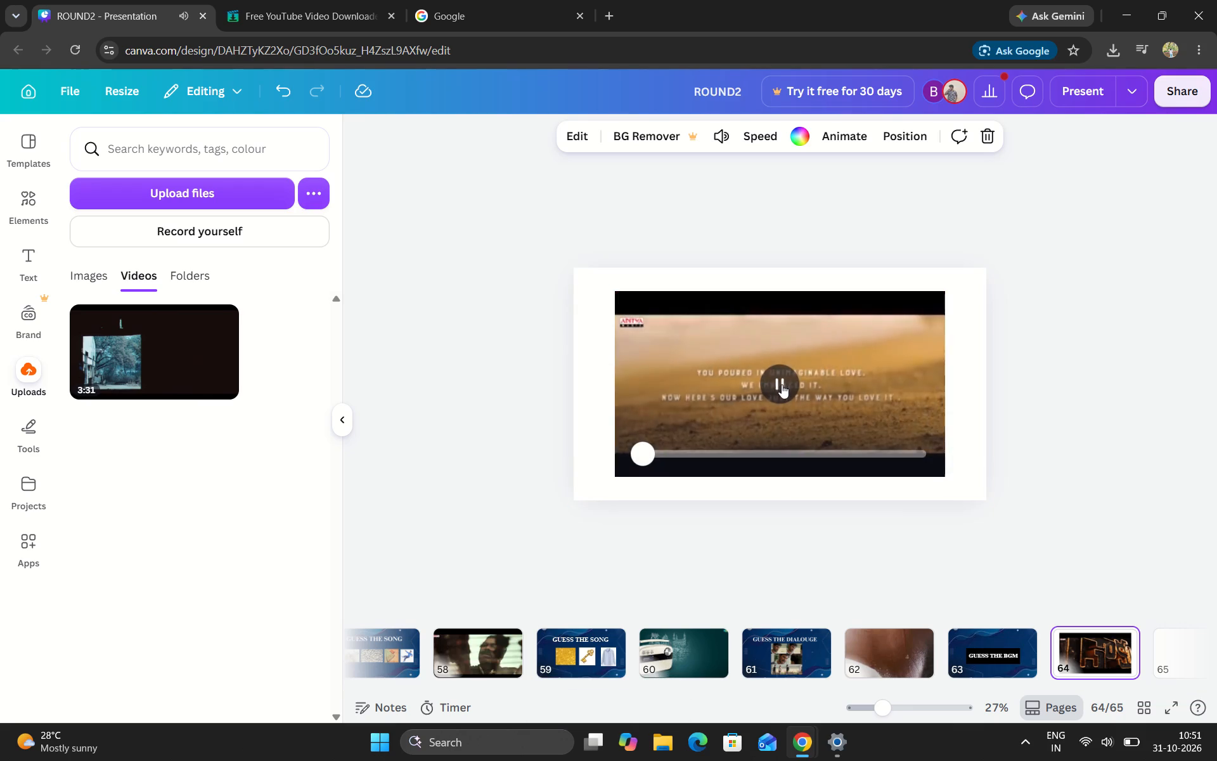
pyautogui.click(631, 305)
pyautogui.moveTo(611, 290); pyautogui.dragTo(565, 276)
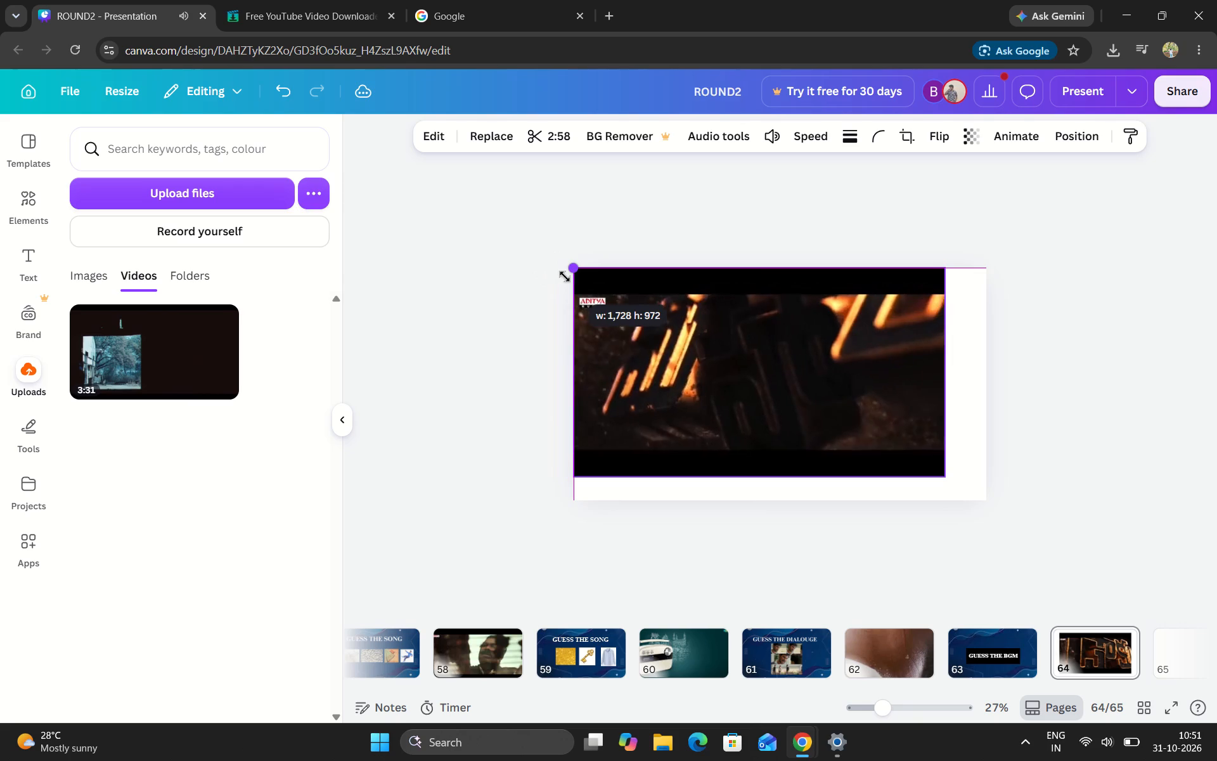
pyautogui.moveTo(565, 276); pyautogui.dragTo(563, 276)
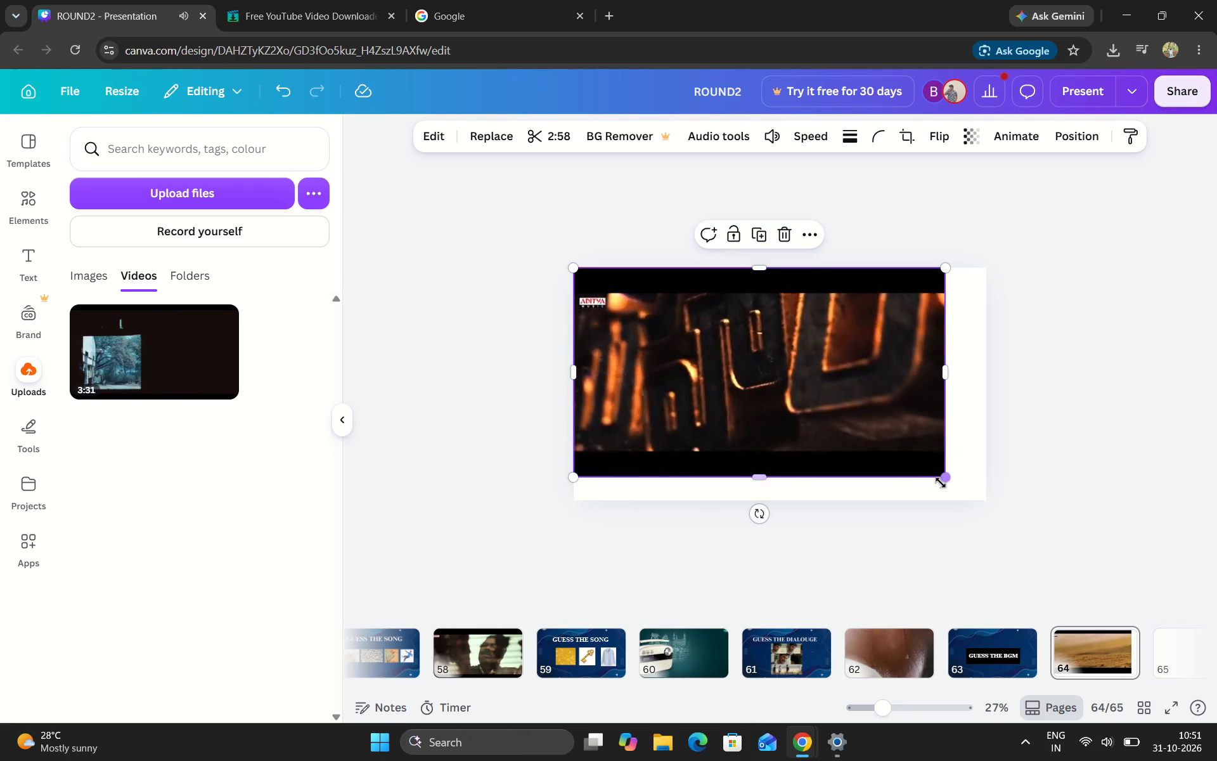
pyautogui.moveTo(943, 479); pyautogui.dragTo(1010, 498)
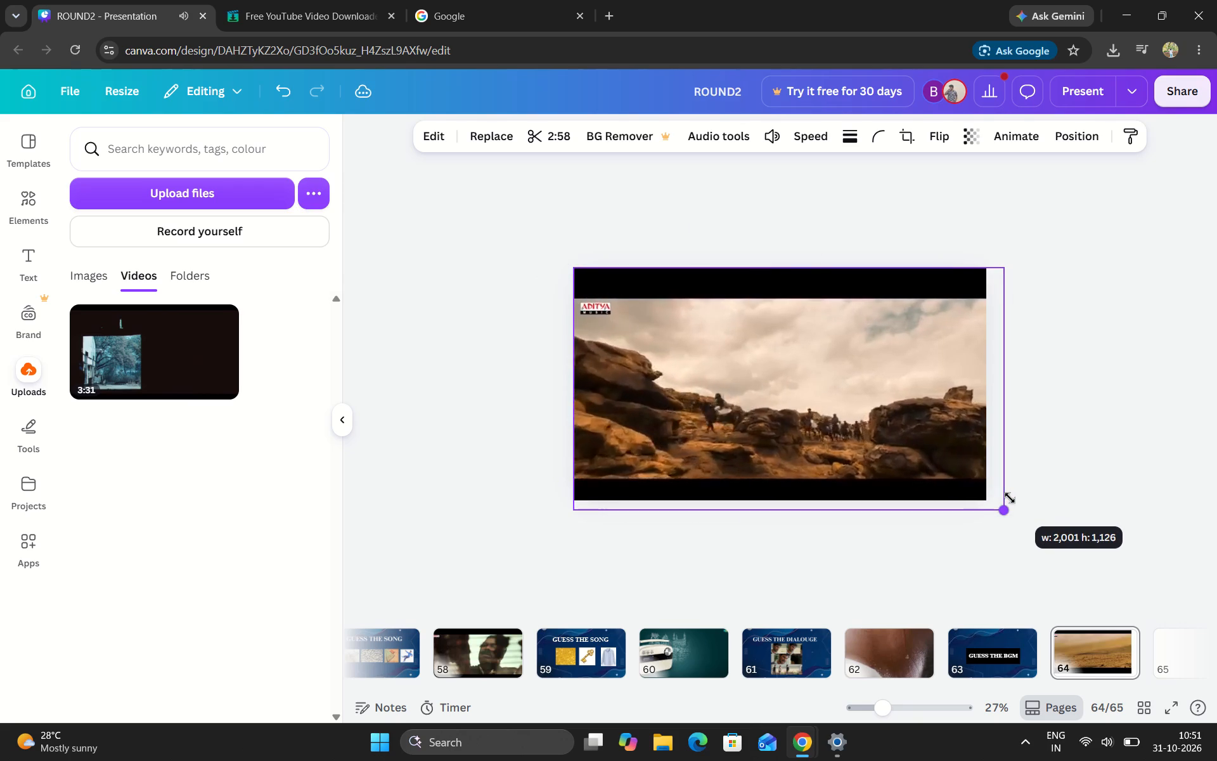
pyautogui.moveTo(1010, 498); pyautogui.dragTo(986, 489)
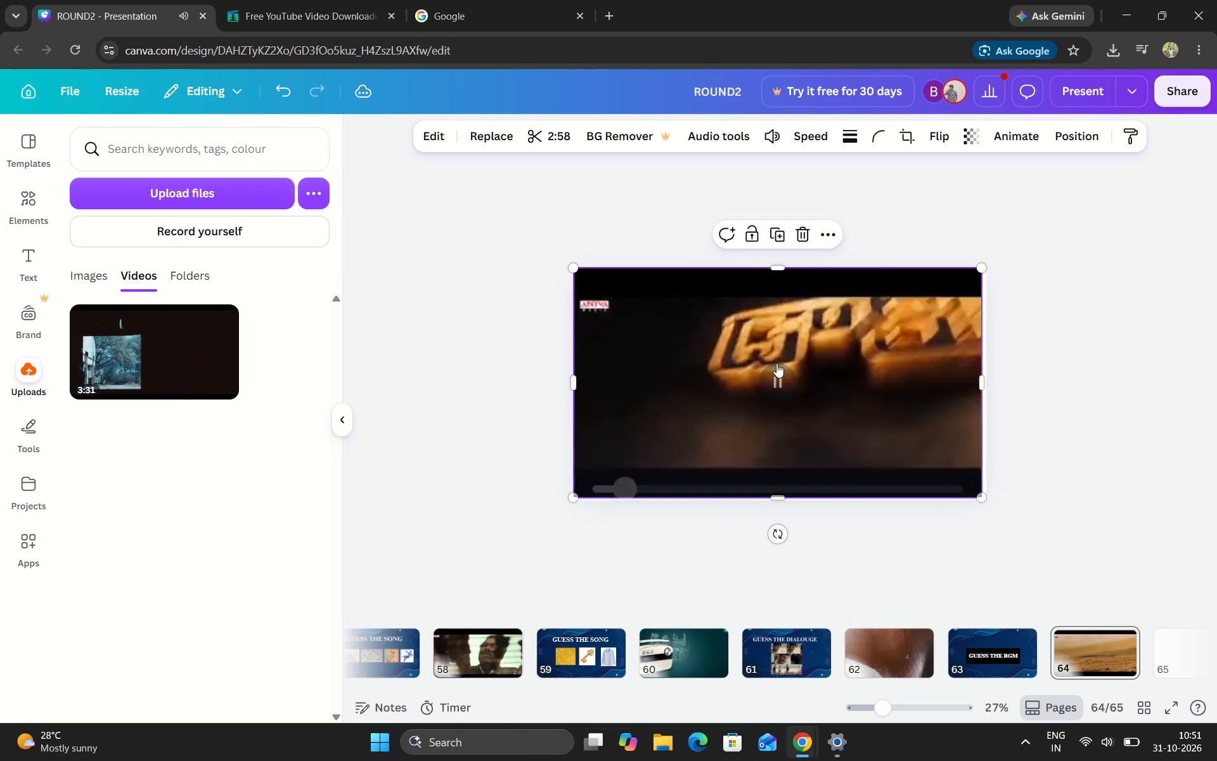
# Trim the end of the page 64 video so that the clip lasts 1:06.
pyautogui.click(774, 372)
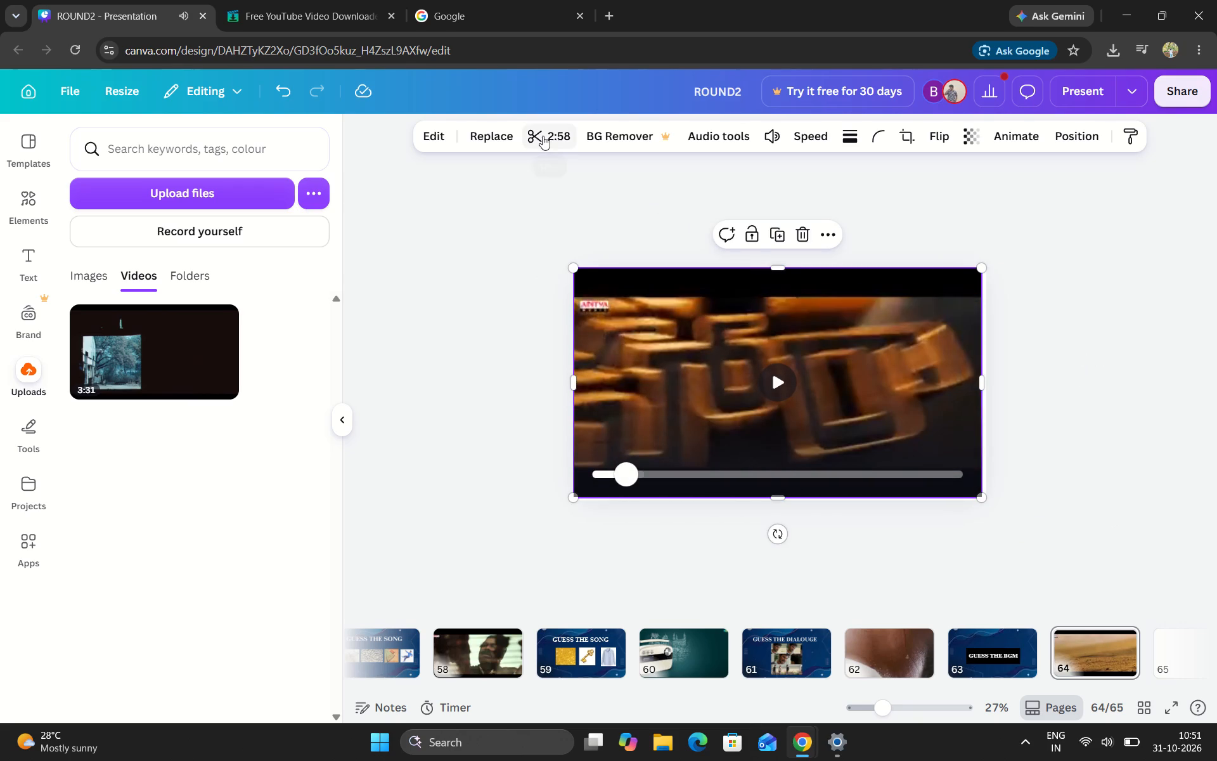
pyautogui.click(543, 134)
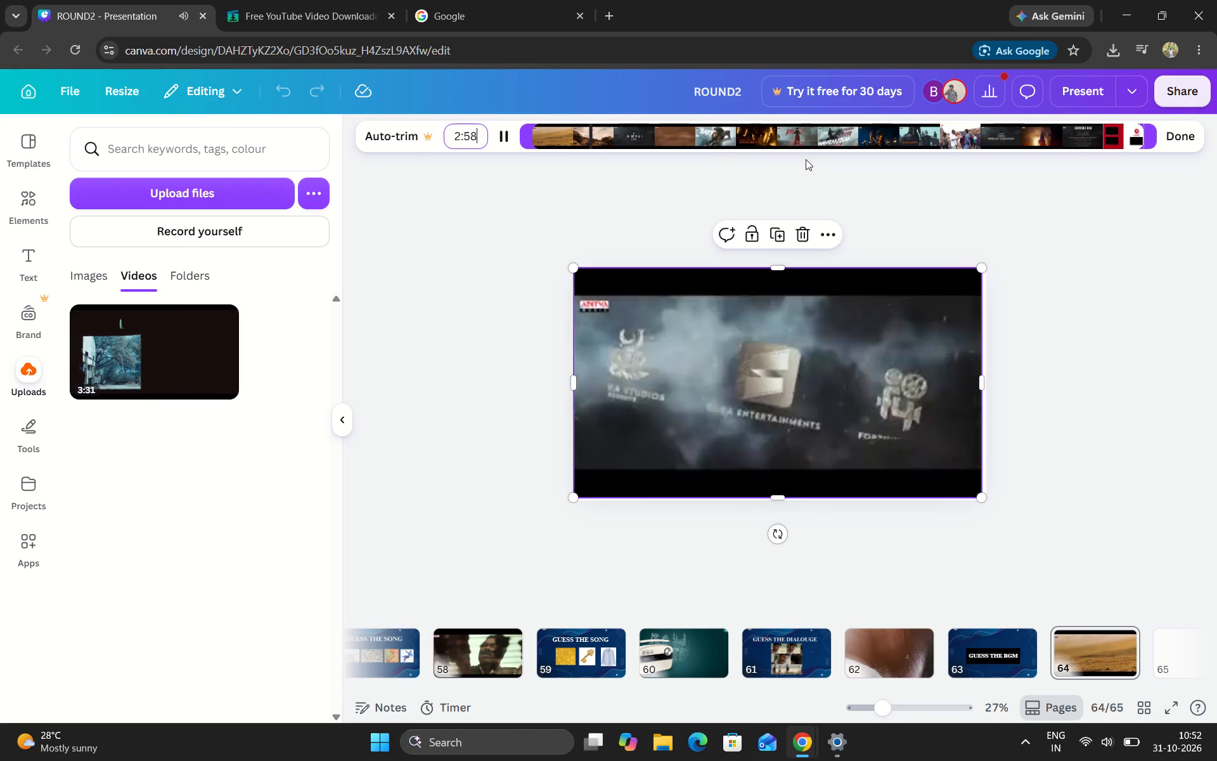
pyautogui.click(717, 136)
pyautogui.click(673, 143)
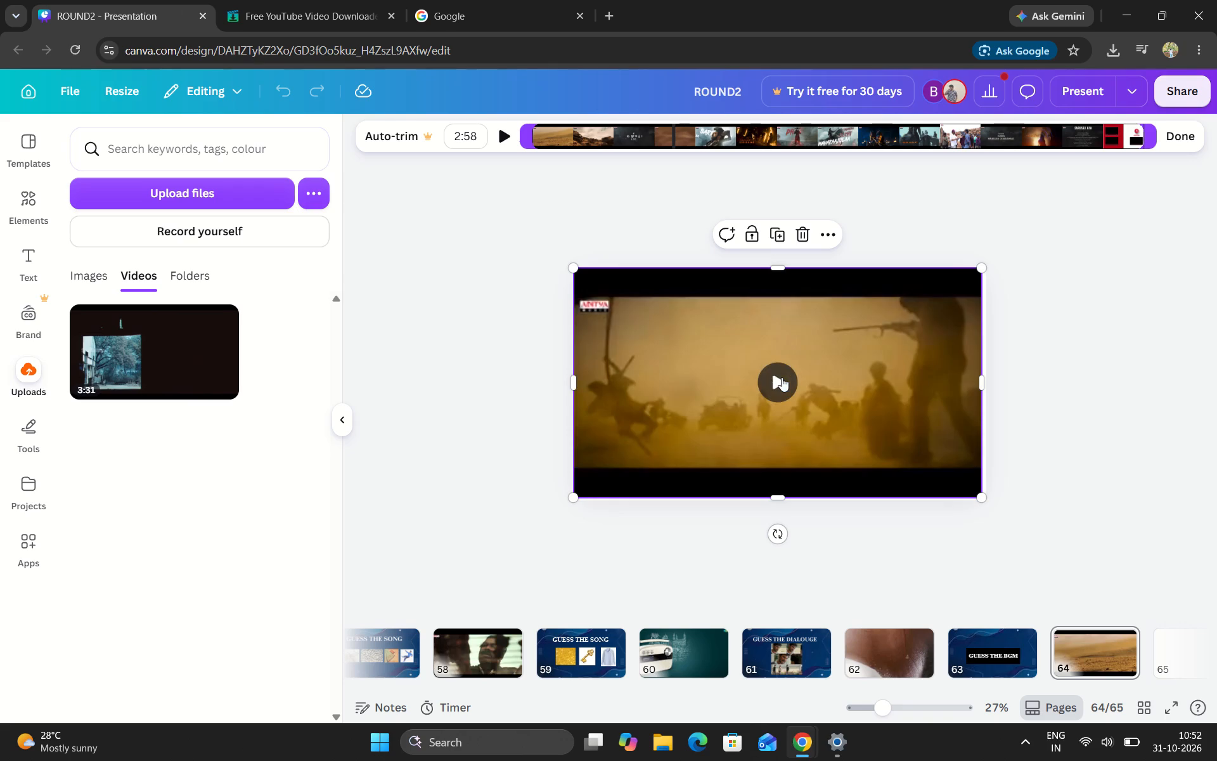
pyautogui.click(782, 377)
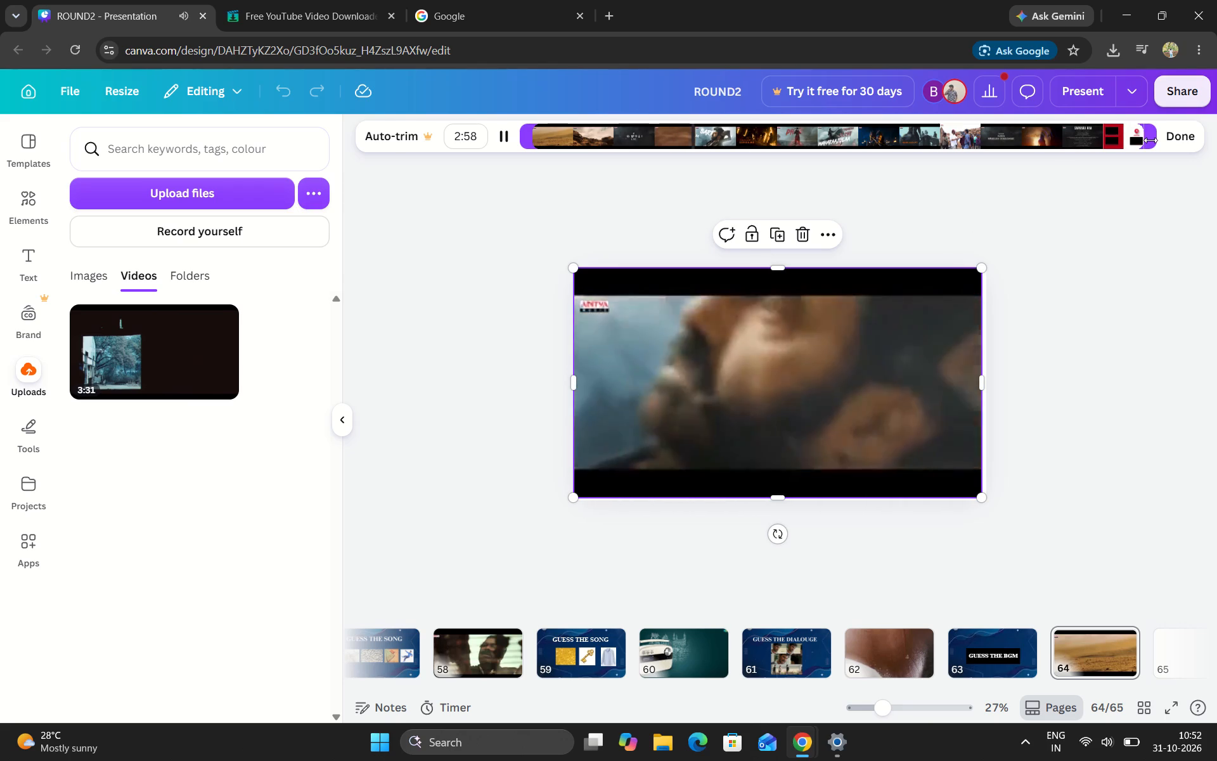
pyautogui.moveTo(1150, 140); pyautogui.dragTo(1106, 140)
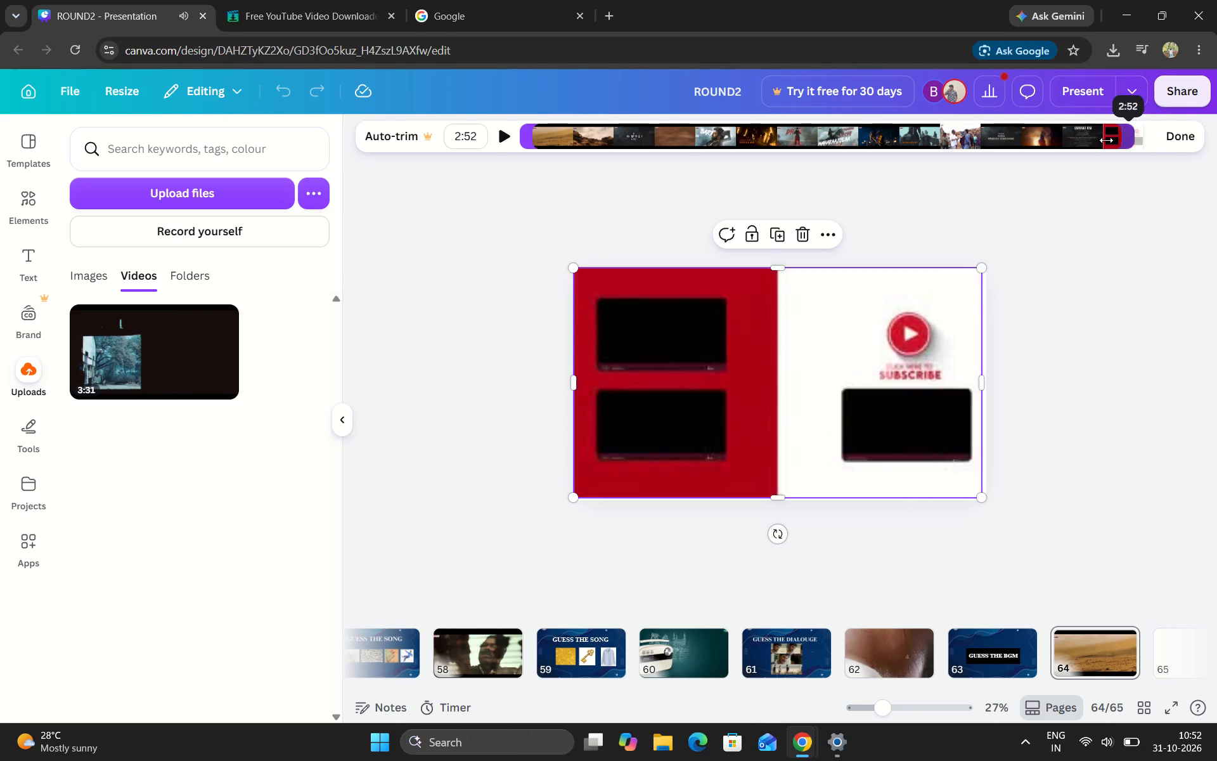
pyautogui.moveTo(1106, 140); pyautogui.dragTo(723, 101)
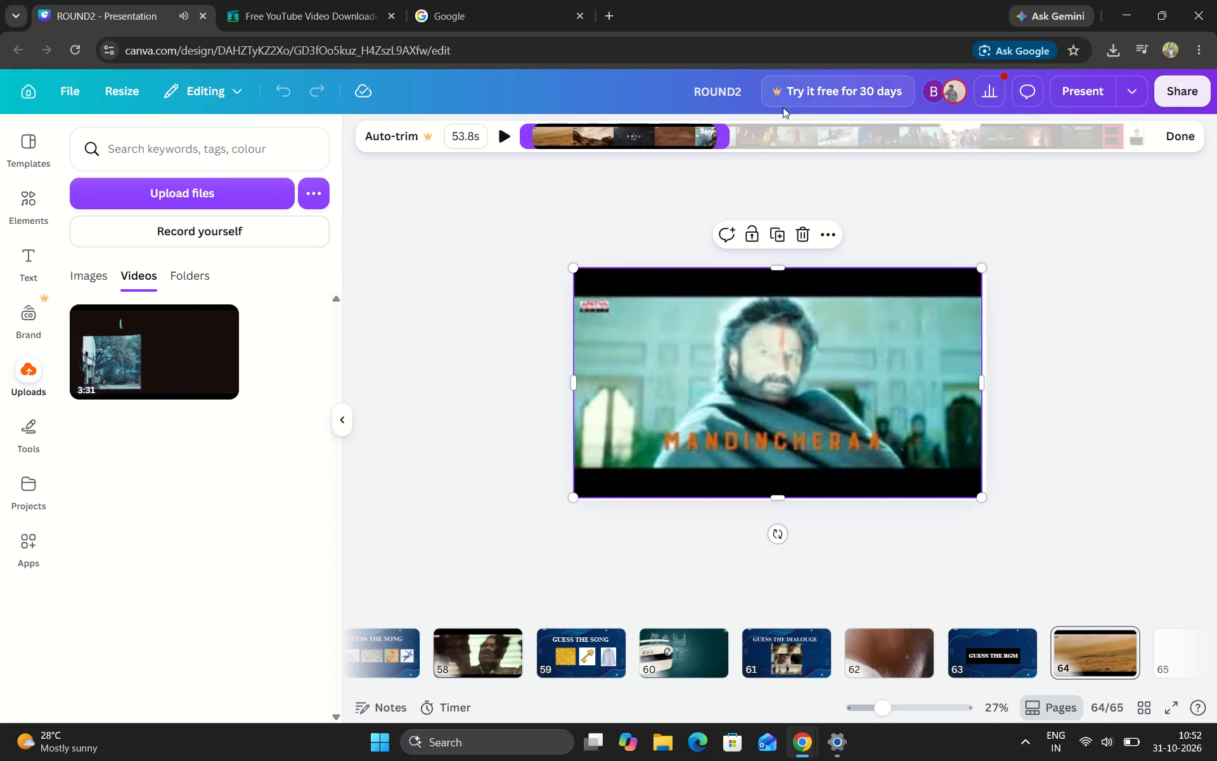
pyautogui.moveTo(723, 141); pyautogui.dragTo(768, 147)
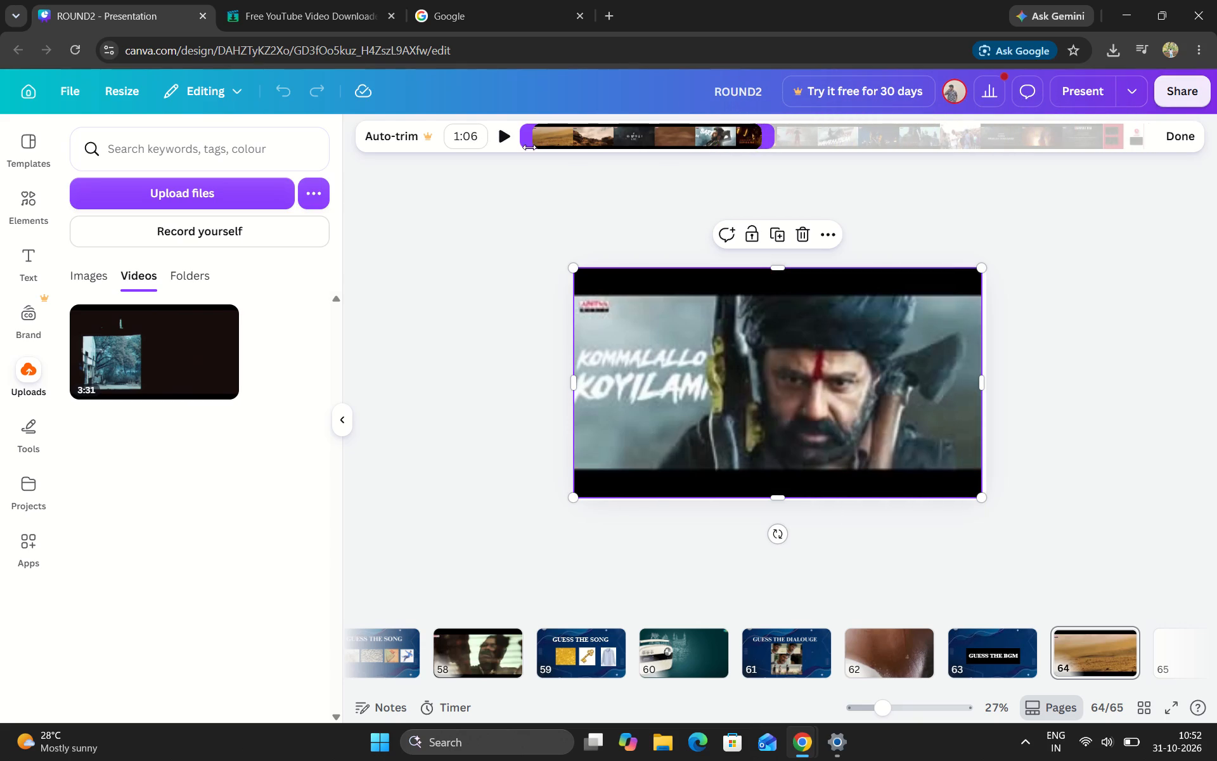
# Play the page 64 clip and trim its beginning, shortening the clip to 53.6 s.
pyautogui.click(783, 384)
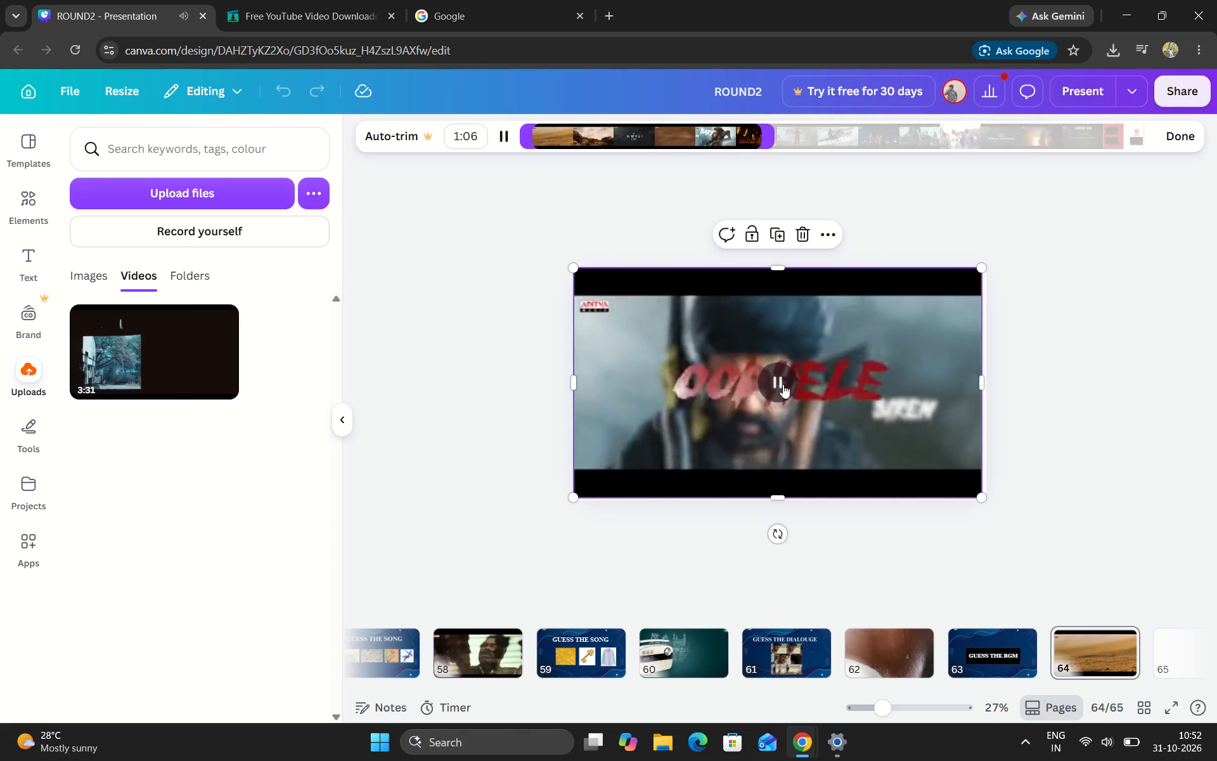
pyautogui.click(538, 137)
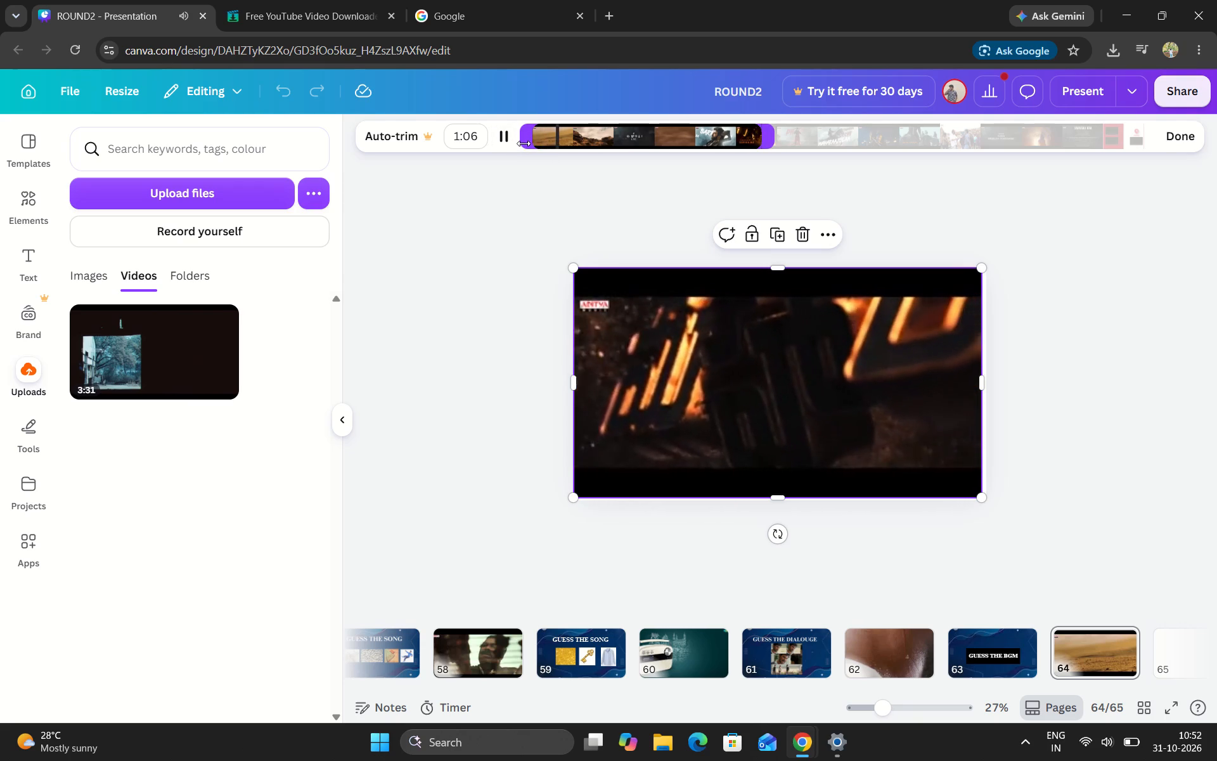
pyautogui.moveTo(523, 143); pyautogui.dragTo(574, 146)
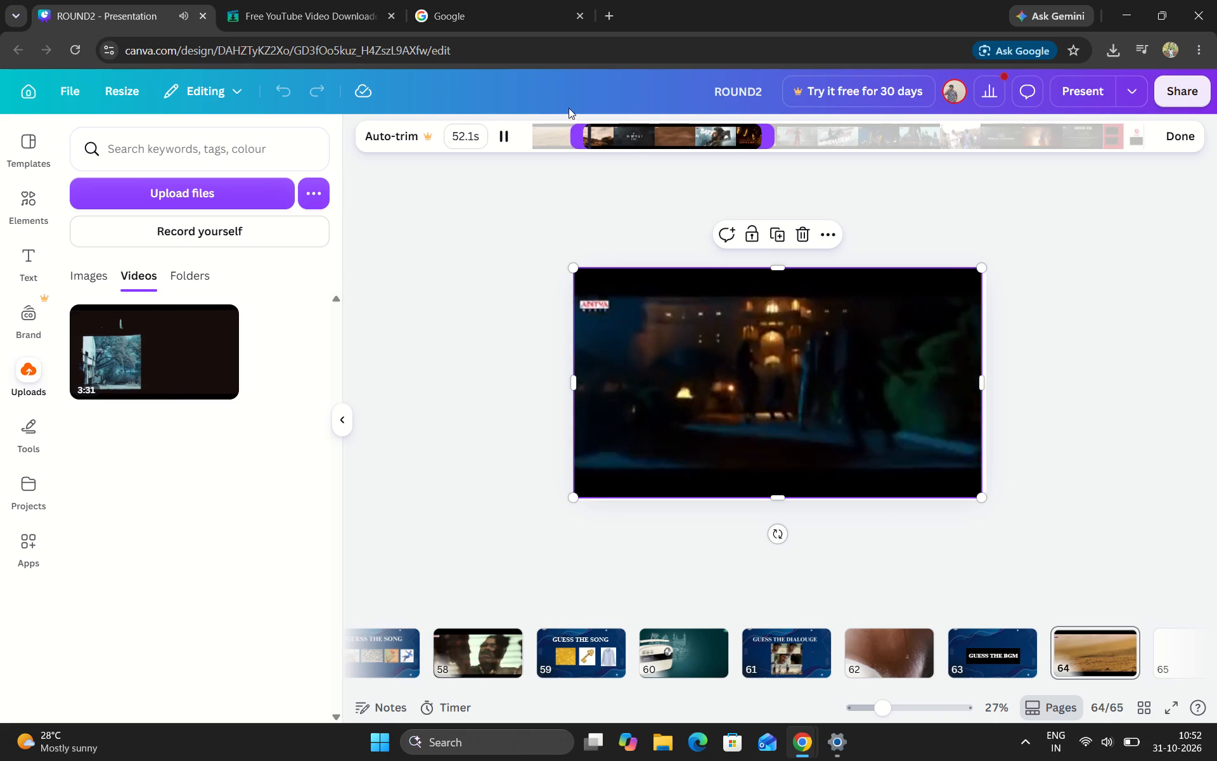
pyautogui.moveTo(577, 146); pyautogui.dragTo(569, 146)
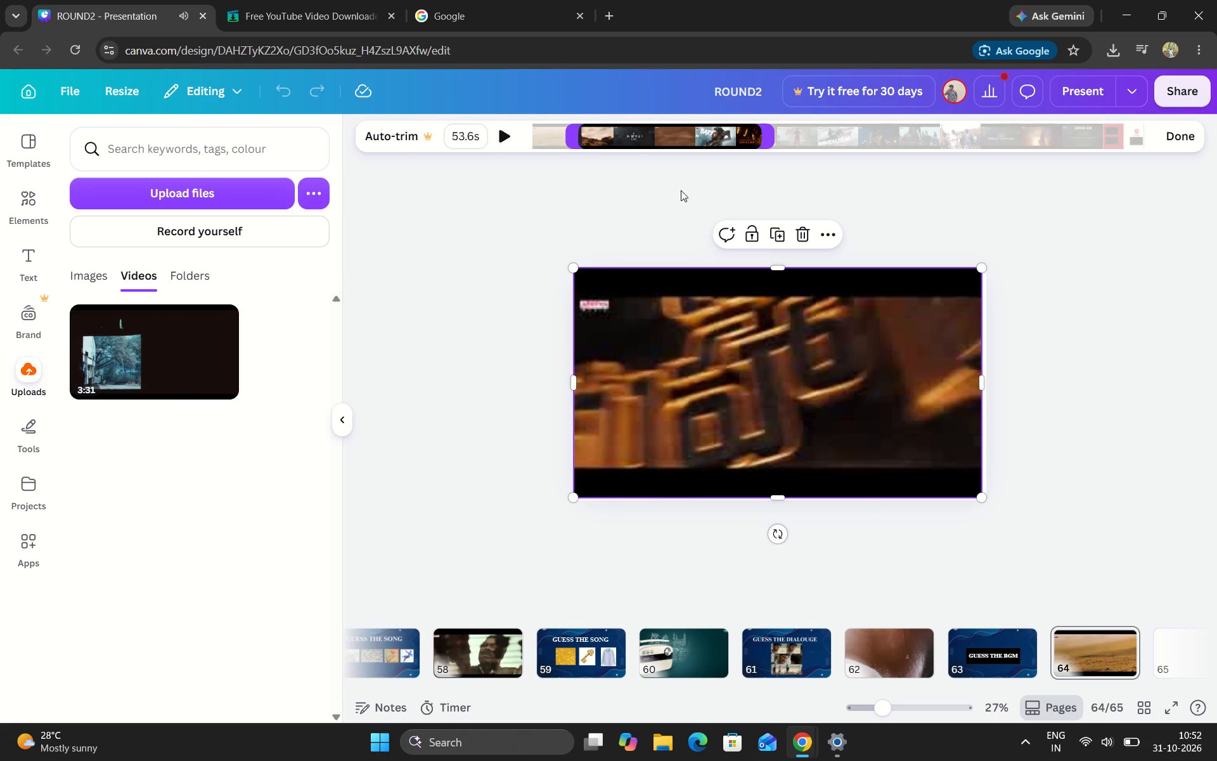
pyautogui.click(759, 344)
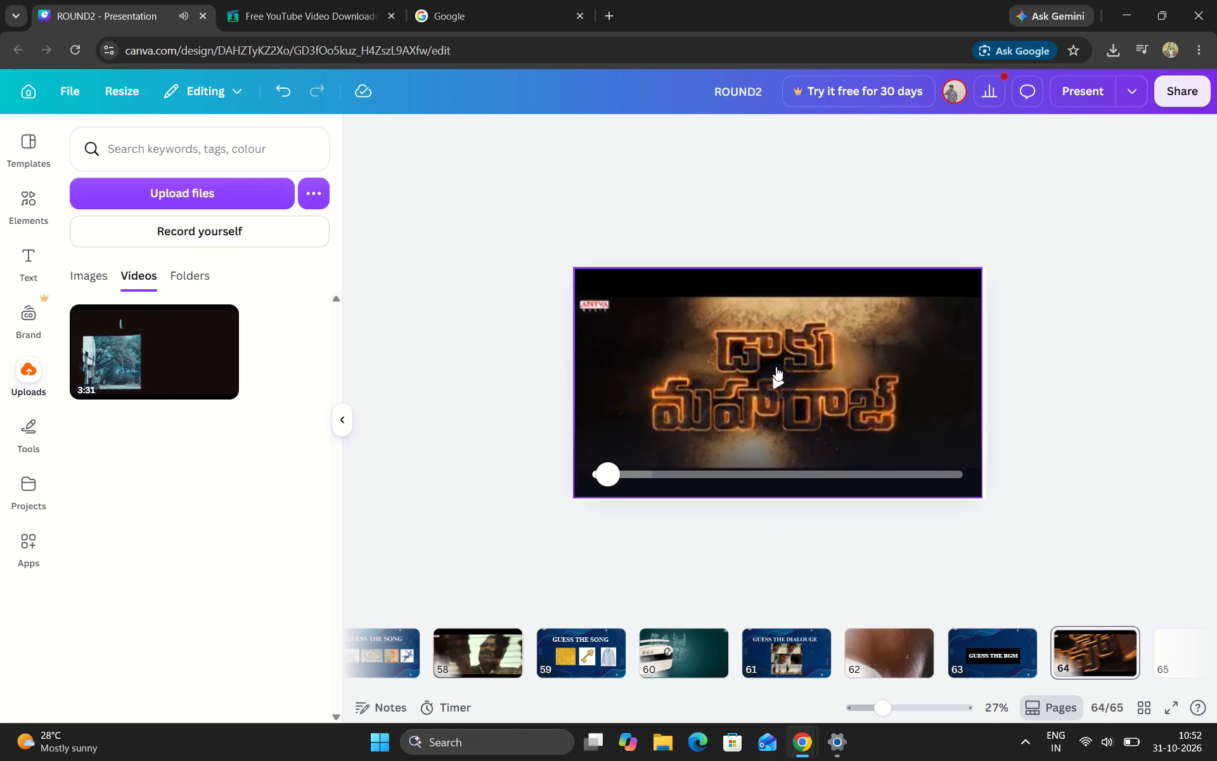
# Play back the trimmed page 64 video, skipping ahead to about 17 s and about 30 s.
pyautogui.click(787, 382)
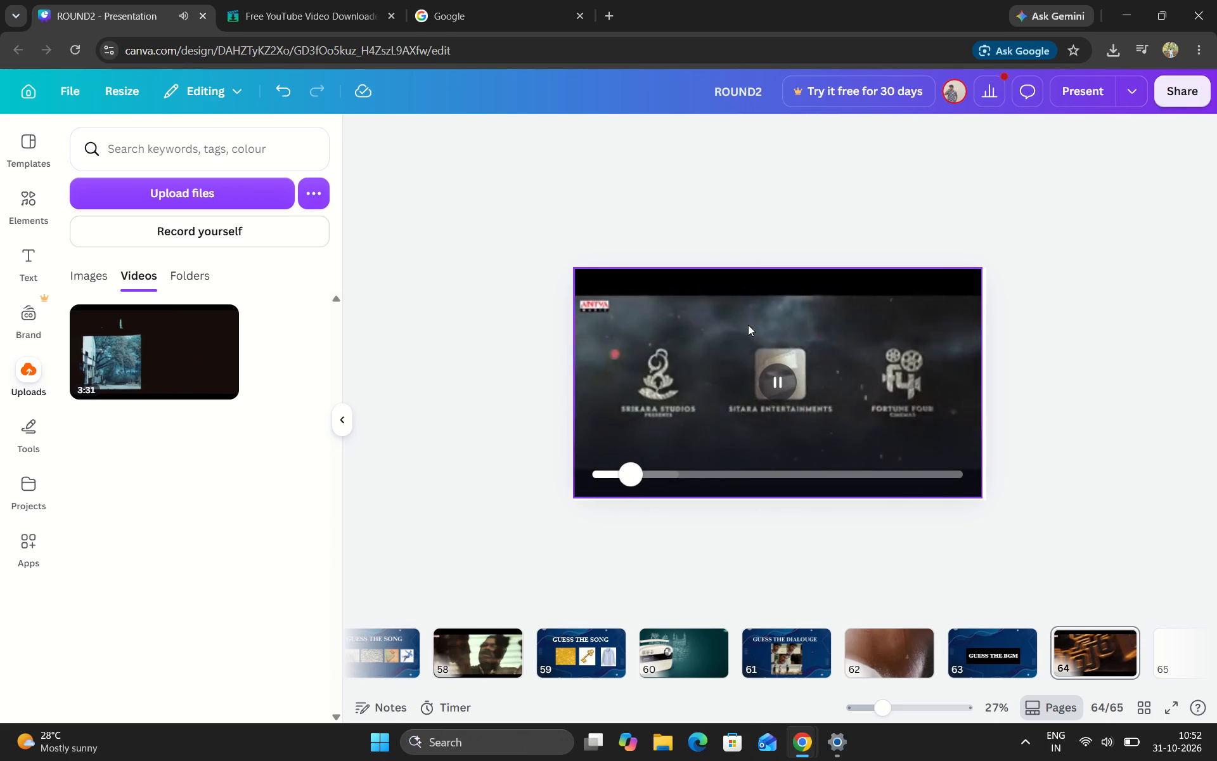
pyautogui.click(714, 478)
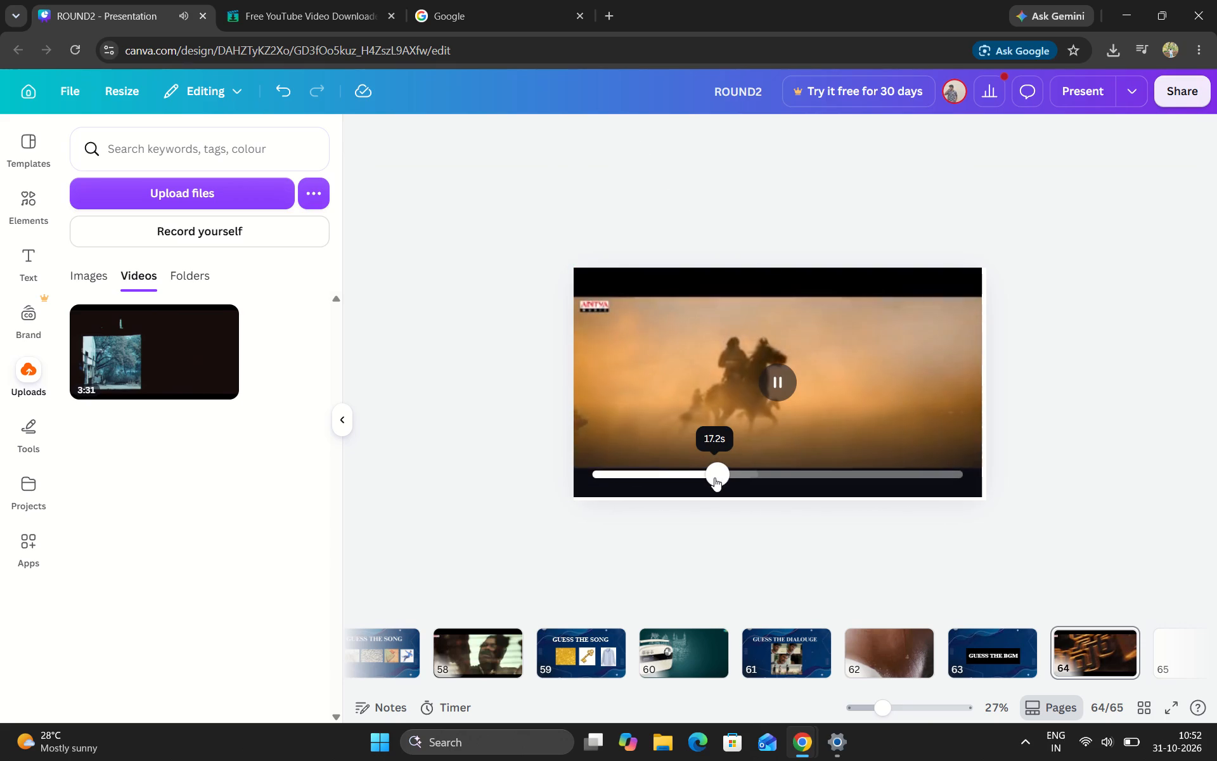
pyautogui.click(797, 472)
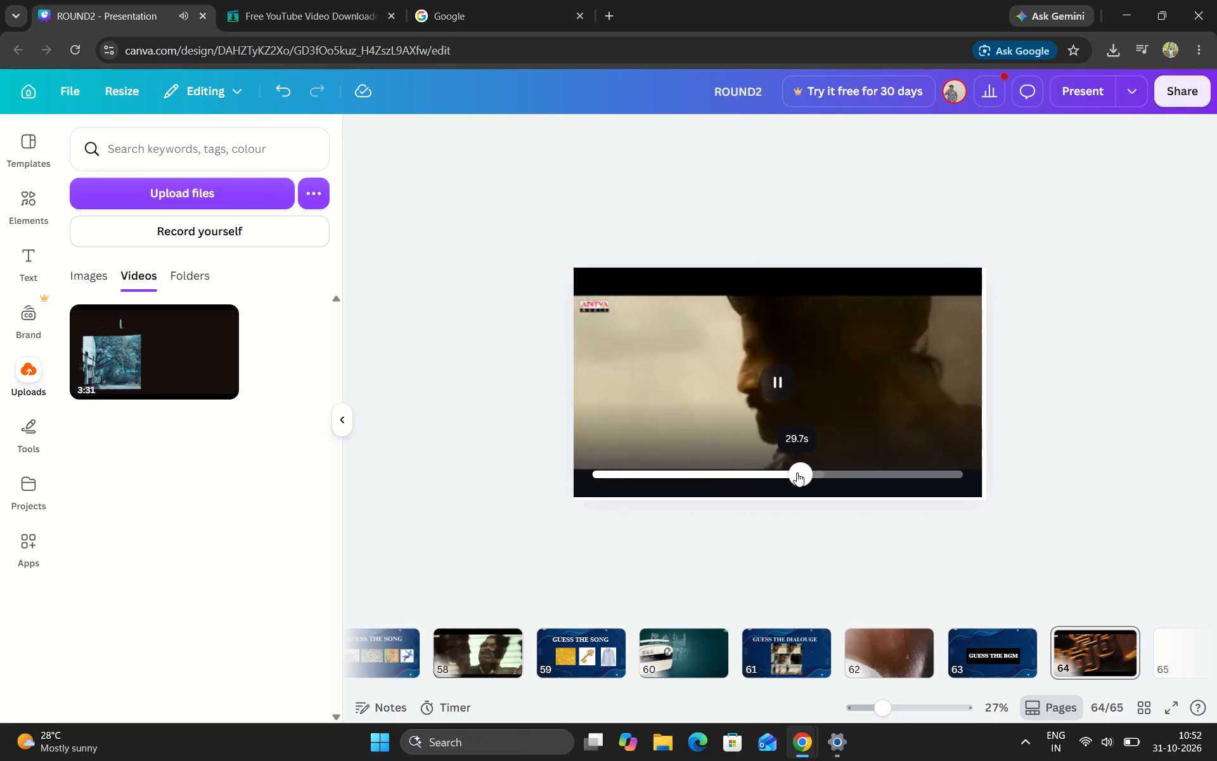
# Retrim the page 64 video to 30.6 s, starting about 28 s into the source and cutting the end earlier.
pyautogui.click(663, 331)
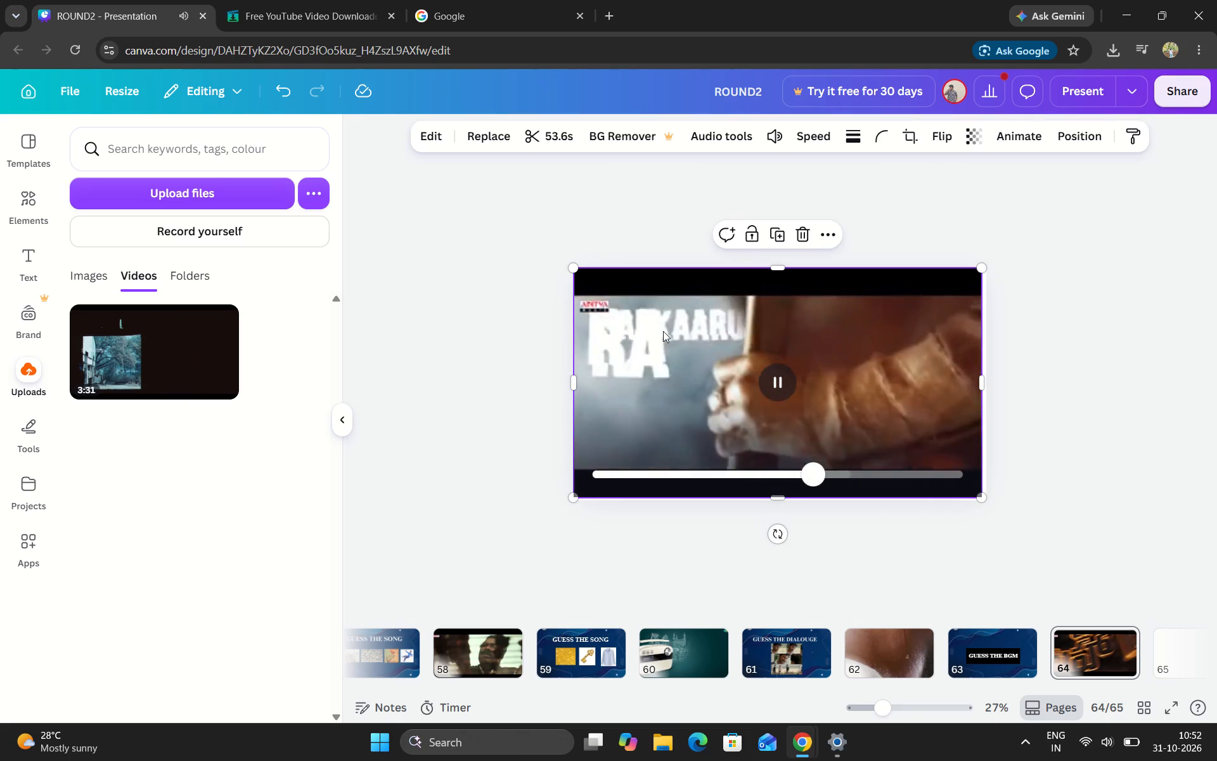
pyautogui.click(542, 136)
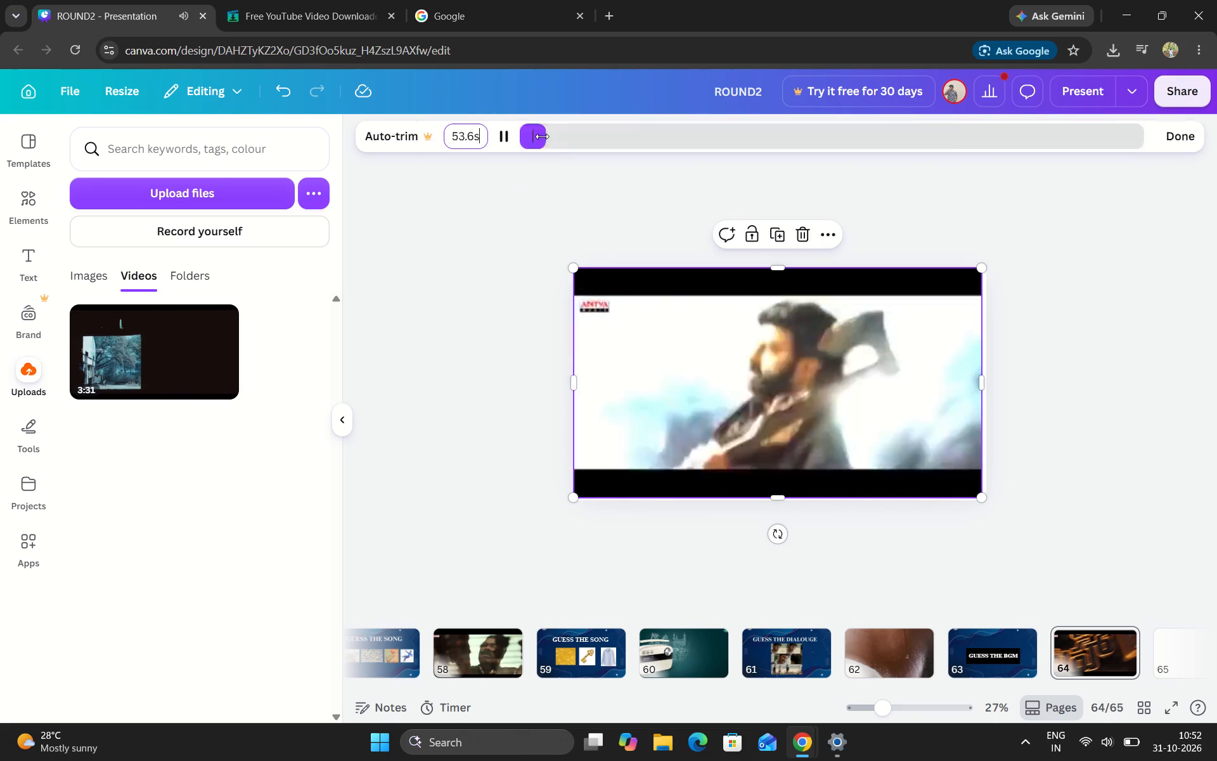
pyautogui.moveTo(568, 141); pyautogui.dragTo(580, 141)
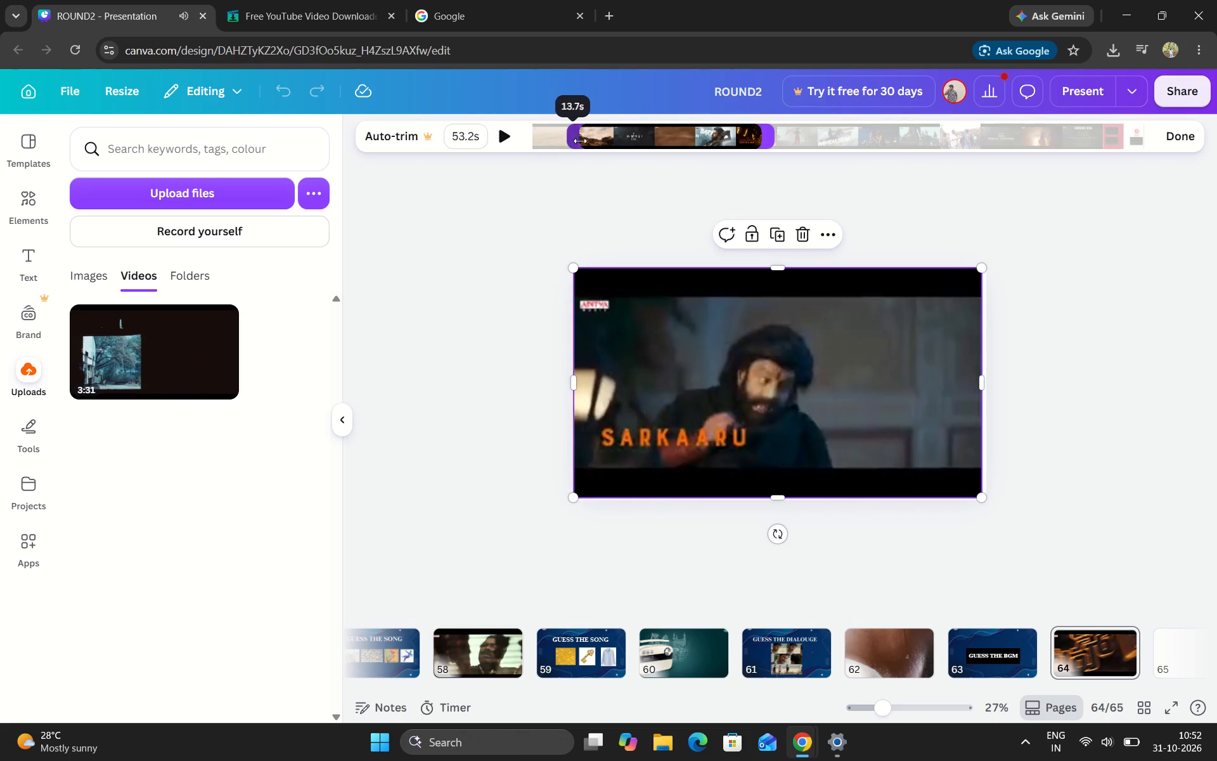
pyautogui.moveTo(580, 141); pyautogui.dragTo(647, 152)
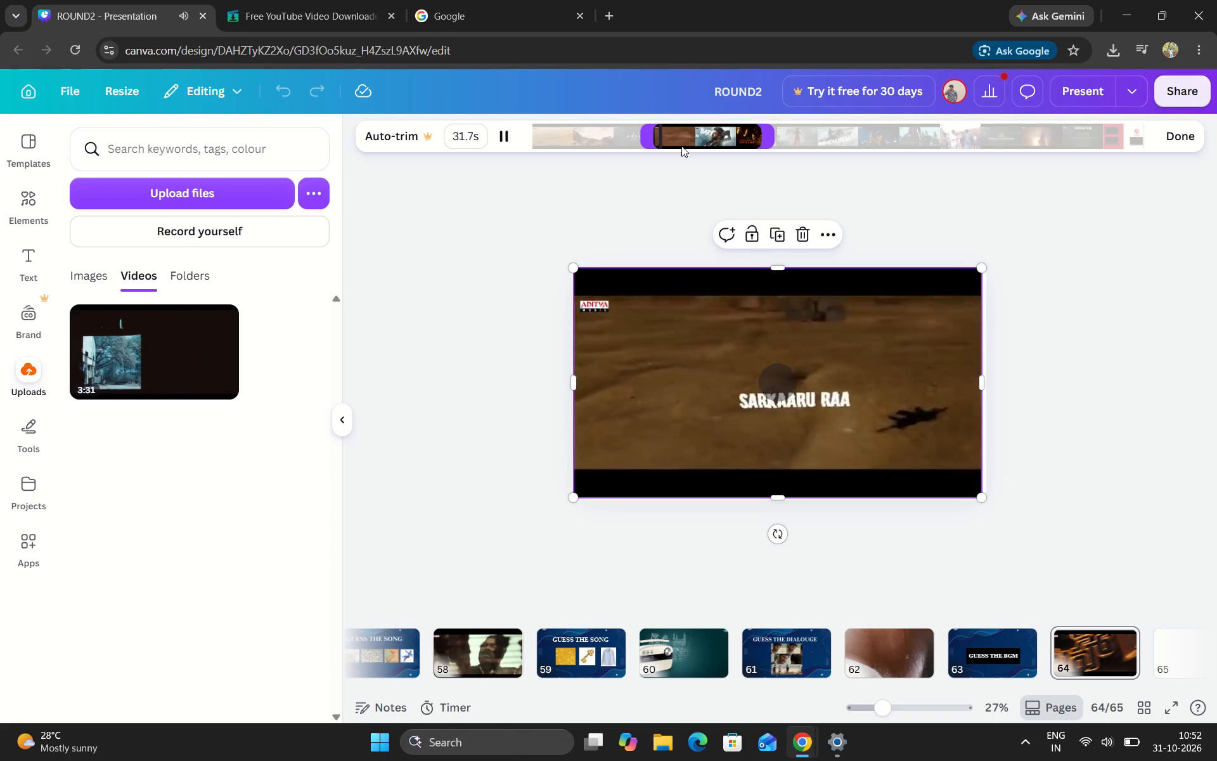
pyautogui.moveTo(645, 137); pyautogui.dragTo(621, 138)
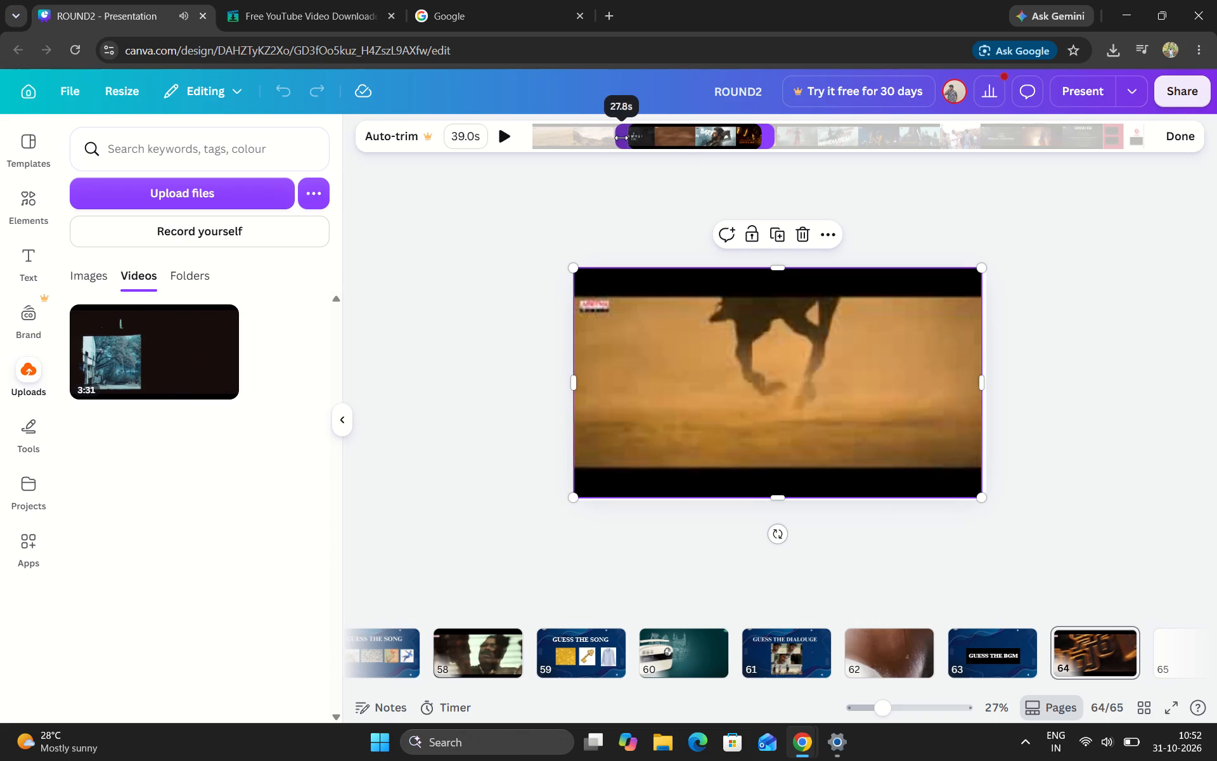
pyautogui.moveTo(621, 138); pyautogui.dragTo(622, 138)
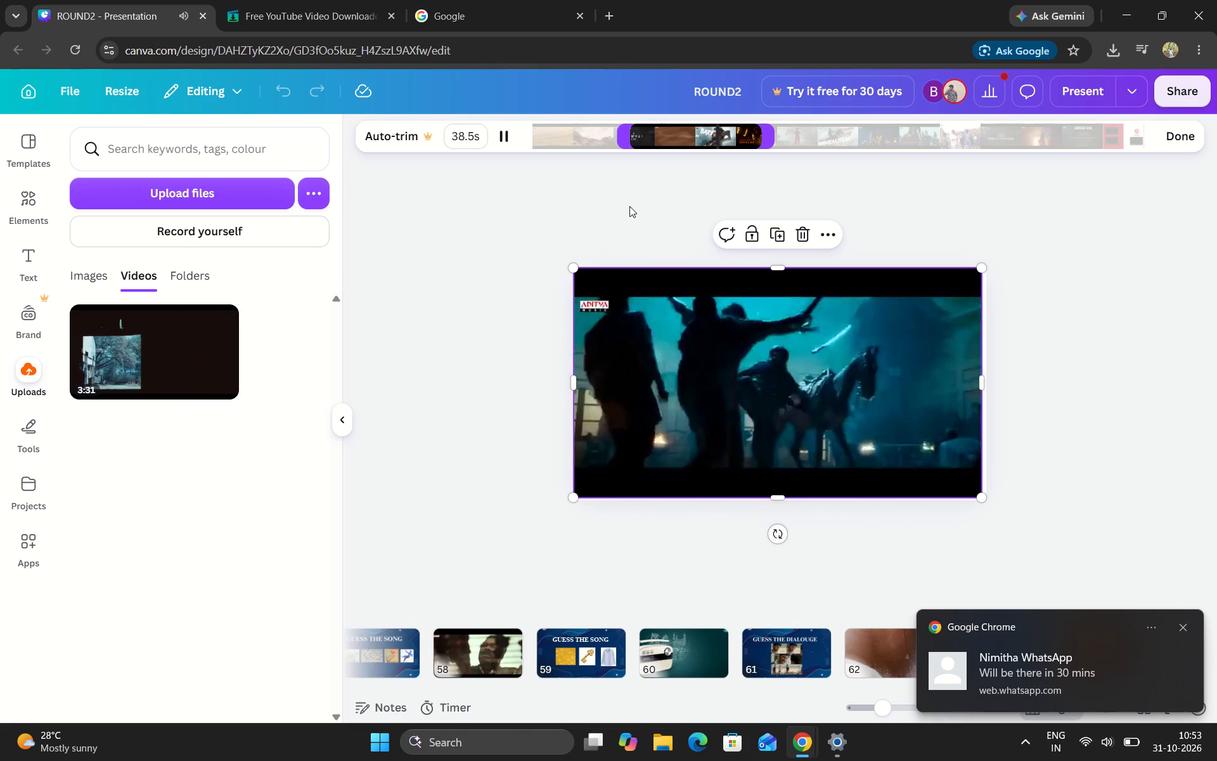
pyautogui.moveTo(766, 135); pyautogui.dragTo(740, 136)
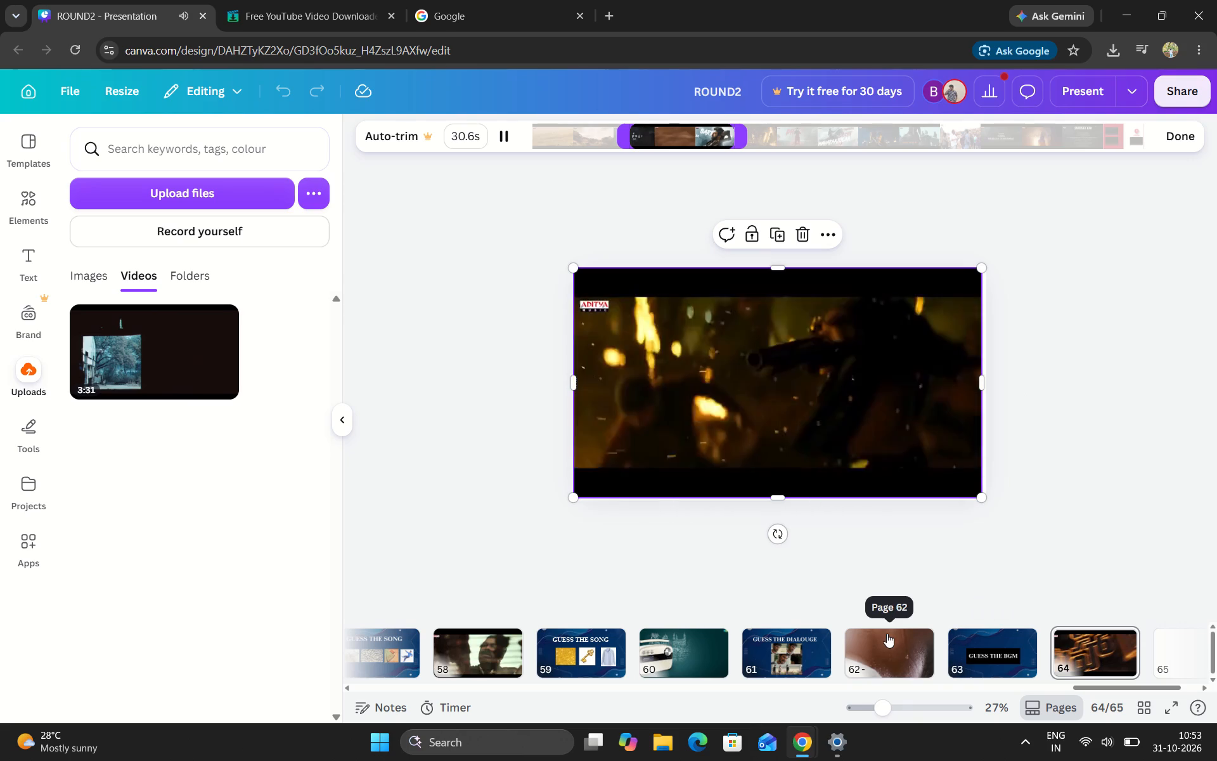
# Open the blank page 65, check the YouTube video downloader tab, and return to the ROUND2 presentation.
pyautogui.hscroll(-3, 910, 646)
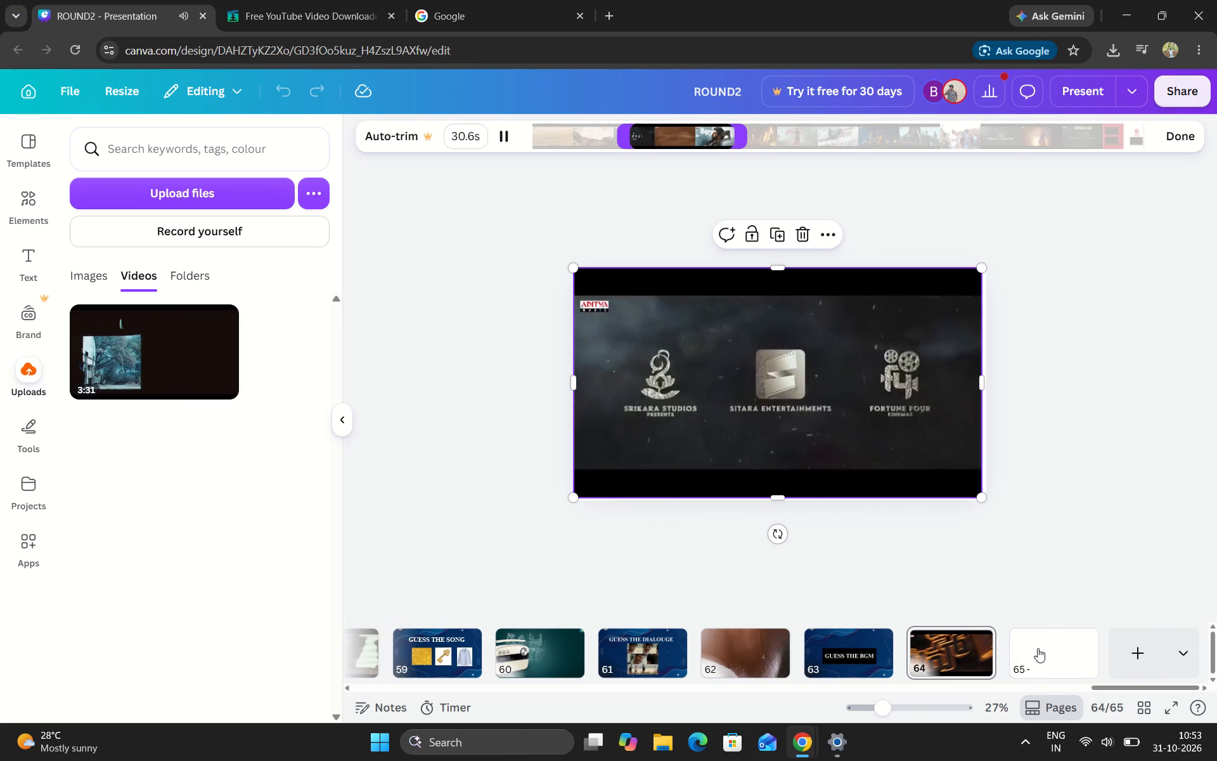
pyautogui.click(1037, 648)
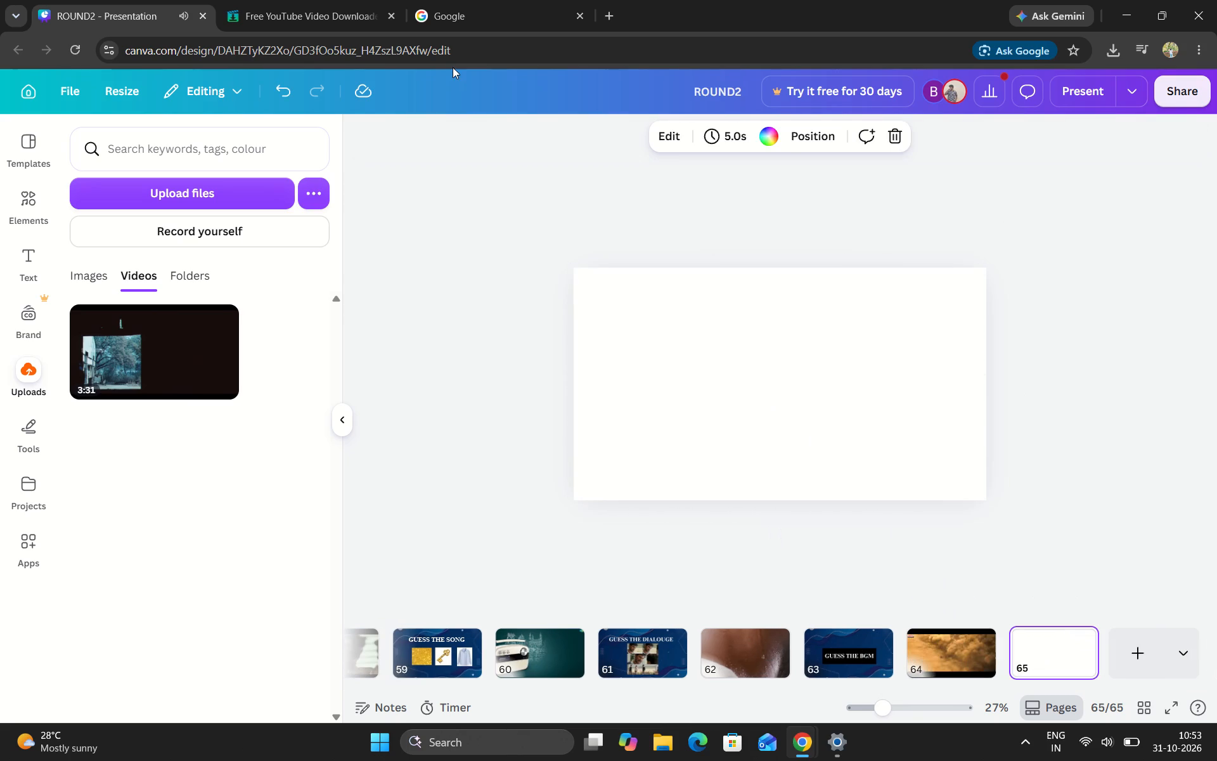
pyautogui.click(312, 15)
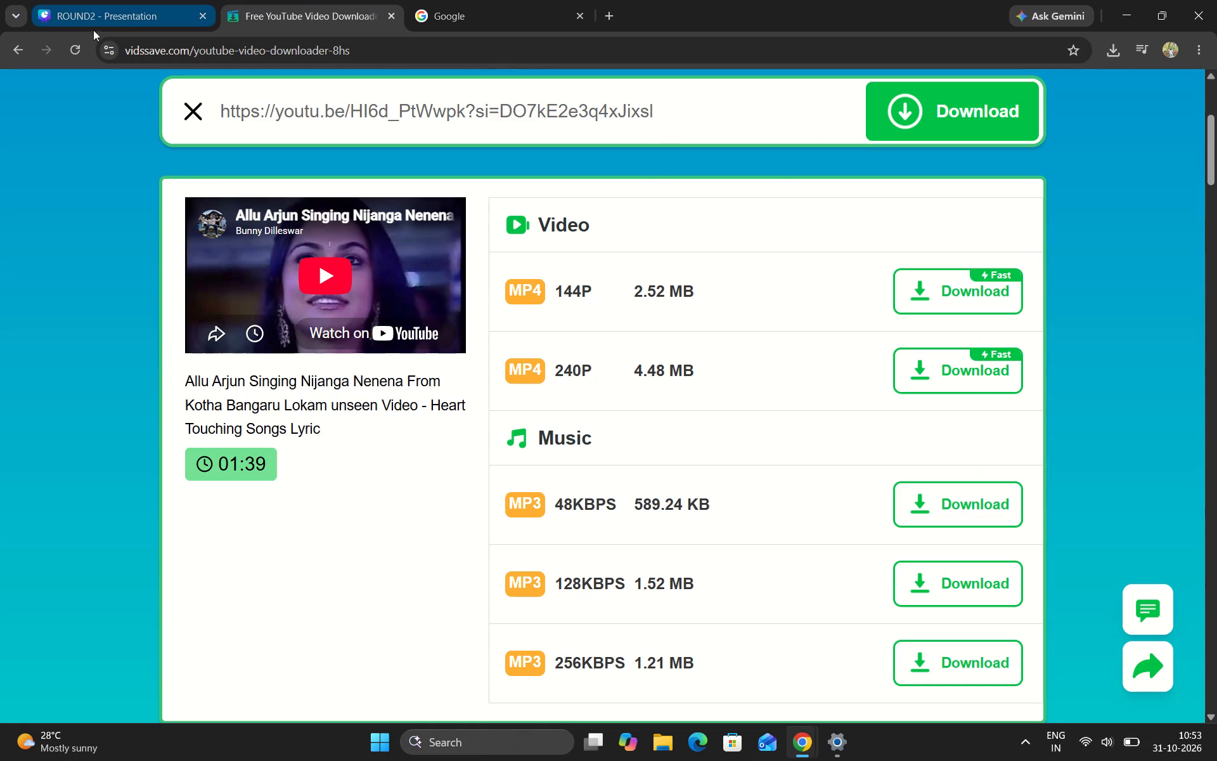
pyautogui.click(124, 16)
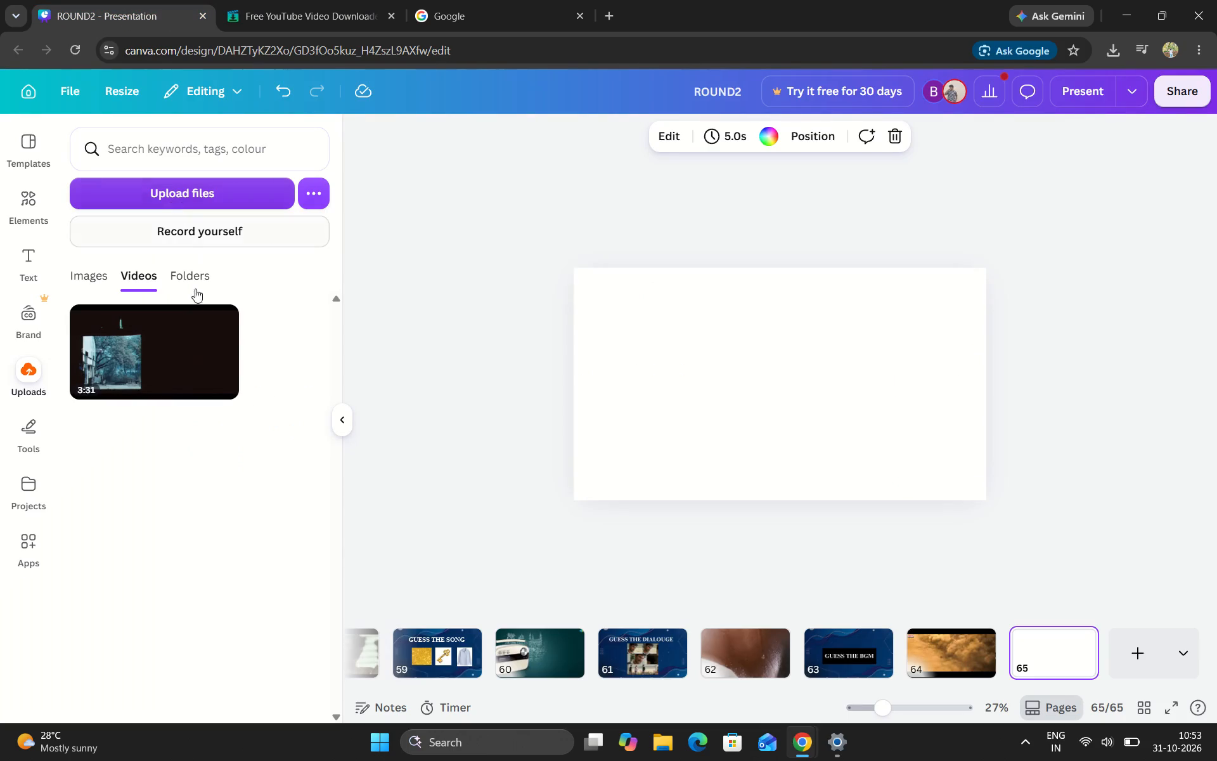
# Upload the downloaded video "vidssave.com Allu Arjun Singing Nijanga Nenena" from the Downloads folder to the presentation's uploads.
pyautogui.click(184, 182)
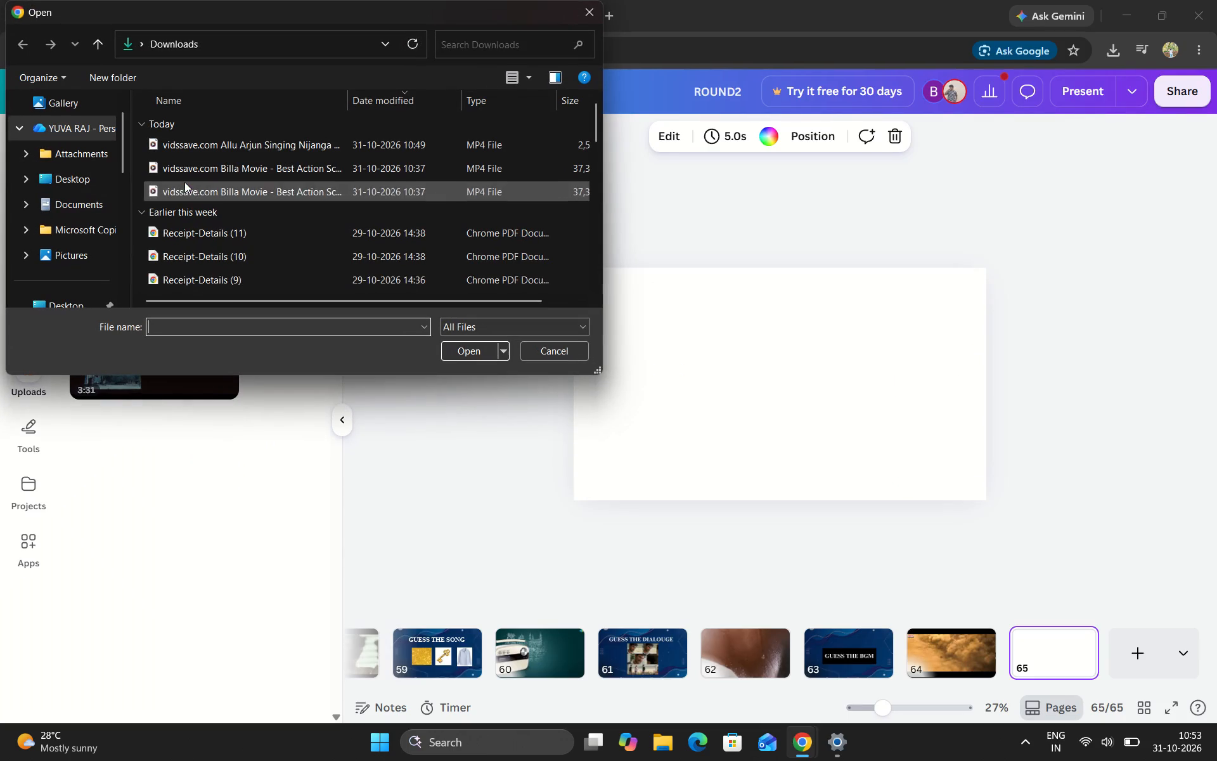
pyautogui.click(335, 146)
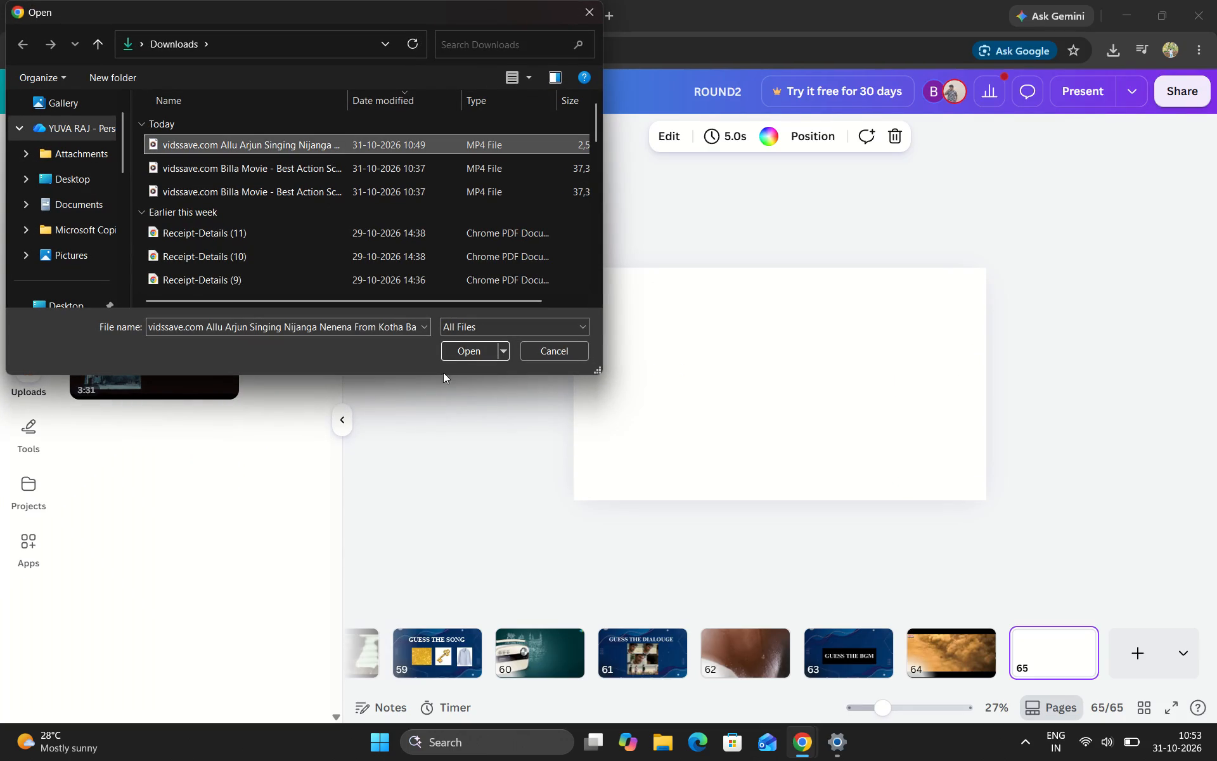
pyautogui.click(459, 352)
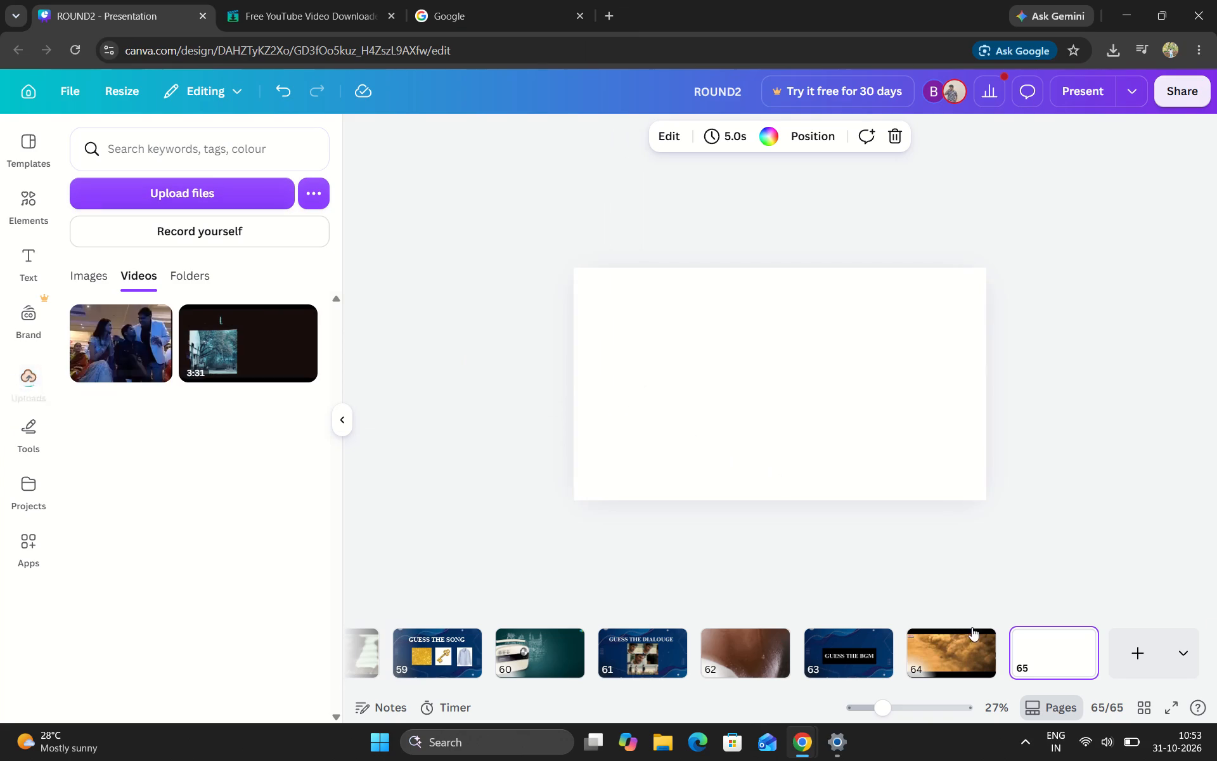
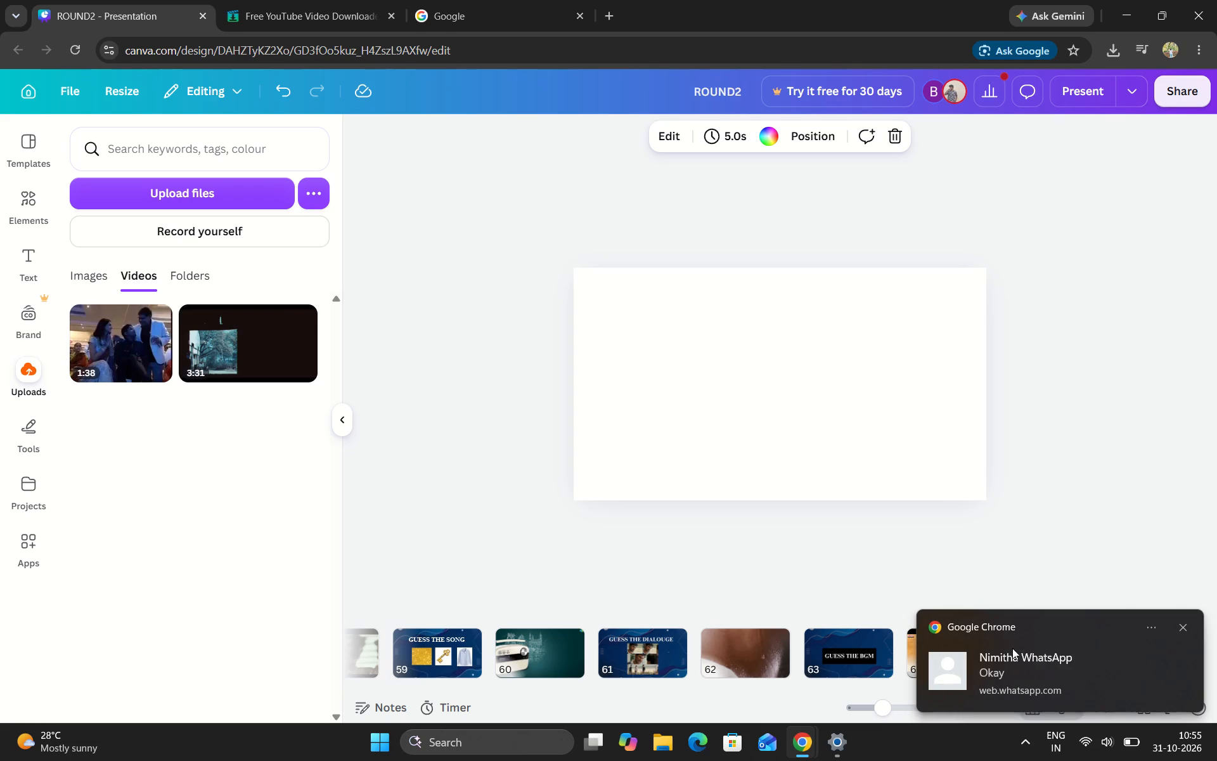
# Dismiss the chat notifications and add a blank page 66 after the empty page 65.
pyautogui.click(1182, 625)
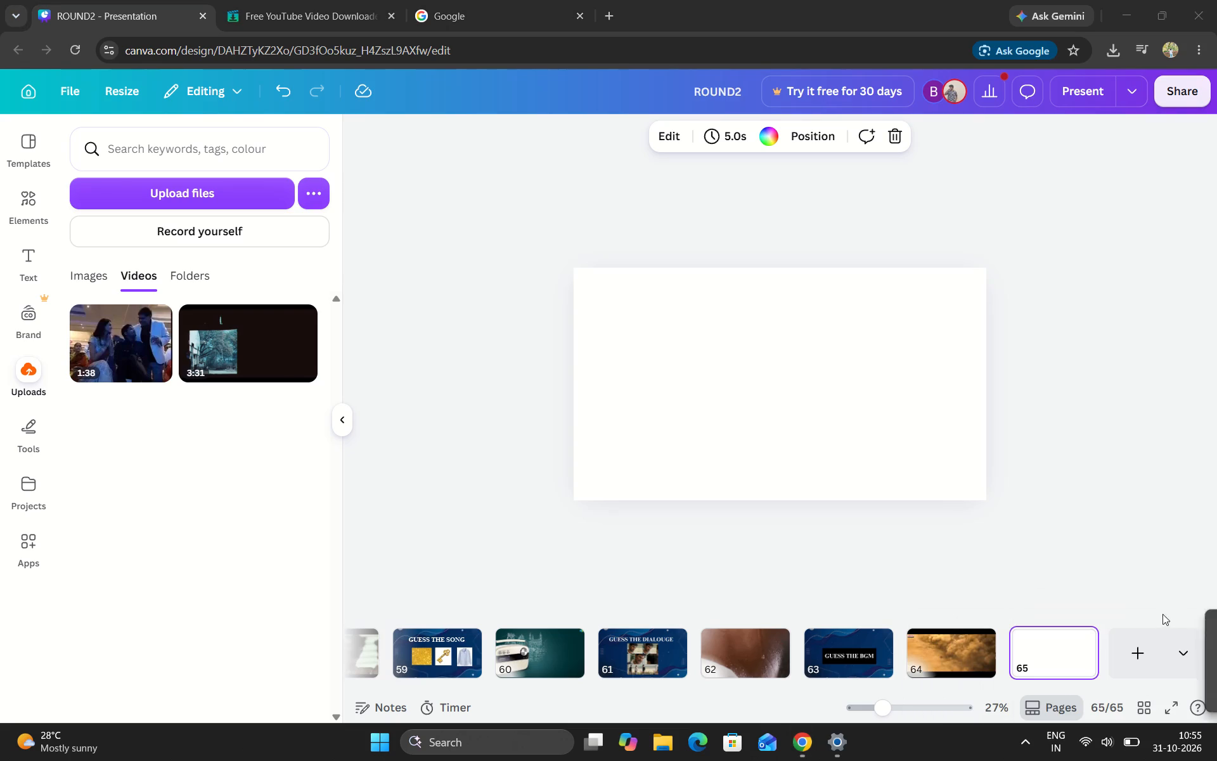
pyautogui.click(948, 641)
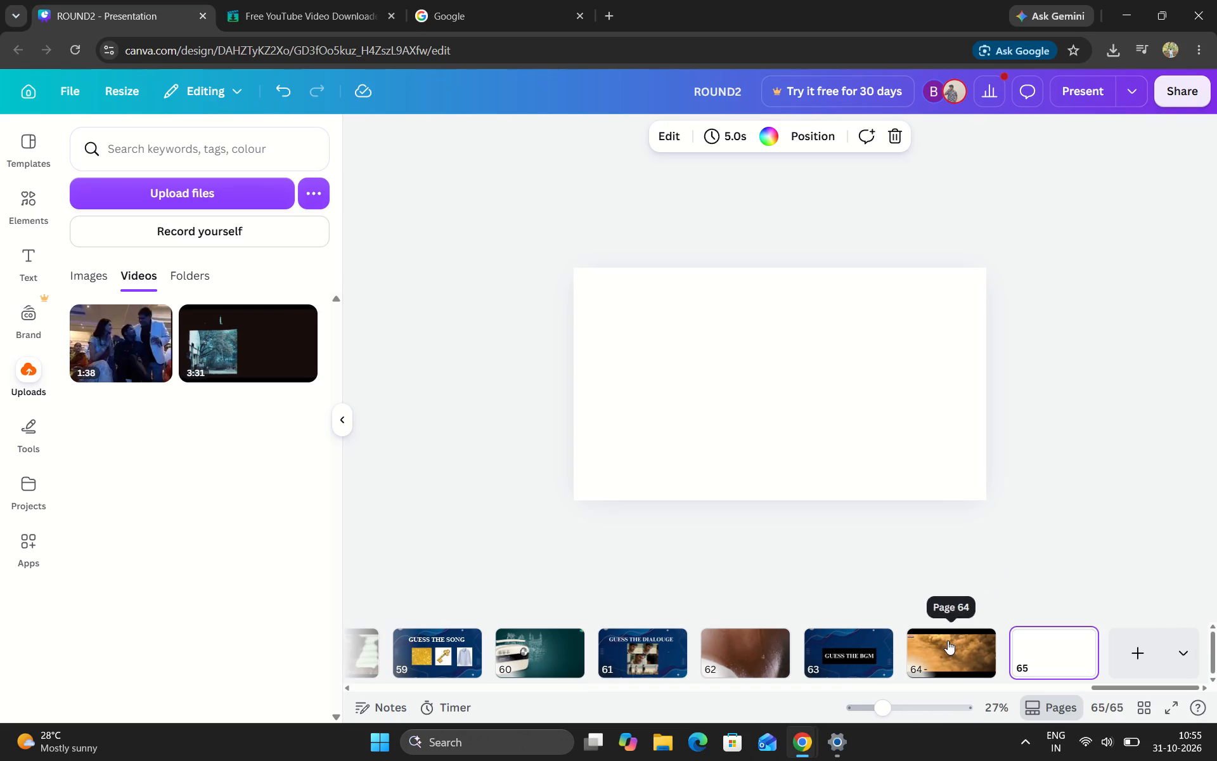
pyautogui.click(1029, 656)
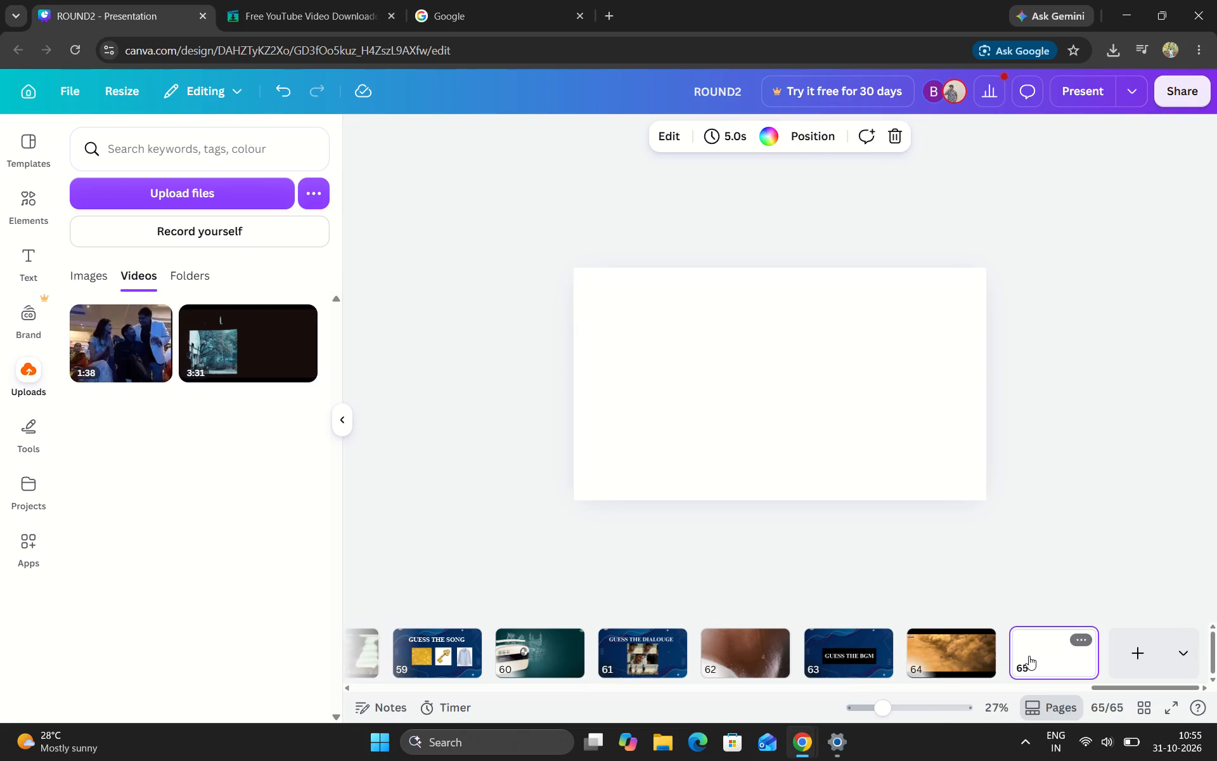
pyautogui.click(1126, 658)
pyautogui.click(1182, 620)
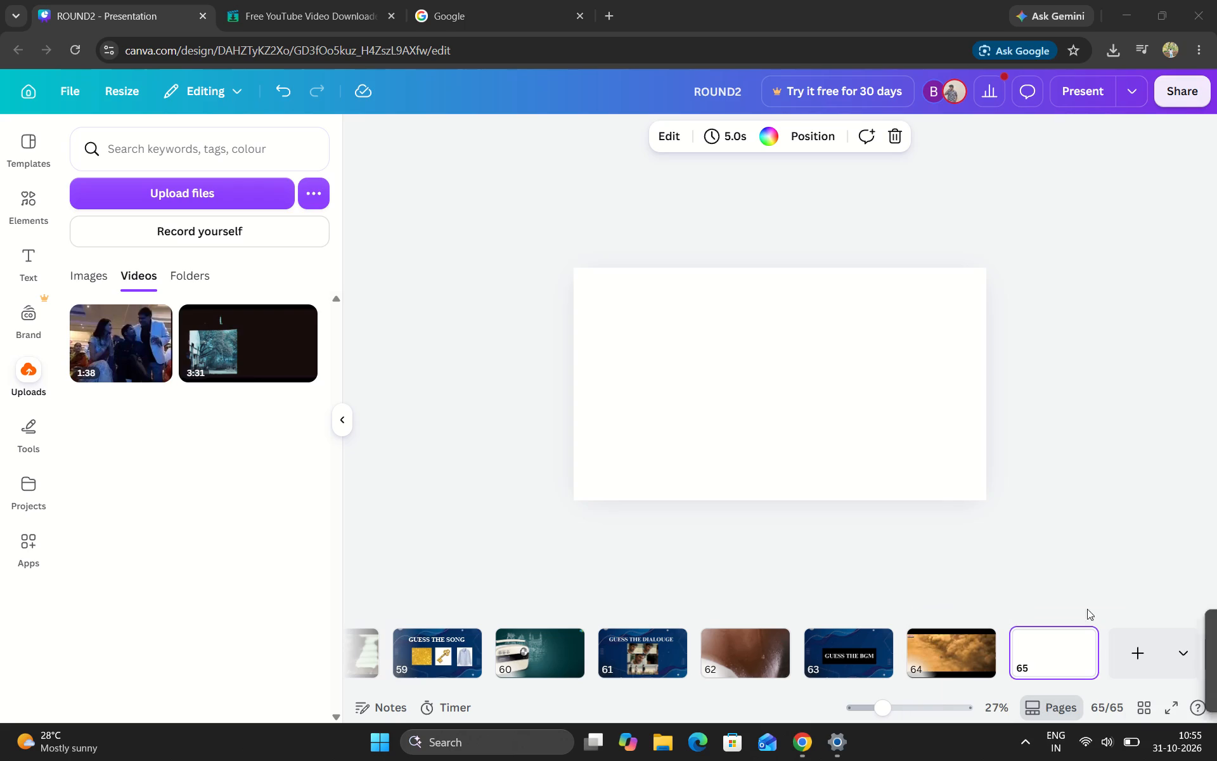
pyautogui.click(1137, 652)
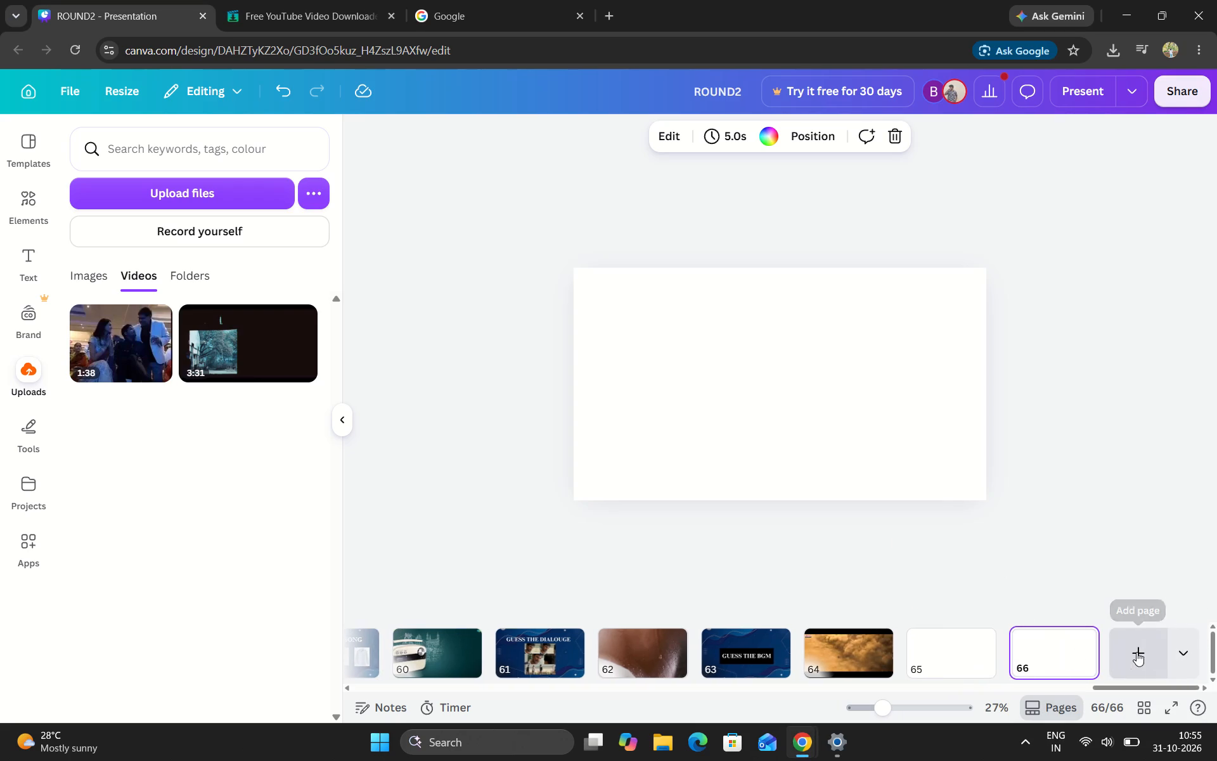
# Insert the uploaded 1:38 video on page 66 and stretch it past the page's top, bottom and left edges, nearly to the right edge.
pyautogui.click(129, 342)
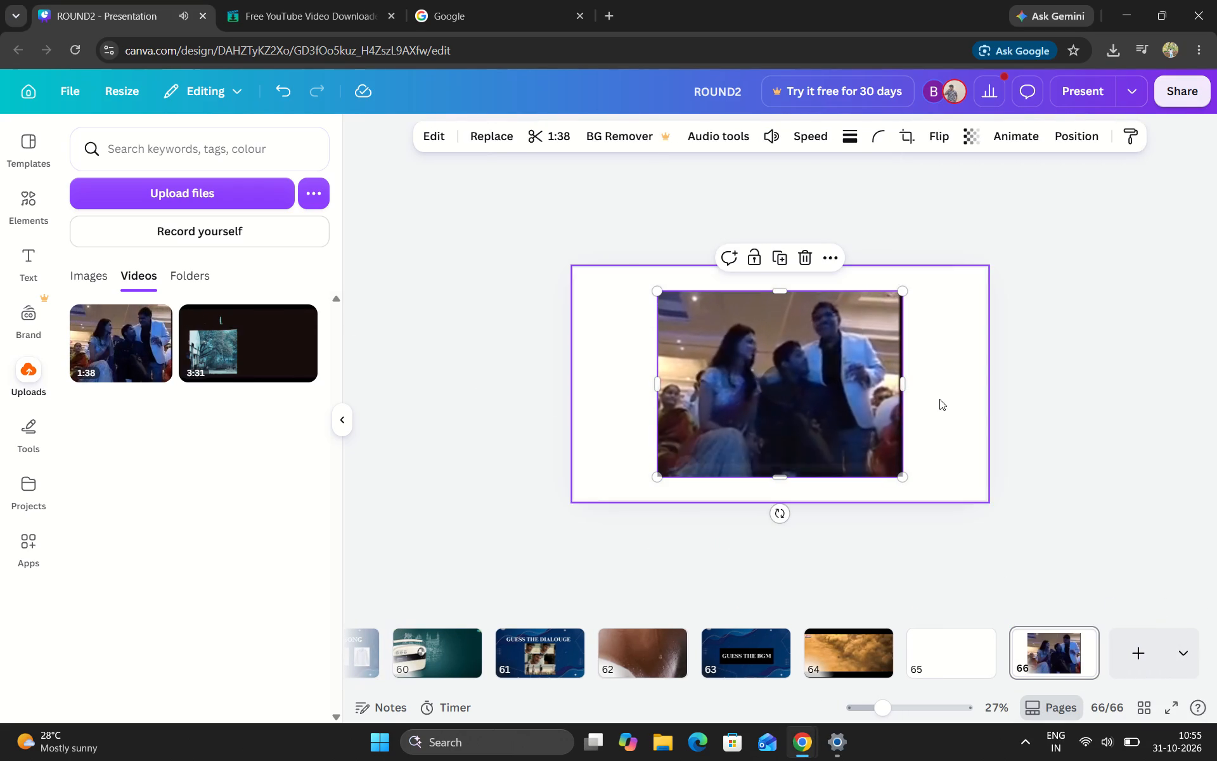
pyautogui.moveTo(903, 476); pyautogui.dragTo(993, 485)
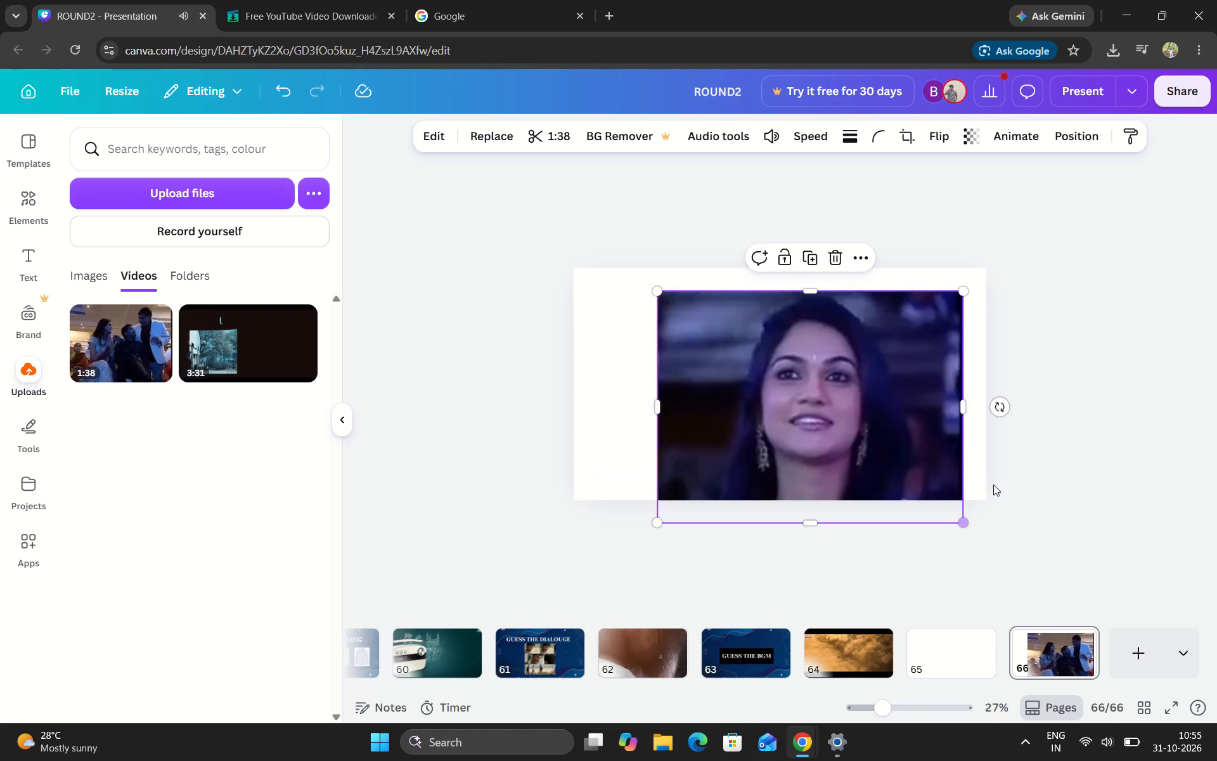
pyautogui.moveTo(965, 407); pyautogui.dragTo(980, 403)
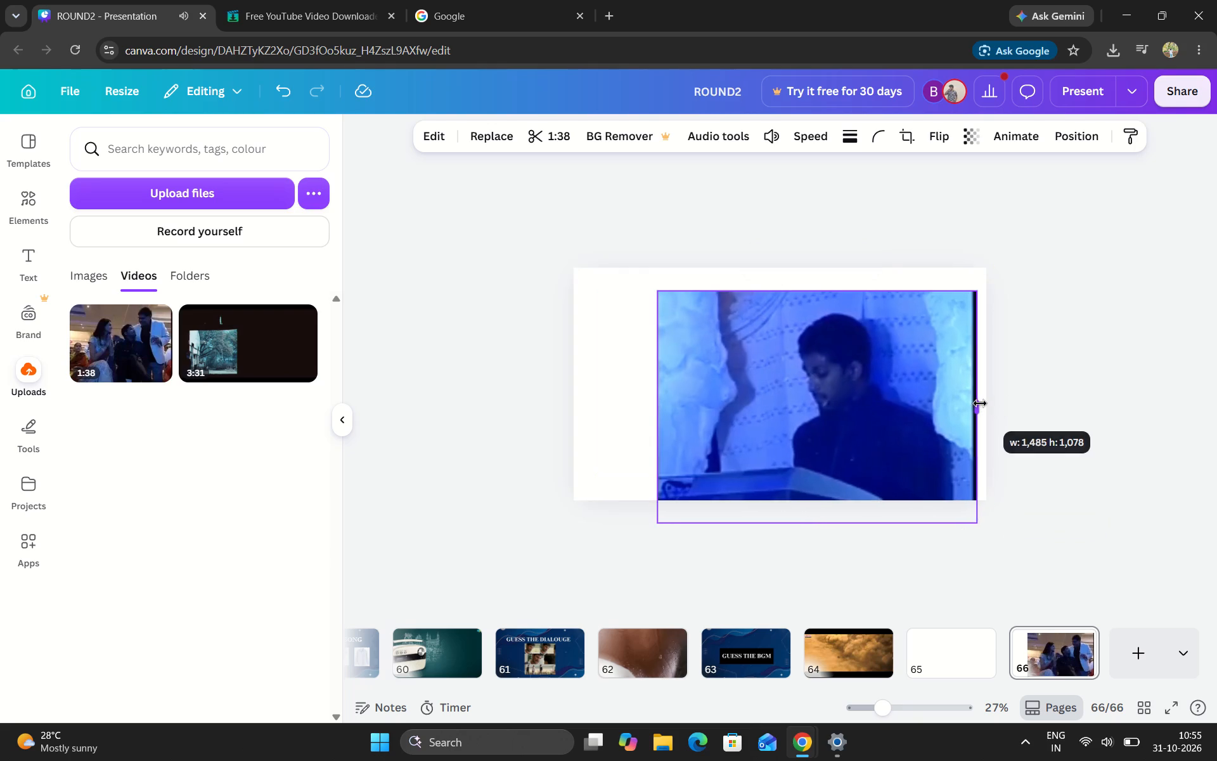
pyautogui.moveTo(980, 403); pyautogui.dragTo(979, 403)
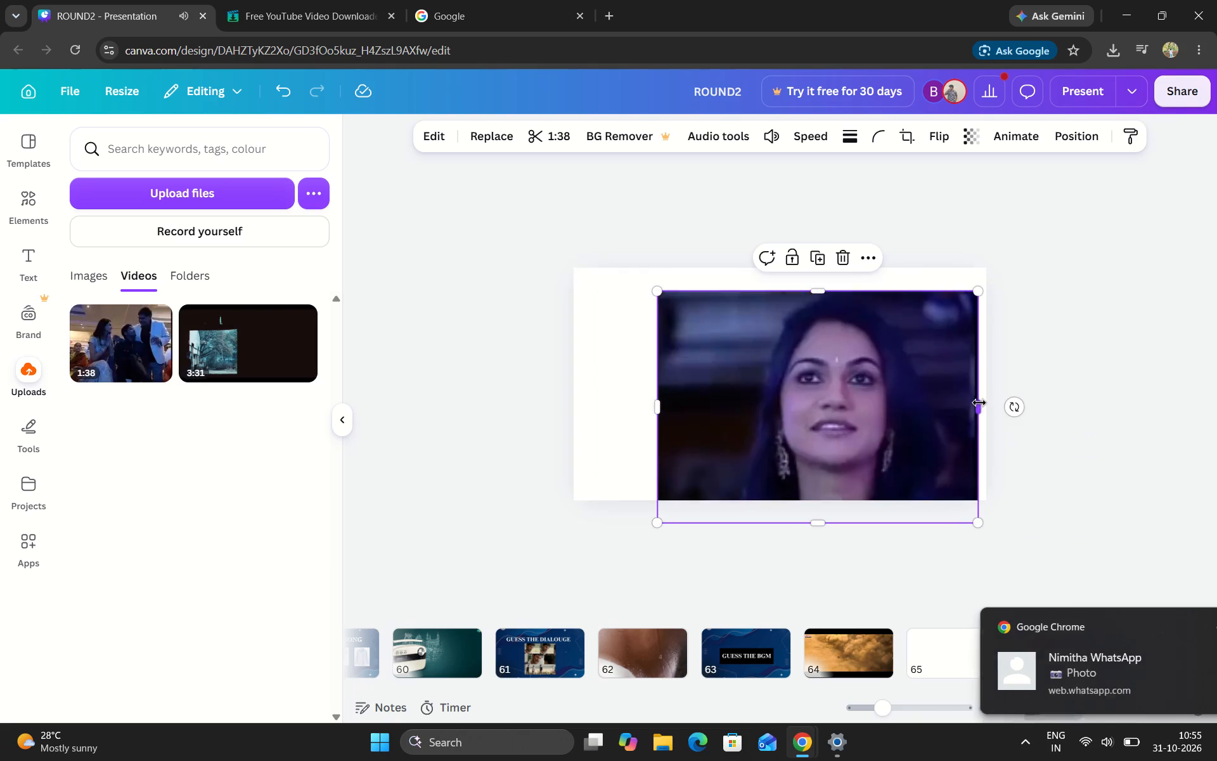
pyautogui.moveTo(816, 290); pyautogui.dragTo(799, 267)
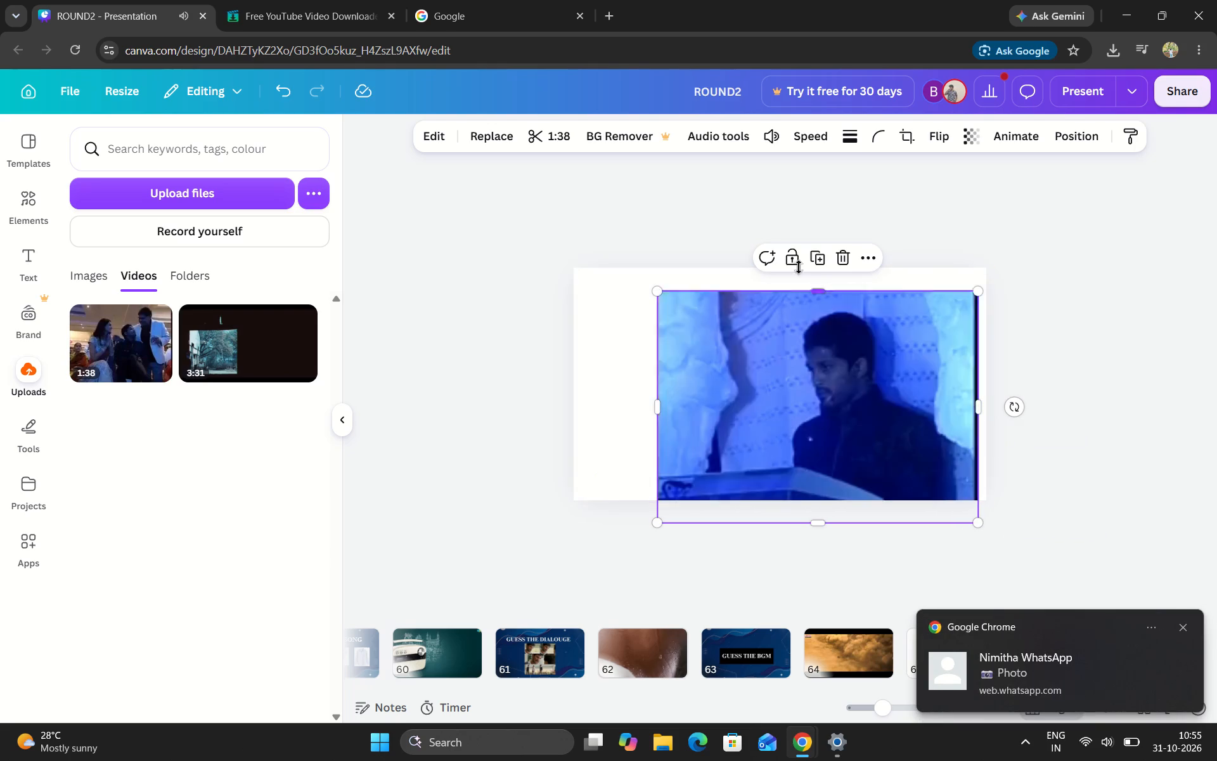
pyautogui.moveTo(799, 267); pyautogui.dragTo(789, 254)
pyautogui.moveTo(655, 386); pyautogui.dragTo(556, 377)
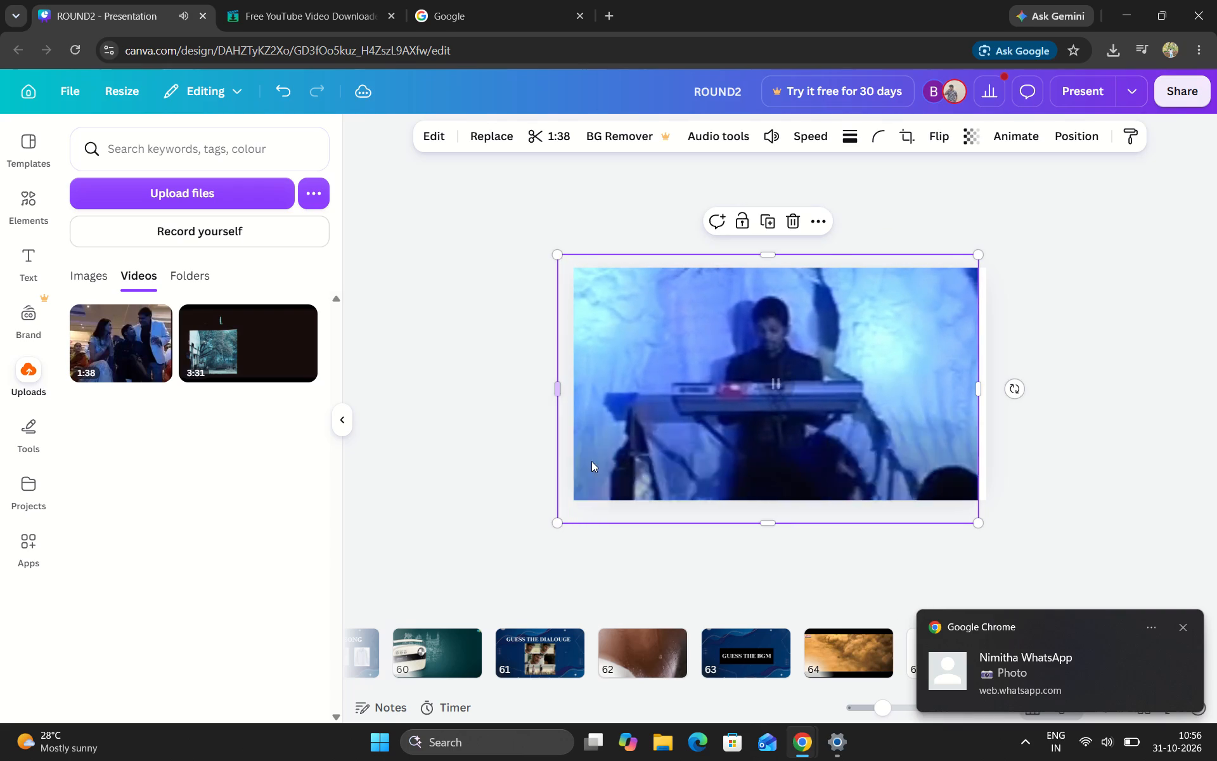
pyautogui.click(418, 465)
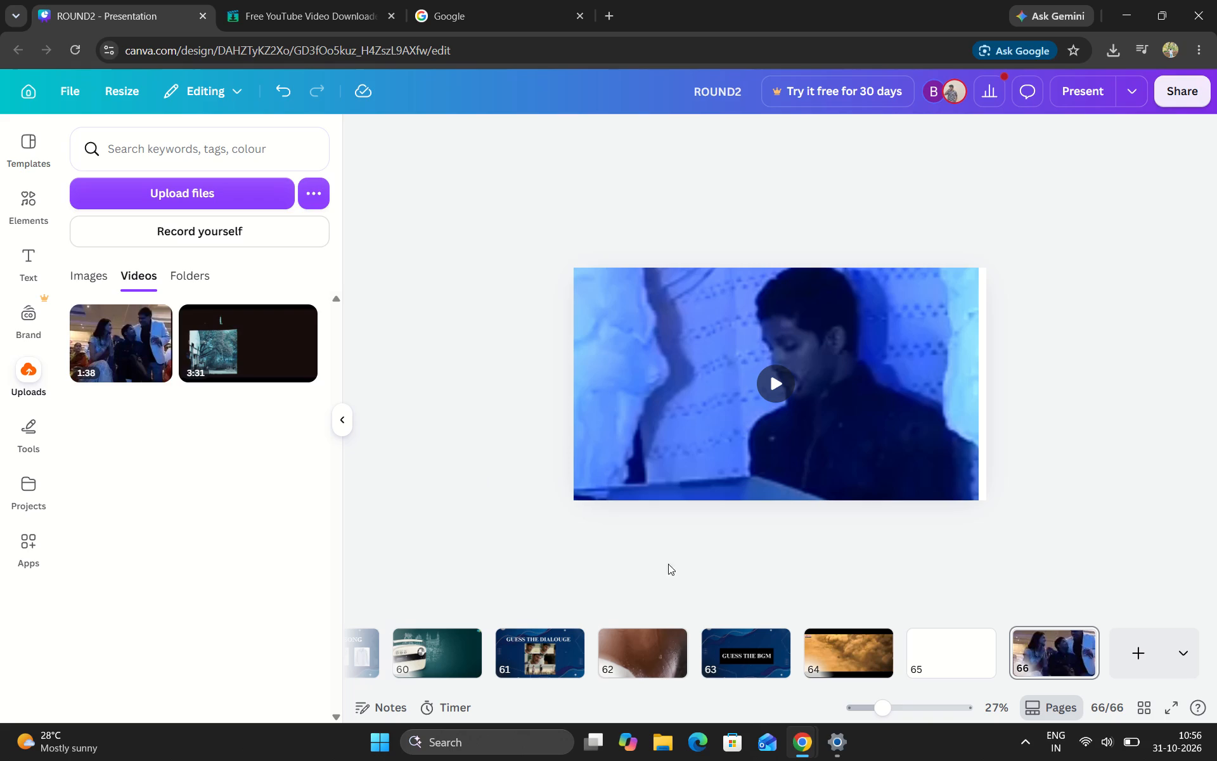
# Duplicate the GUESS THE BGM page 63 and move the copy after page 64, just before the blank page.
pyautogui.click(756, 623)
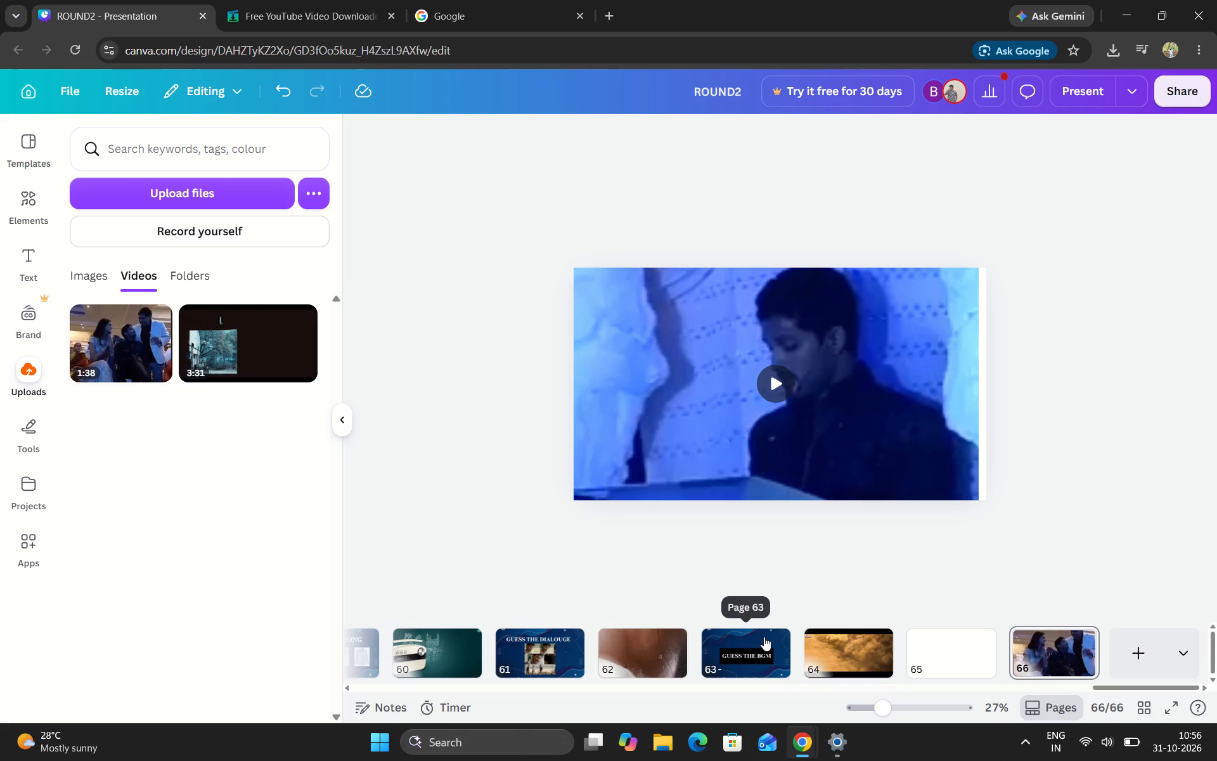
pyautogui.click(764, 637)
pyautogui.click(837, 450)
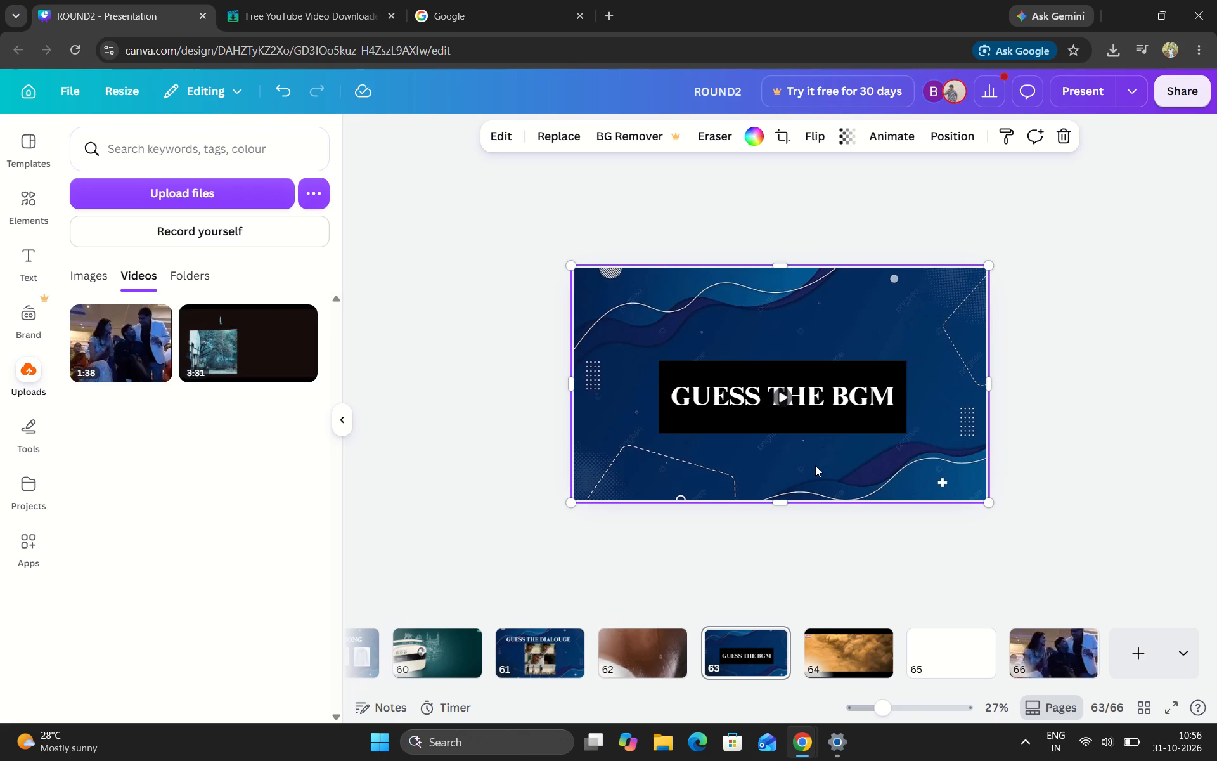
pyautogui.hotkey('ctrl', 'd')
pyautogui.moveTo(853, 644); pyautogui.dragTo(894, 646)
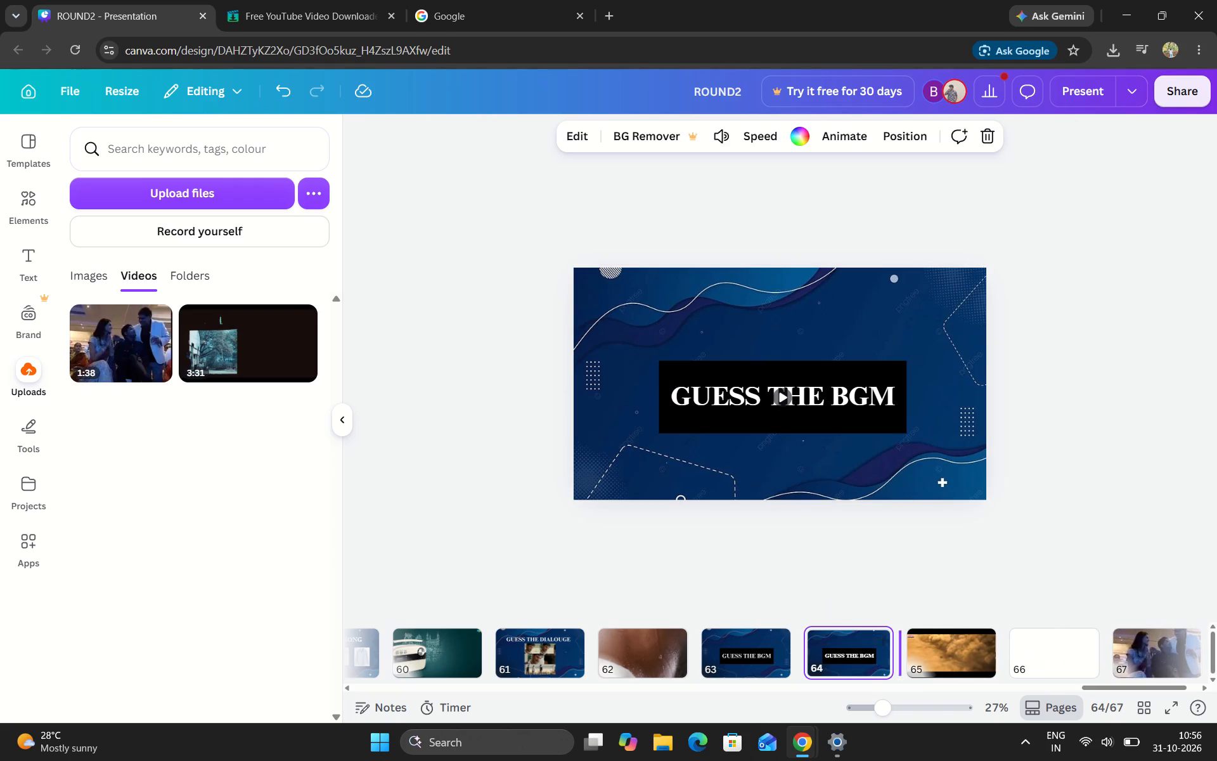
pyautogui.moveTo(894, 646); pyautogui.dragTo(1023, 639)
# Delete the blank page 66.
pyautogui.click(1054, 652)
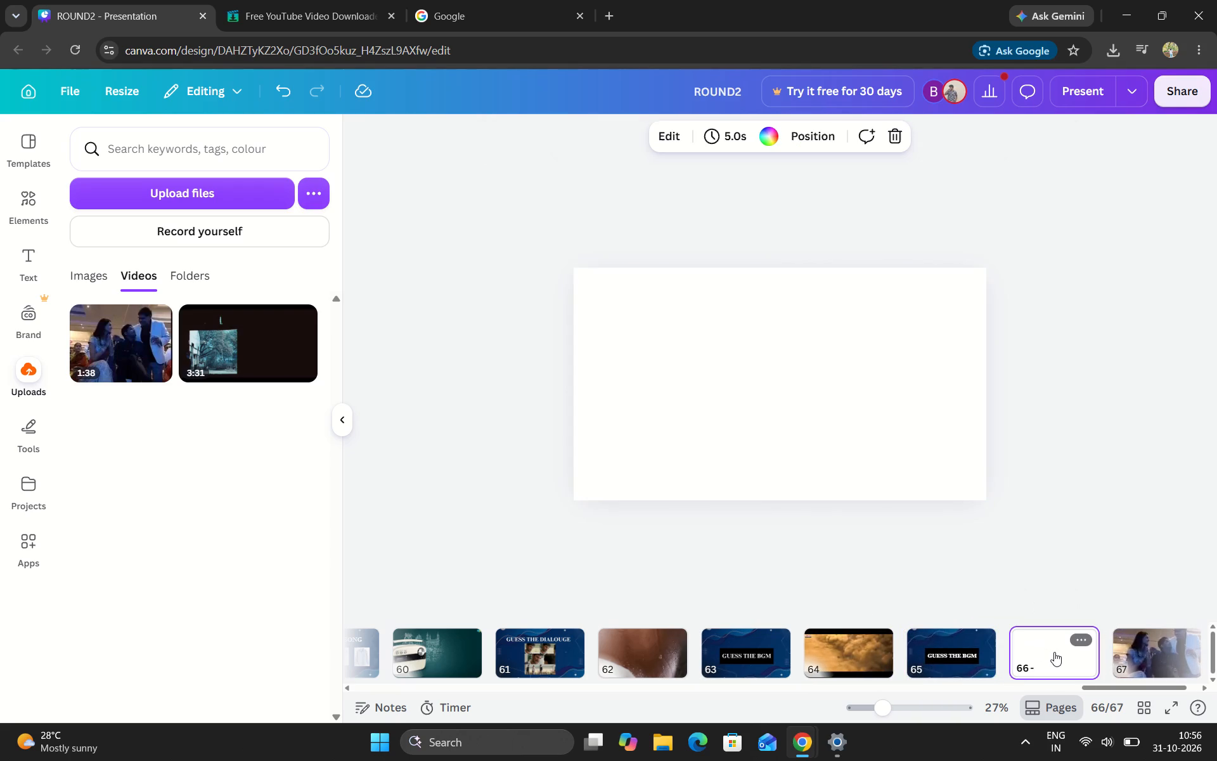
pyautogui.press('BackSpace')
# Move the GUESS THE BGM title on page 65 up, above the black video box.
pyautogui.click(953, 644)
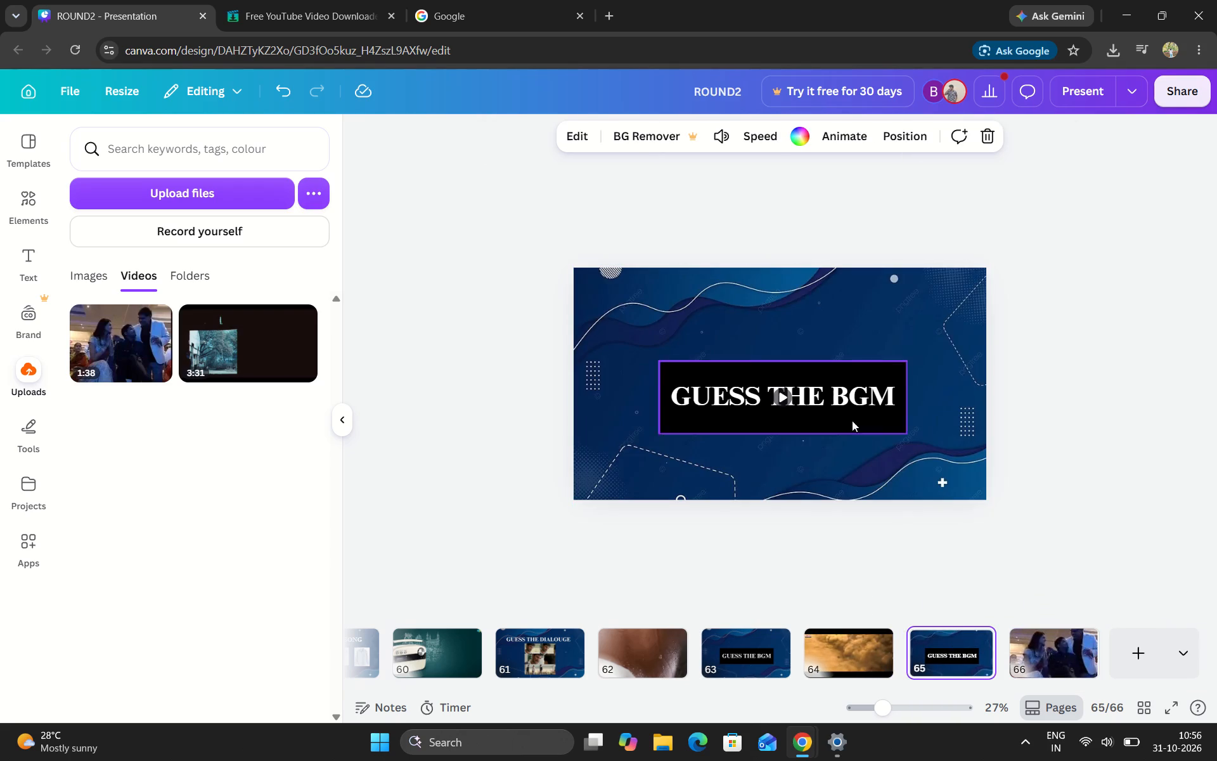
pyautogui.click(848, 409)
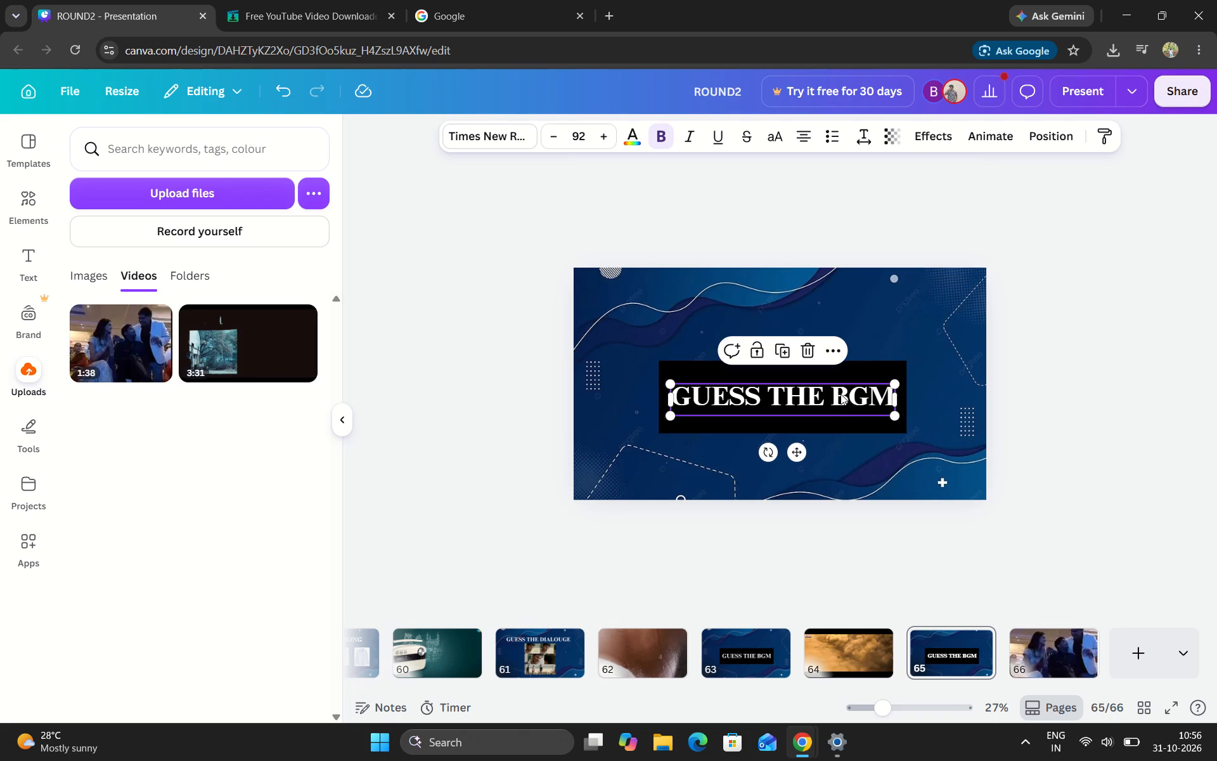
pyautogui.click(840, 389)
pyautogui.moveTo(840, 389); pyautogui.dragTo(880, 229)
pyautogui.moveTo(1100, 365); pyautogui.dragTo(849, 392)
pyautogui.moveTo(1114, 350); pyautogui.dragTo(870, 361)
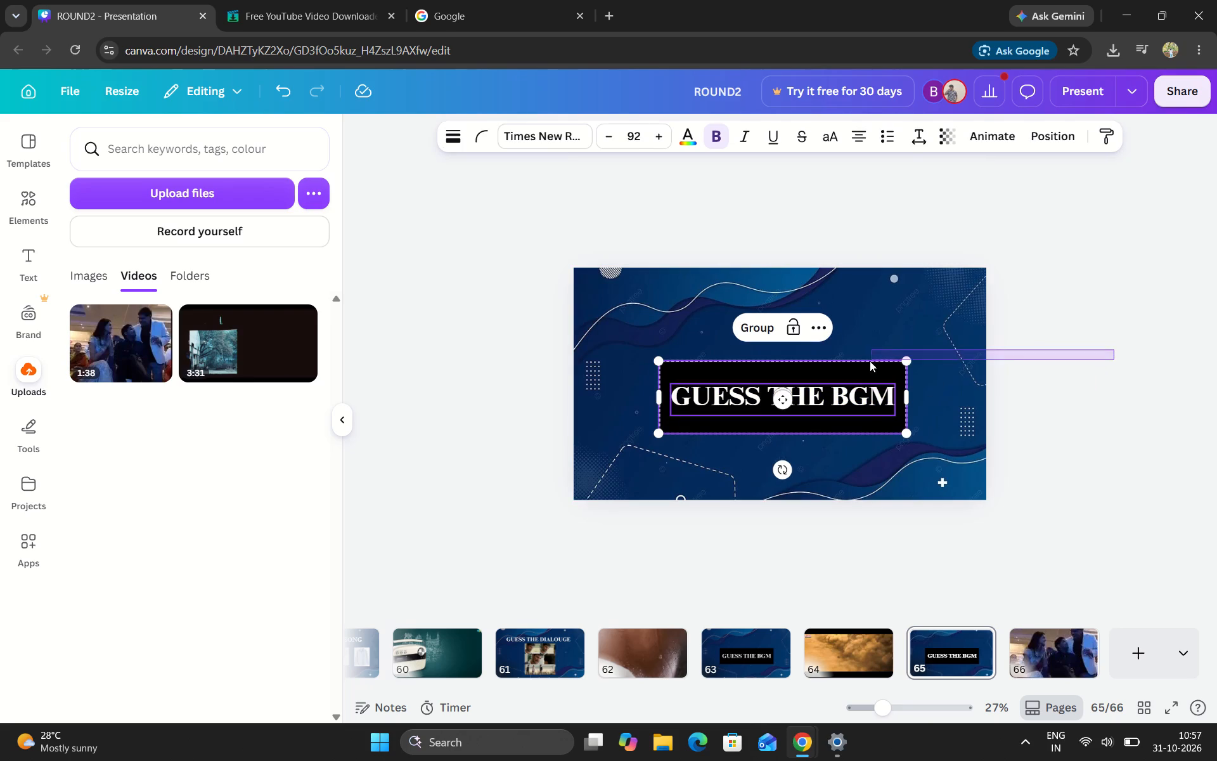
pyautogui.moveTo(870, 361); pyautogui.dragTo(1072, 347)
pyautogui.click(1072, 347)
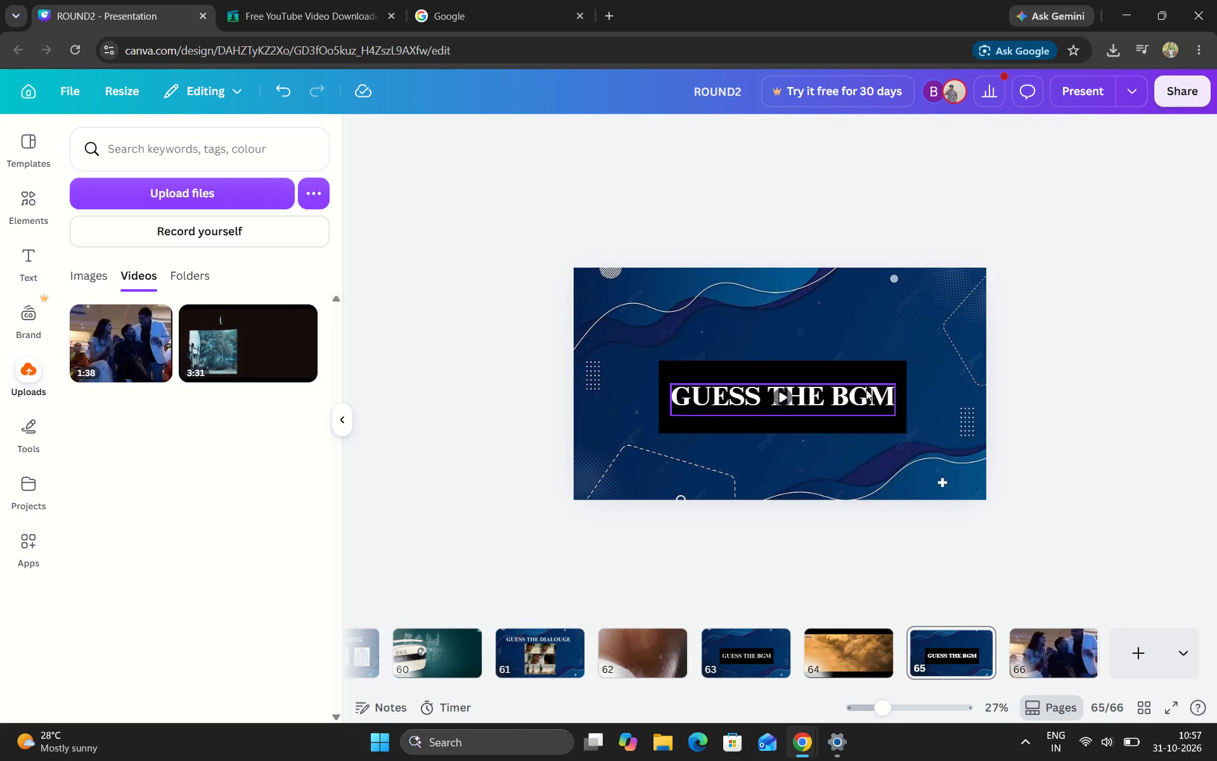
pyautogui.moveTo(866, 389); pyautogui.dragTo(845, 313)
# Delete the black video box from page 65.
pyautogui.click(839, 366)
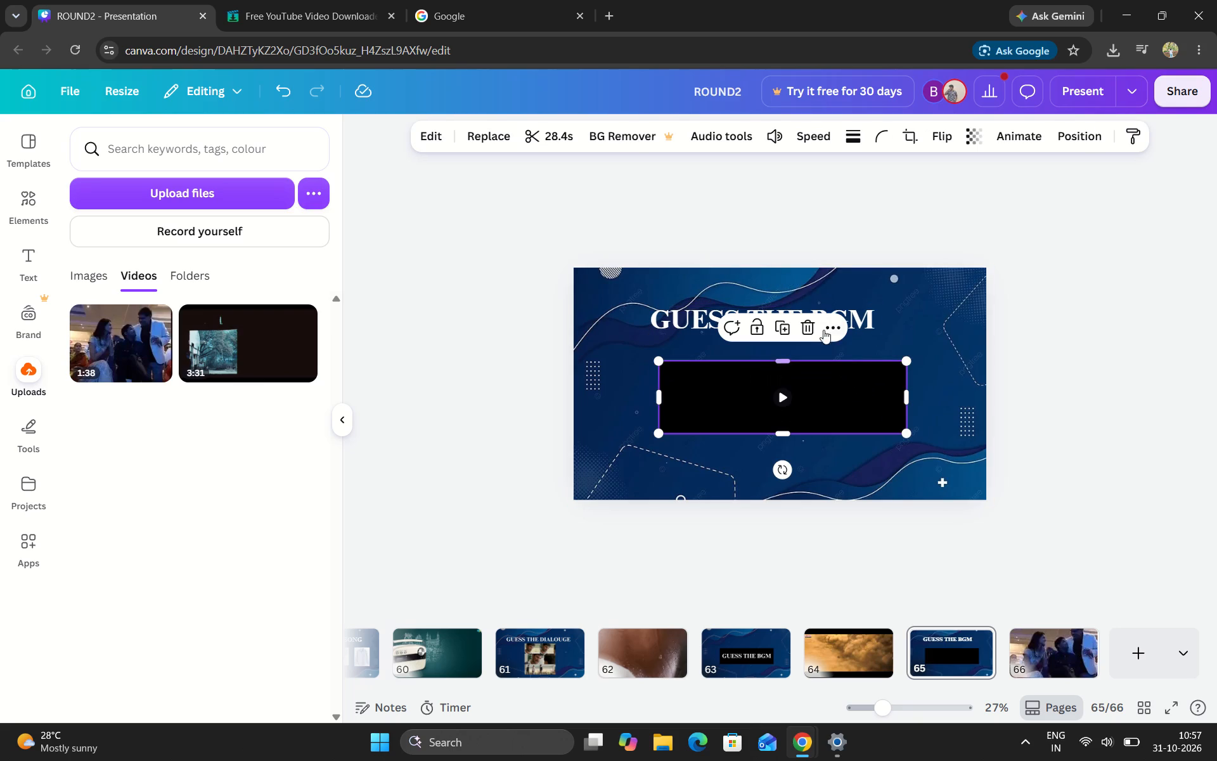
pyautogui.moveTo(803, 328); pyautogui.dragTo(810, 326)
# Change the page 65 title to read GUESS THE SONG.
pyautogui.click(810, 326)
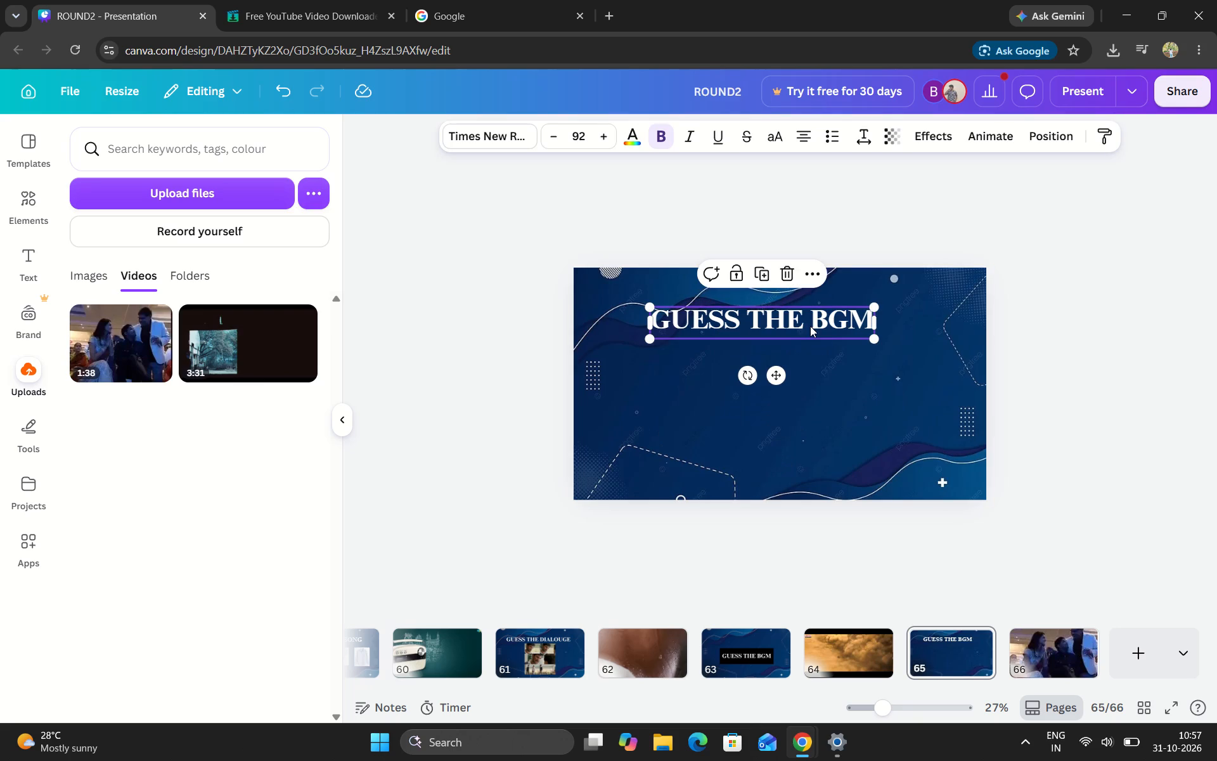
pyautogui.click(835, 308)
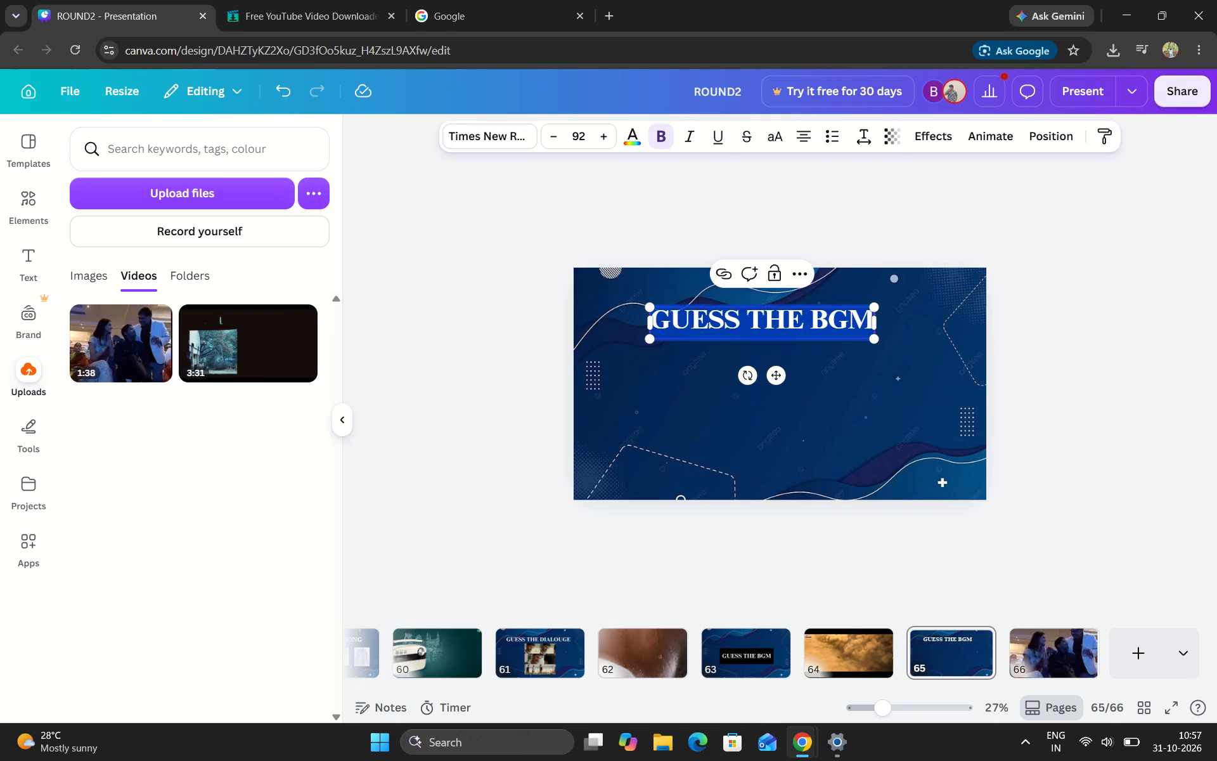
pyautogui.click(866, 324)
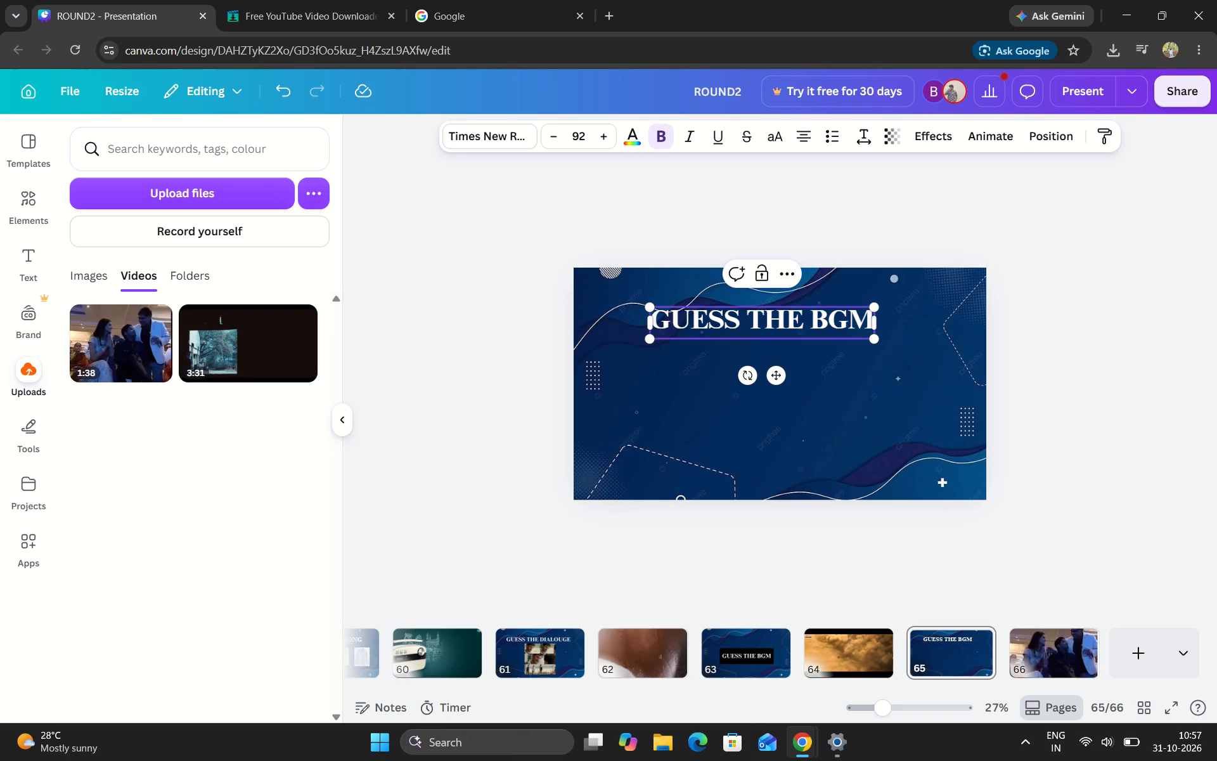
pyautogui.click(865, 316)
pyautogui.click(865, 316)
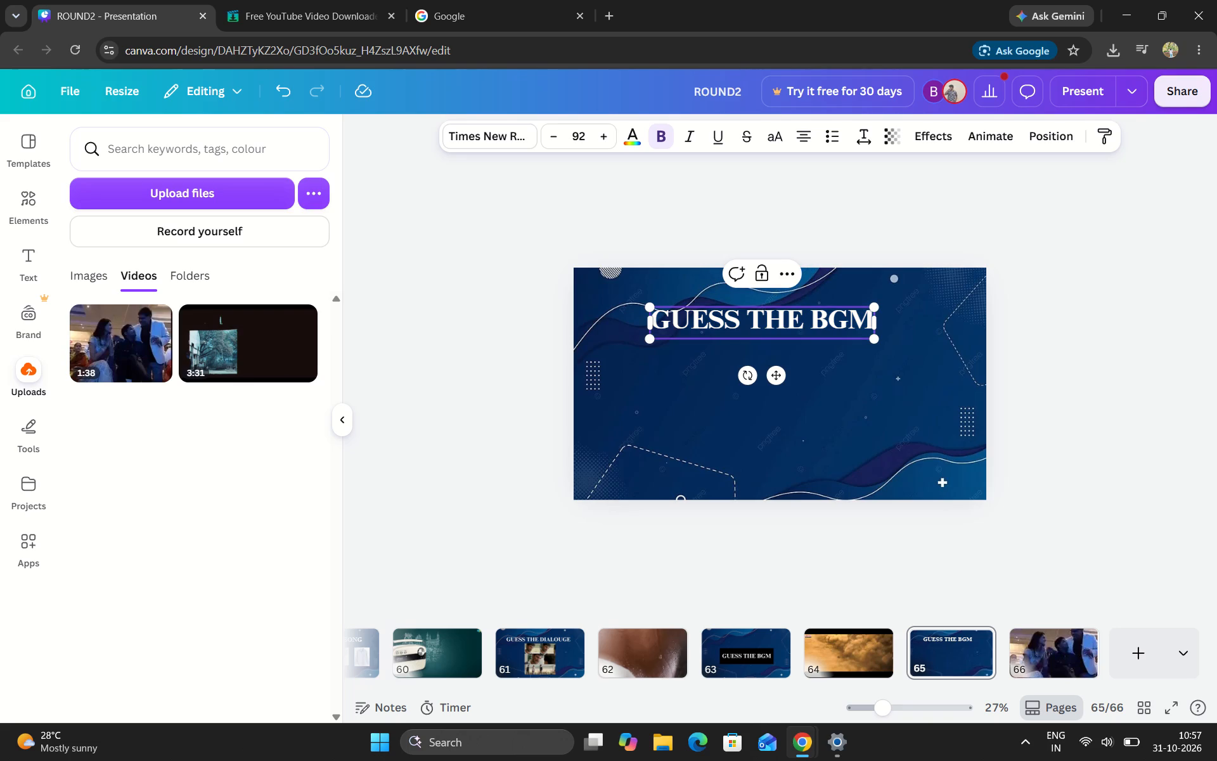
pyautogui.click(845, 318)
pyautogui.press('BackSpace')
pyautogui.press('Right')
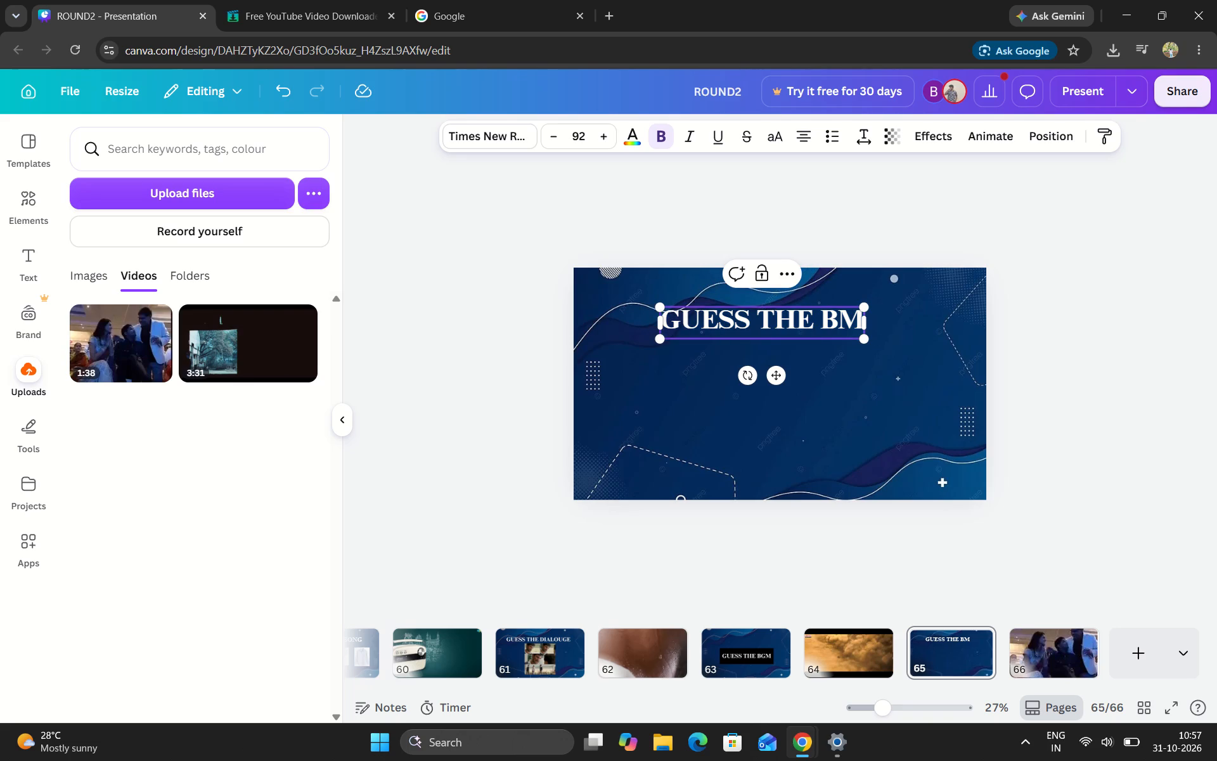
pyautogui.press('Right')
pyautogui.press('Right')
pyautogui.write('\\\\')
pyautogui.press('BackSpace')
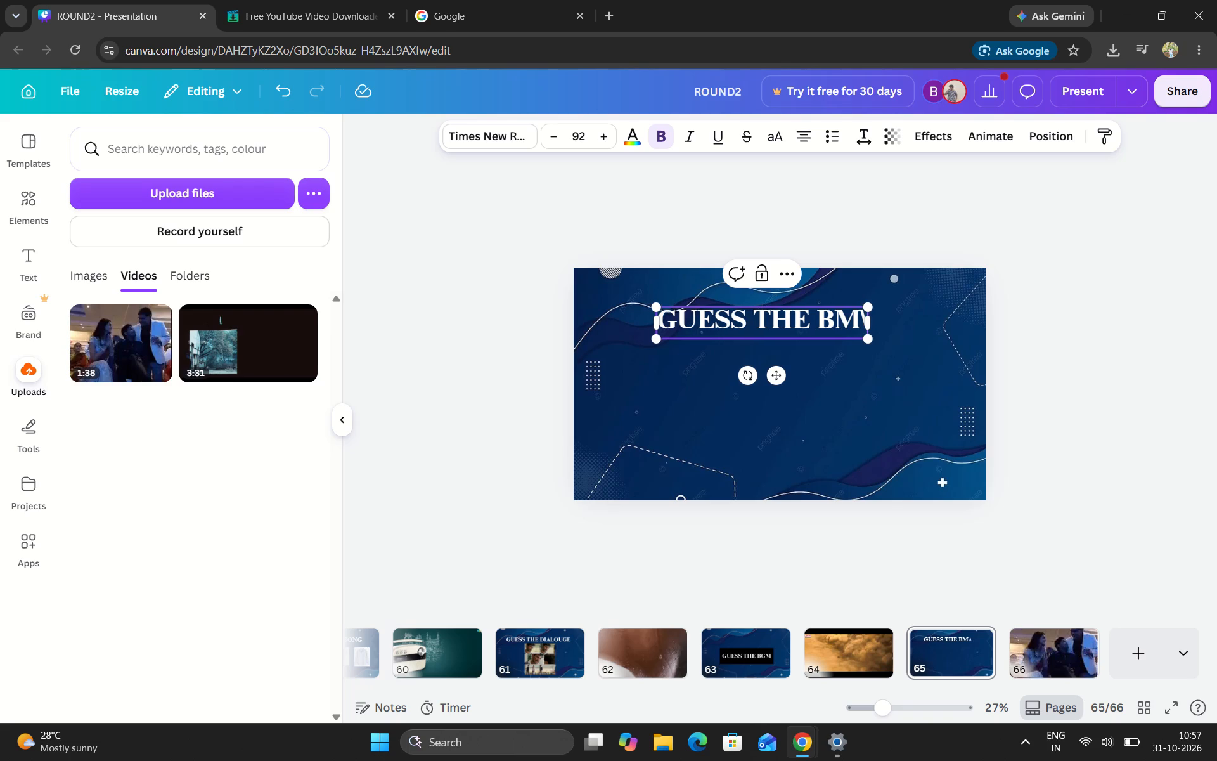
pyautogui.press('BackSpace')
pyautogui.press('BackSpace')
pyautogui.press('BackSpace')
pyautogui.write('song')
pyautogui.press('BackSpace')
pyautogui.press('BackSpace')
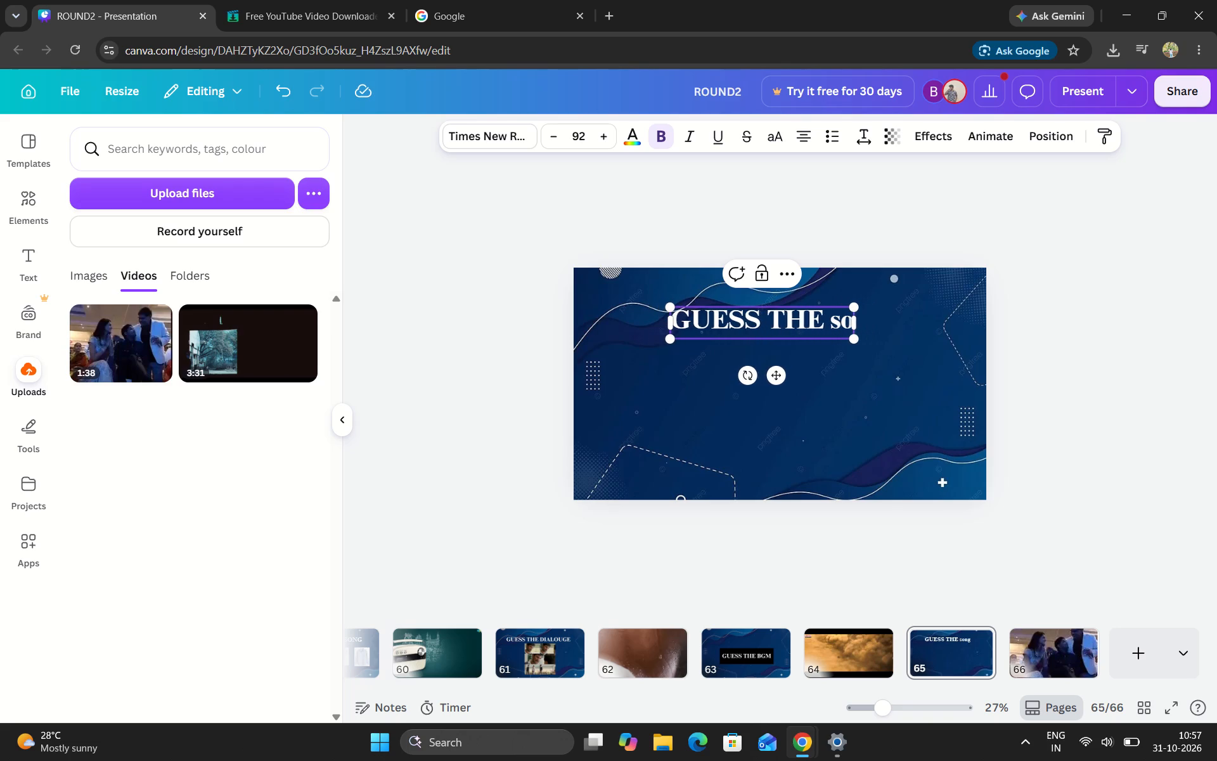
pyautogui.press('BackSpace')
pyautogui.press('BackSpace')
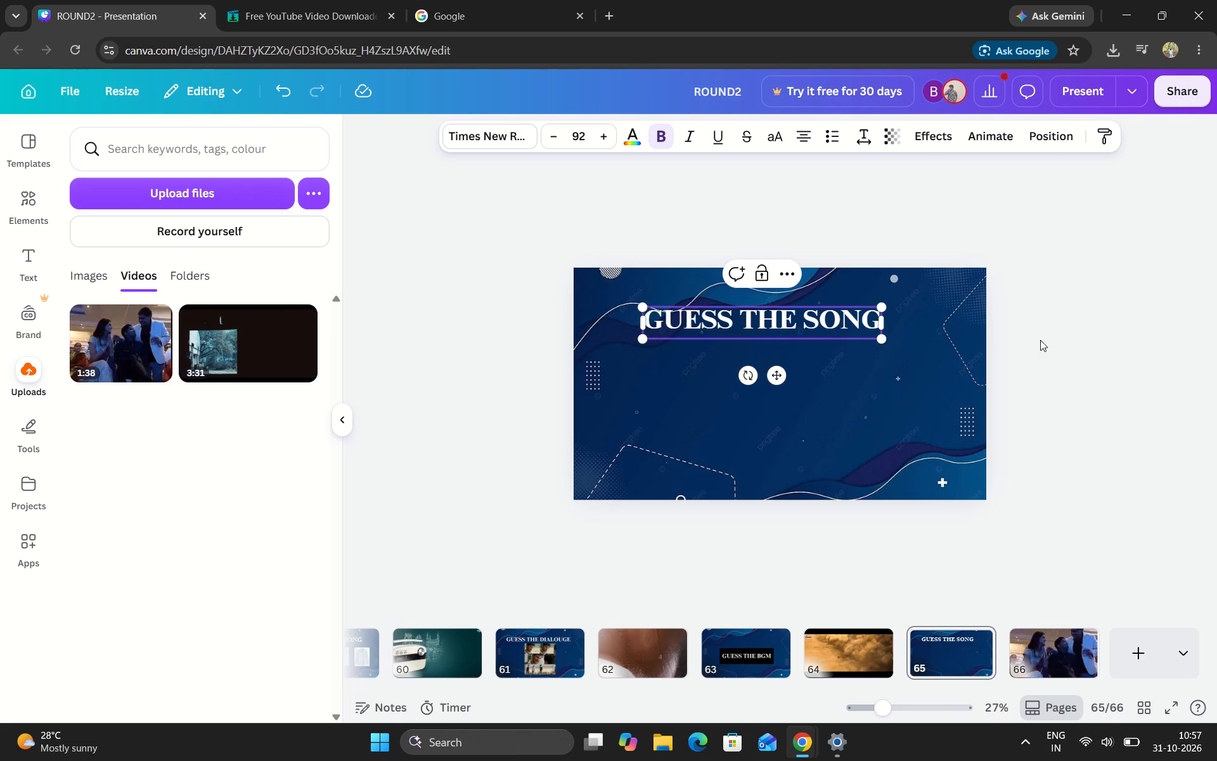
pyautogui.click(1082, 372)
# Centre the GUESS THE SONG title horizontally near the top of page 65.
pyautogui.moveTo(837, 319); pyautogui.dragTo(857, 327)
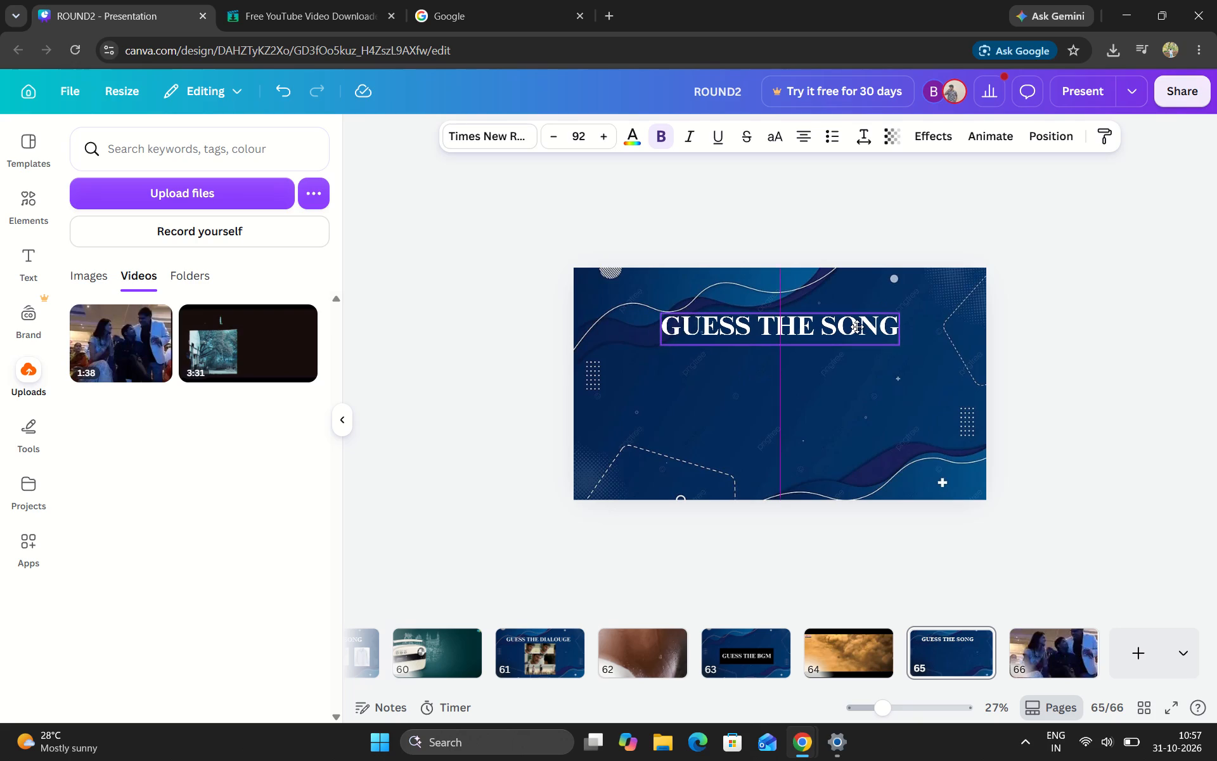
pyautogui.moveTo(857, 327); pyautogui.dragTo(854, 326)
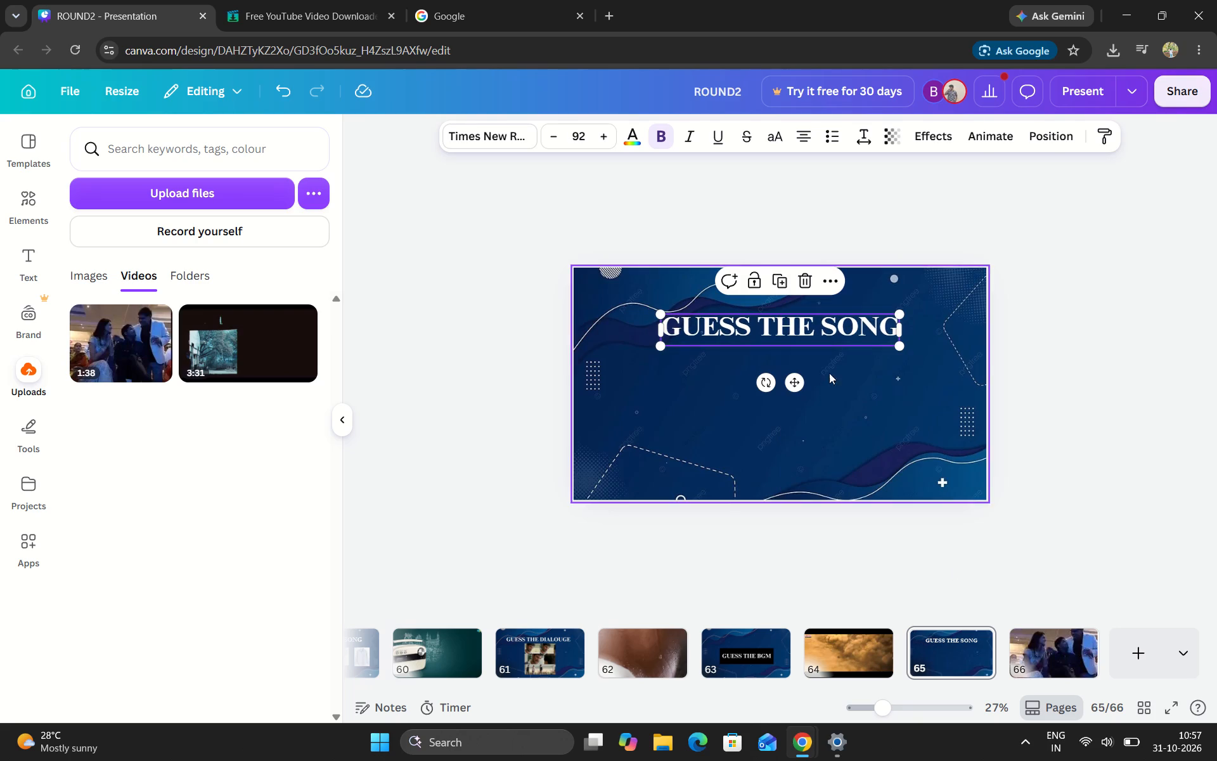
pyautogui.click(832, 330)
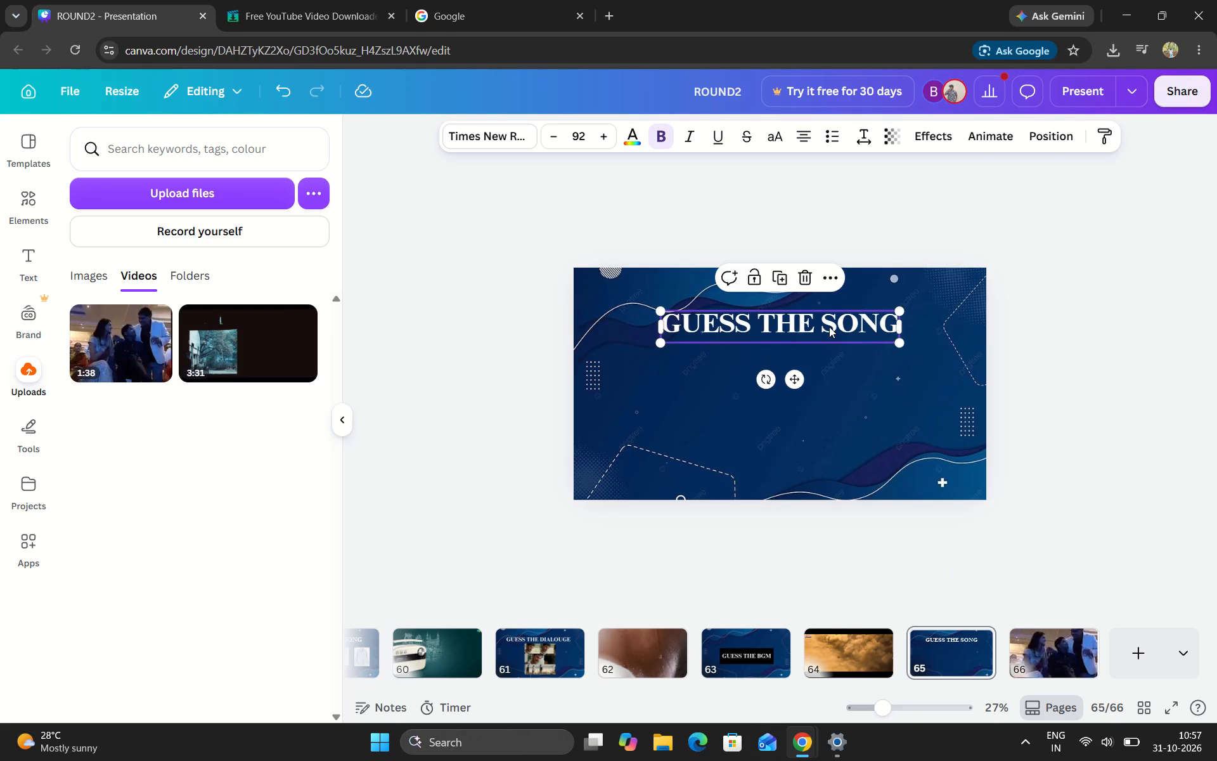
pyautogui.click(488, 250)
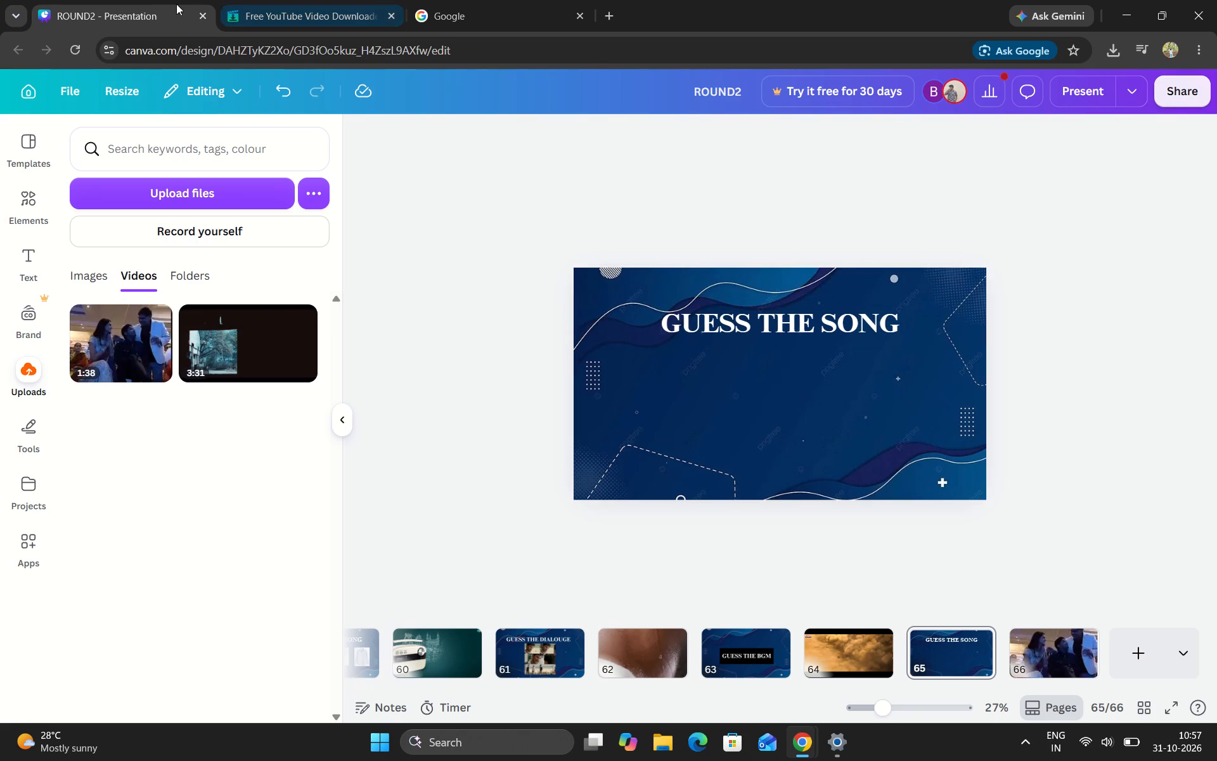
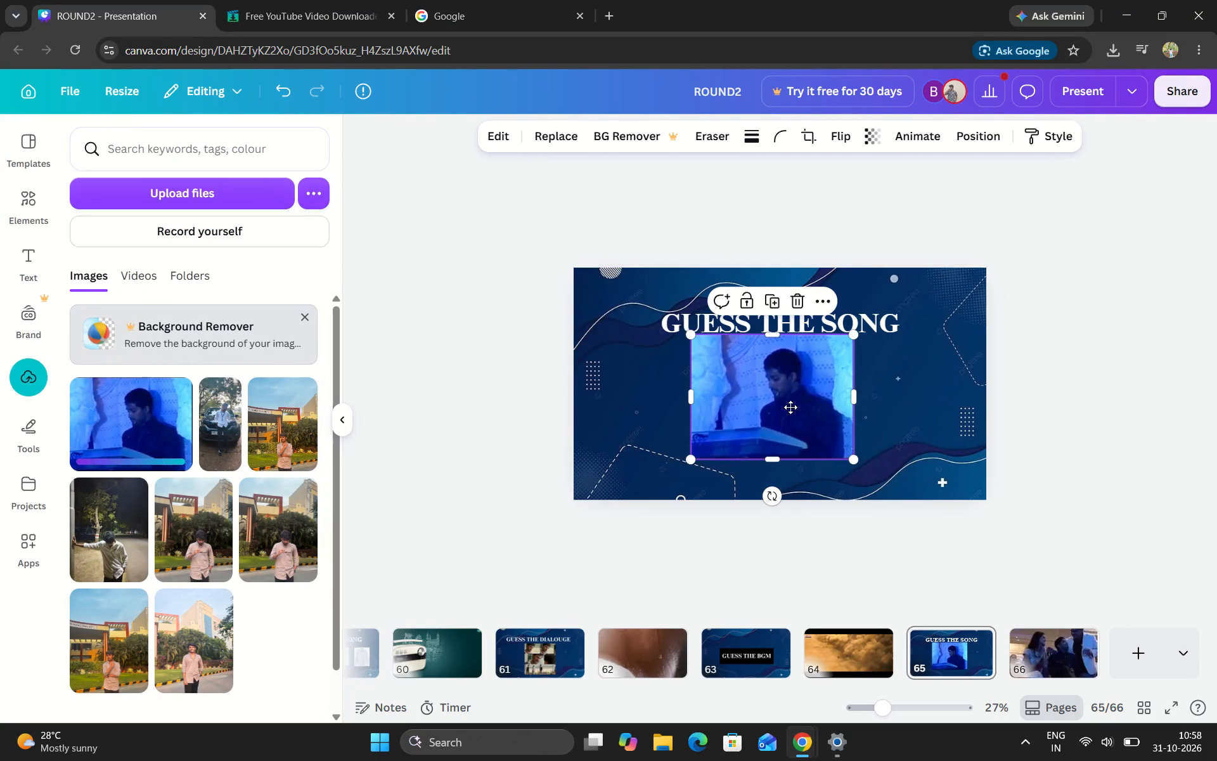
# Enlarge the photo on page 65 and place it centred below the GUESS THE SONG title.
pyautogui.moveTo(790, 407); pyautogui.dragTo(793, 410)
pyautogui.moveTo(860, 404); pyautogui.dragTo(882, 409)
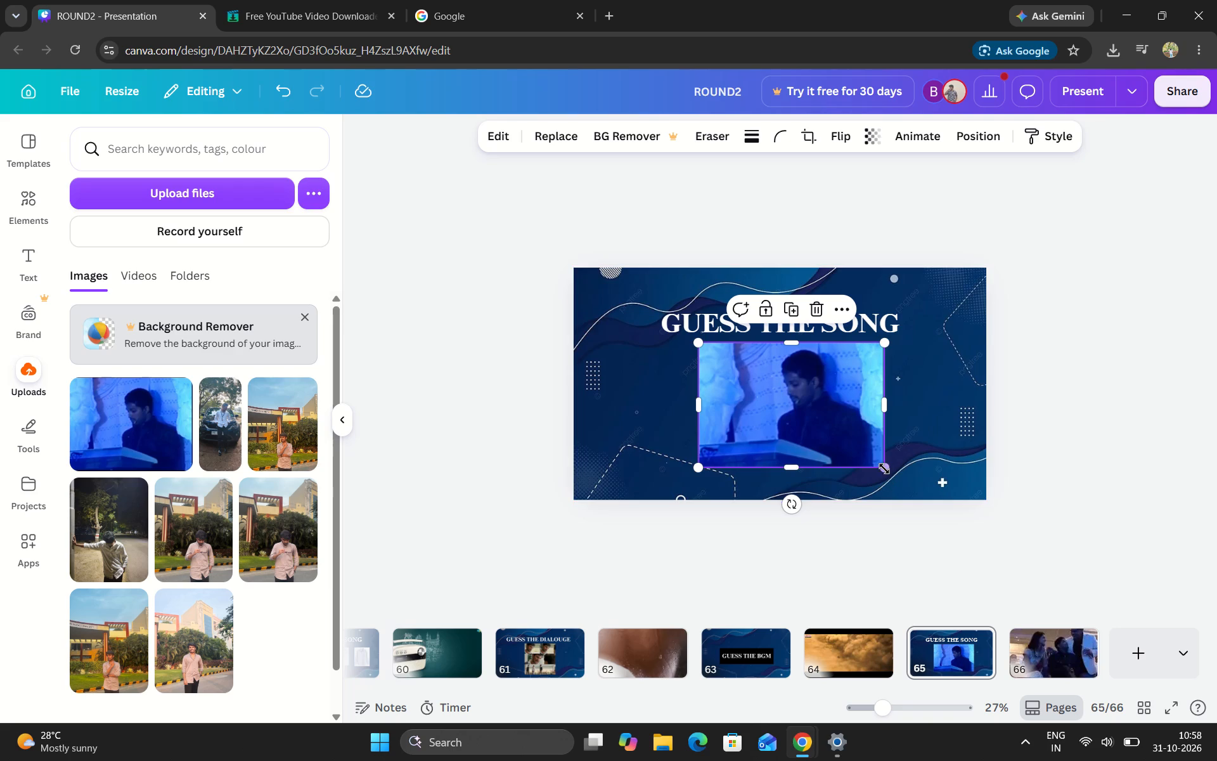
pyautogui.moveTo(884, 468); pyautogui.dragTo(891, 476)
pyautogui.click(1090, 478)
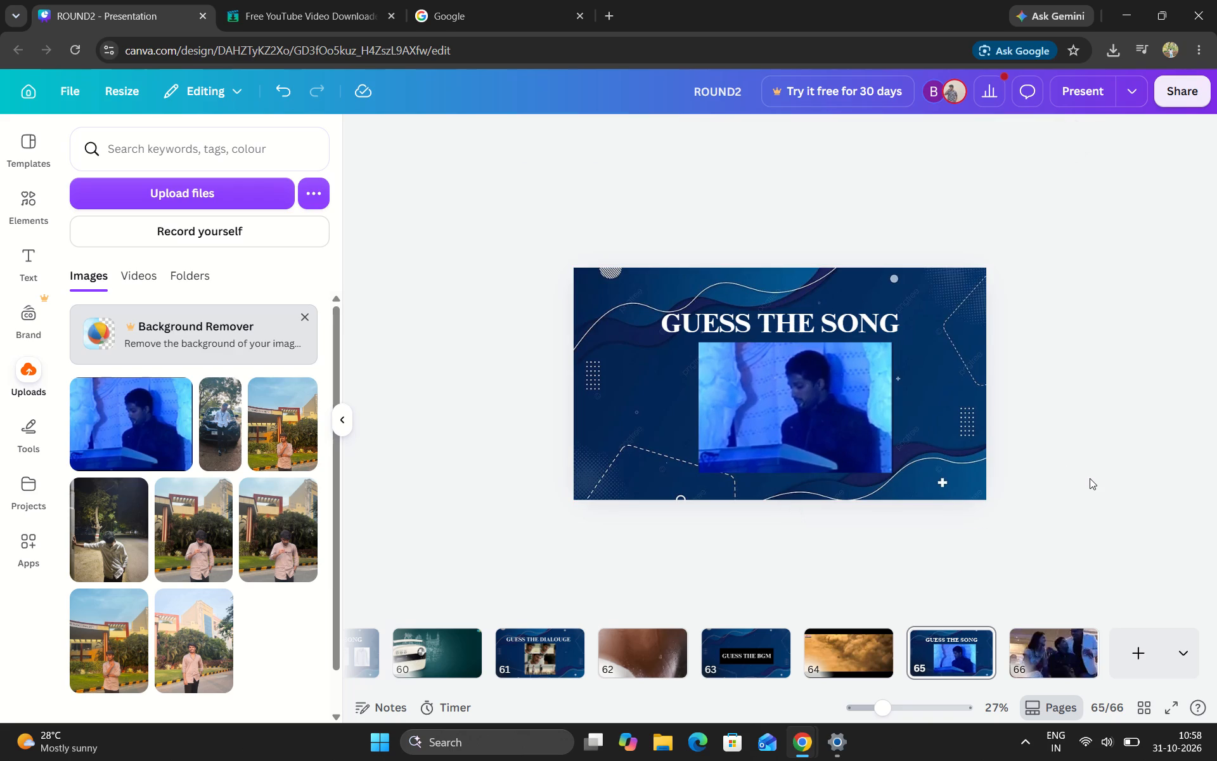
# Play the video on page 66 and check several points along it for a suitable trim start.
pyautogui.click(1052, 642)
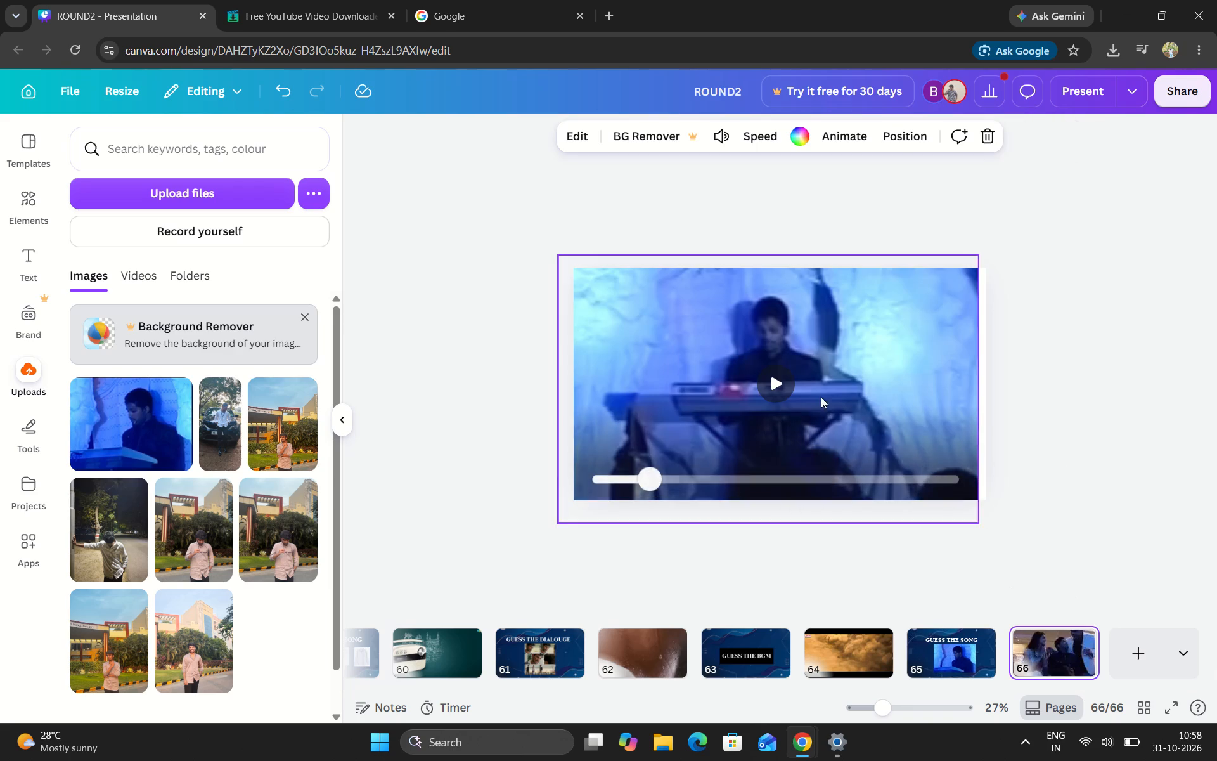
pyautogui.click(769, 381)
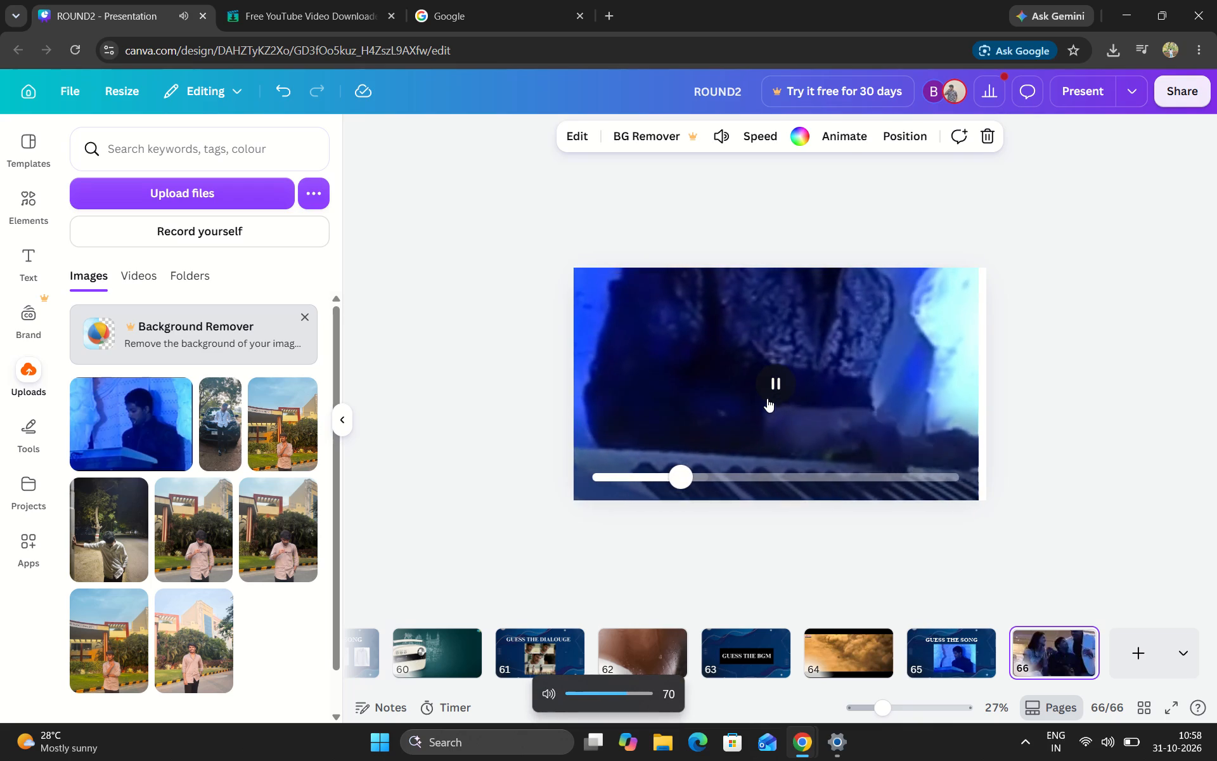
pyautogui.click(731, 471)
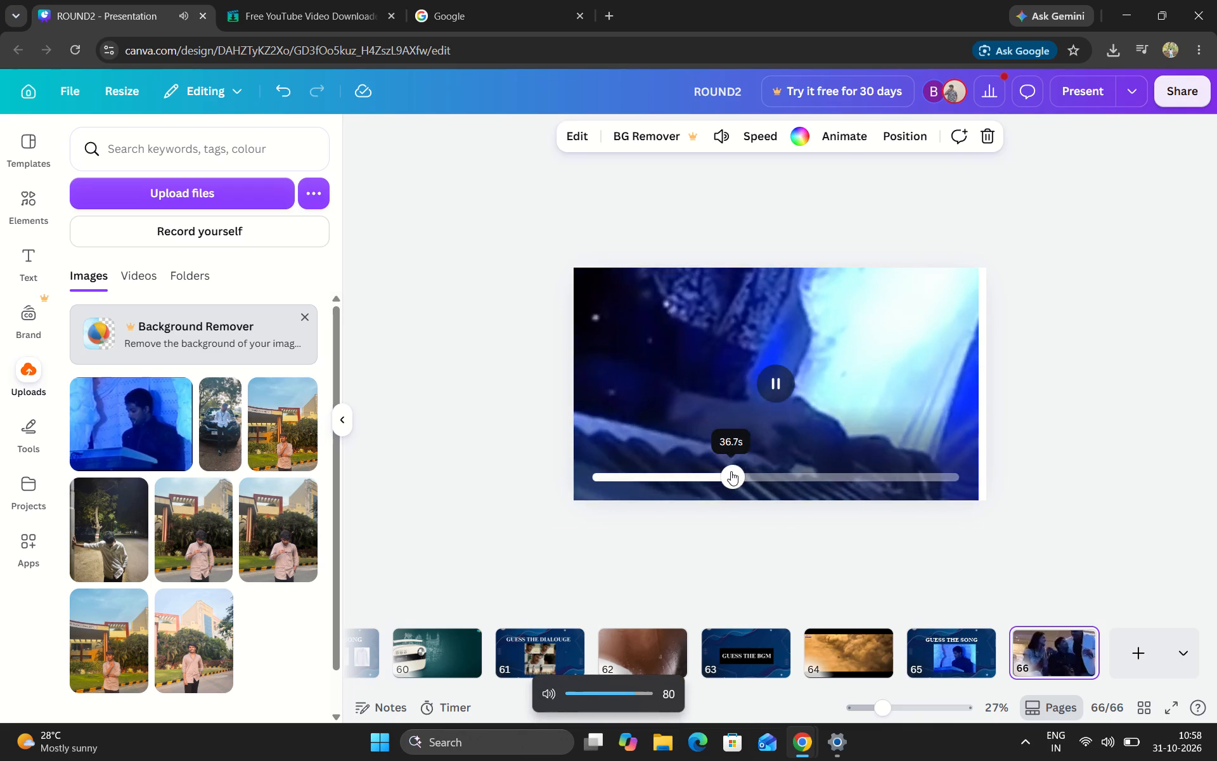
pyautogui.click(761, 473)
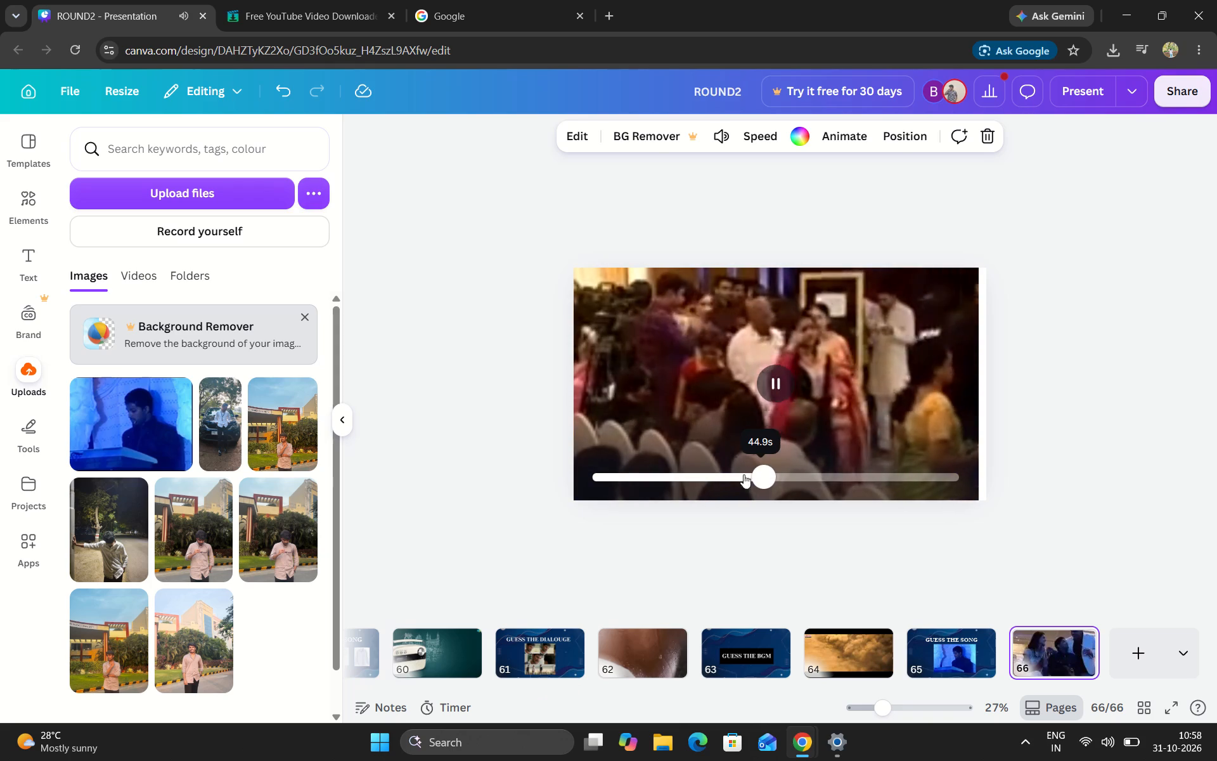
pyautogui.click(723, 474)
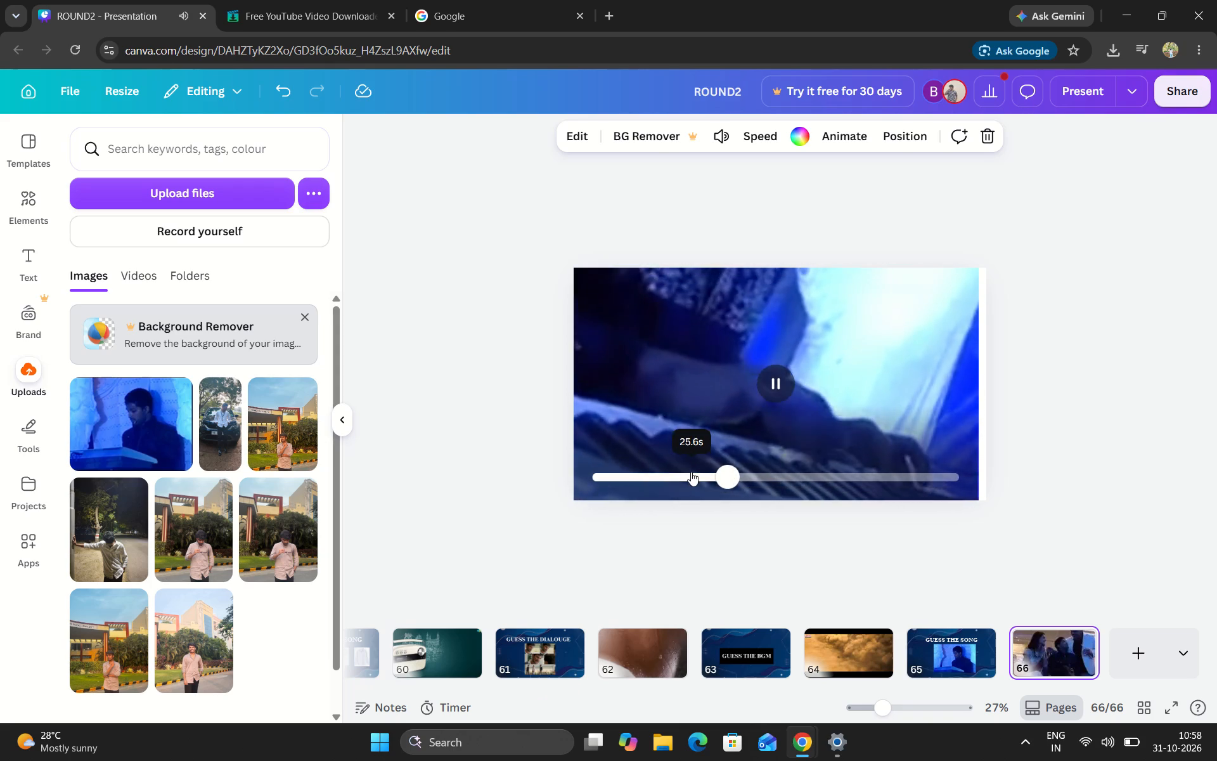
pyautogui.click(784, 469)
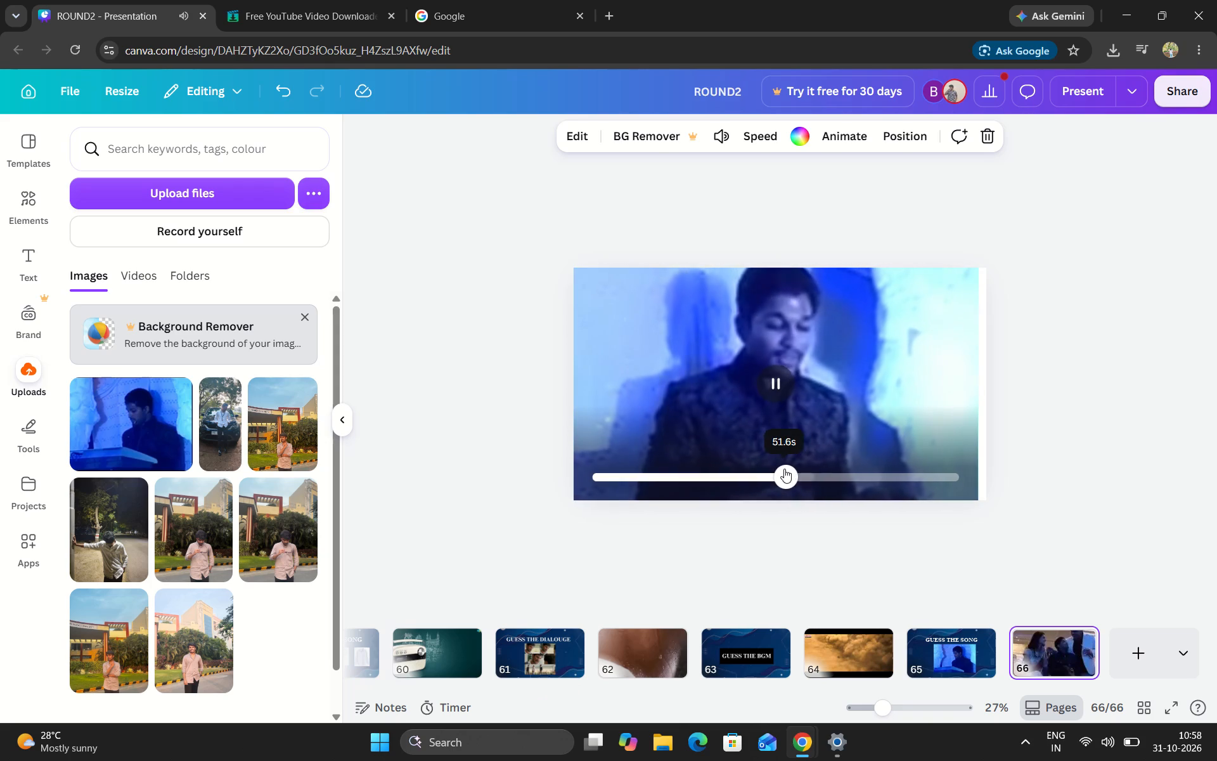
pyautogui.click(744, 467)
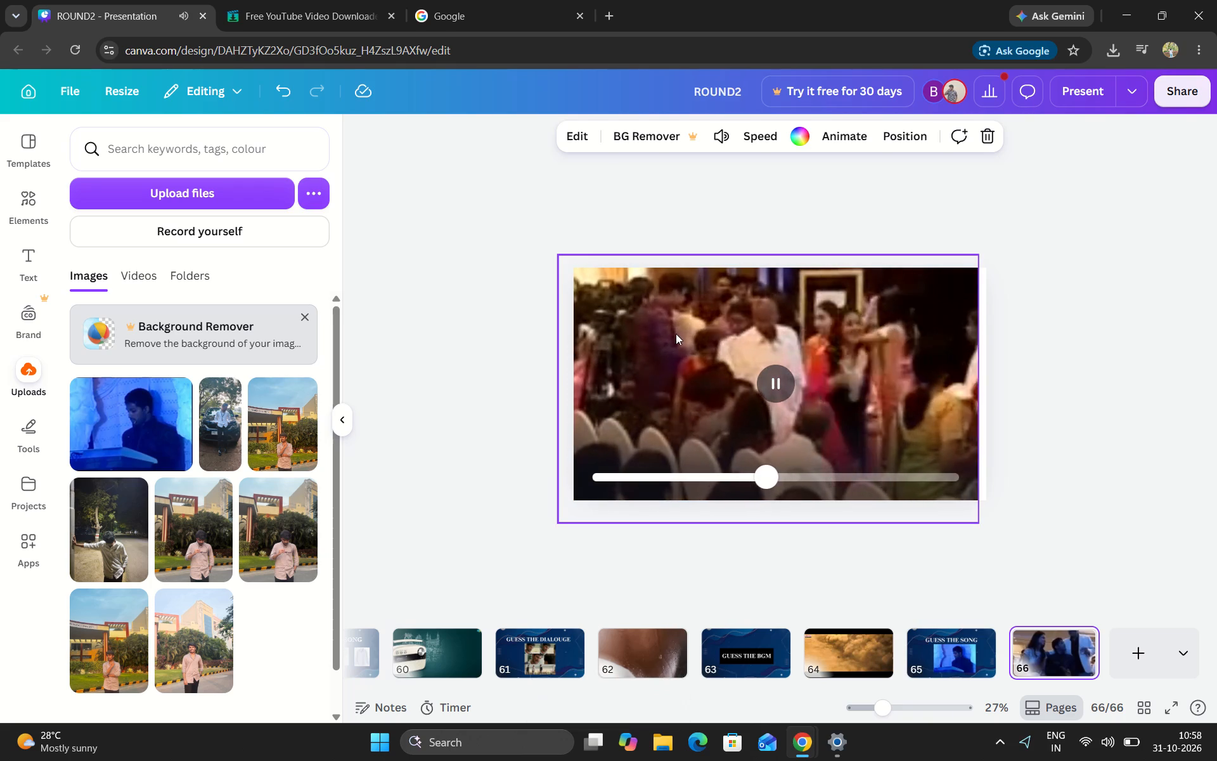
# Trim the beginning off the page 66 video so the clip lasts 1:04.
pyautogui.click(568, 140)
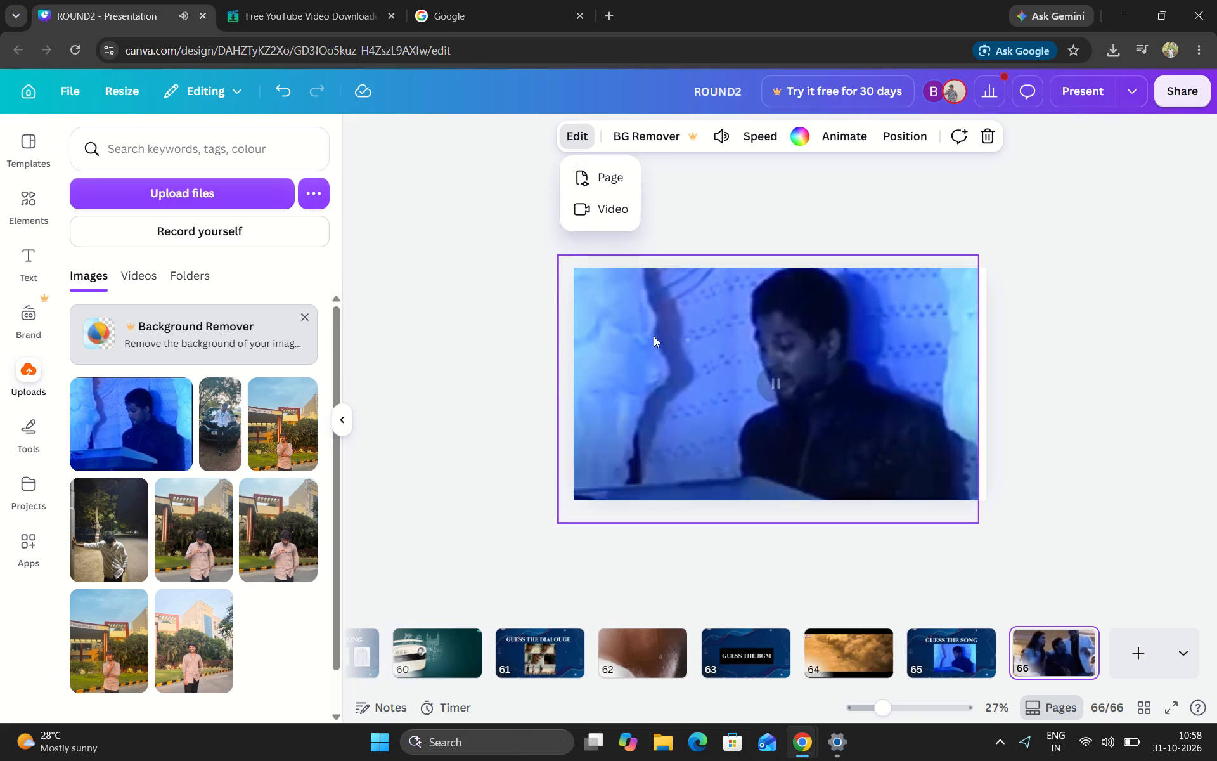
pyautogui.click(657, 343)
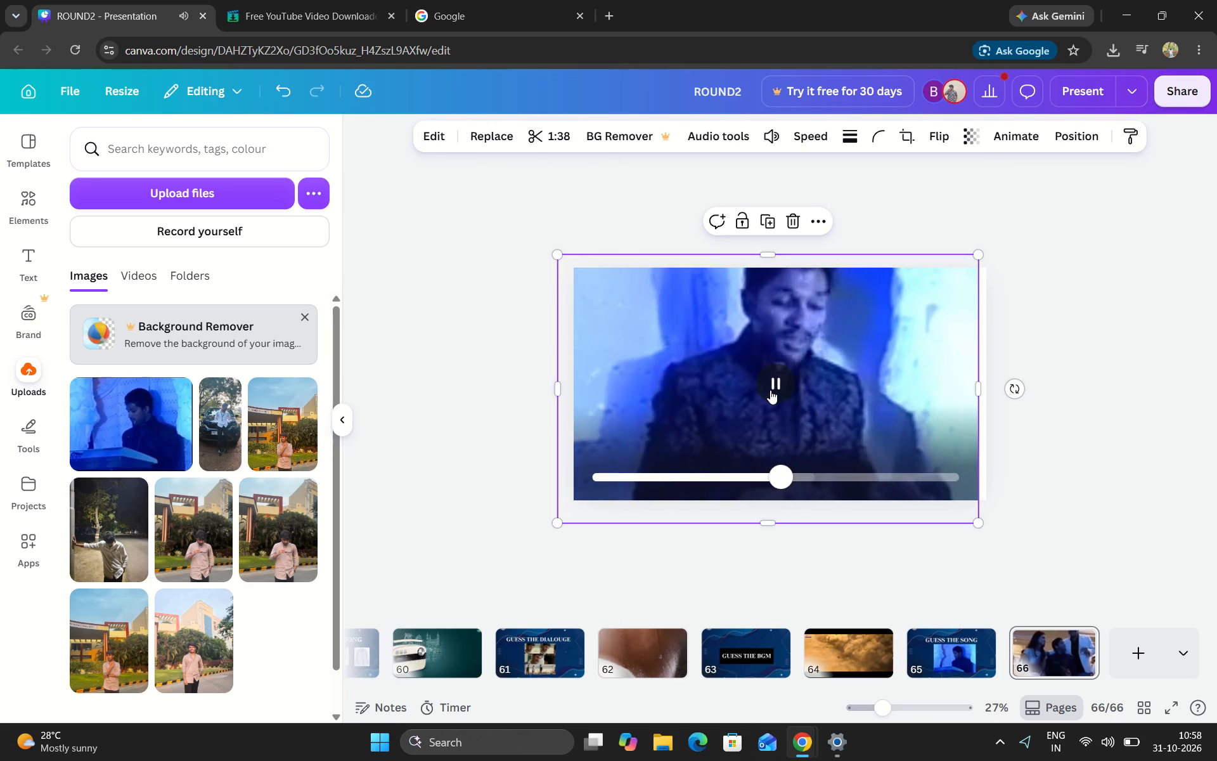
pyautogui.click(770, 390)
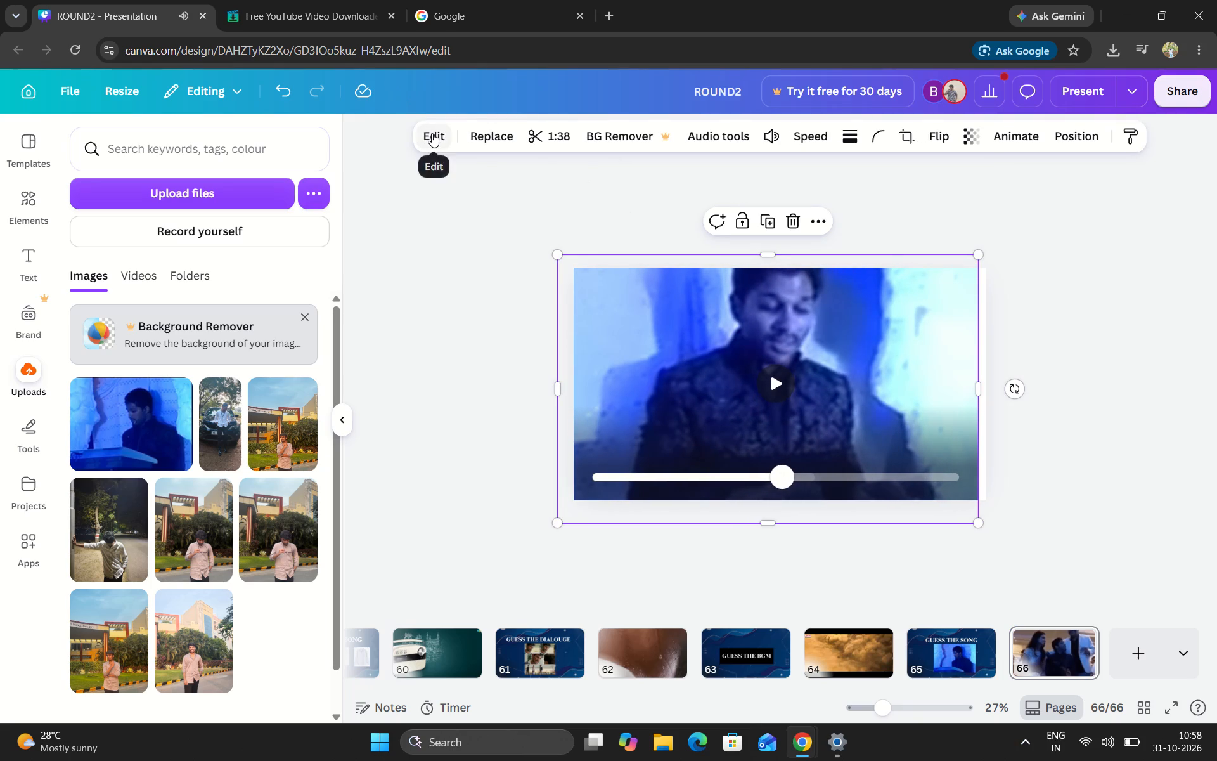
pyautogui.click(432, 133)
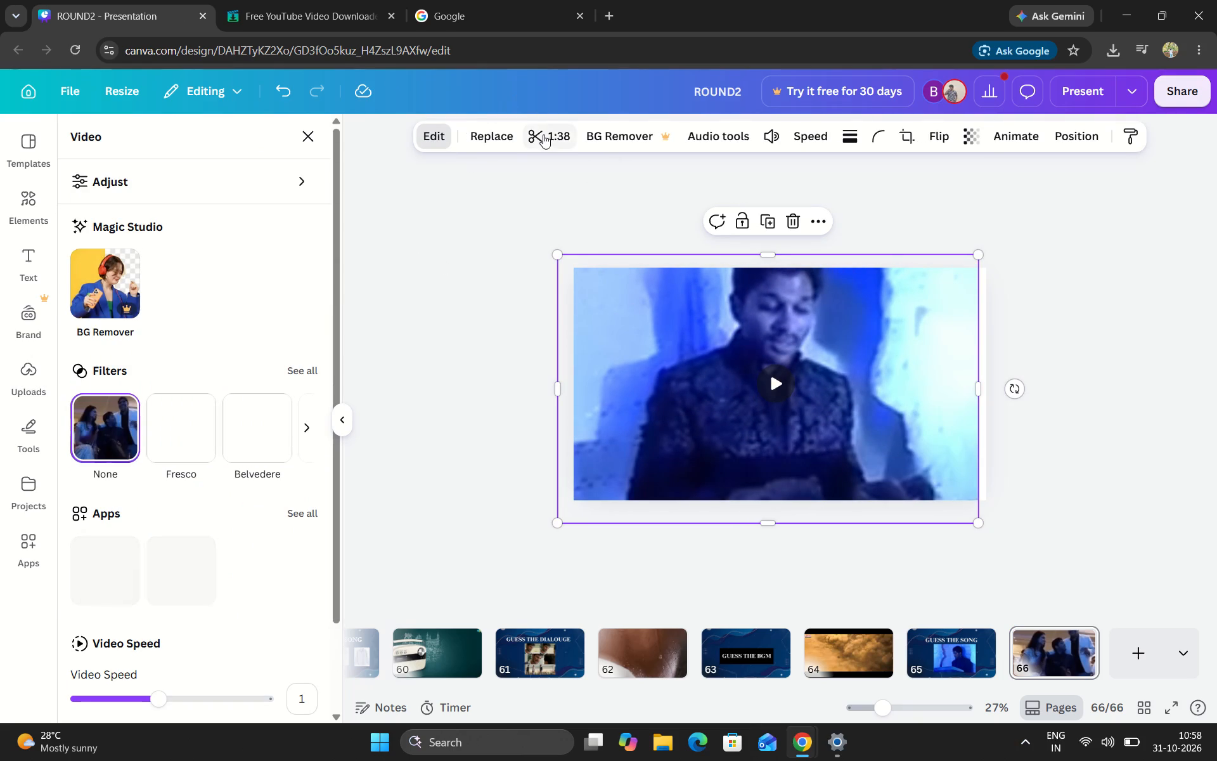
pyautogui.click(543, 135)
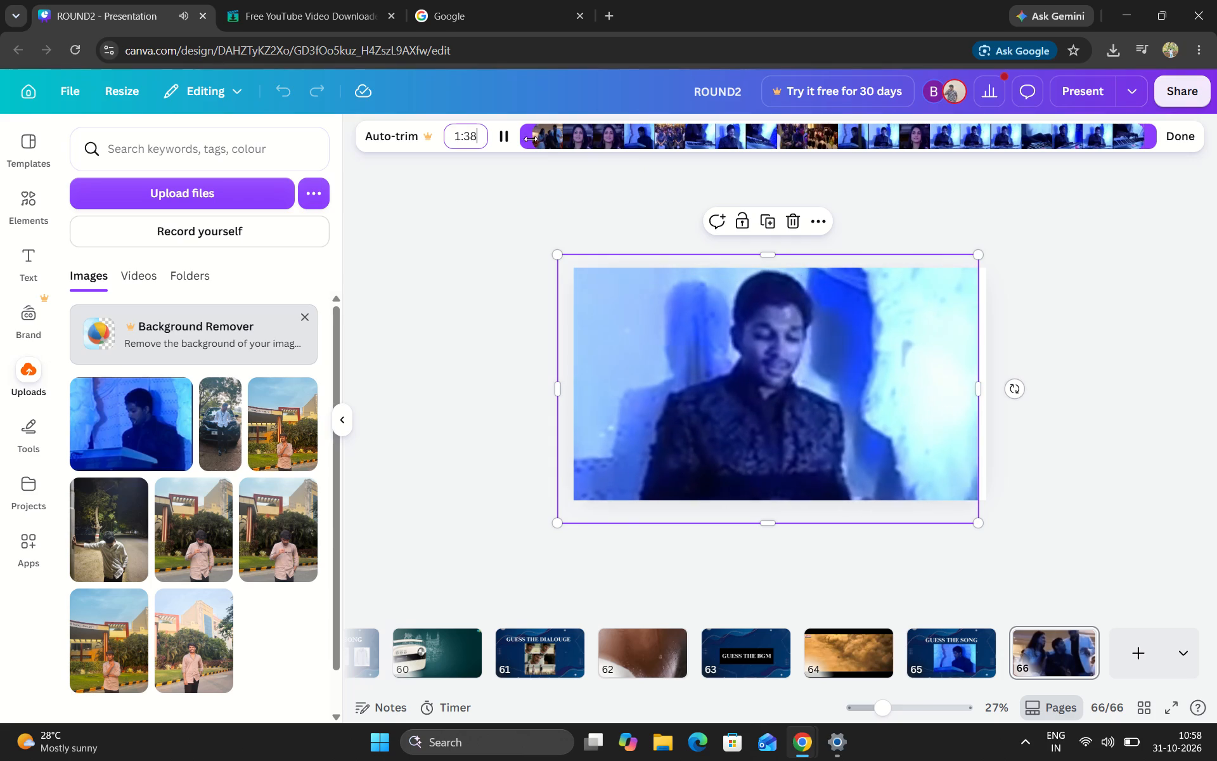
pyautogui.moveTo(524, 136); pyautogui.dragTo(795, 166)
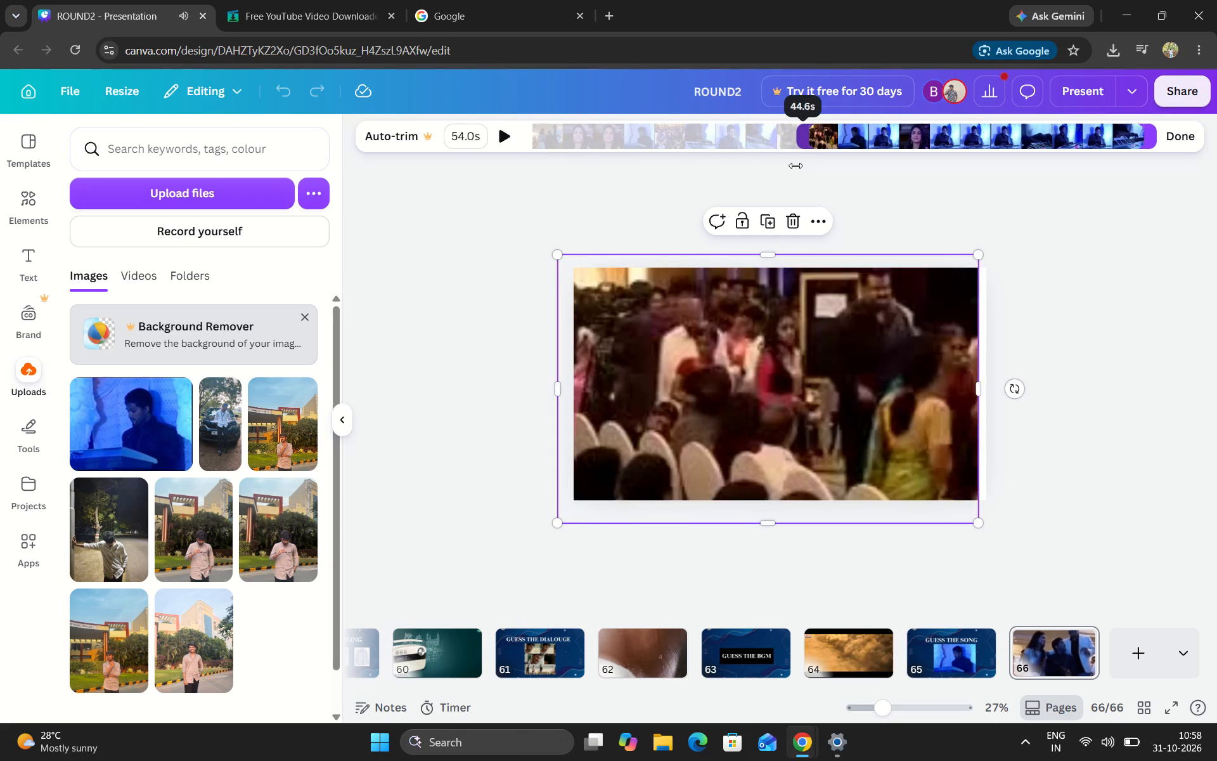
pyautogui.moveTo(795, 166); pyautogui.dragTo(749, 159)
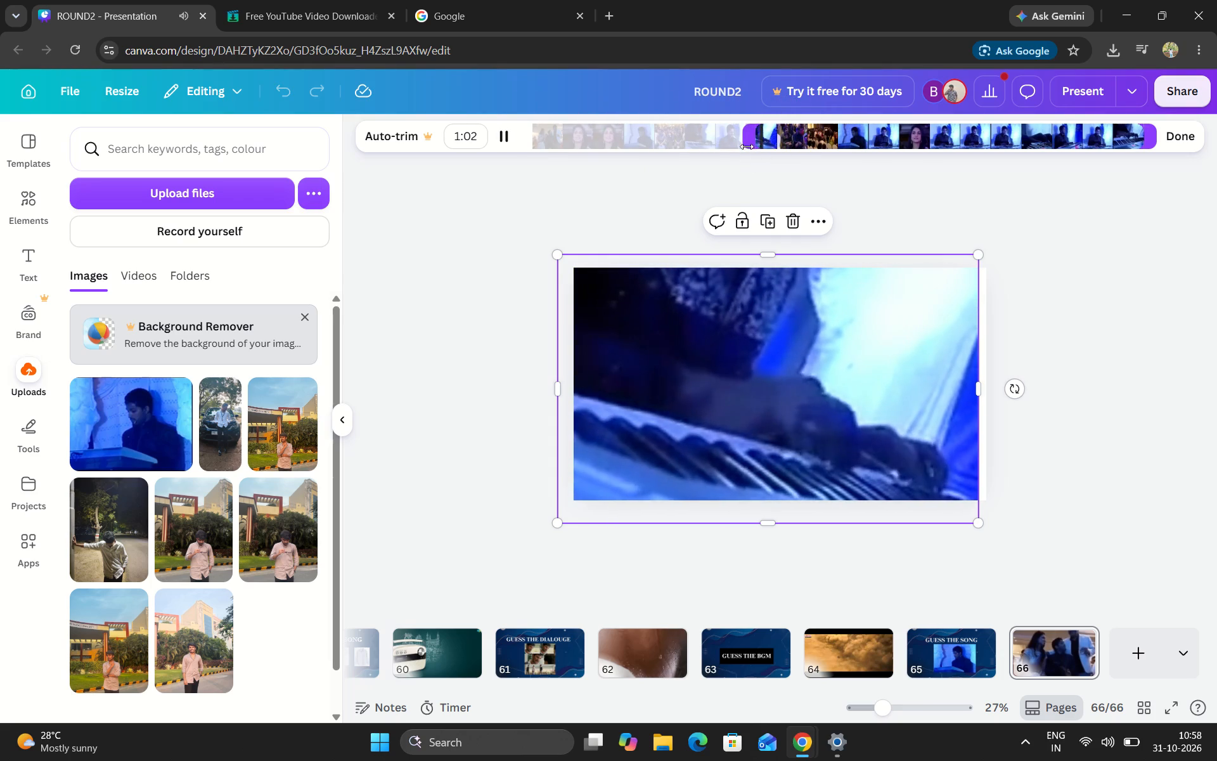
pyautogui.moveTo(750, 131); pyautogui.dragTo(740, 128)
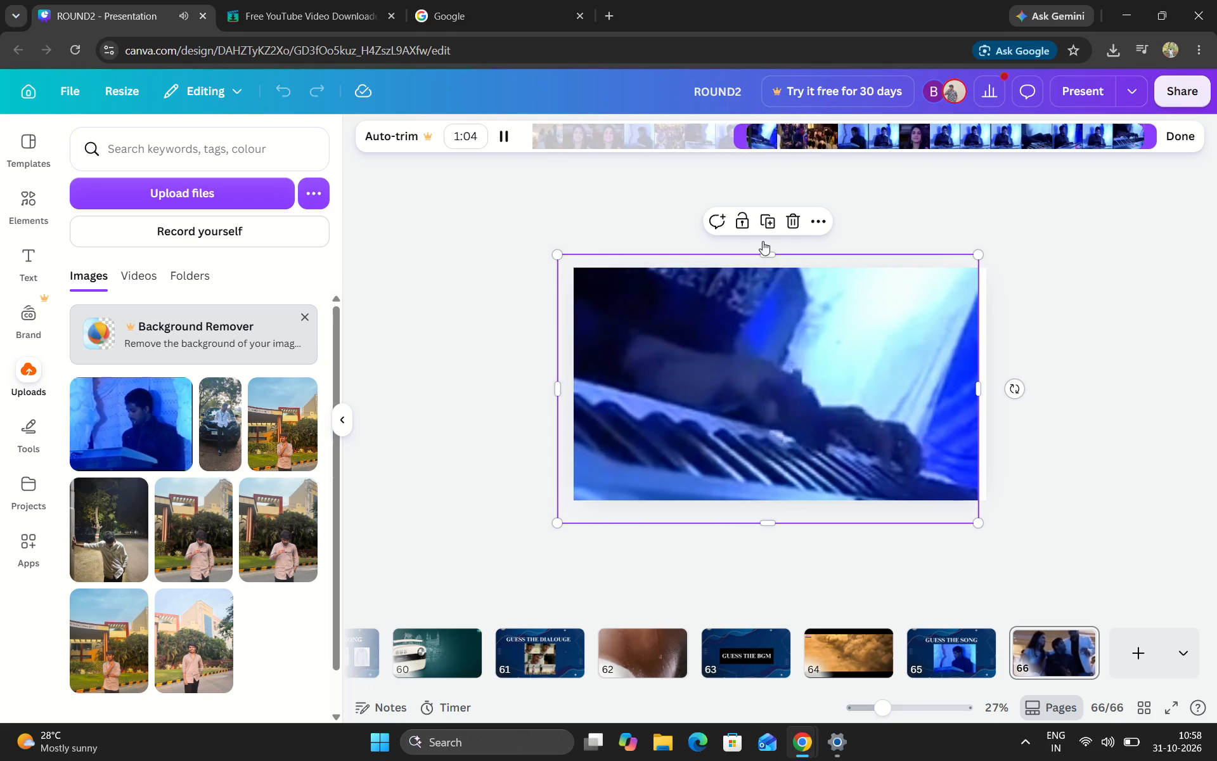
pyautogui.click(784, 380)
pyautogui.click(784, 380)
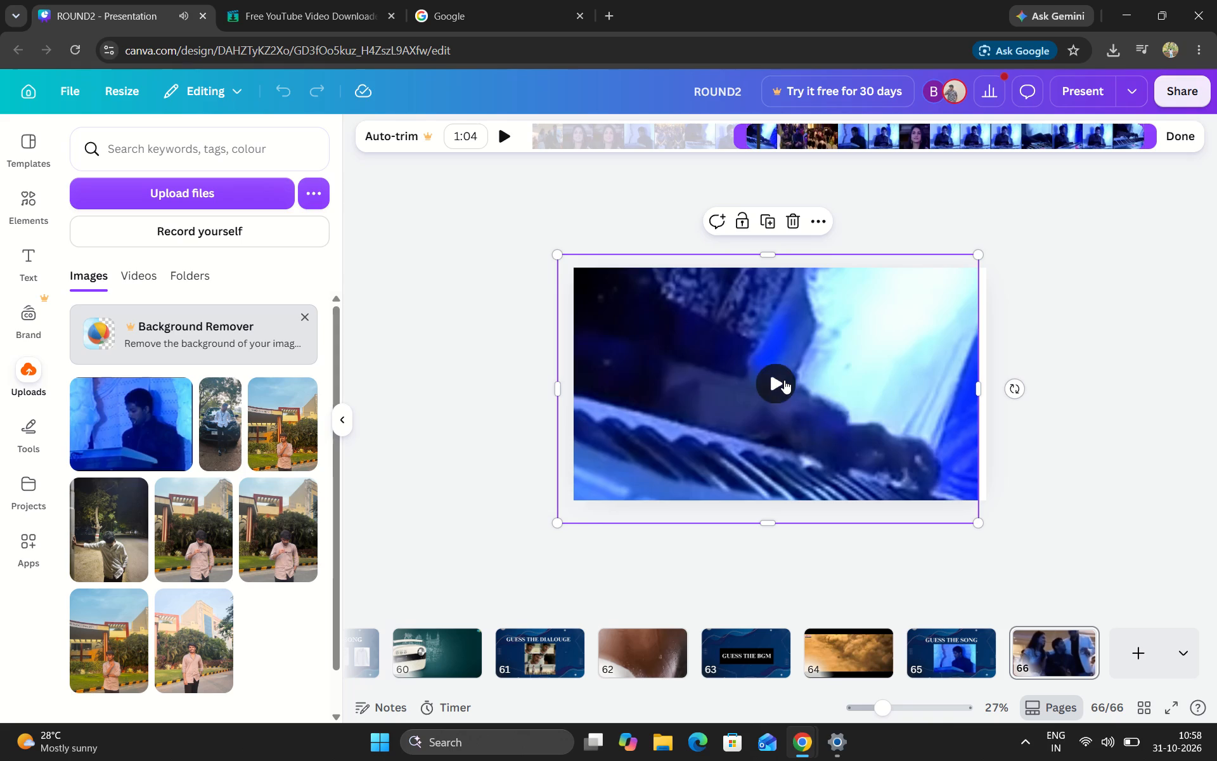
pyautogui.click(1057, 317)
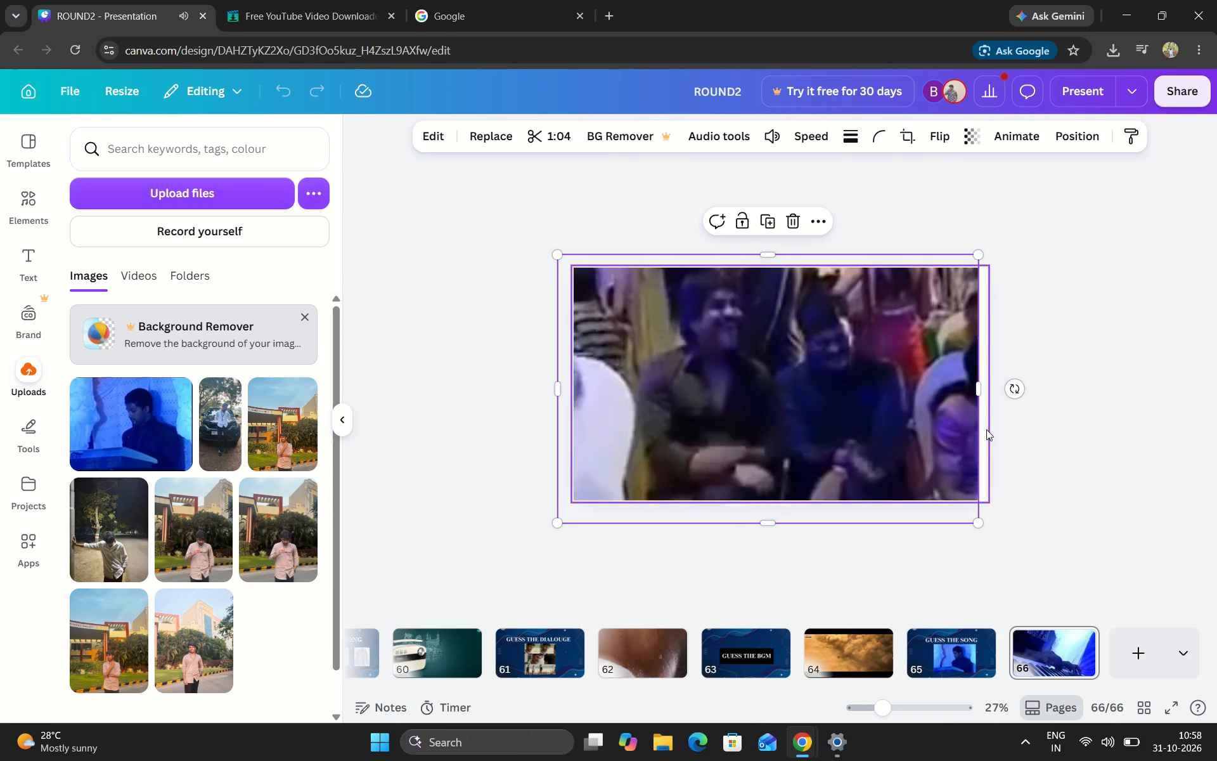
# Widen the page 66 video so it reaches the page's right edge.
pyautogui.moveTo(977, 384); pyautogui.dragTo(988, 384)
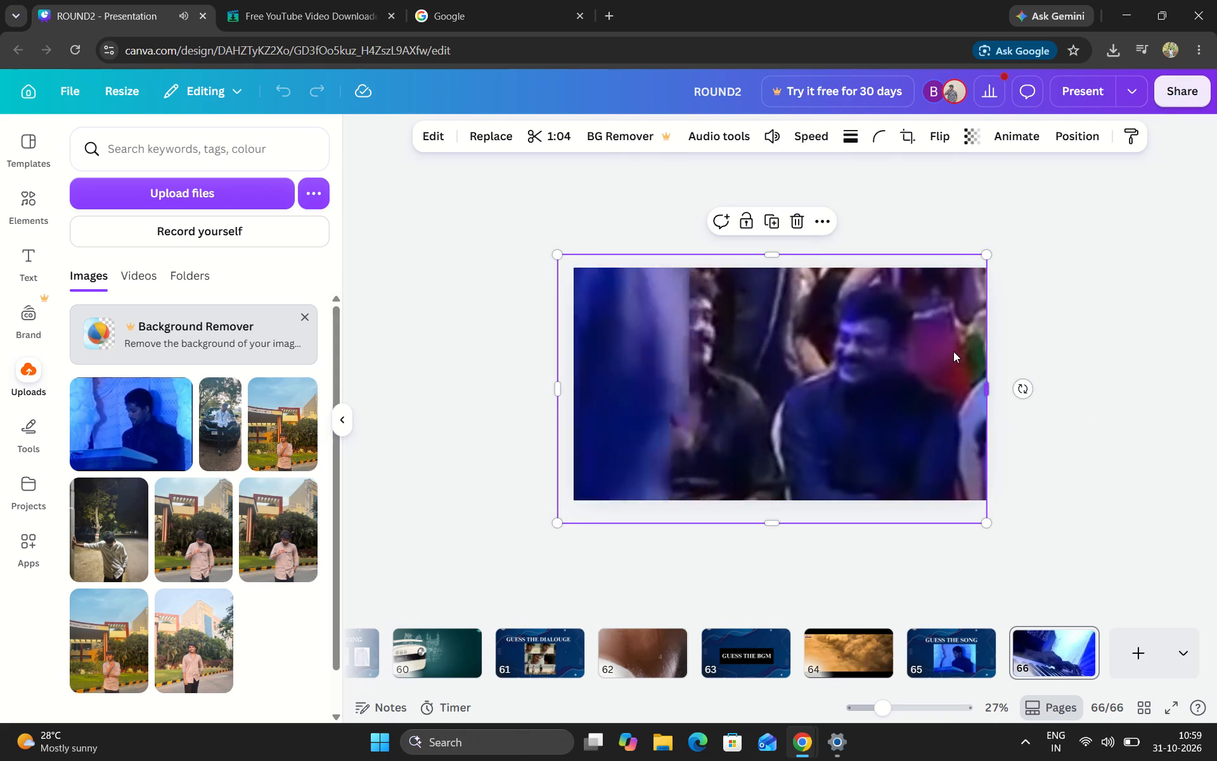
pyautogui.click(1104, 340)
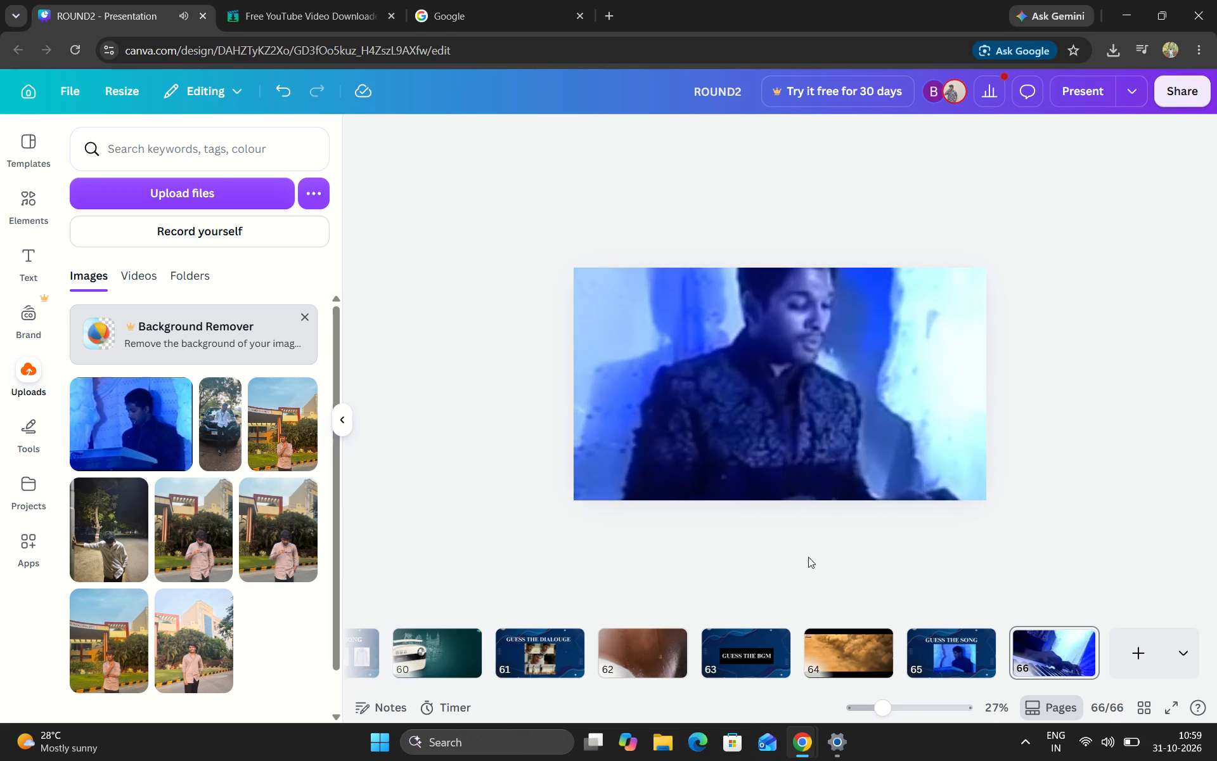
# Go back to the start of the presentation and look through pages 6 to 11.
pyautogui.hscroll(2, 622, 675)
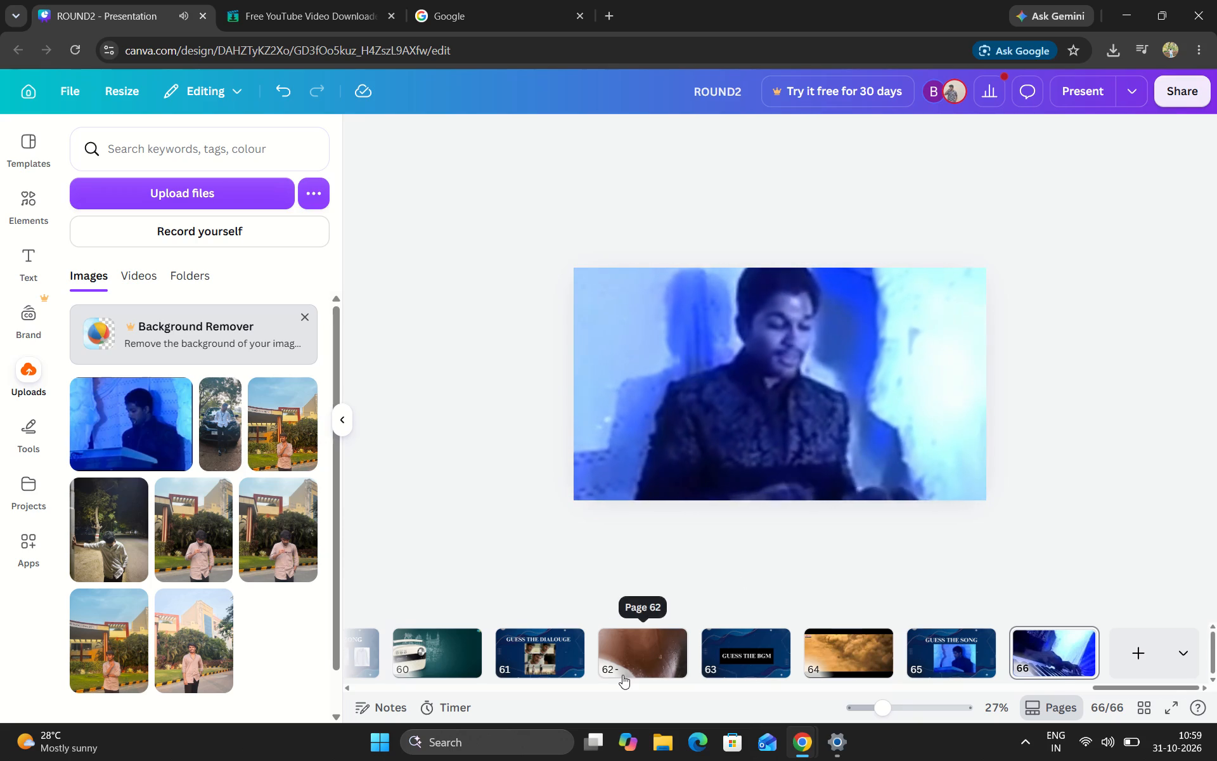
pyautogui.hscroll(8, 622, 675)
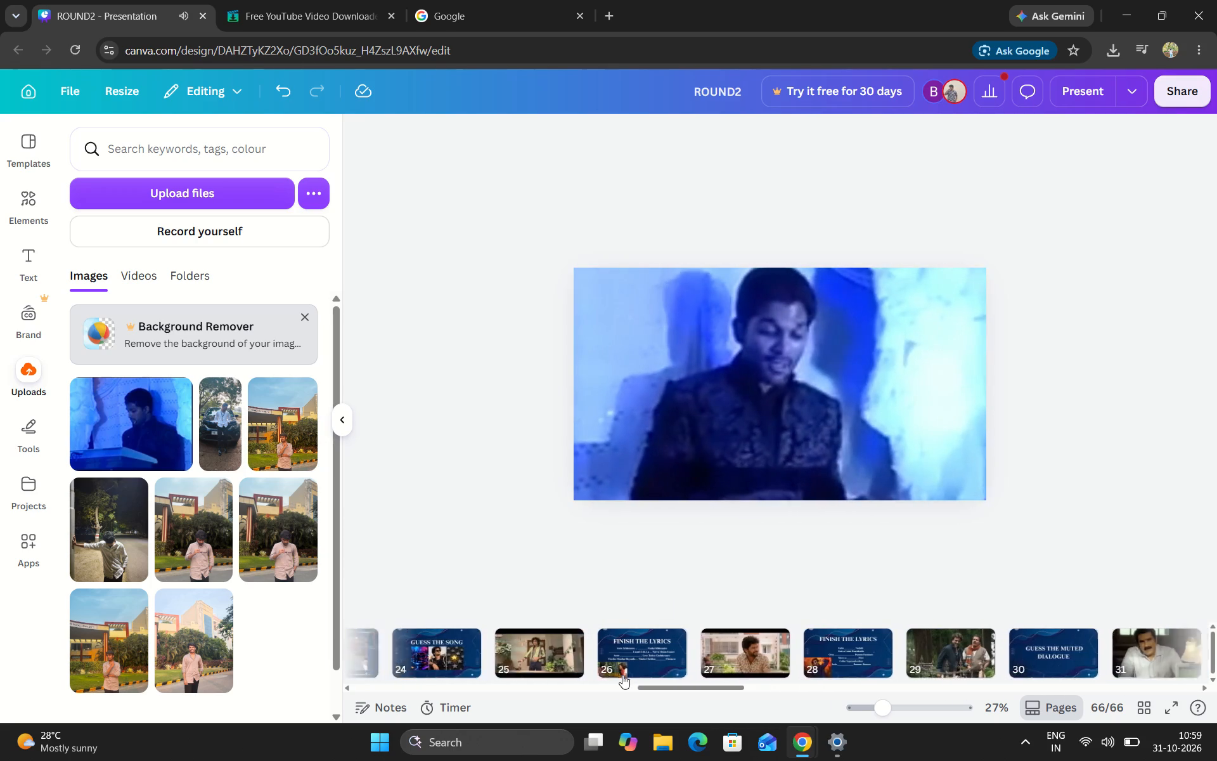
pyautogui.hscroll(16, 622, 675)
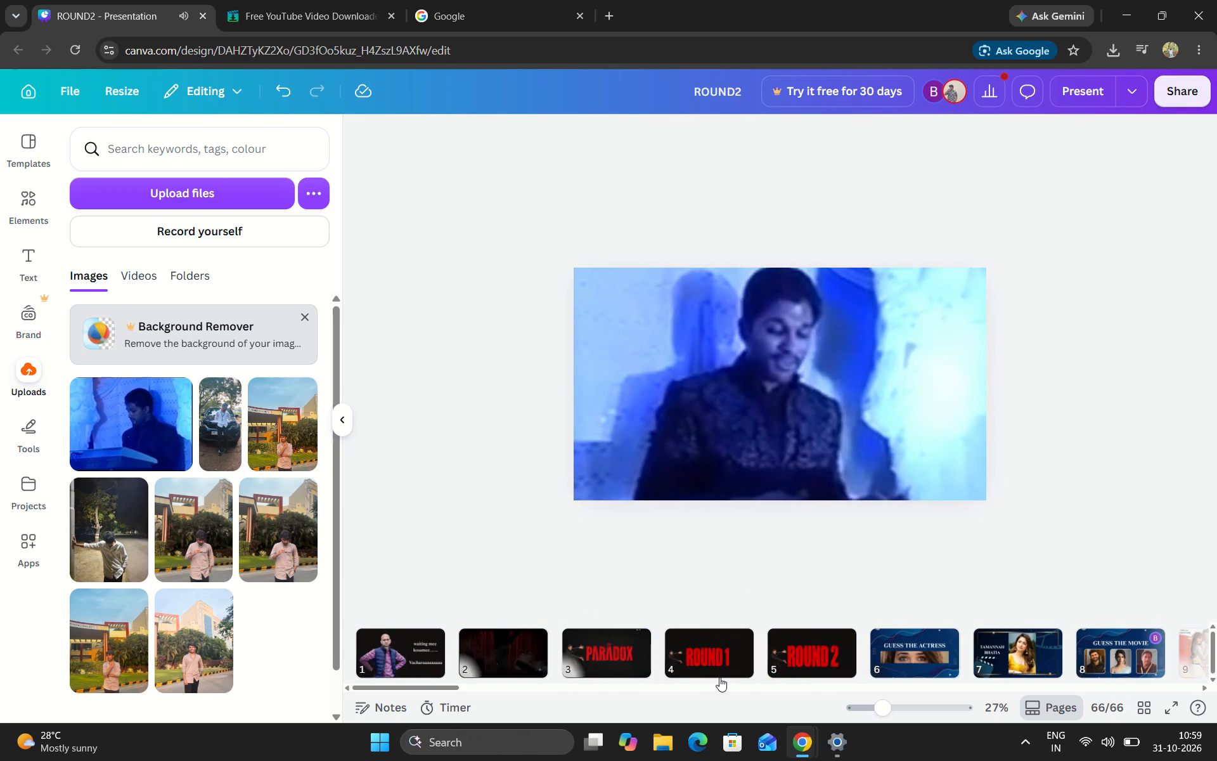
pyautogui.click(892, 649)
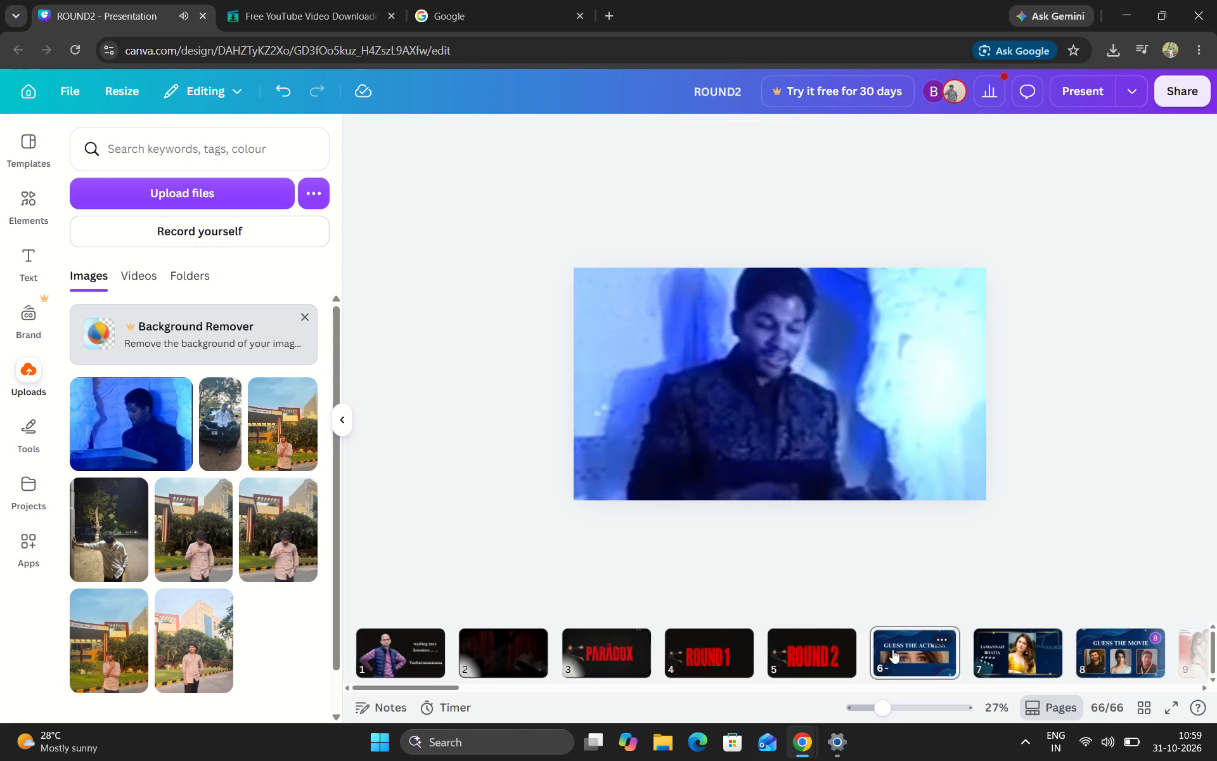
pyautogui.press('Right')
pyautogui.press('Right')
pyautogui.press('Right')
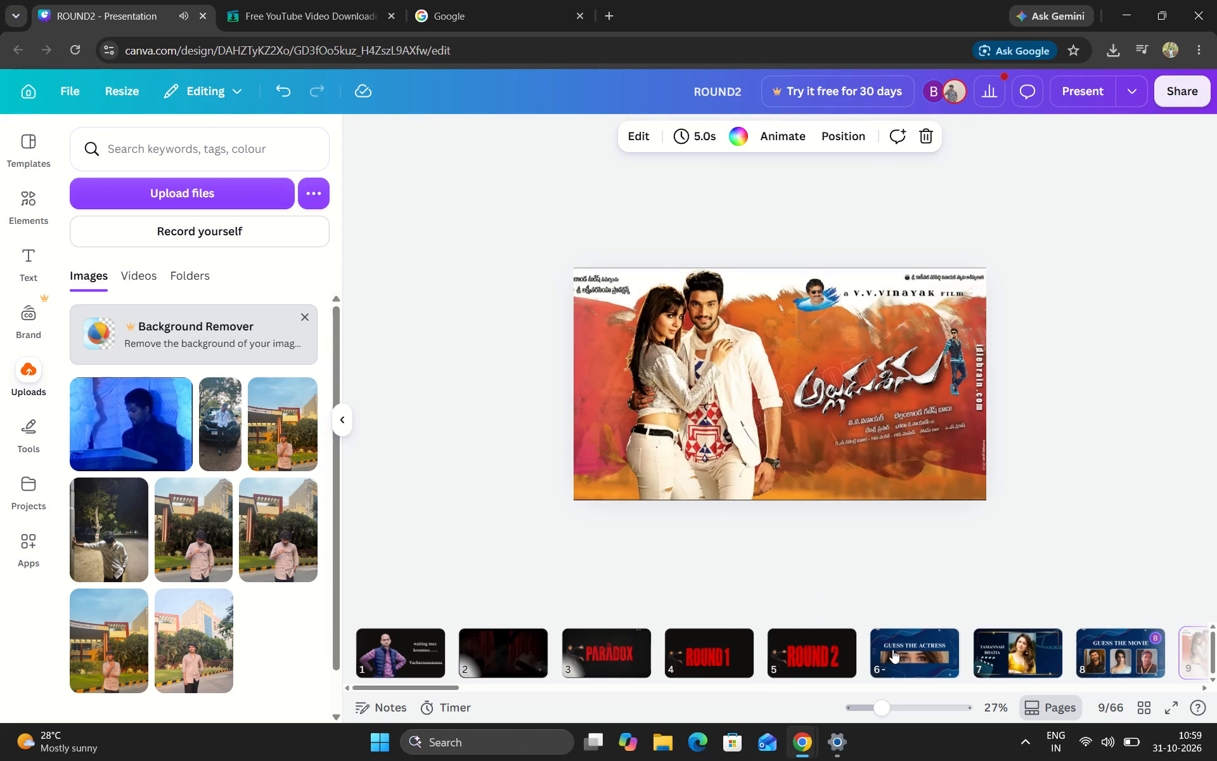
pyautogui.press('Right')
pyautogui.press('Right')
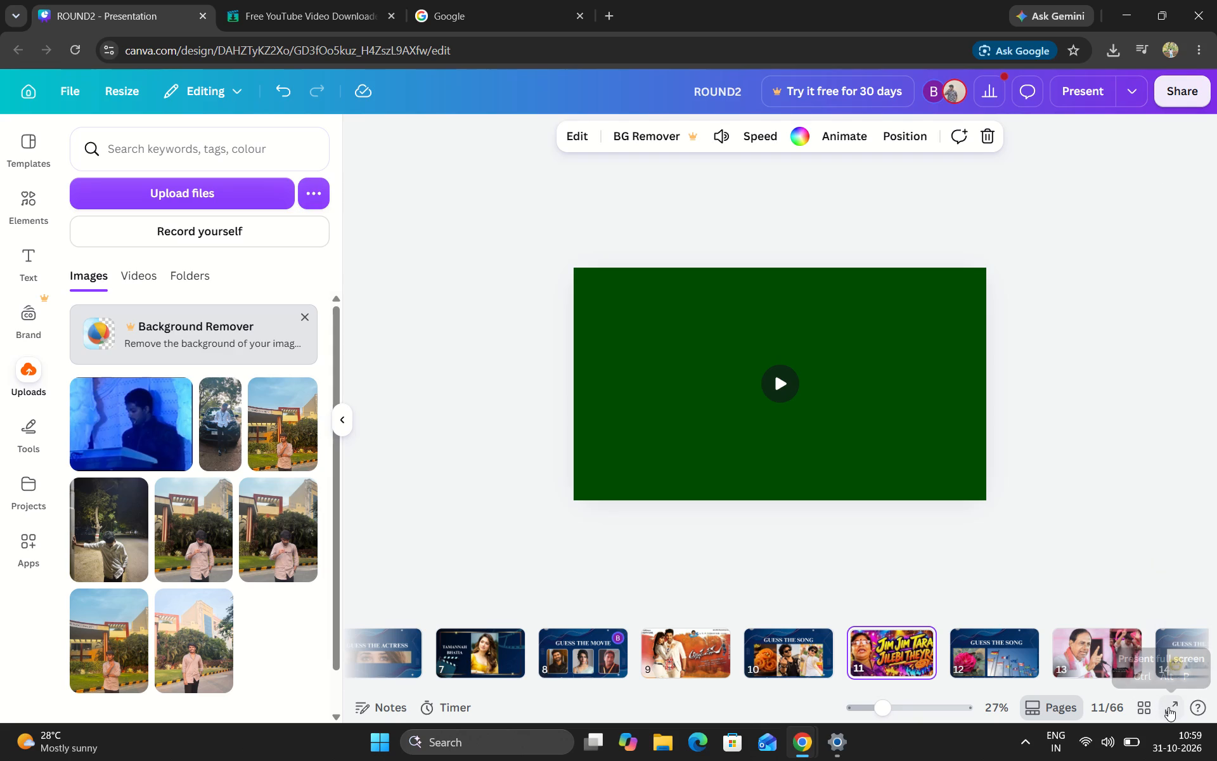
# Present the slideshow in full screen and go back from page 11 to THE PARADOX intro video.
pyautogui.click(1128, 86)
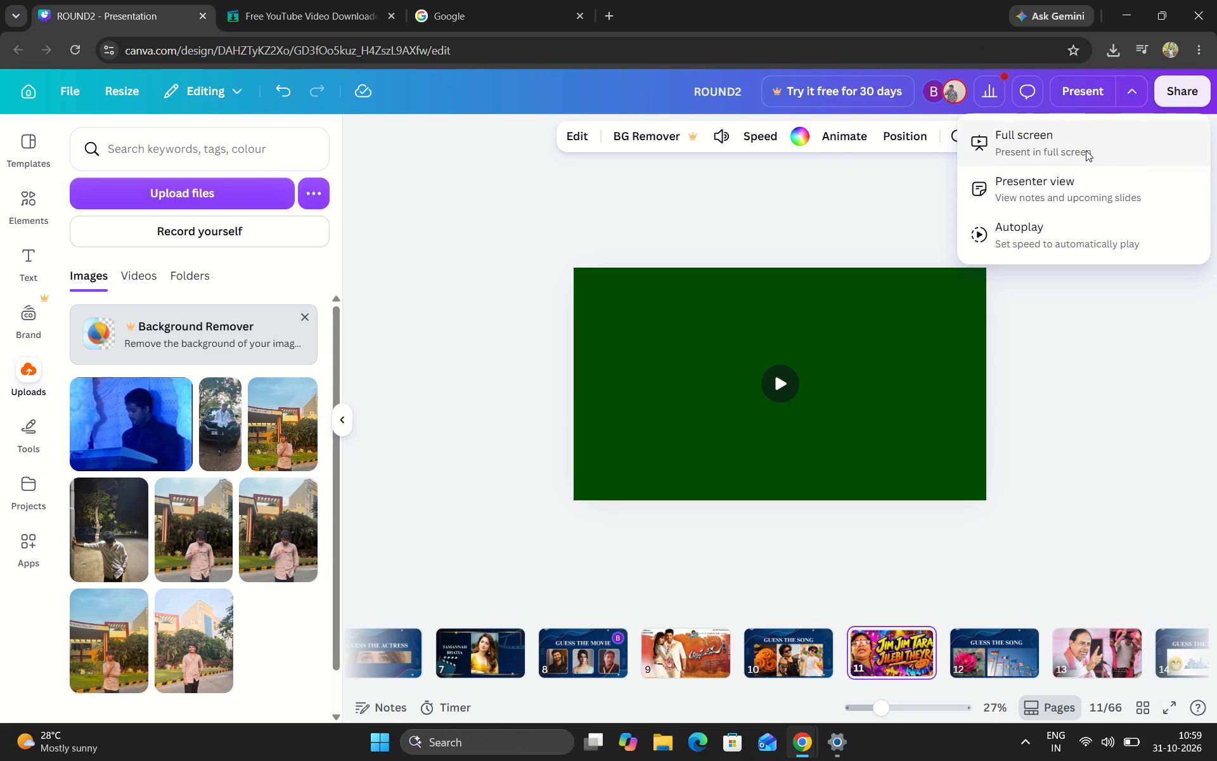
pyautogui.click(1086, 150)
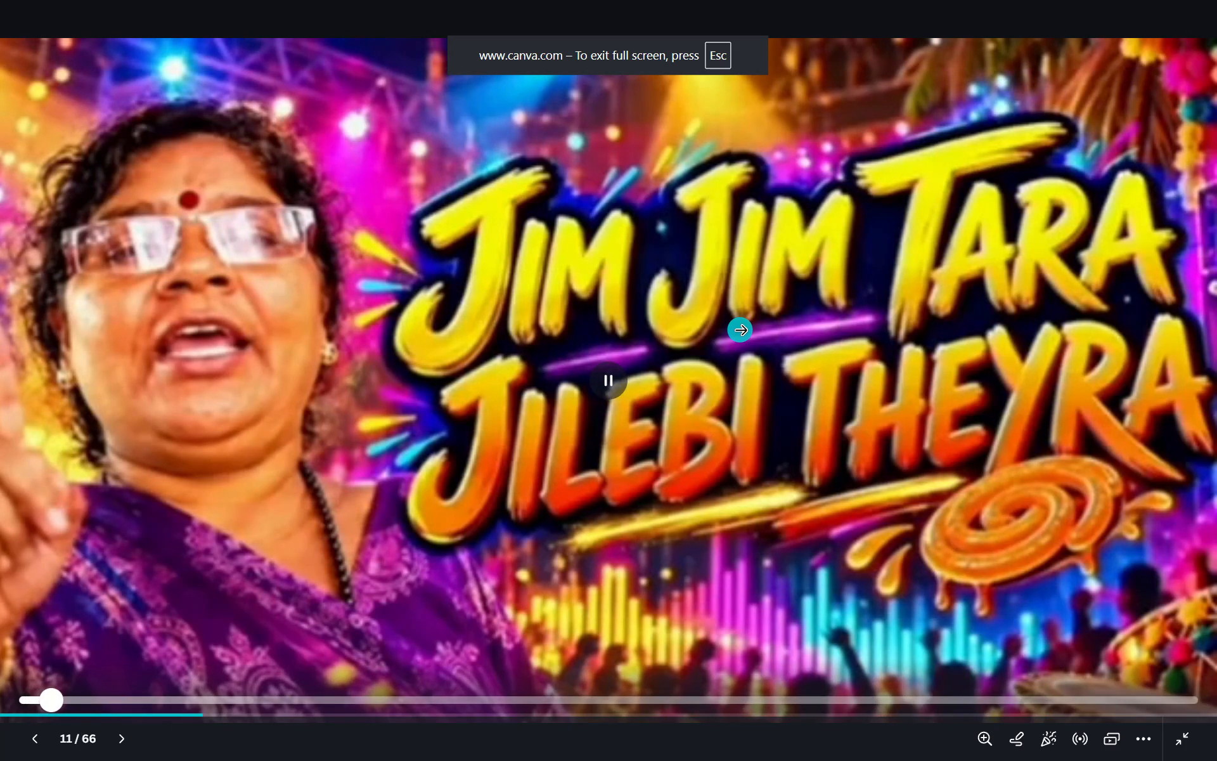
pyautogui.press('Left')
pyautogui.press('Left')
pyautogui.press('Left')
pyautogui.press('Left')
pyautogui.press('Left')
pyautogui.press('Left')
pyautogui.press('Left')
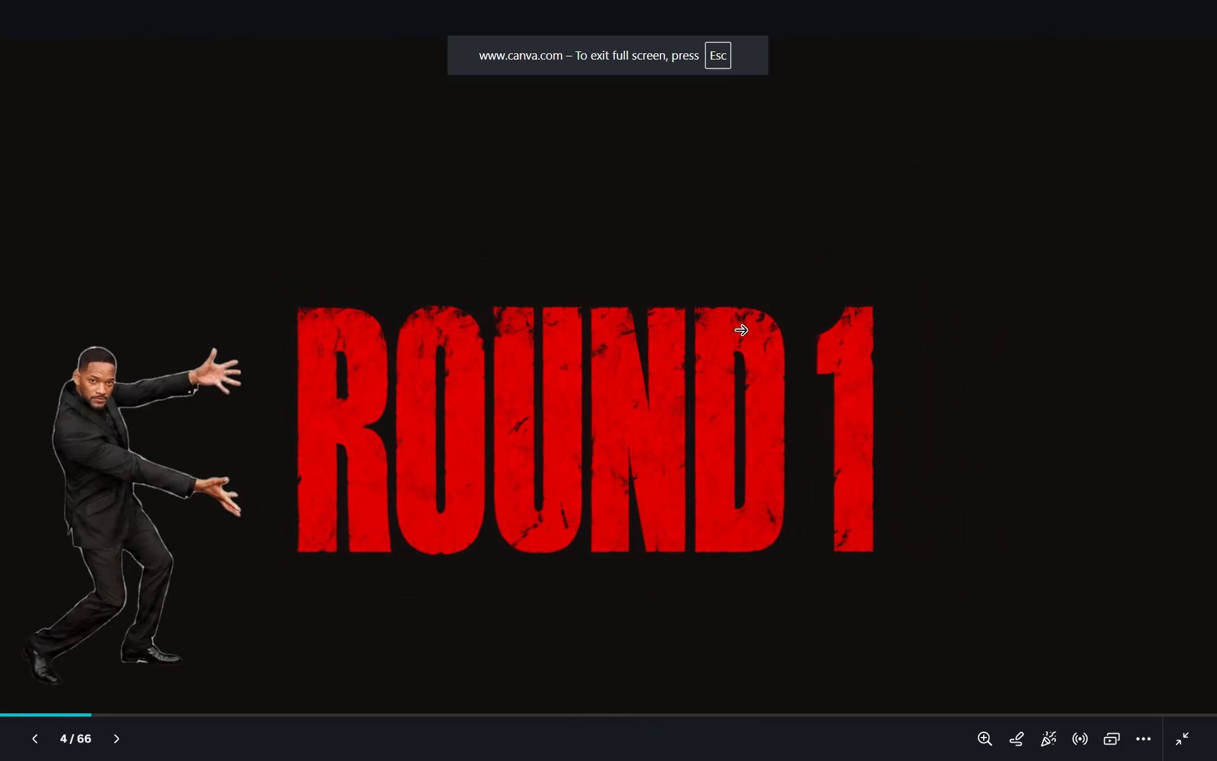
pyautogui.press('Left')
pyautogui.press('Left')
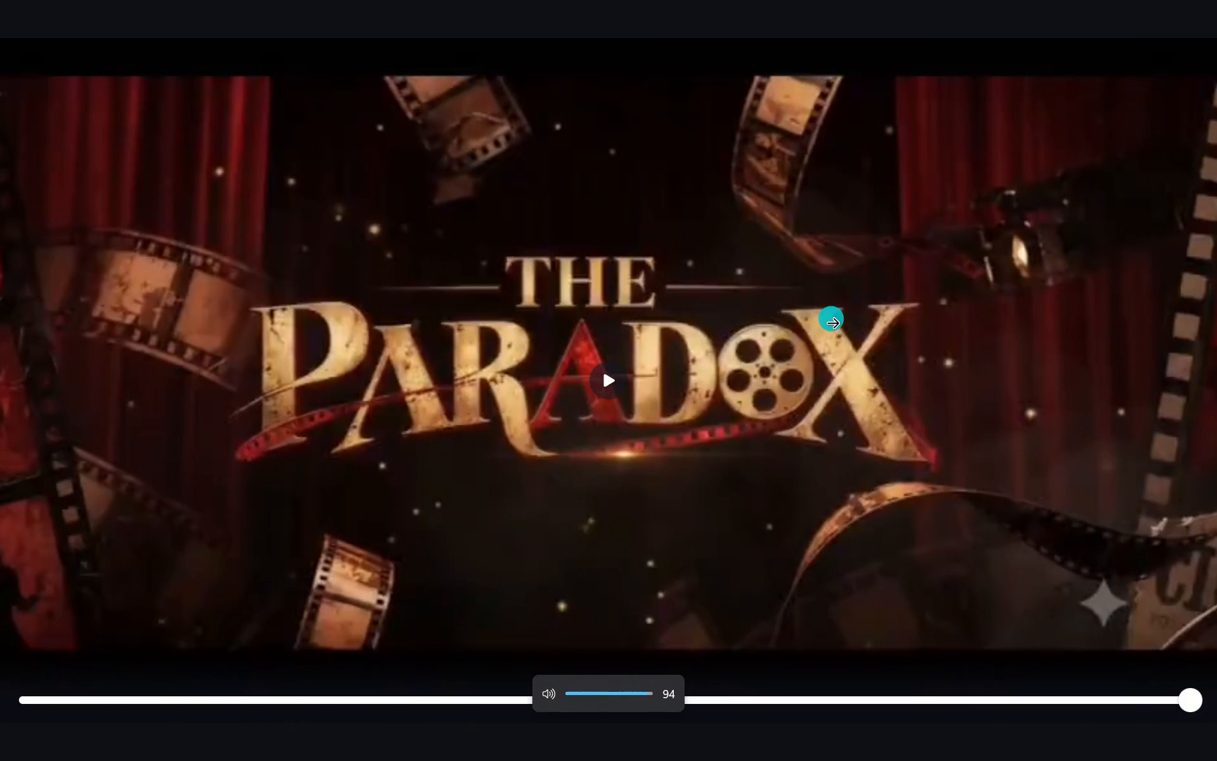
# Review the opening pages in full screen, from the intro through the round titles, actress and movie questions to page 10.
pyautogui.press('Right')
pyautogui.press('Right')
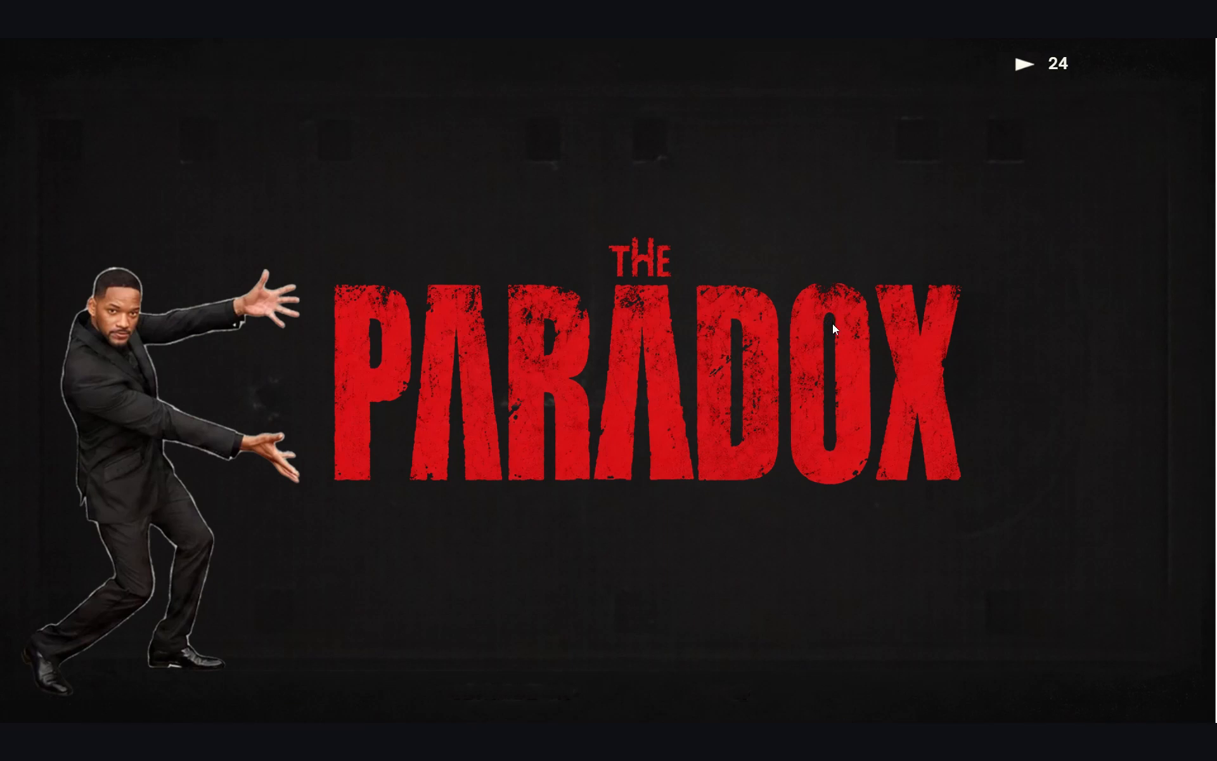
pyautogui.press('Right')
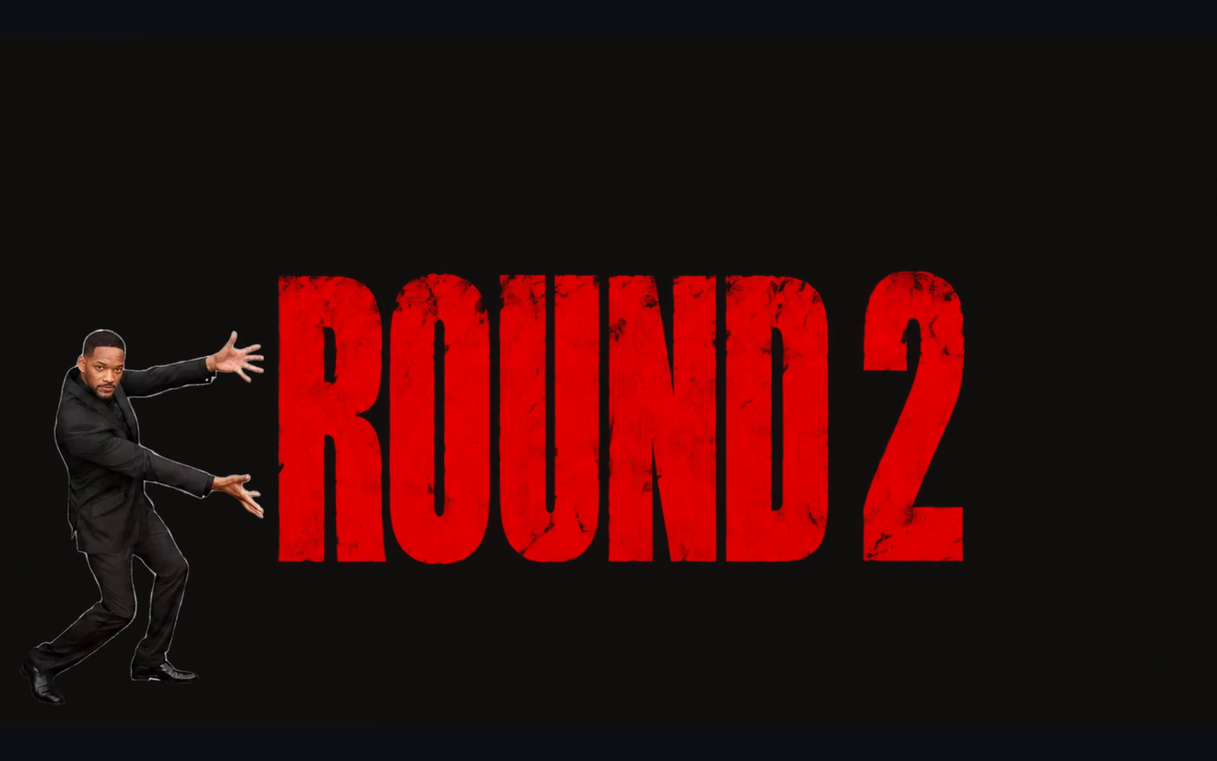
pyautogui.press('Left')
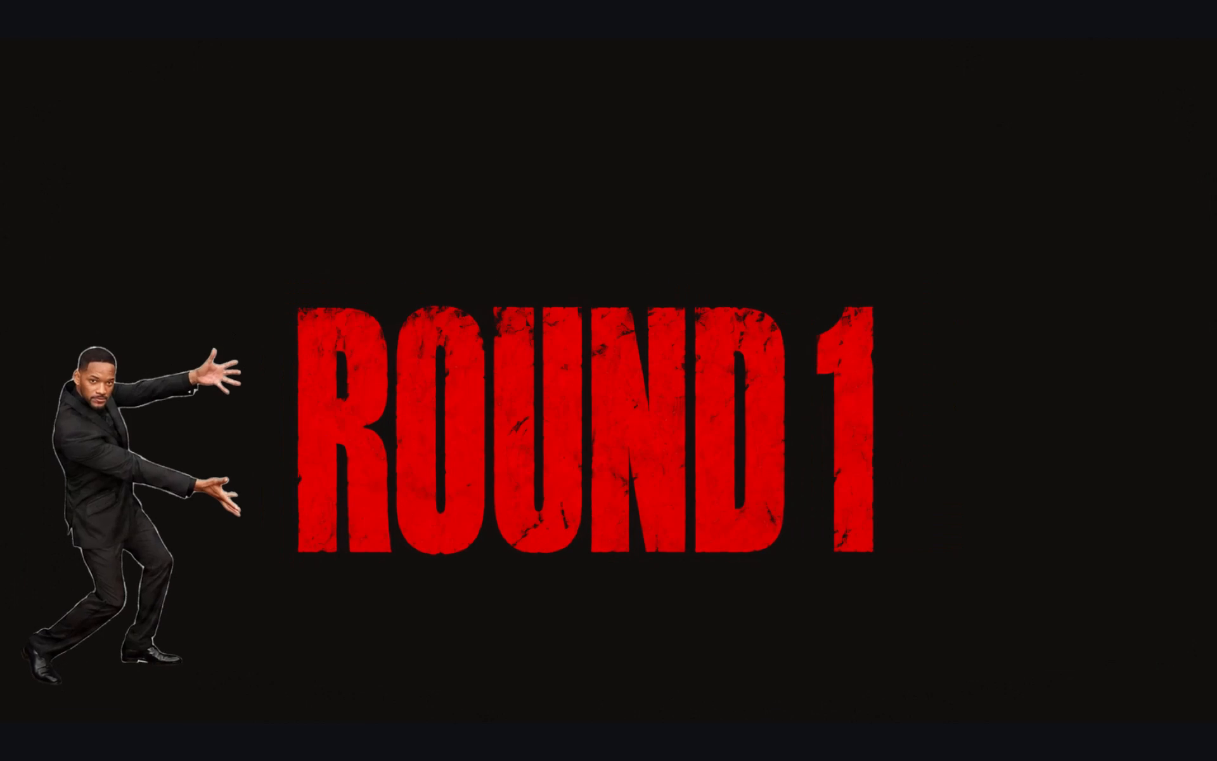
pyautogui.press('Right')
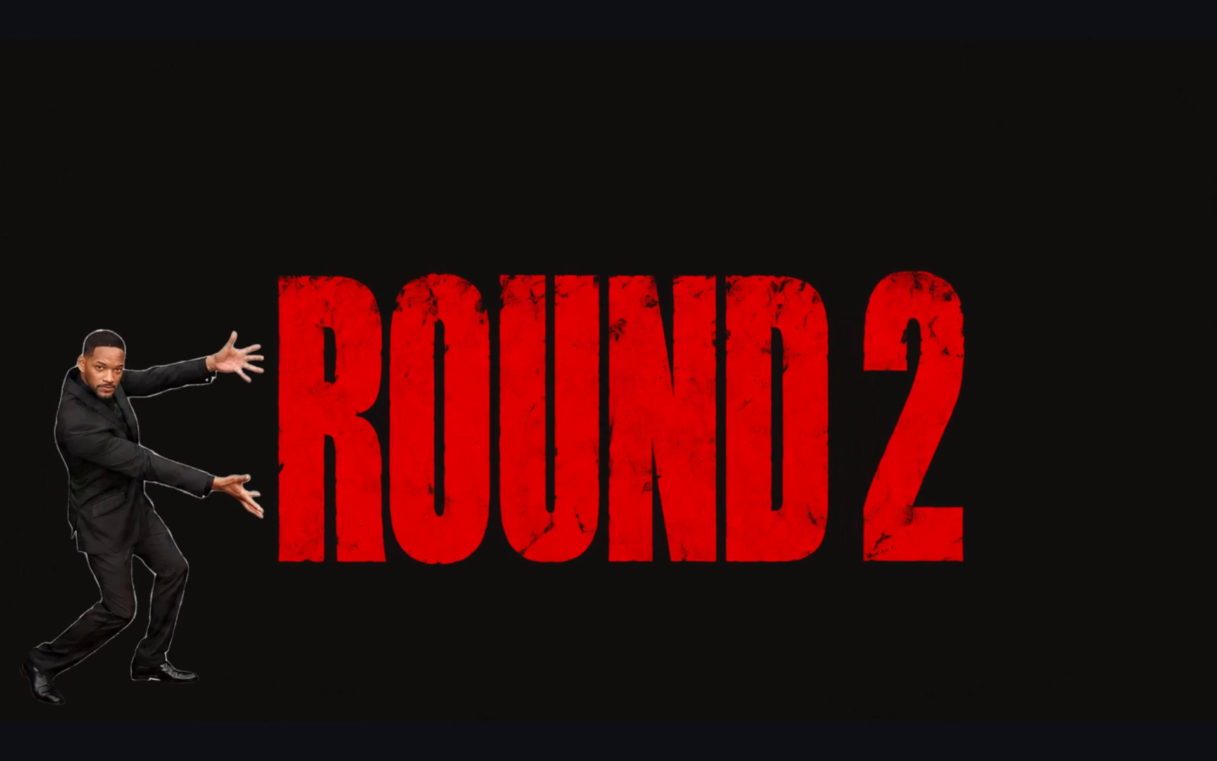
pyautogui.press('Right')
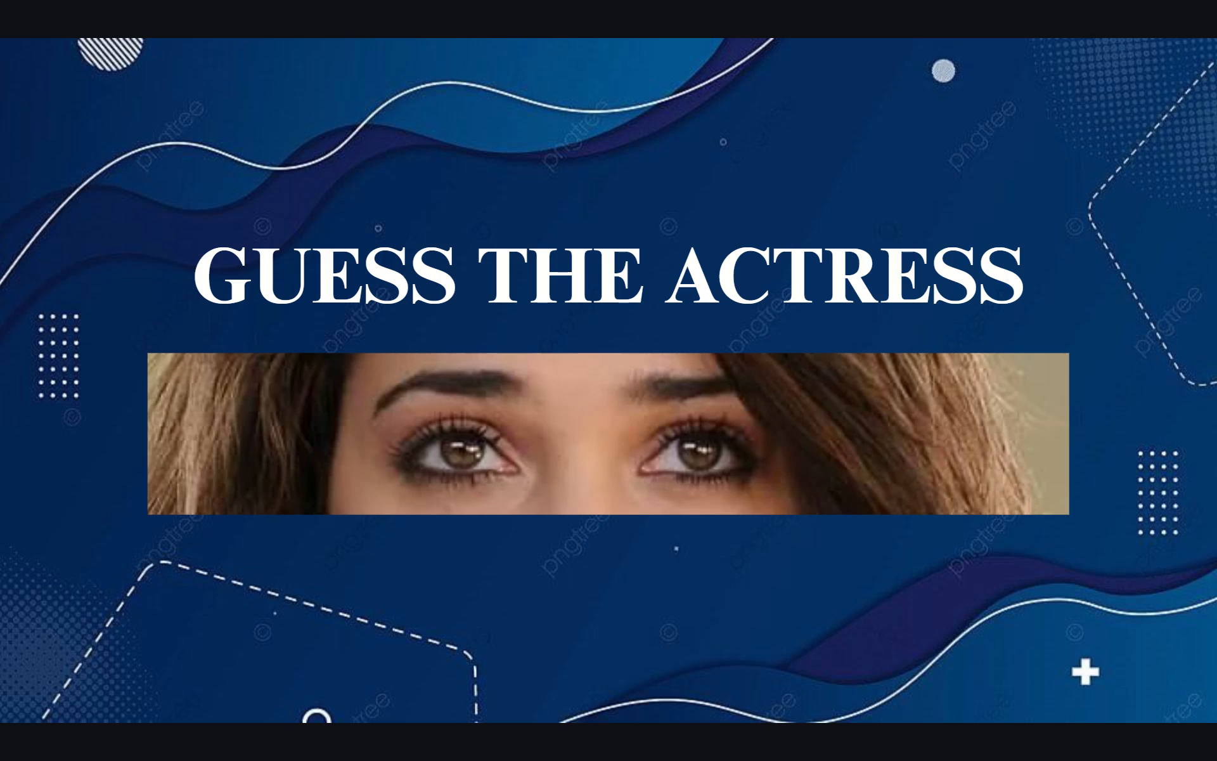
pyautogui.press('Right')
pyautogui.press('Left')
pyautogui.press('Right')
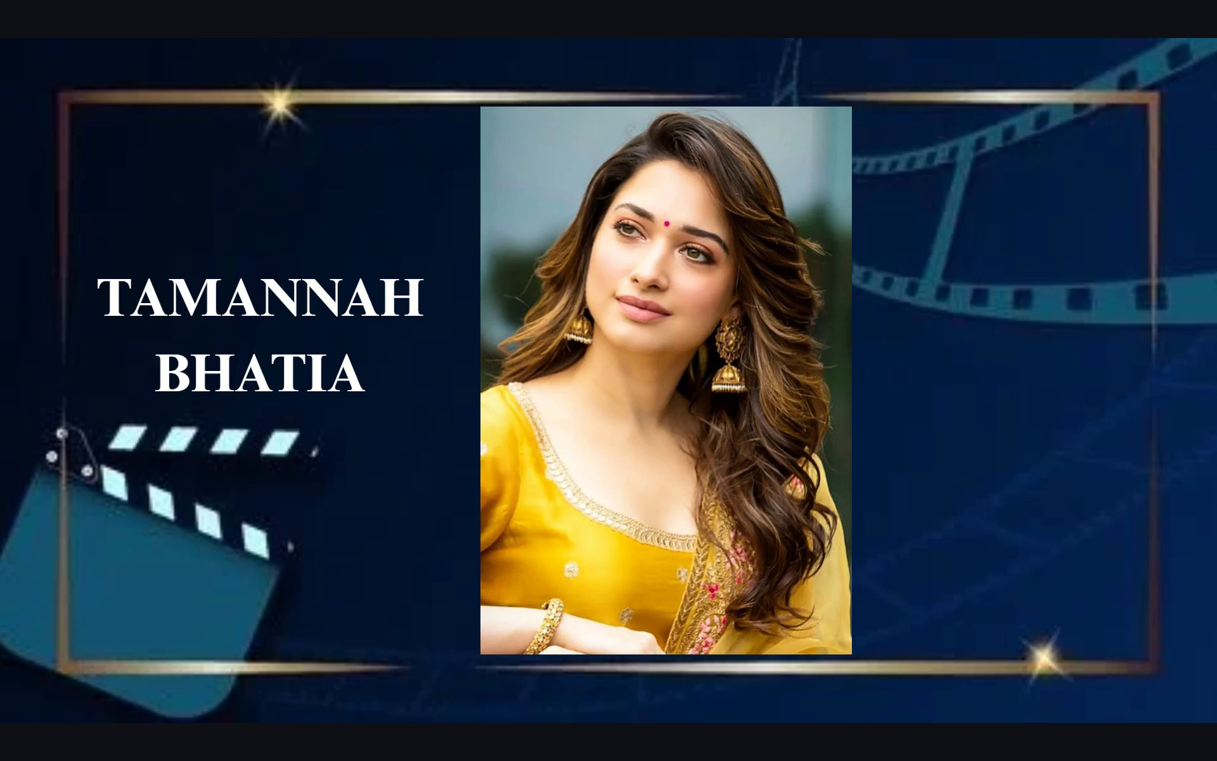
pyautogui.press('Right')
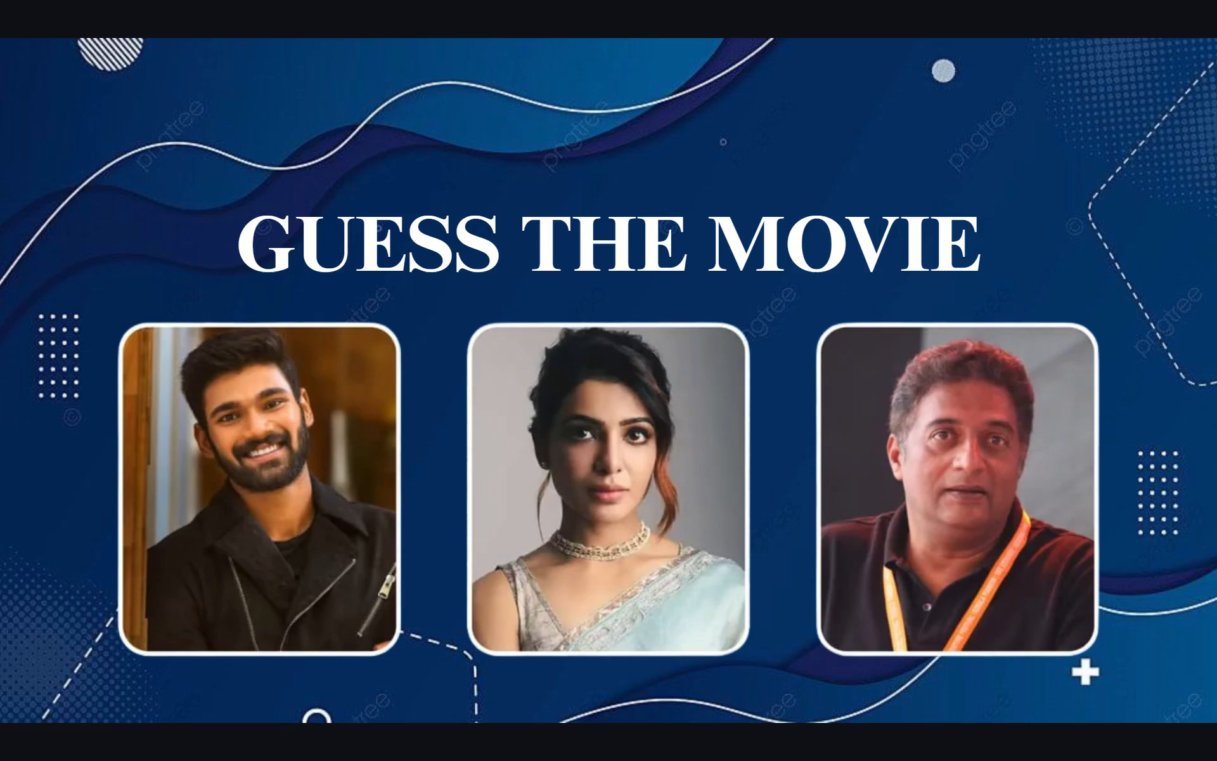
pyautogui.press('Right')
pyautogui.press('Left')
pyautogui.press('Right')
pyautogui.press('Right')
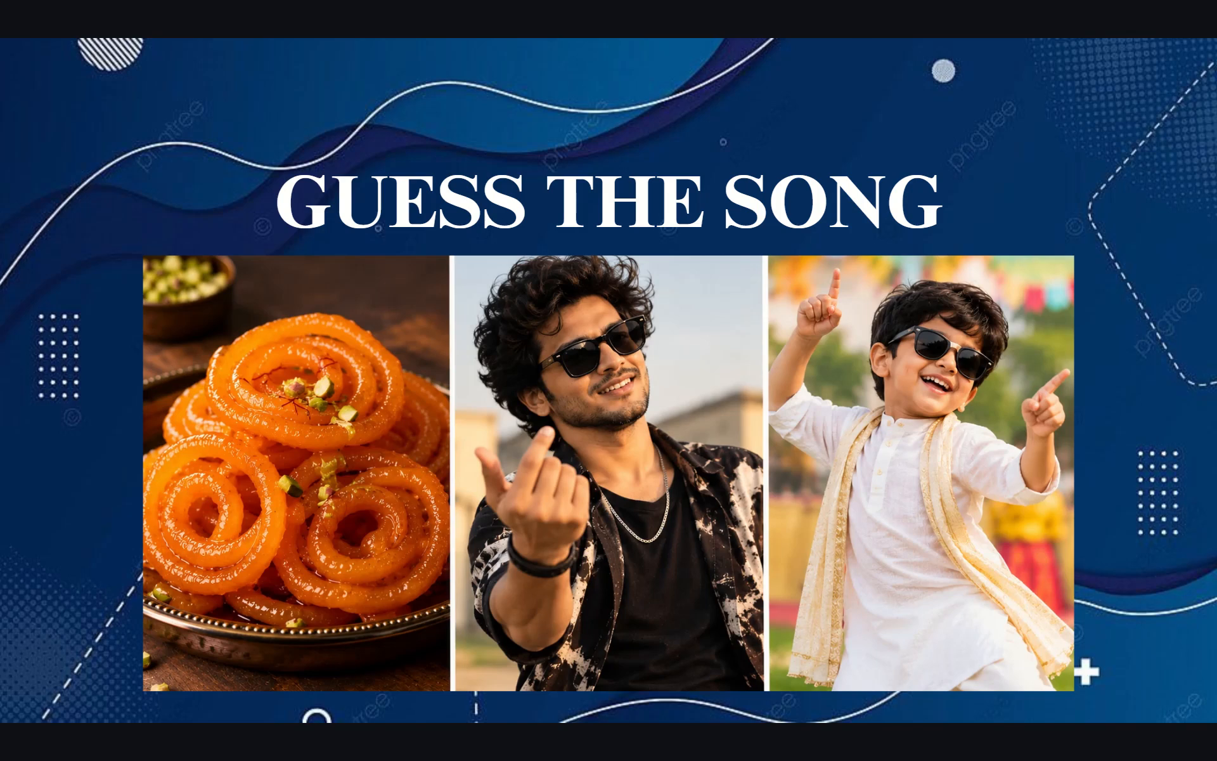
# Review the song questions and their answer clips in full screen, from page 11 to the page 21 video.
pyautogui.press('Right')
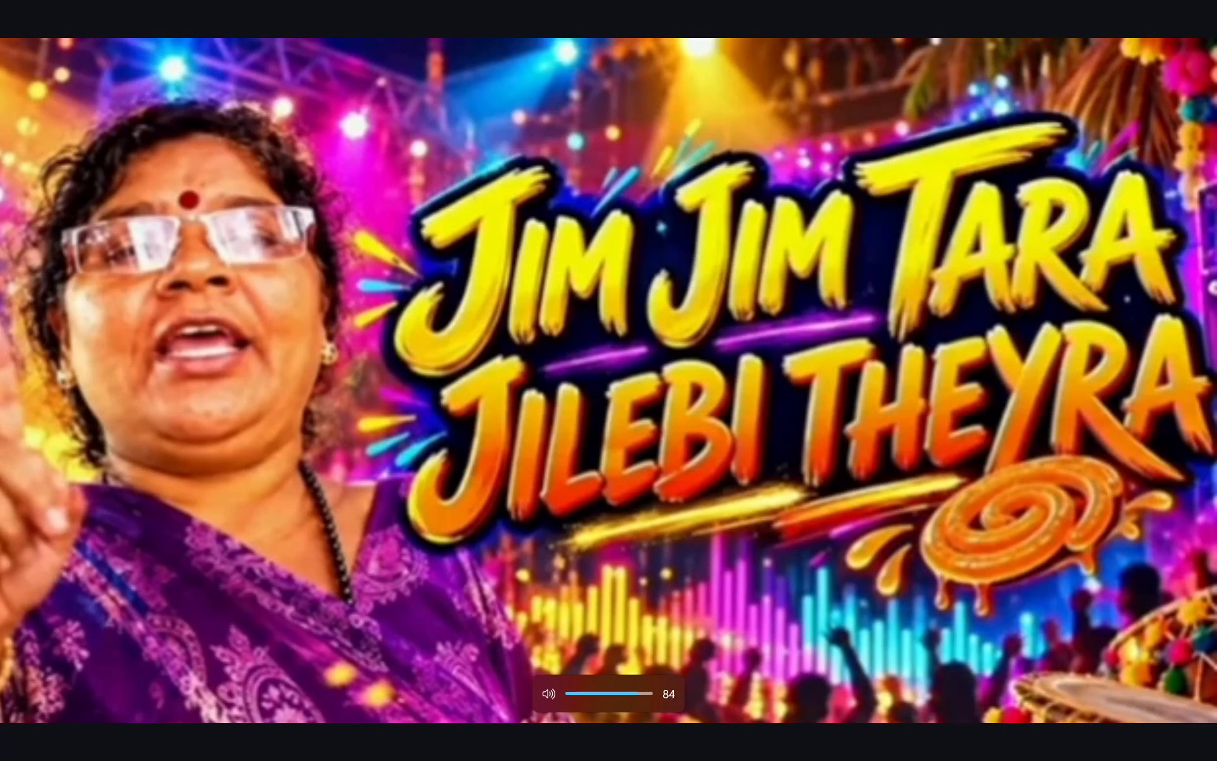
pyautogui.press('Right')
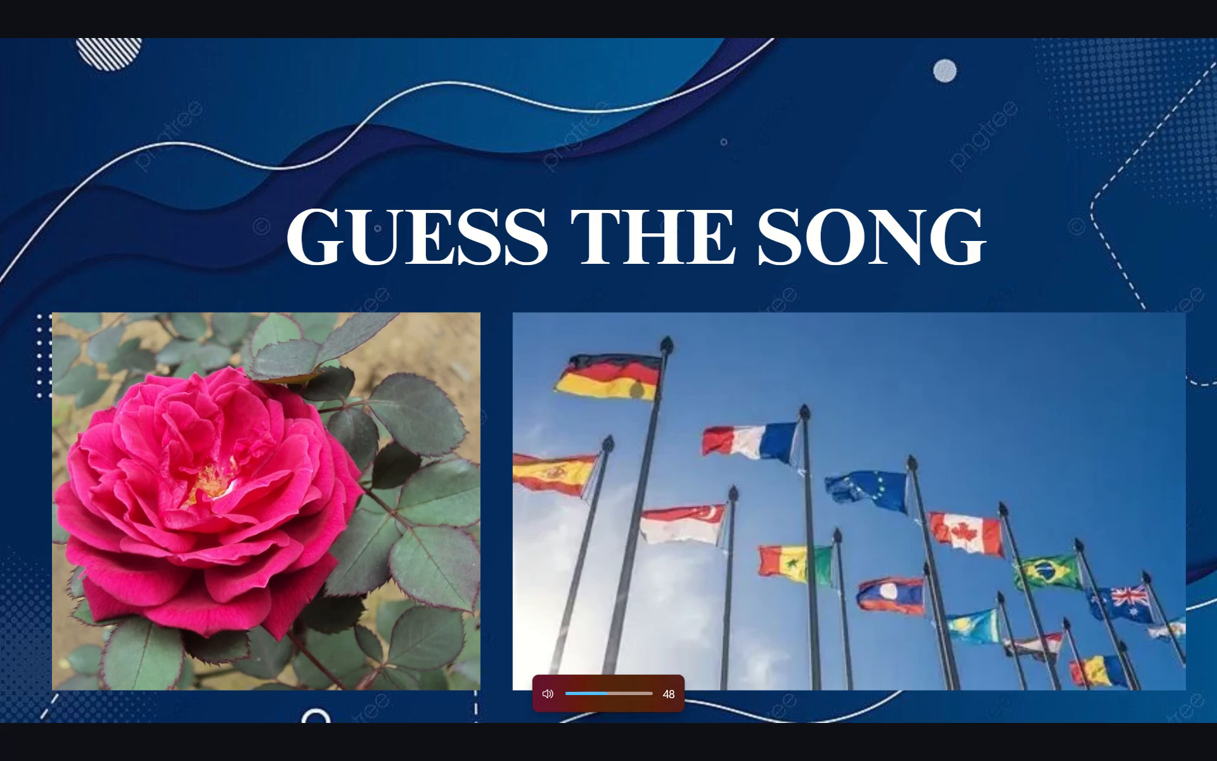
pyautogui.press('Right')
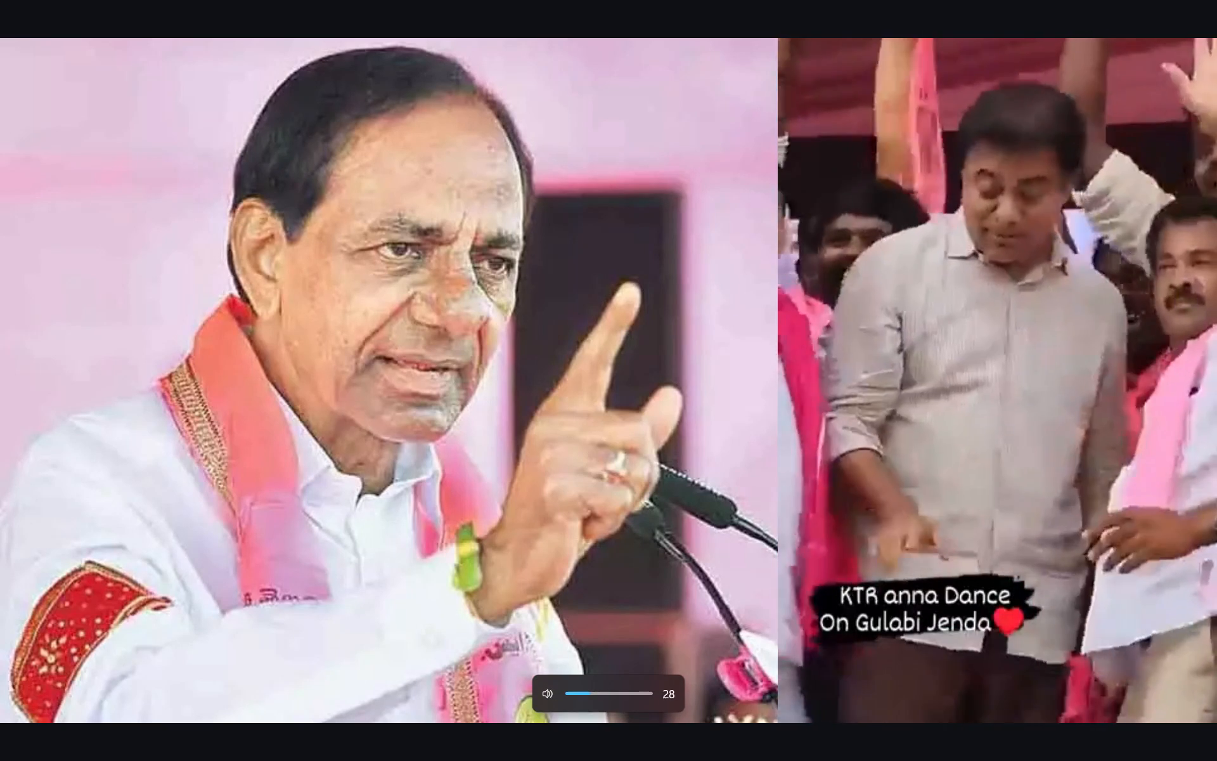
pyautogui.press('Right')
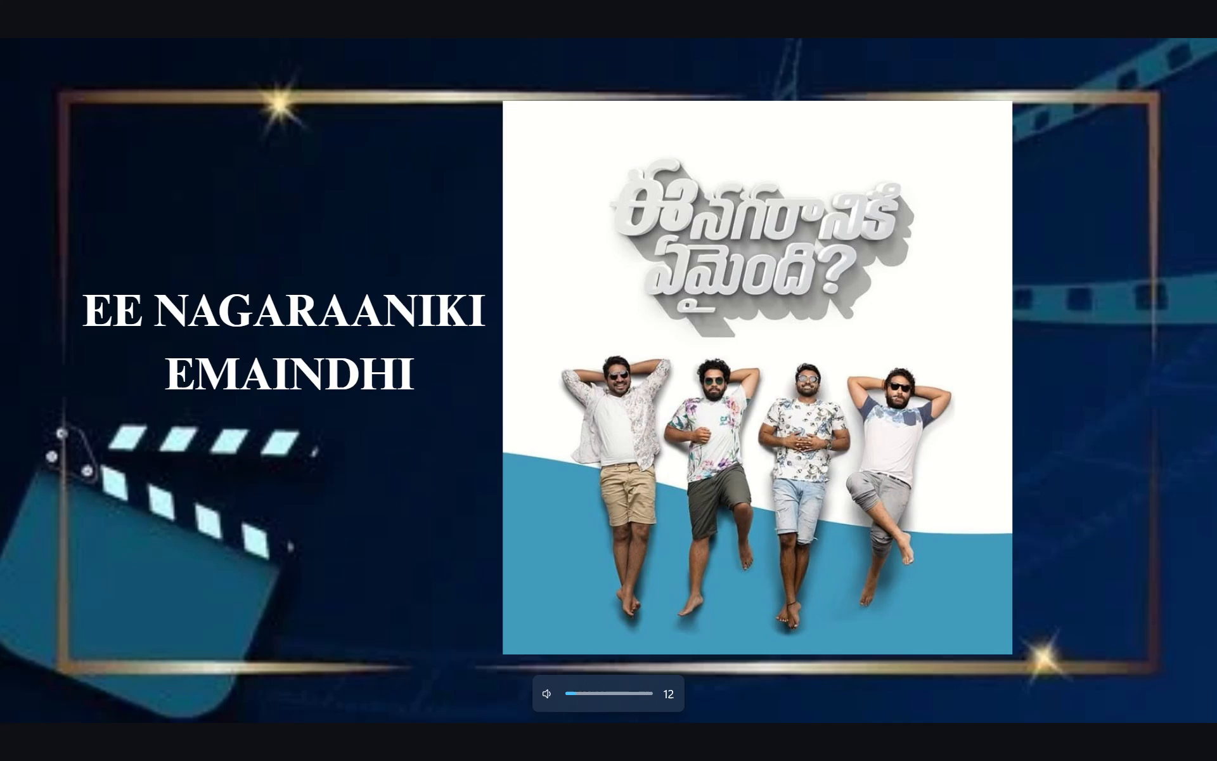
pyautogui.press('Right')
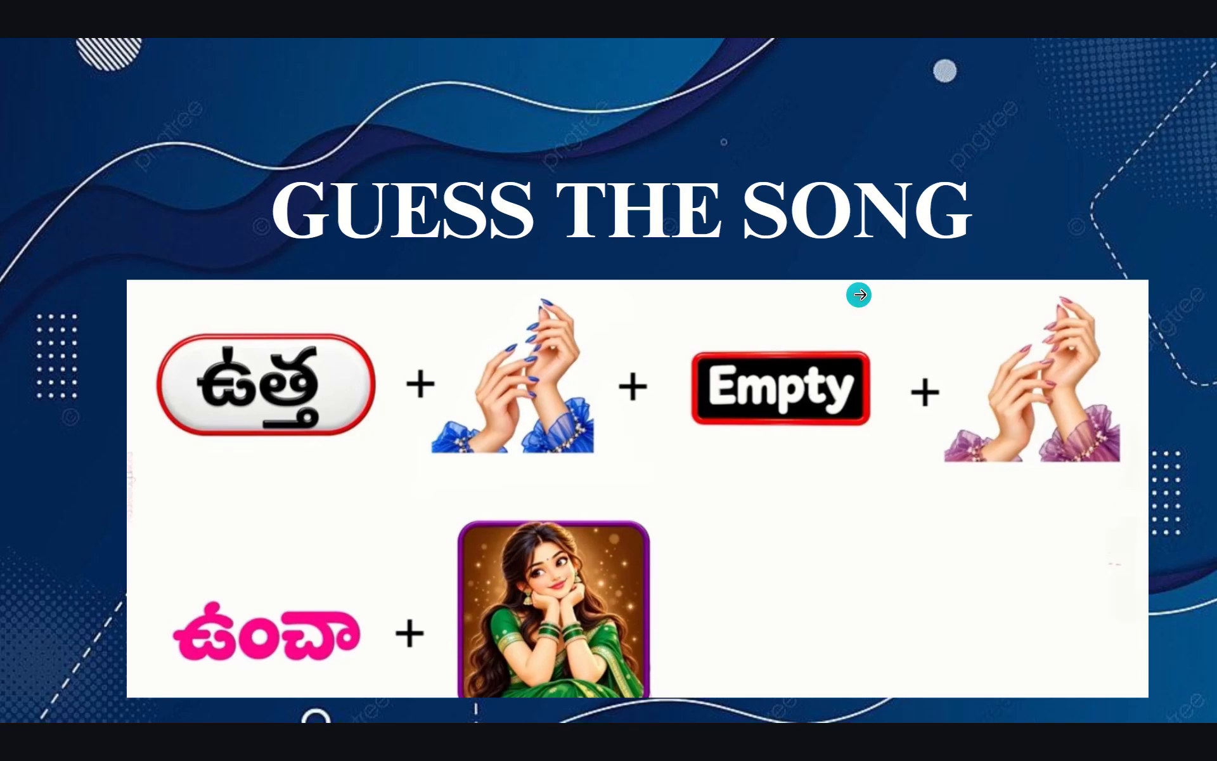
pyautogui.press('space')
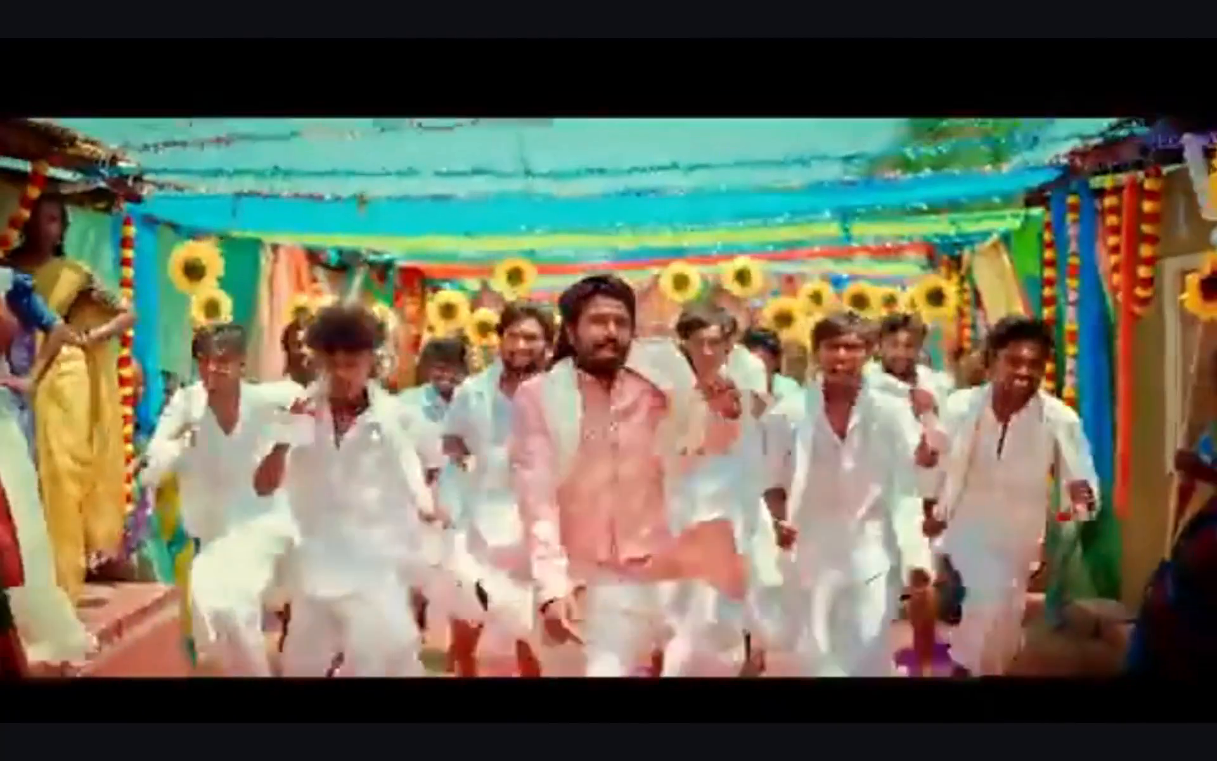
pyautogui.press('Right')
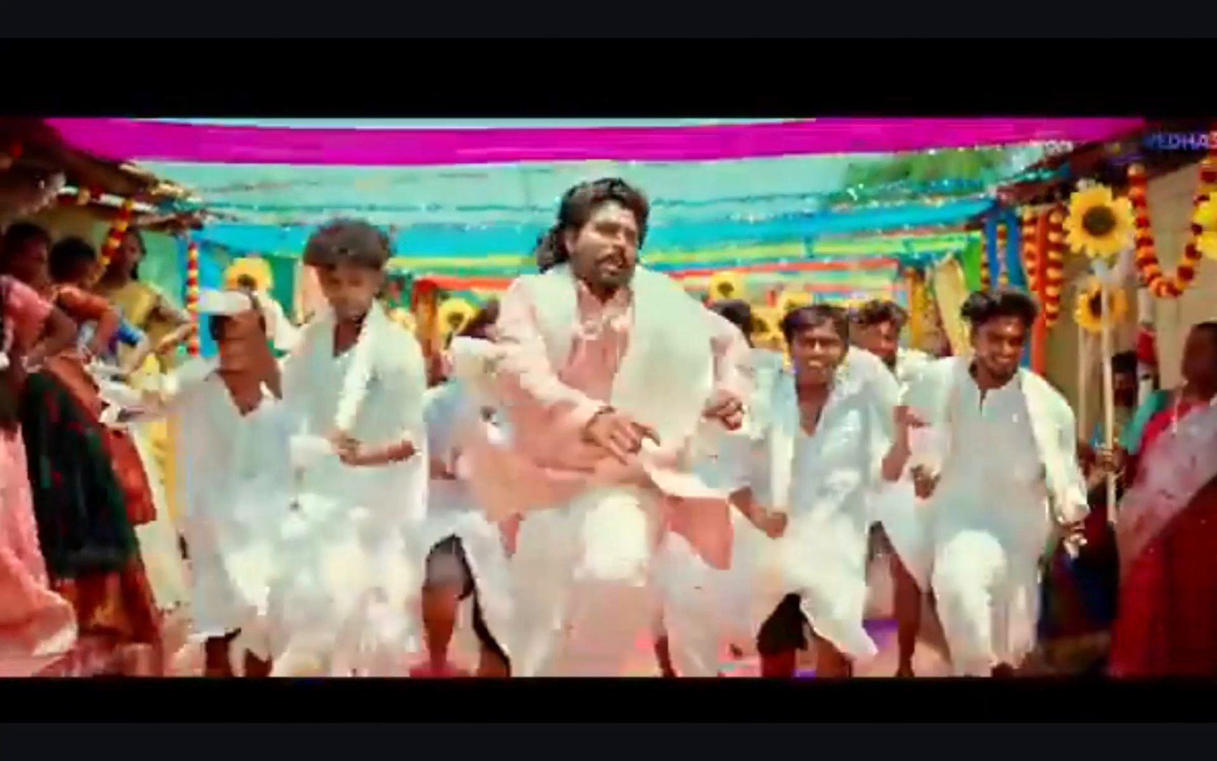
pyautogui.press('Right')
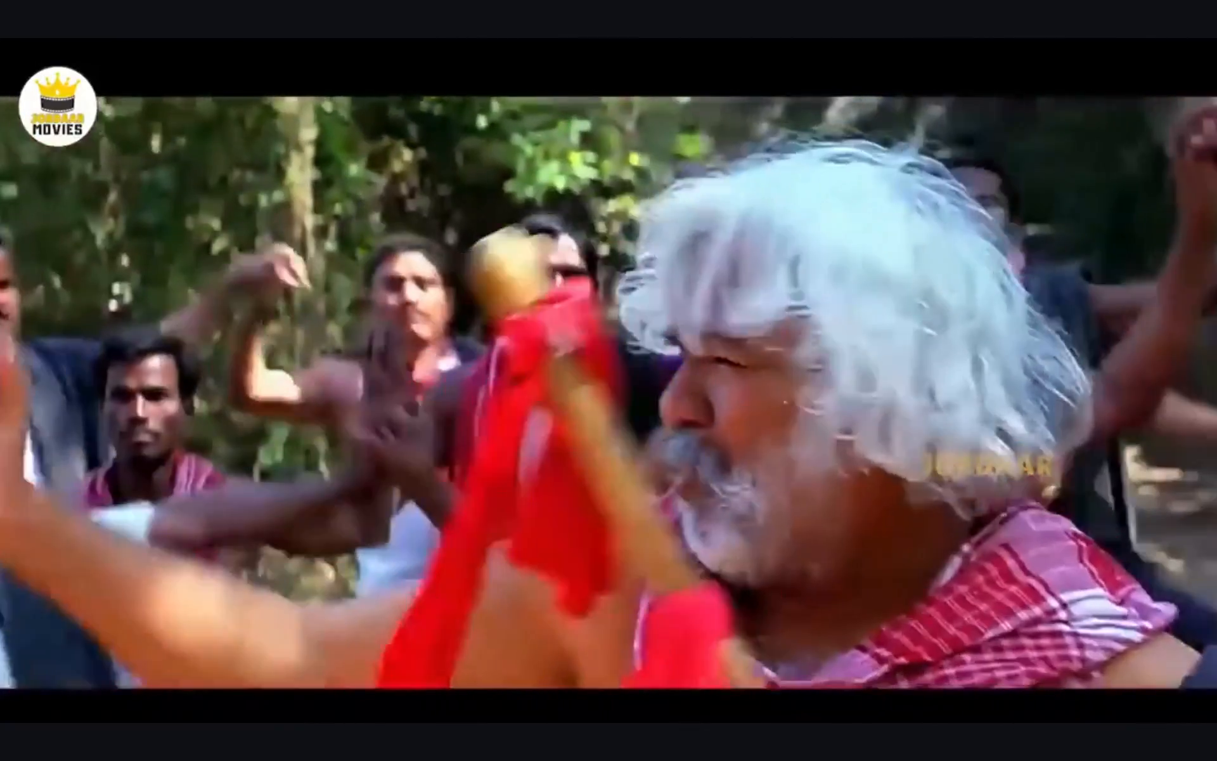
pyautogui.press('Right')
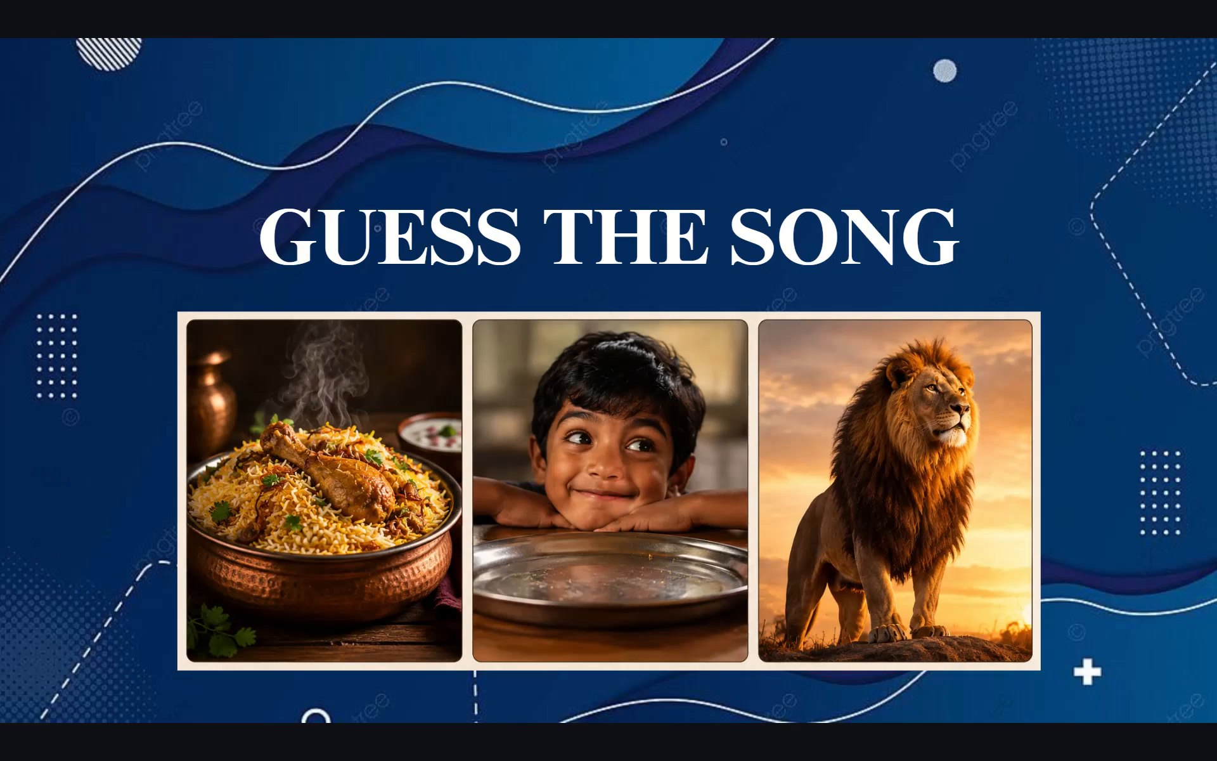
pyautogui.press('Left')
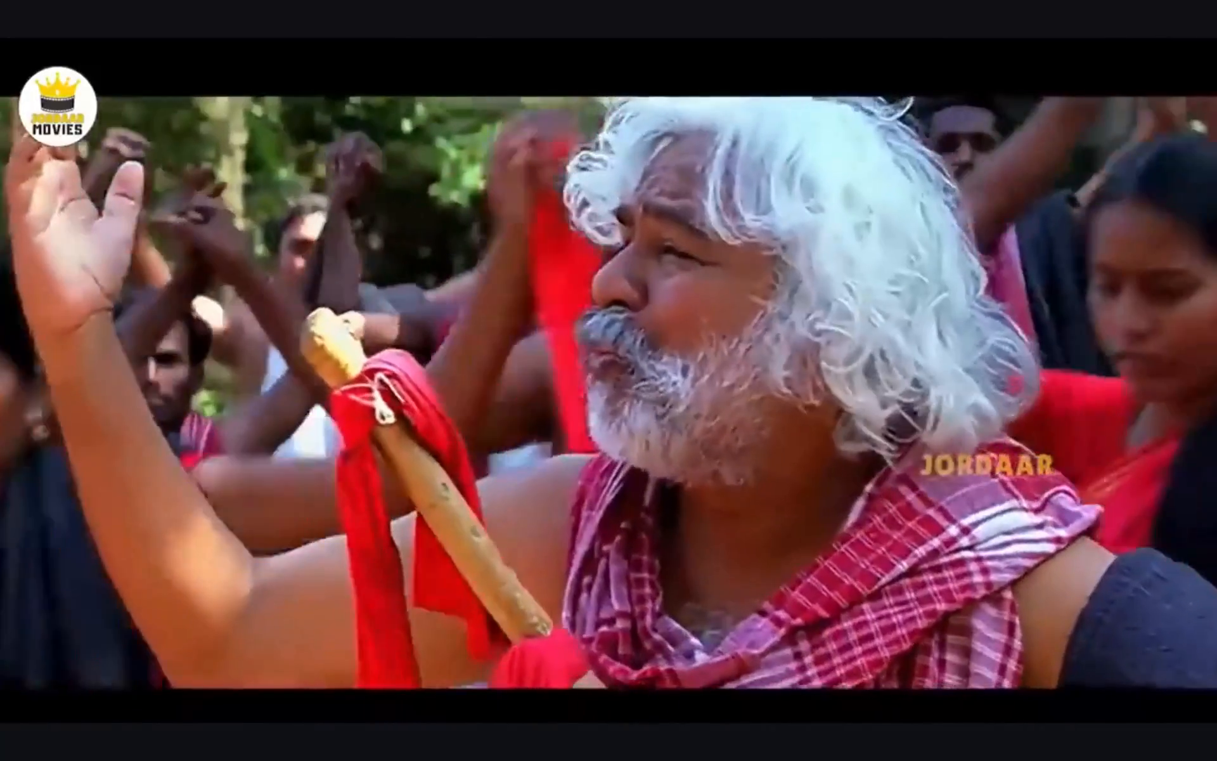
pyautogui.press('Right')
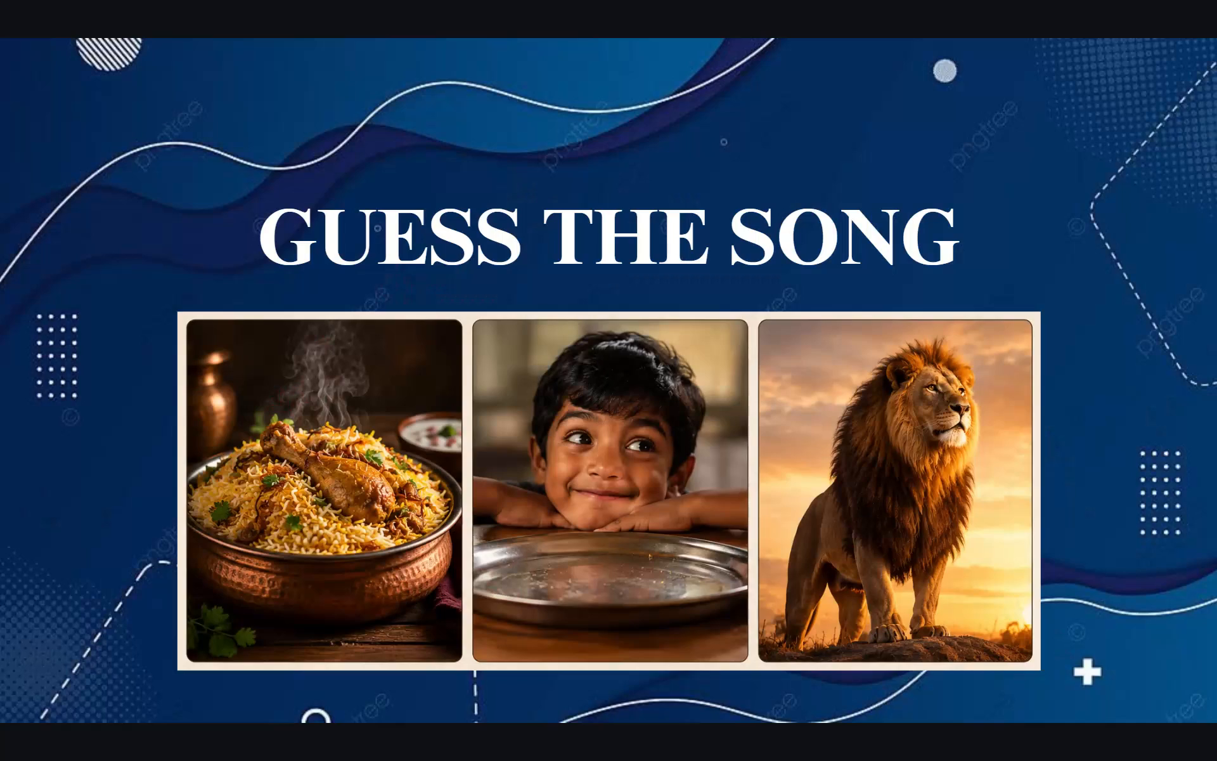
pyautogui.press('Right')
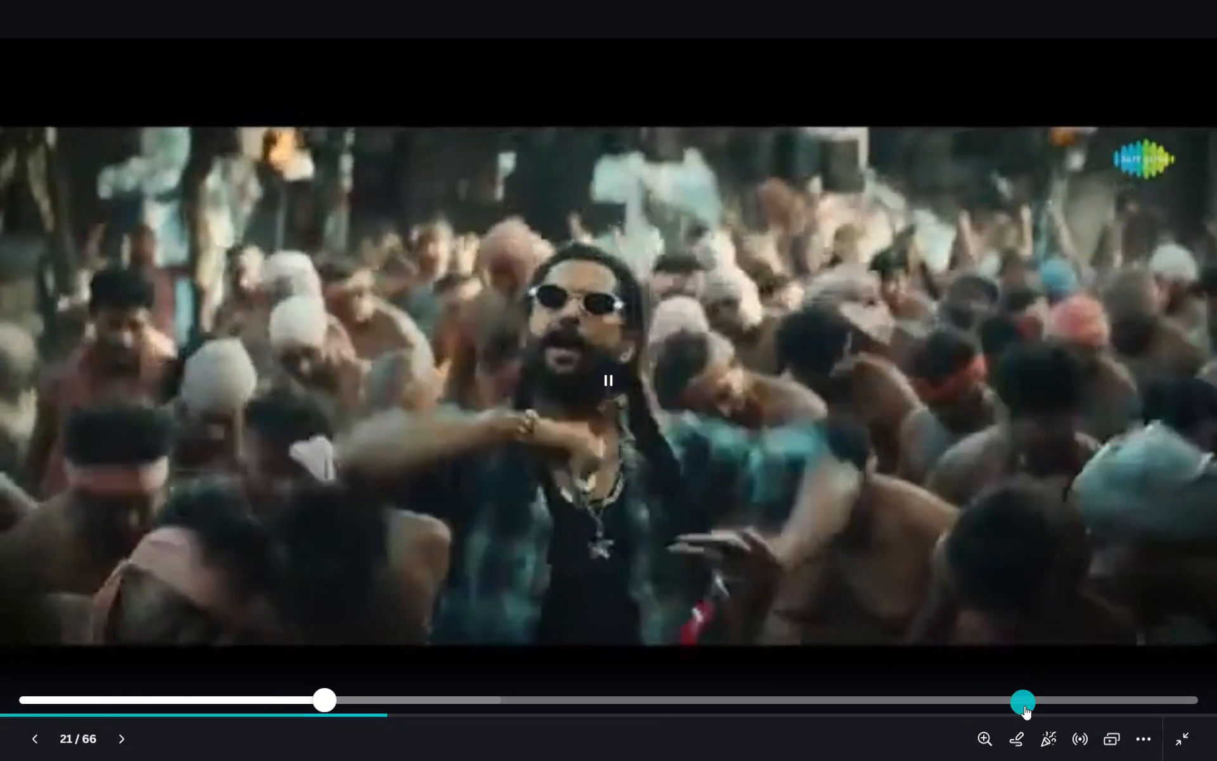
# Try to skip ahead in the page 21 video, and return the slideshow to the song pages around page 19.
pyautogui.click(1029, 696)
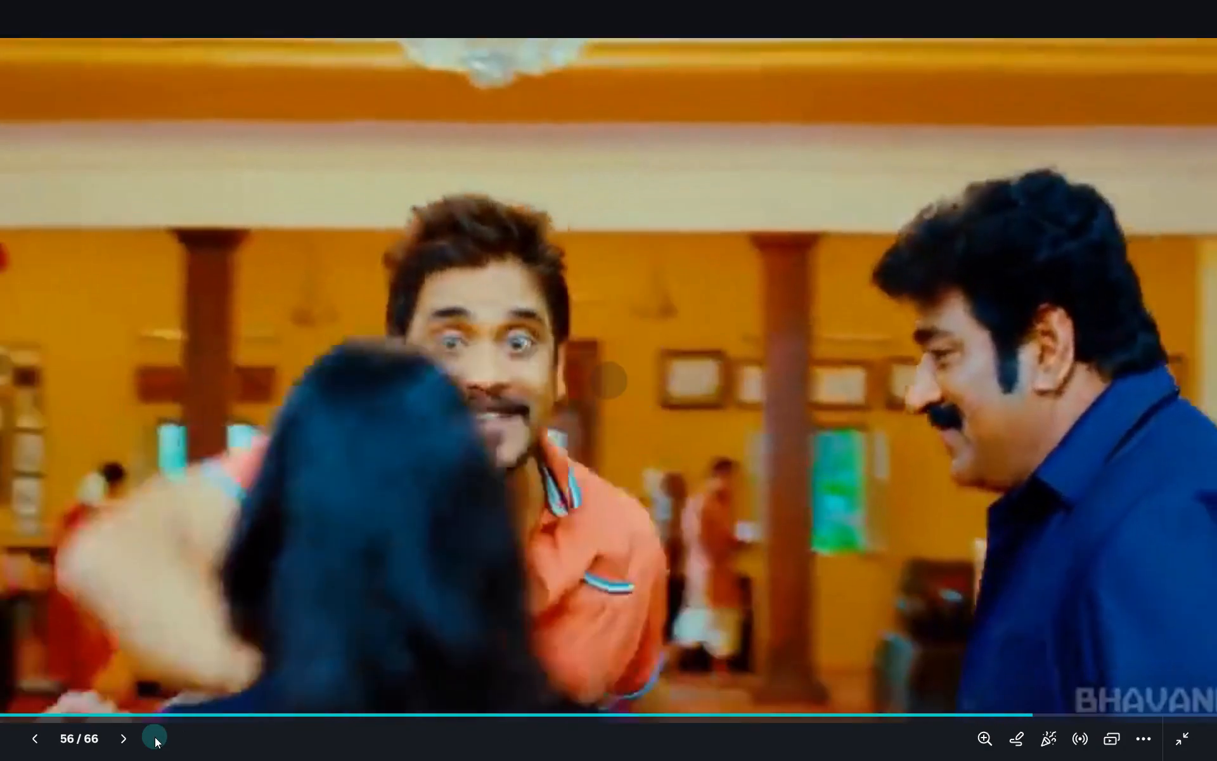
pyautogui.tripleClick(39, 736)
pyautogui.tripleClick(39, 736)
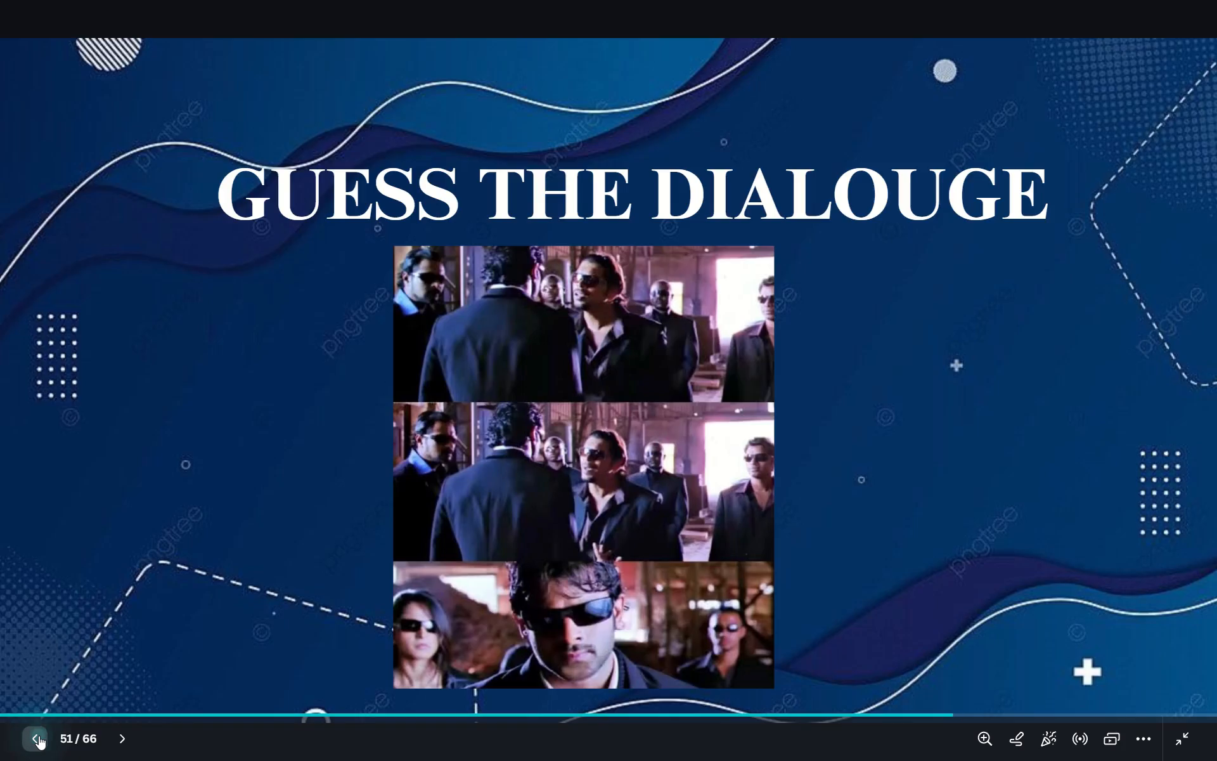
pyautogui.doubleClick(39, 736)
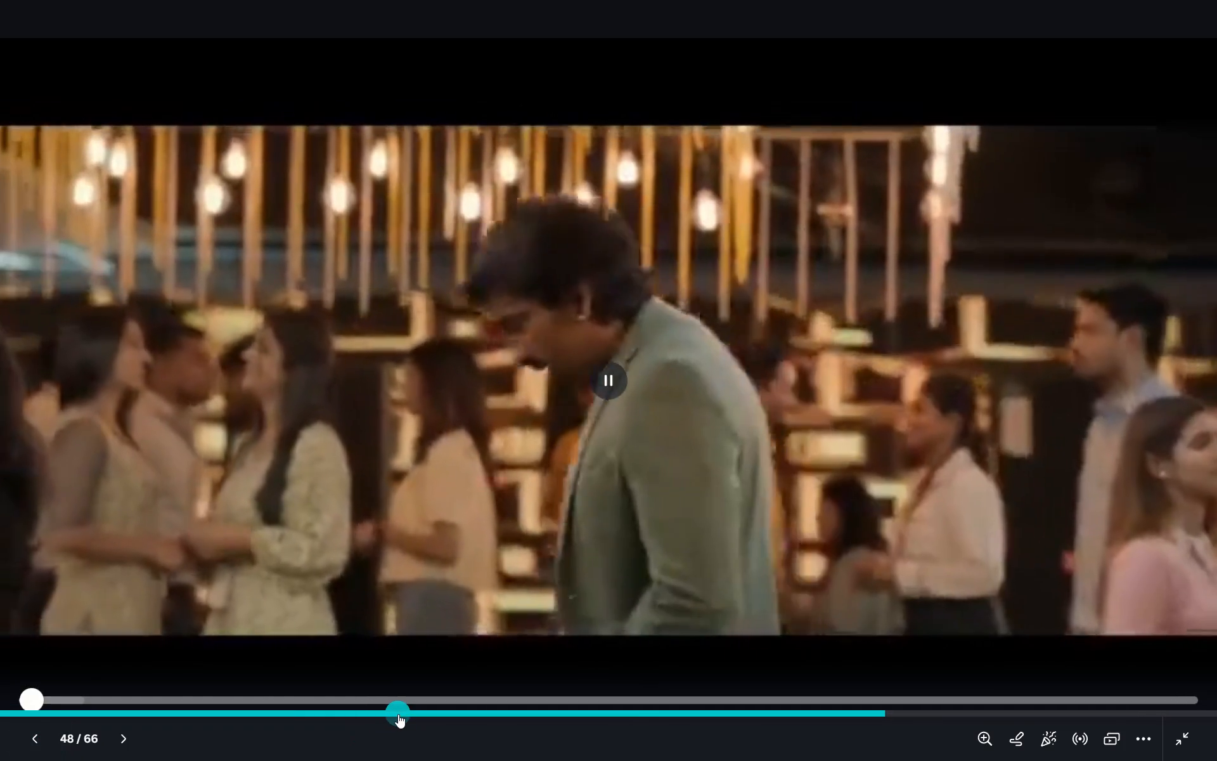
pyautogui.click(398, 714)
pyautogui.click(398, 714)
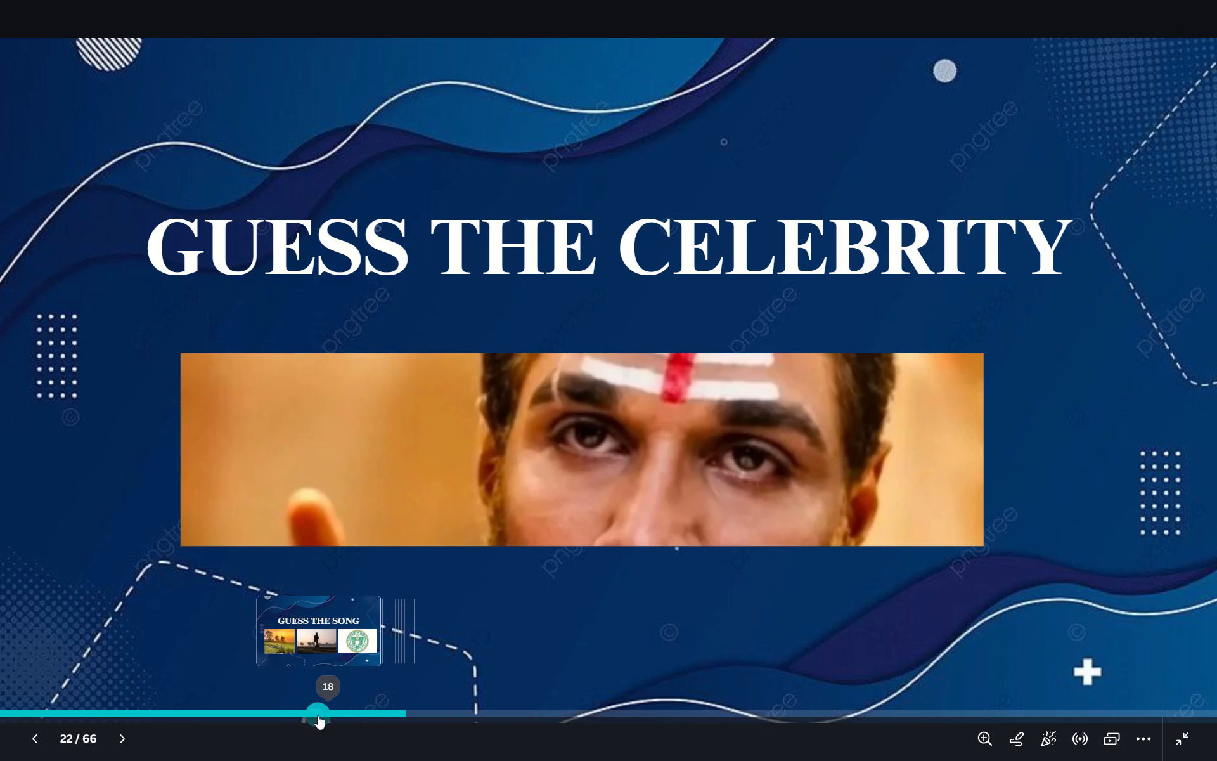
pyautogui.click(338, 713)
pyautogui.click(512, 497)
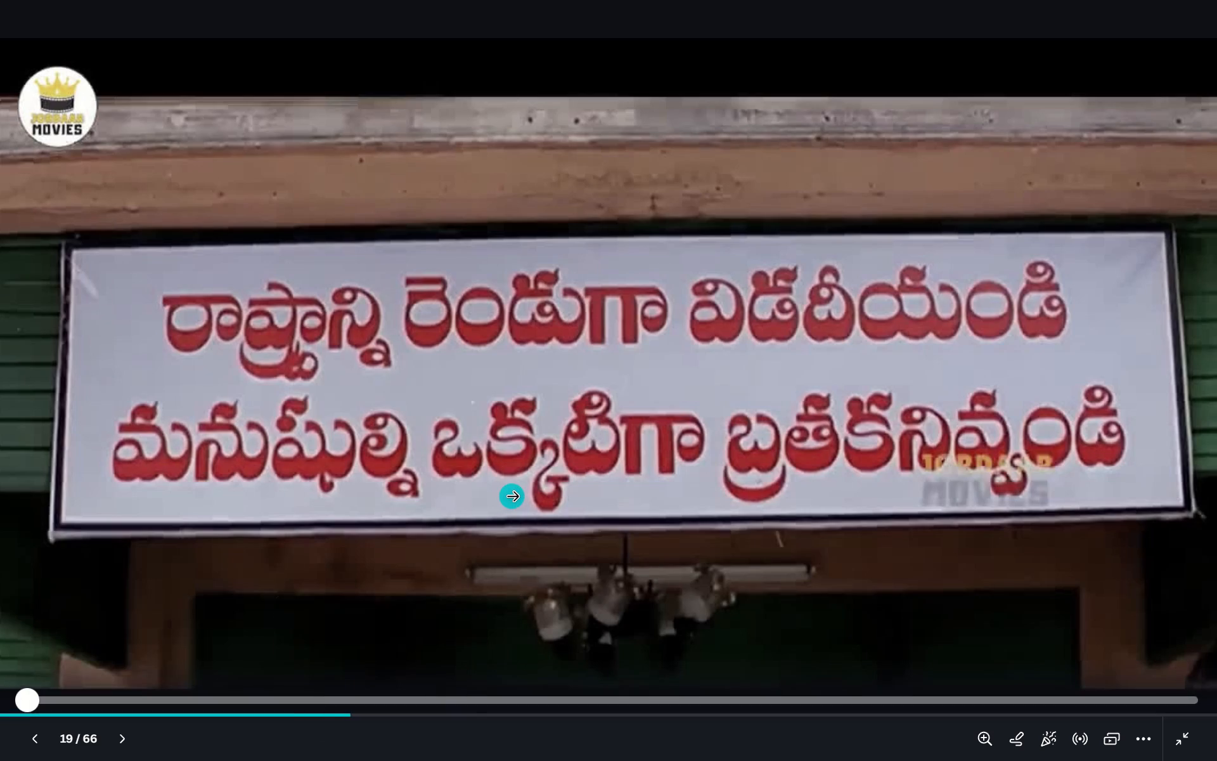
pyautogui.press('Right')
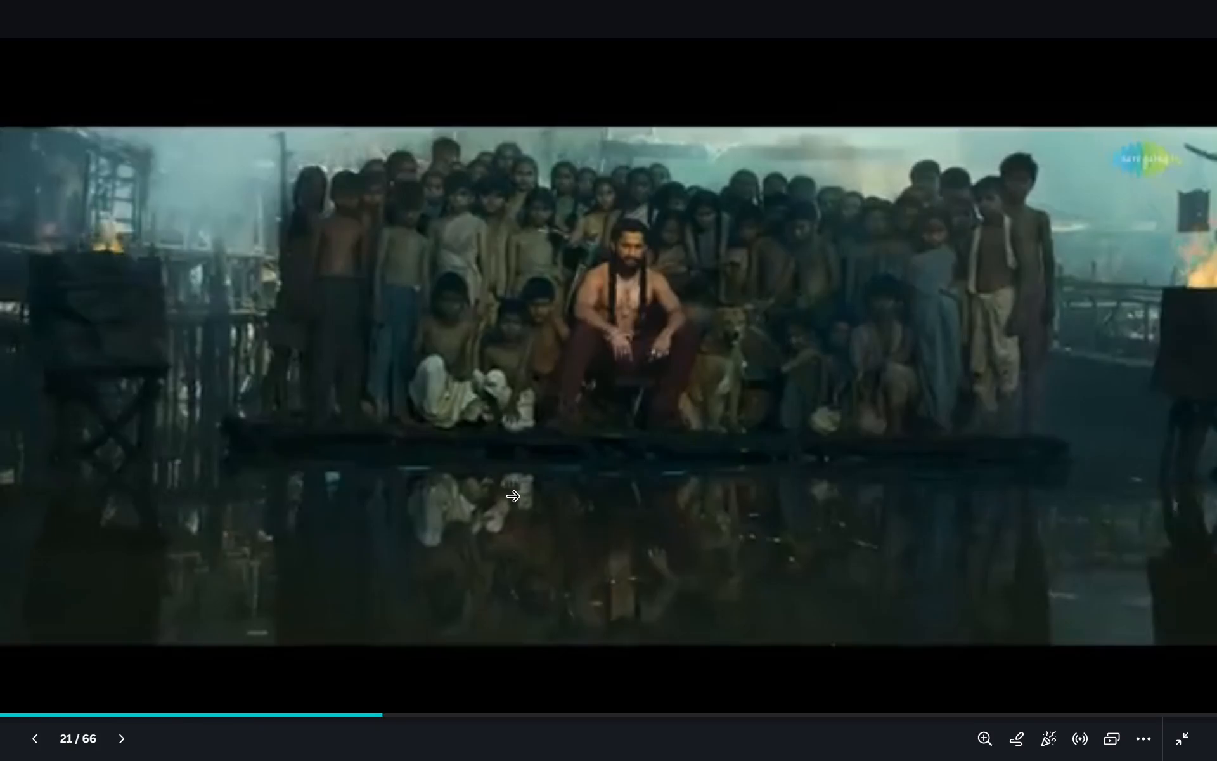
pyautogui.press('Right')
pyautogui.press('Right')
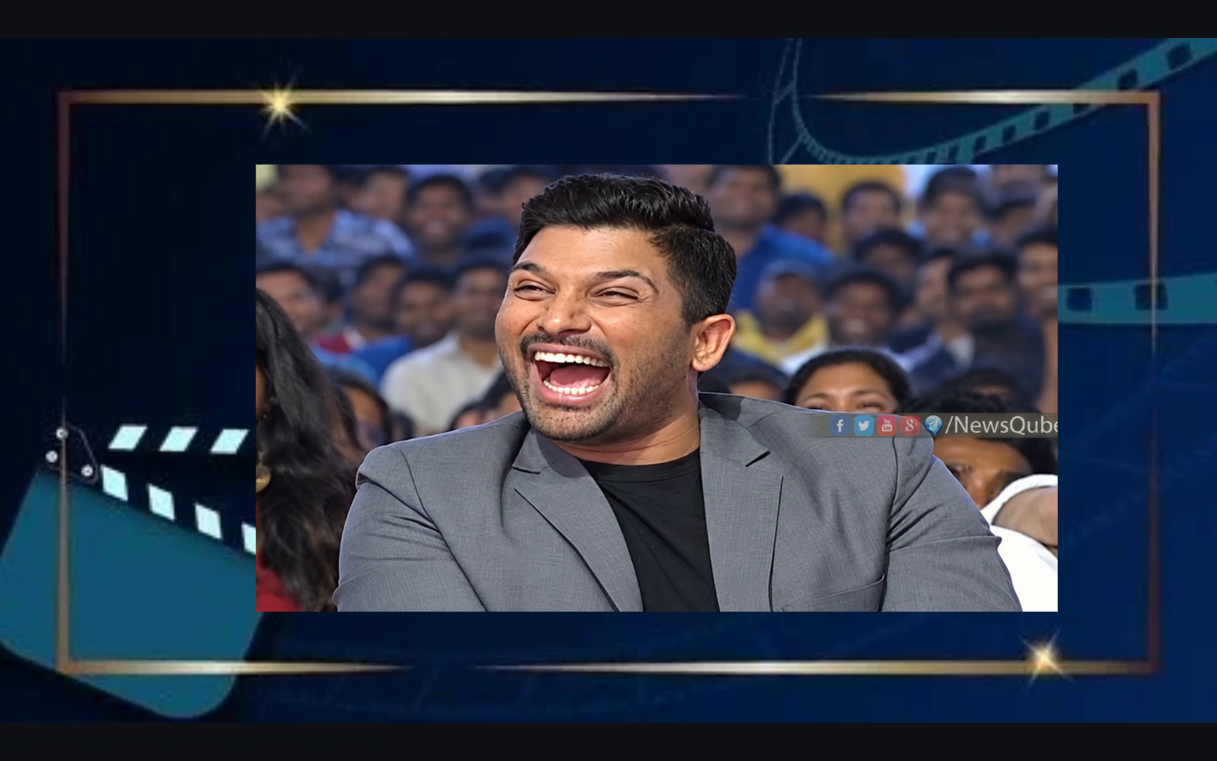
pyautogui.press('Right')
pyautogui.press('Right')
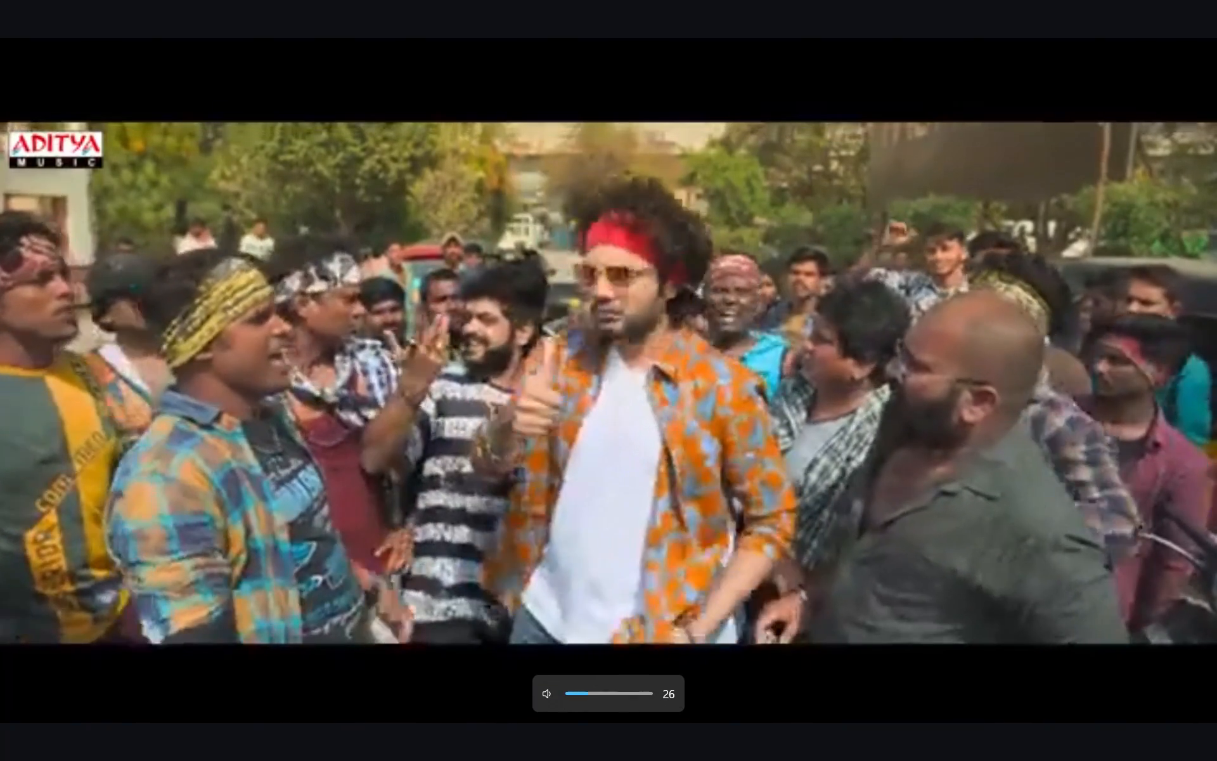
pyautogui.press('Right')
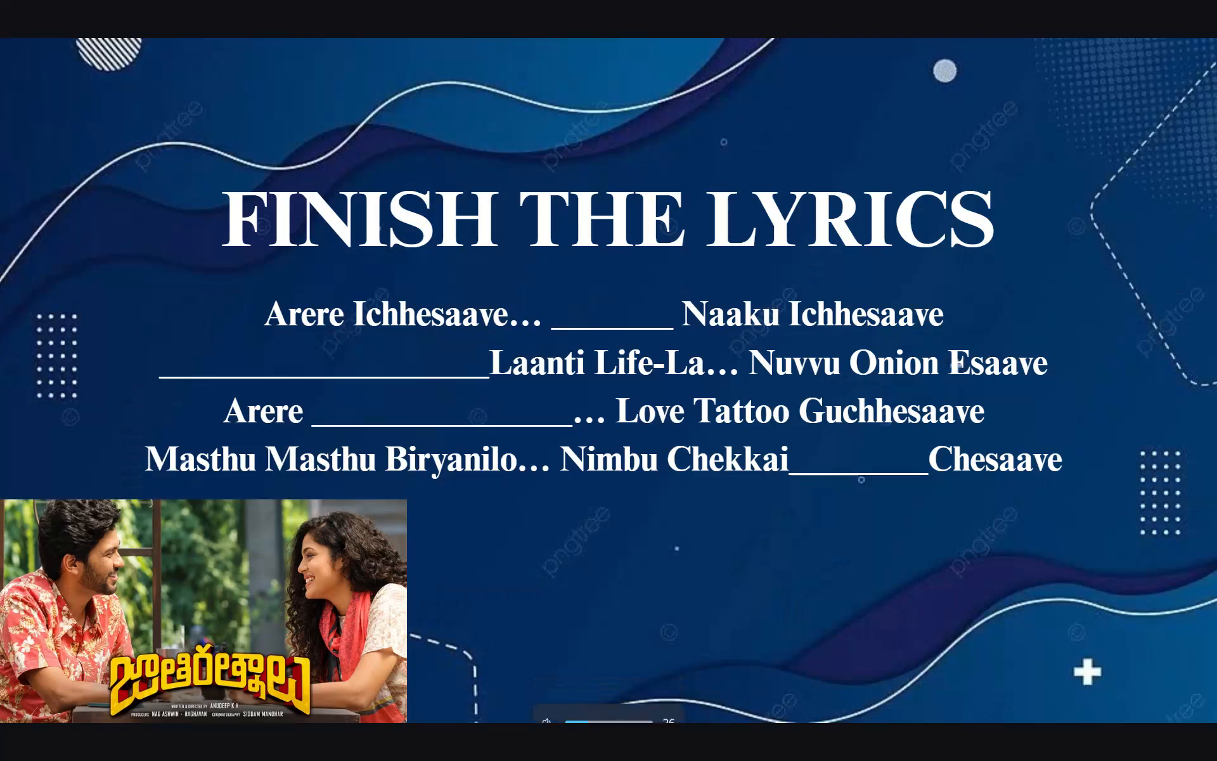
pyautogui.press('Right')
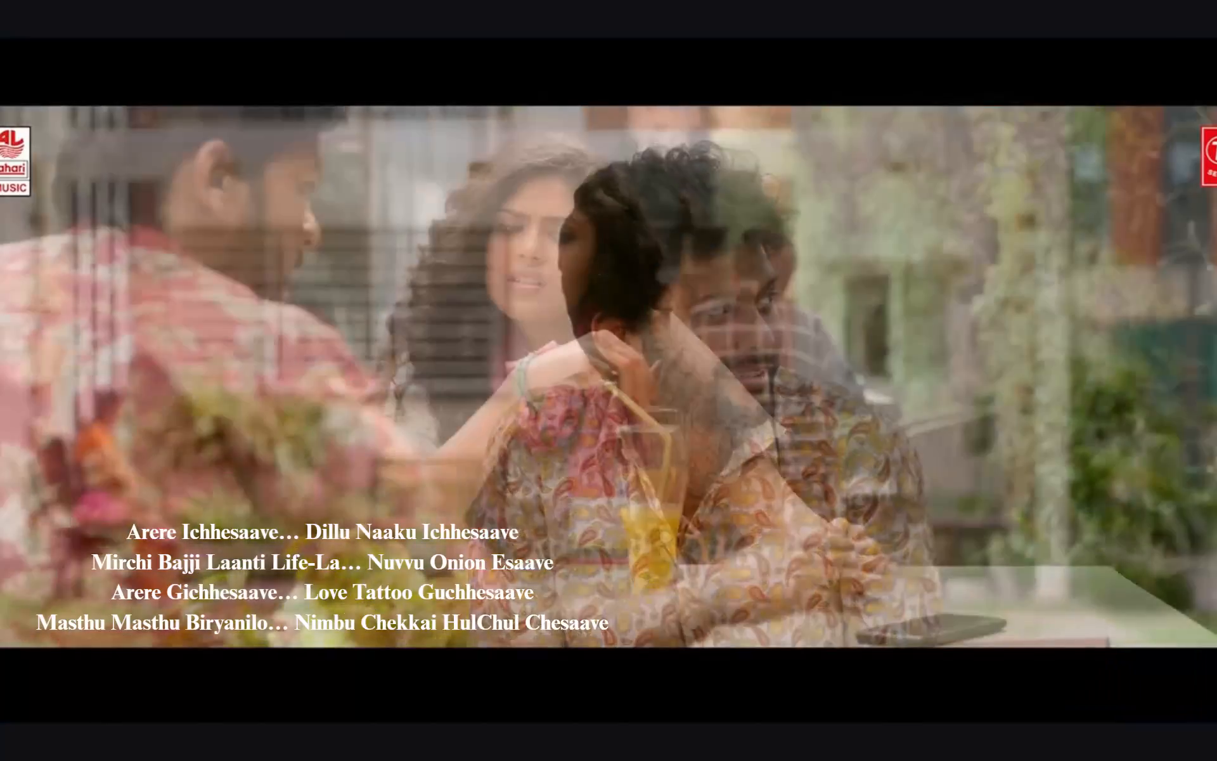
pyautogui.press('Right')
pyautogui.press('Right')
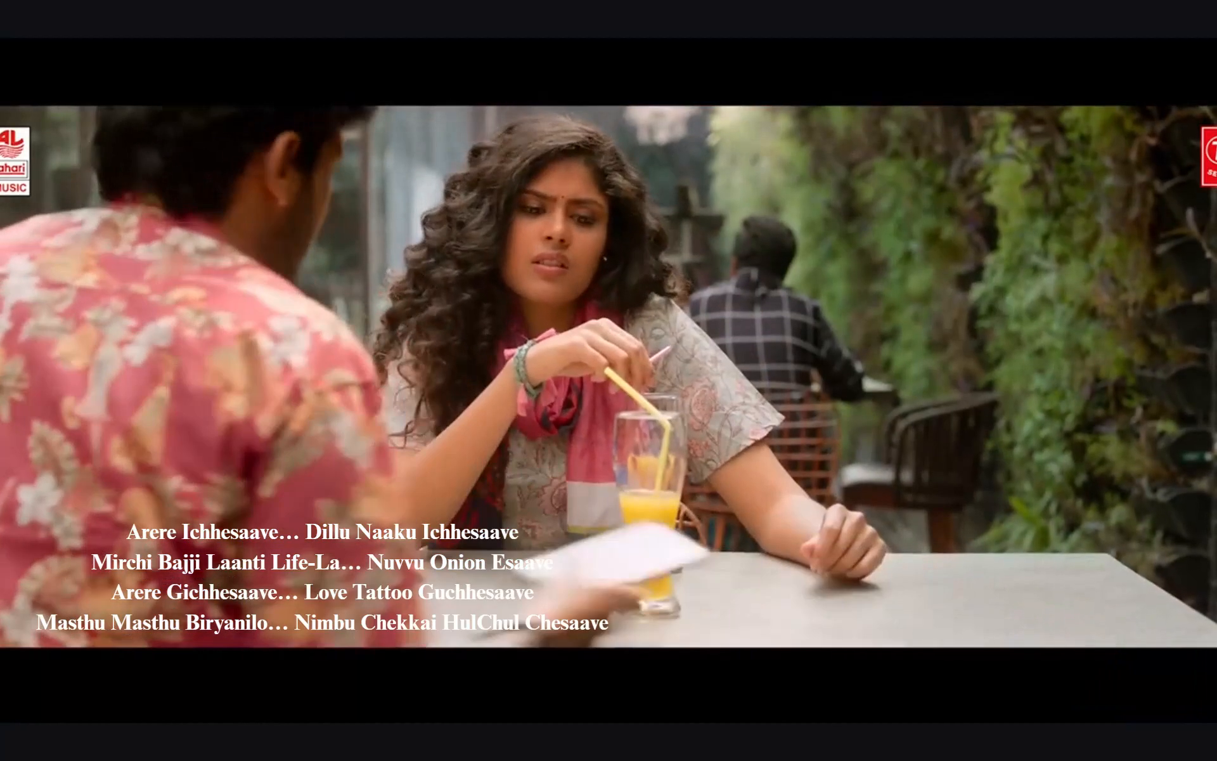
pyautogui.press('Right')
pyautogui.press('Right')
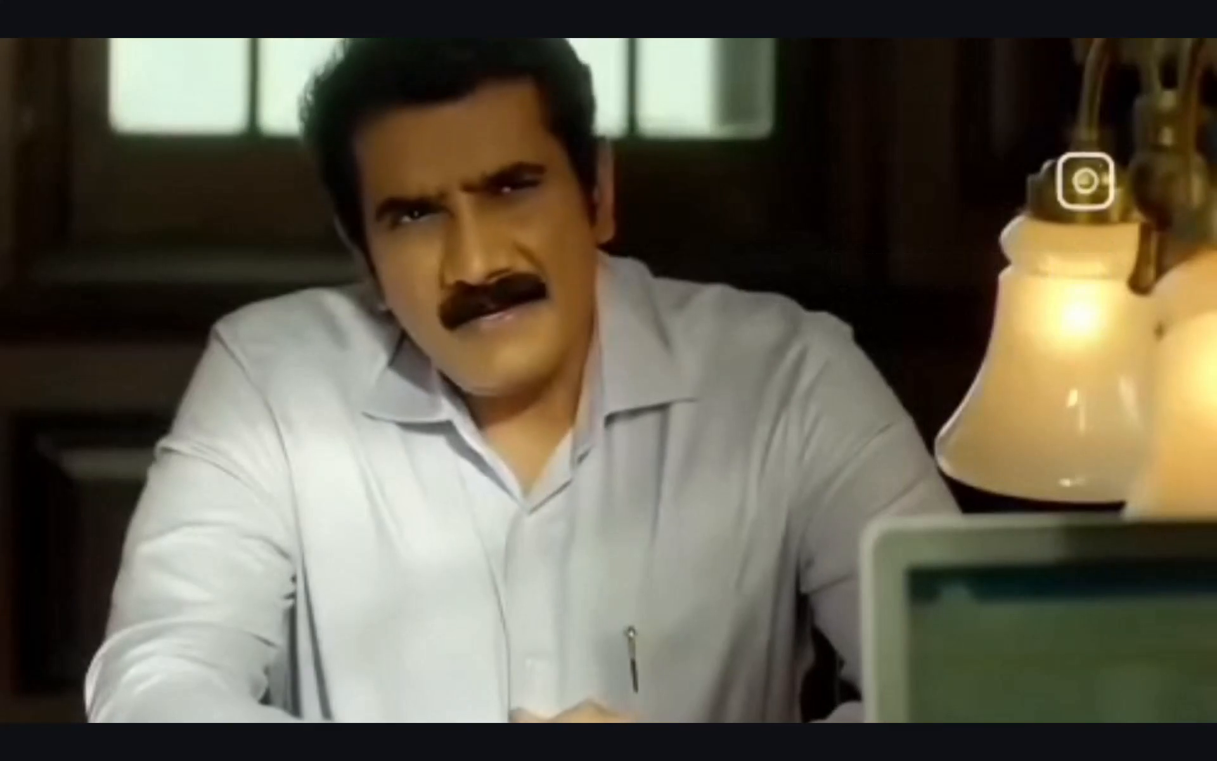
pyautogui.press('Left')
pyautogui.press('Right')
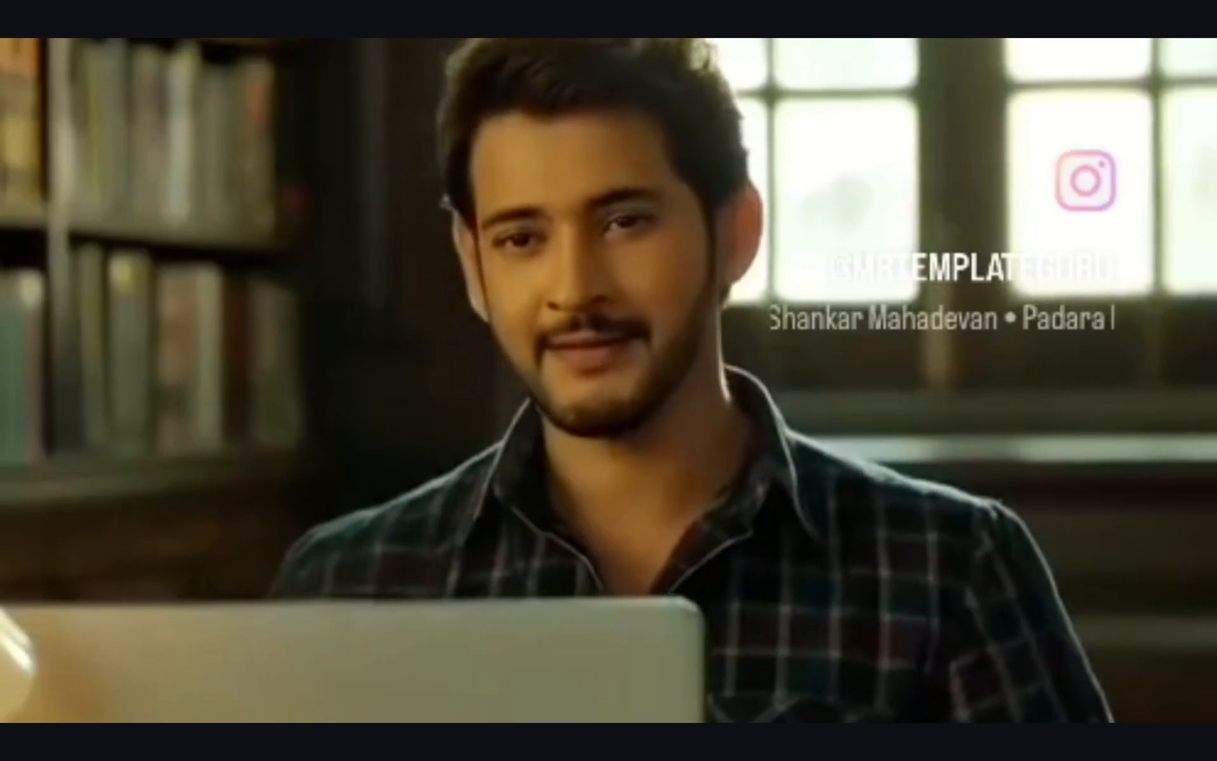
pyautogui.press('Right')
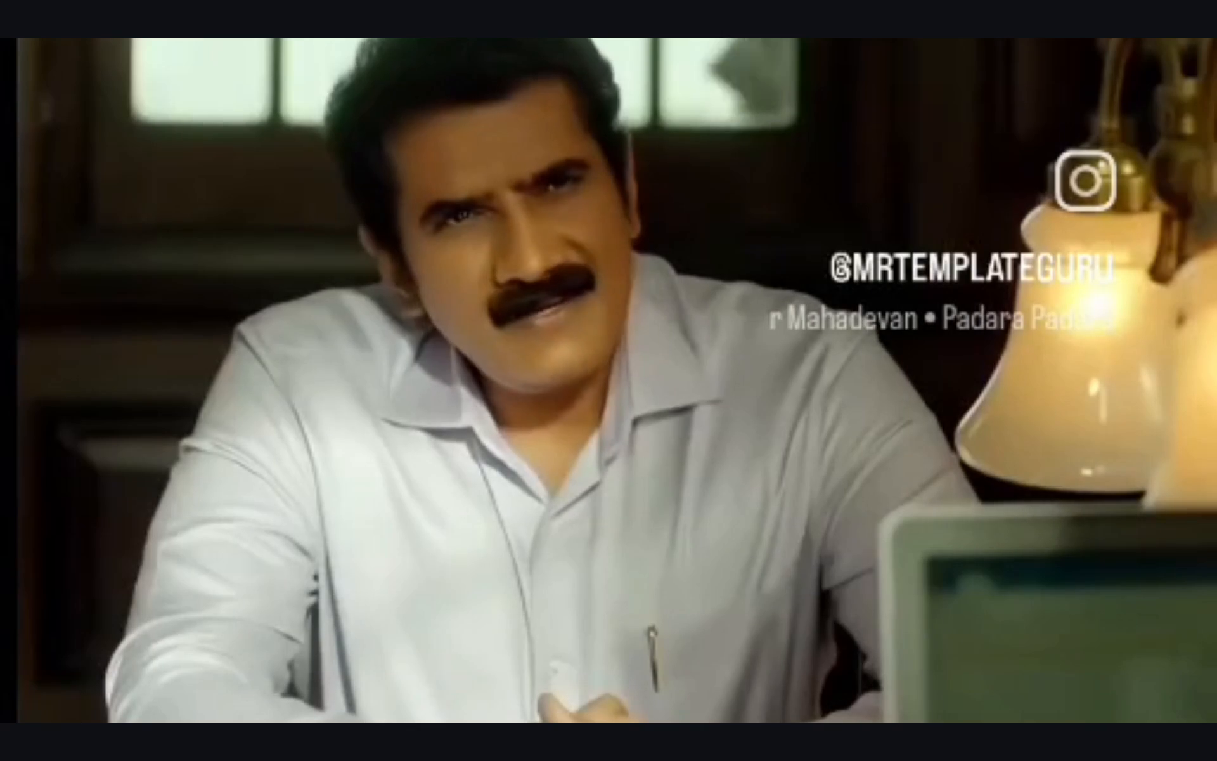
pyautogui.press('Left')
pyautogui.press('Right')
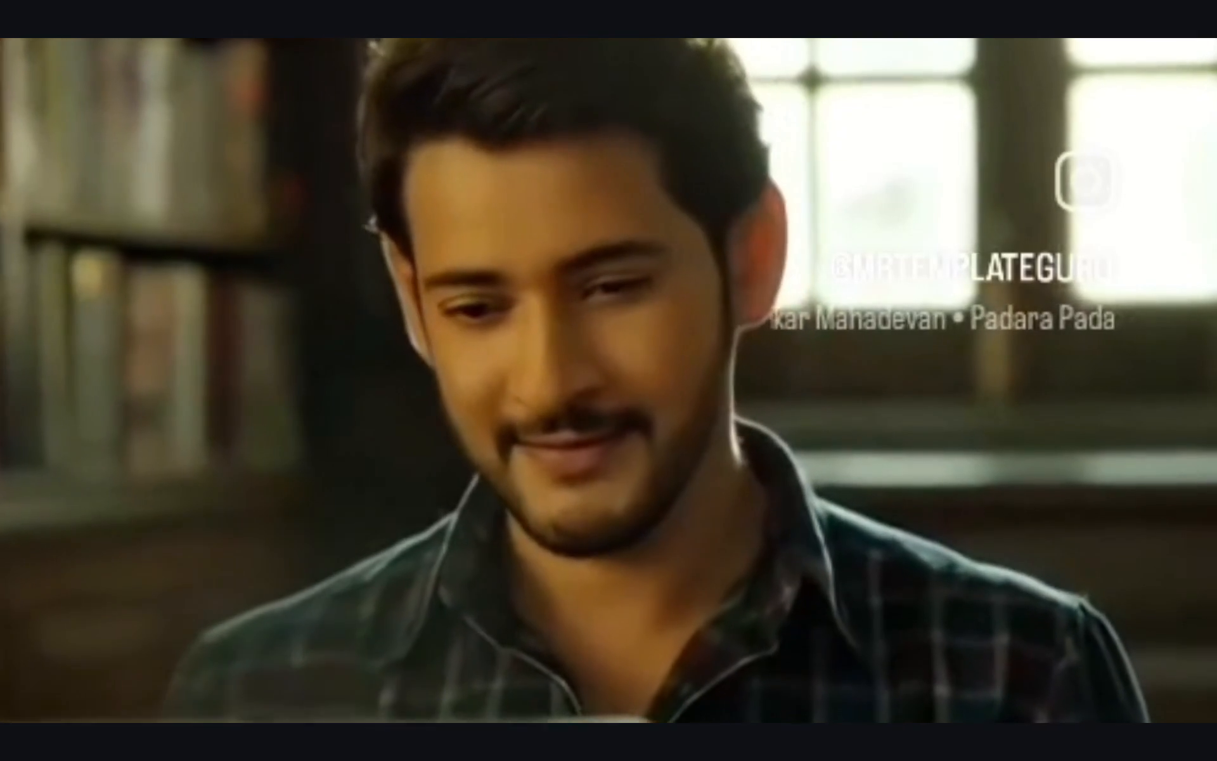
pyautogui.press('Right')
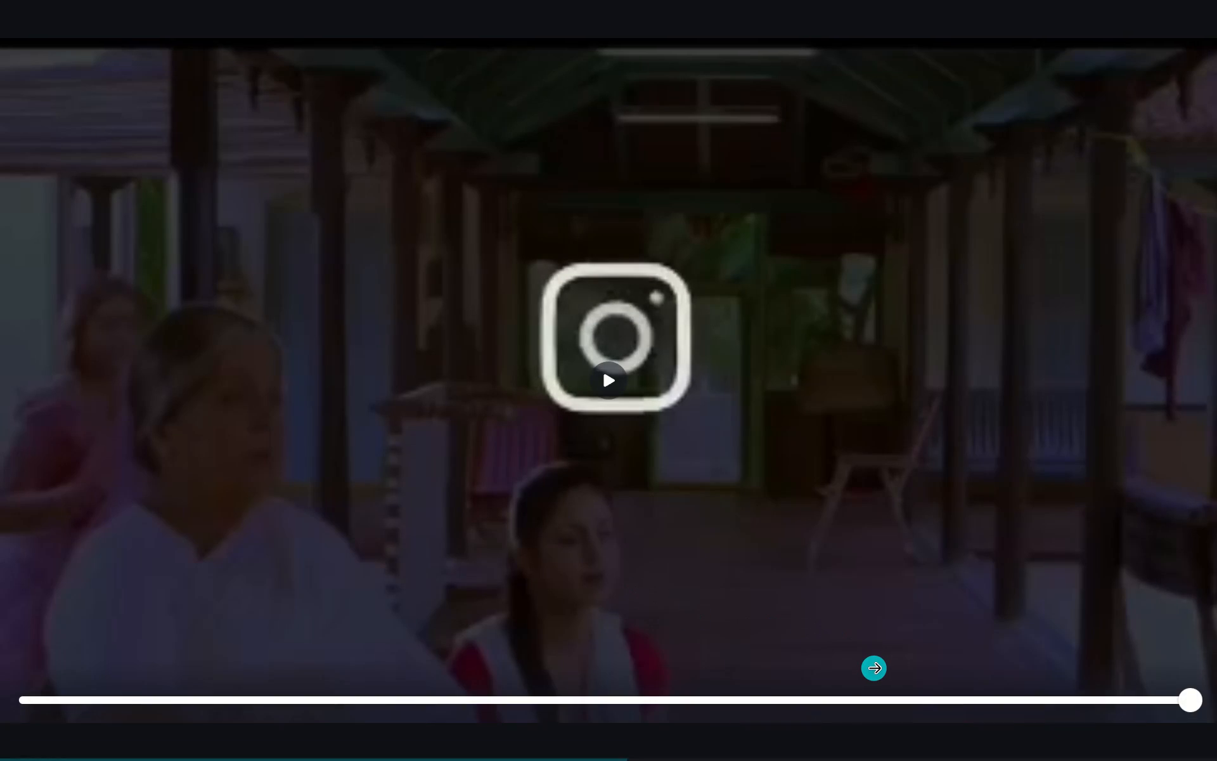
# Leave the full-screen slideshow, close the Free YouTube Video Downloader page, and return to the ROUND2 presentation.
pyautogui.press('f')
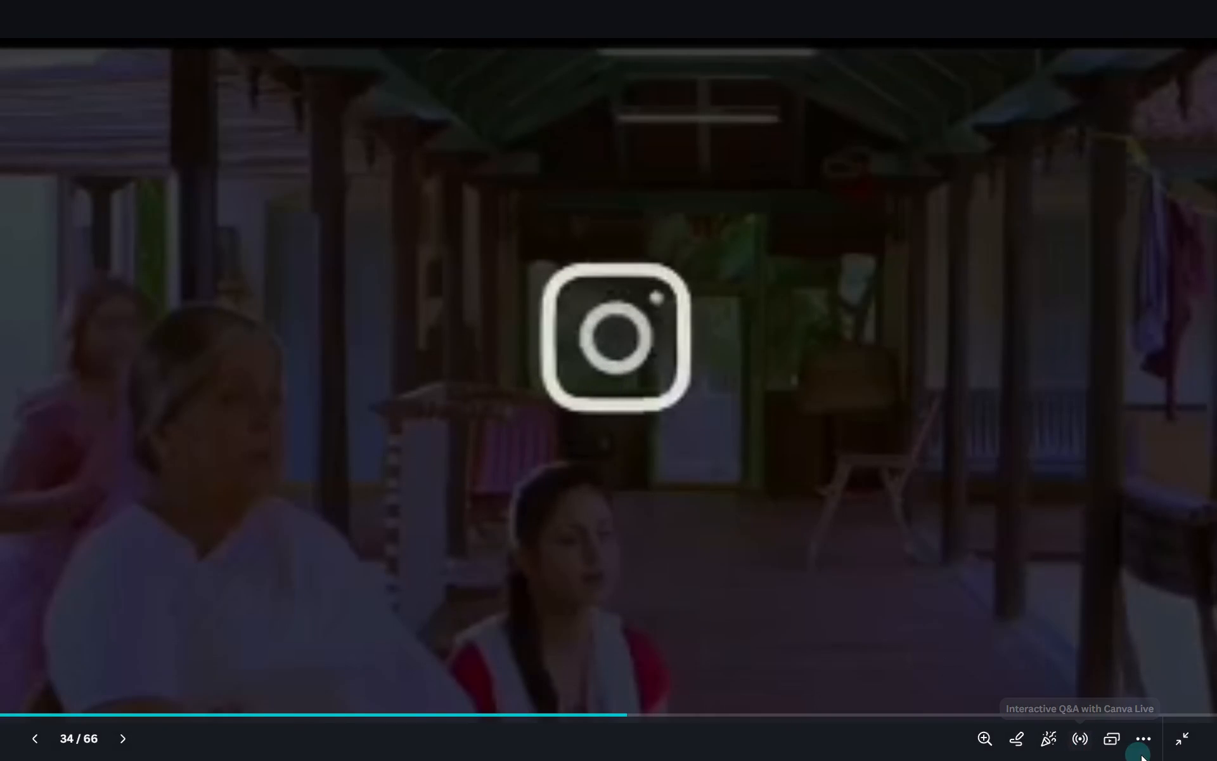
pyautogui.click(1184, 732)
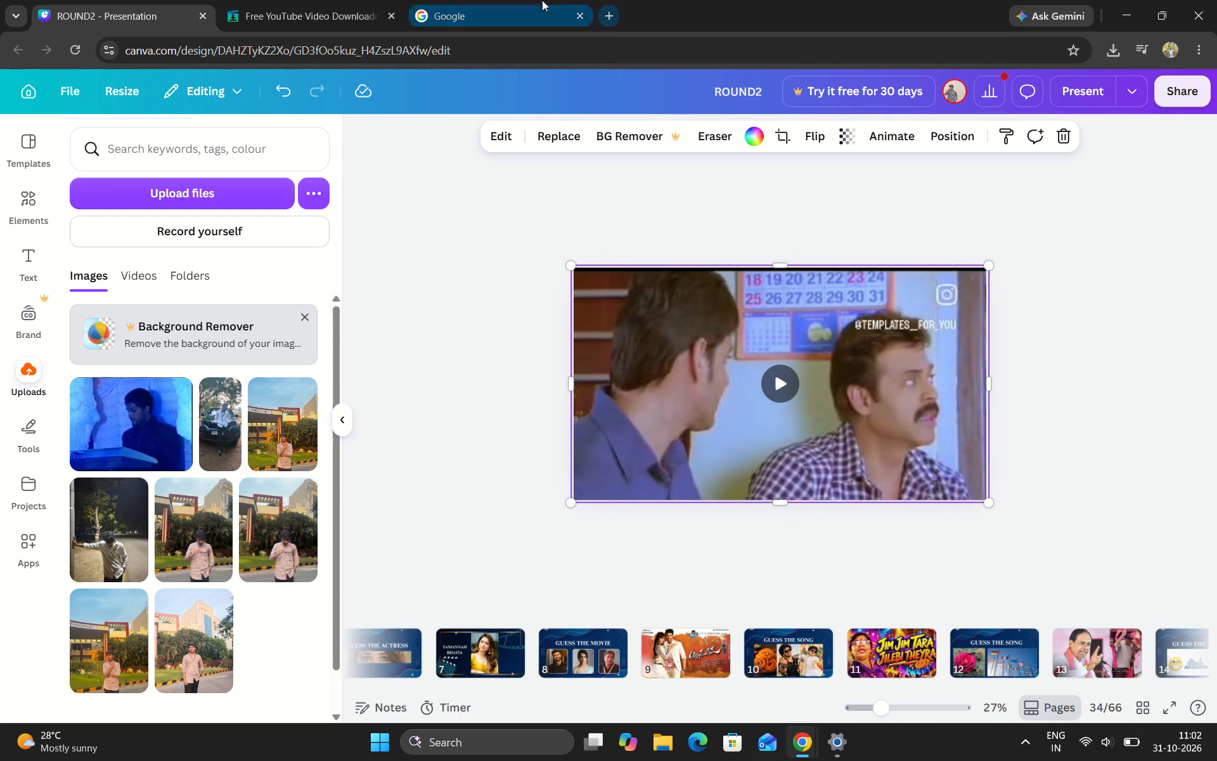
pyautogui.click(534, 0)
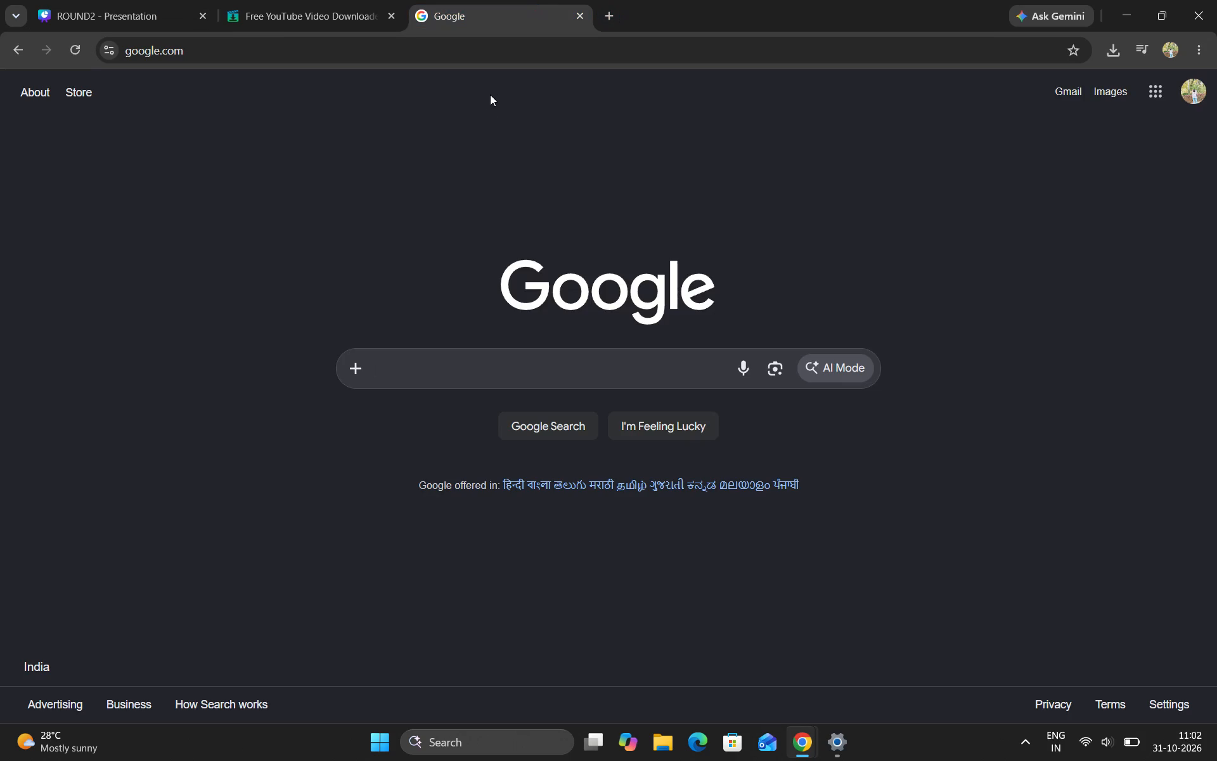
pyautogui.click(389, 16)
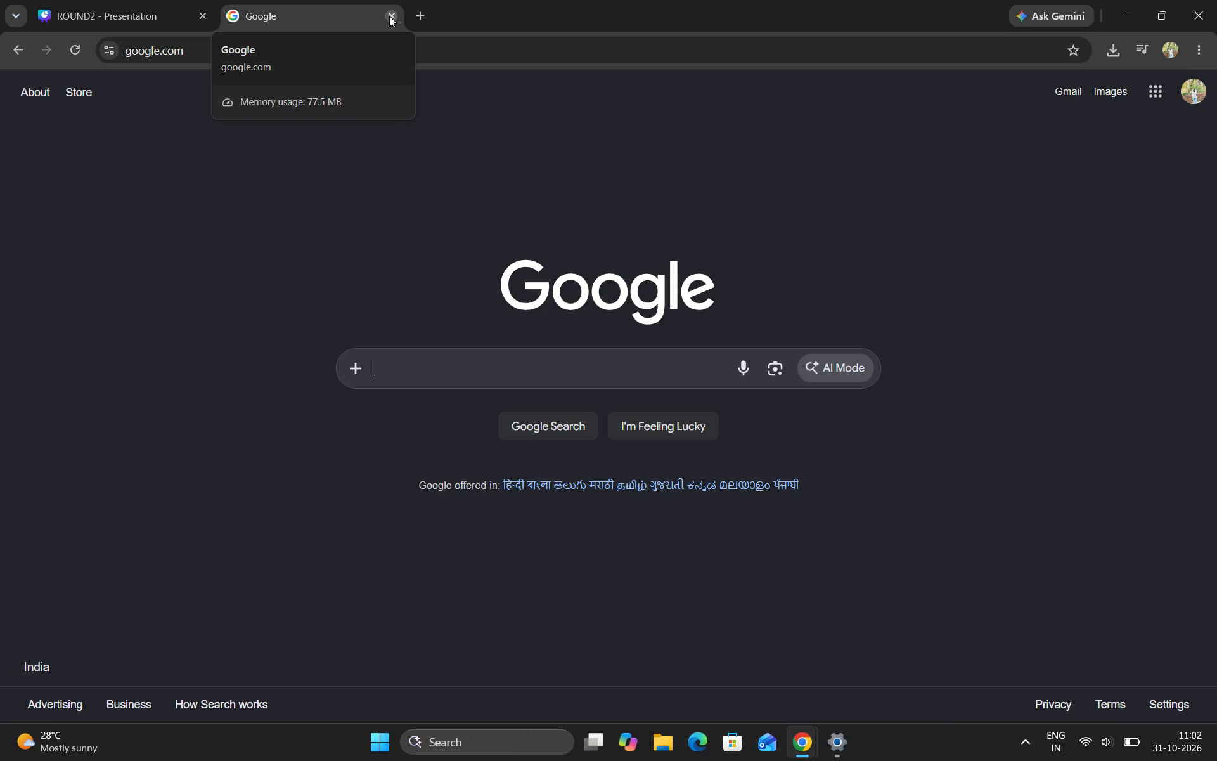
pyautogui.click(124, 11)
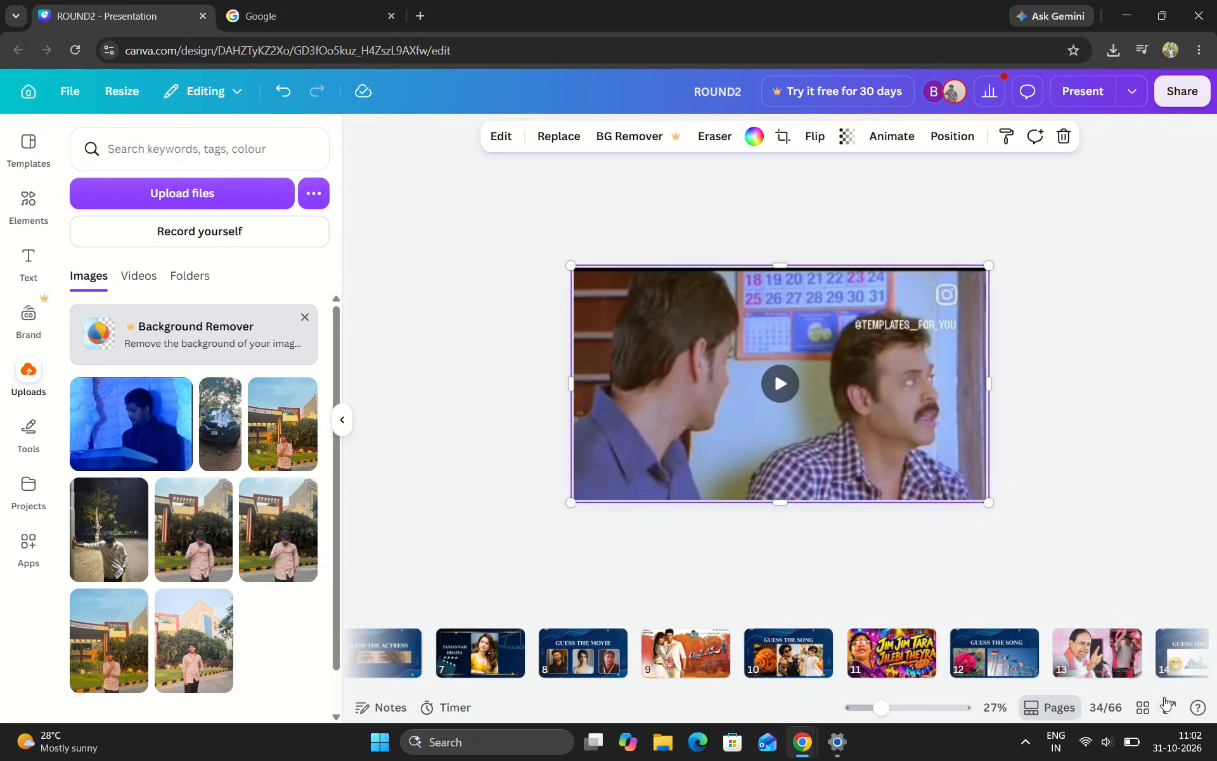
# Present in full screen from page 34 and review the dialogue clips up to the following GUESS THE MUTED DIALOUGE page.
pyautogui.click(1165, 700)
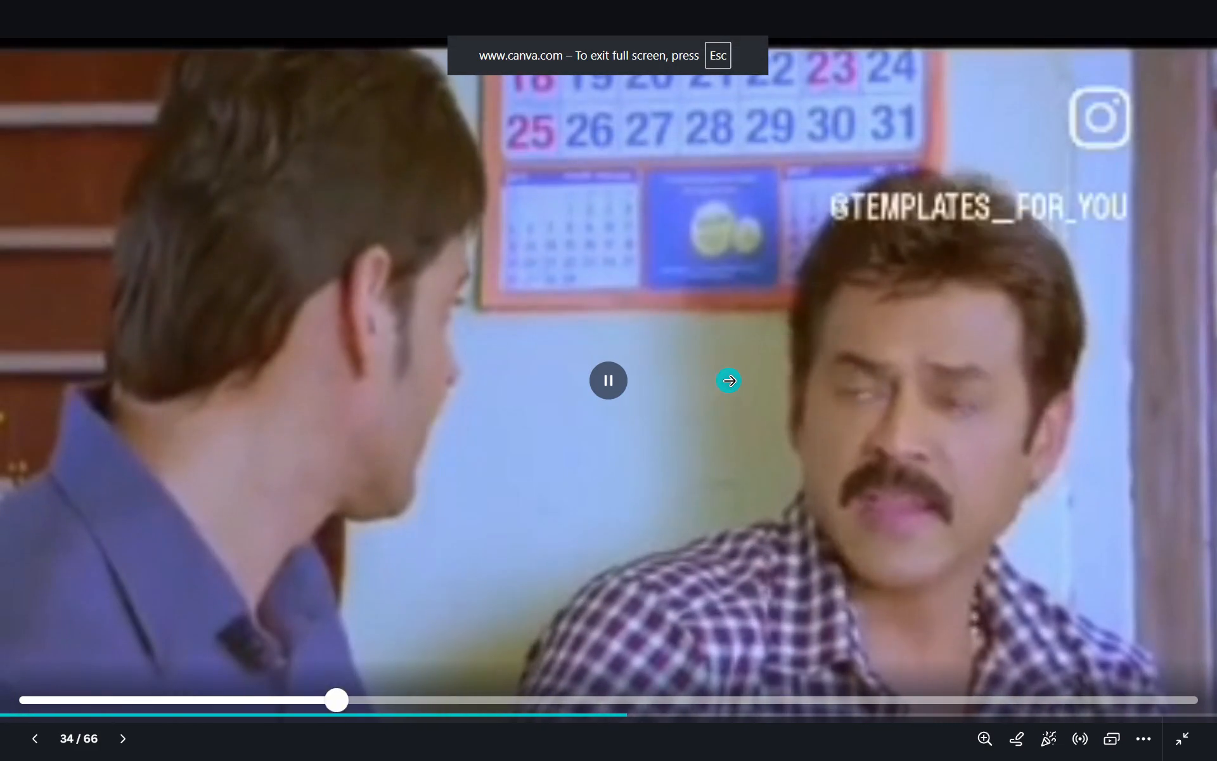
pyautogui.press('Right')
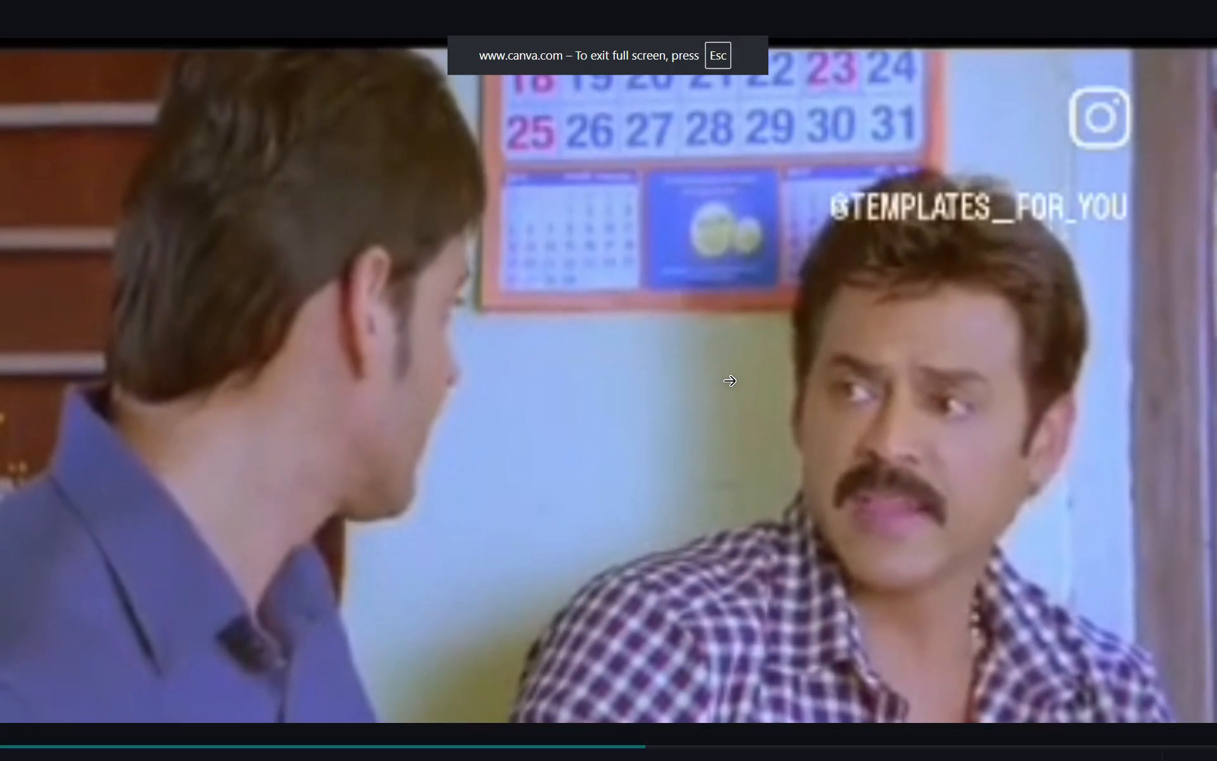
pyautogui.press('Right')
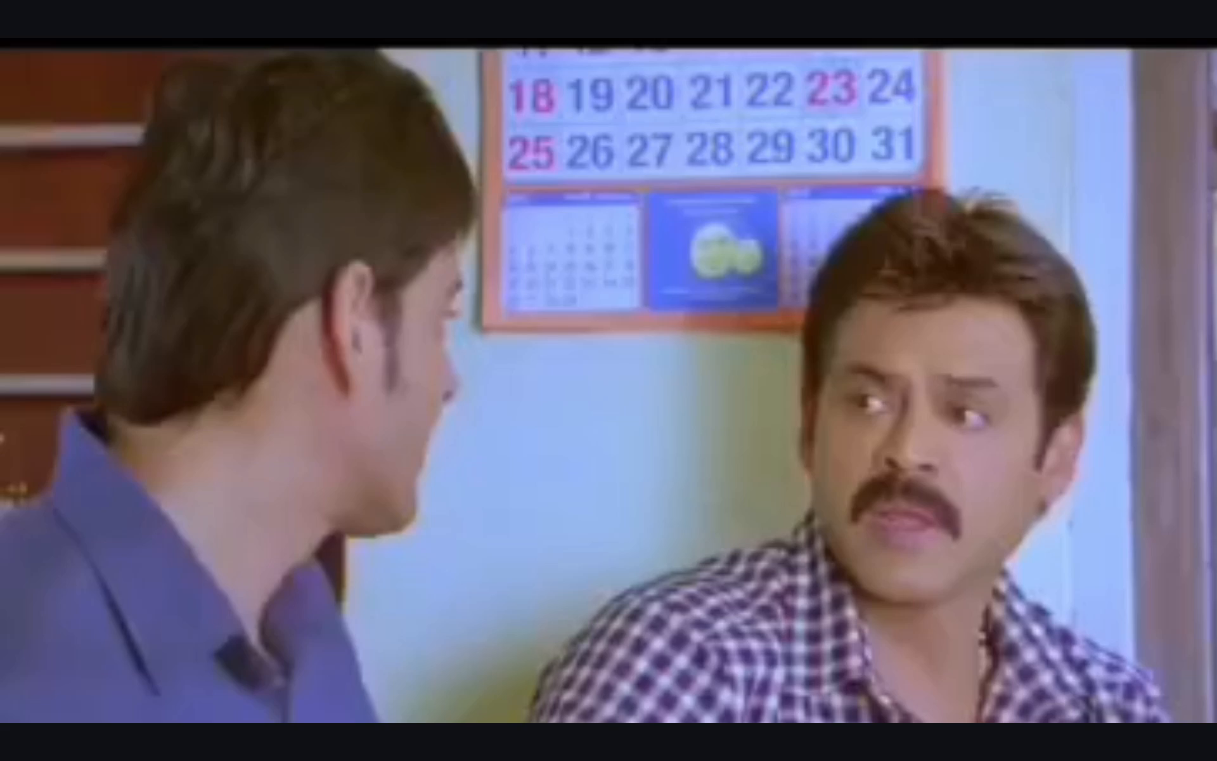
pyautogui.press('Right')
pyautogui.press('Right')
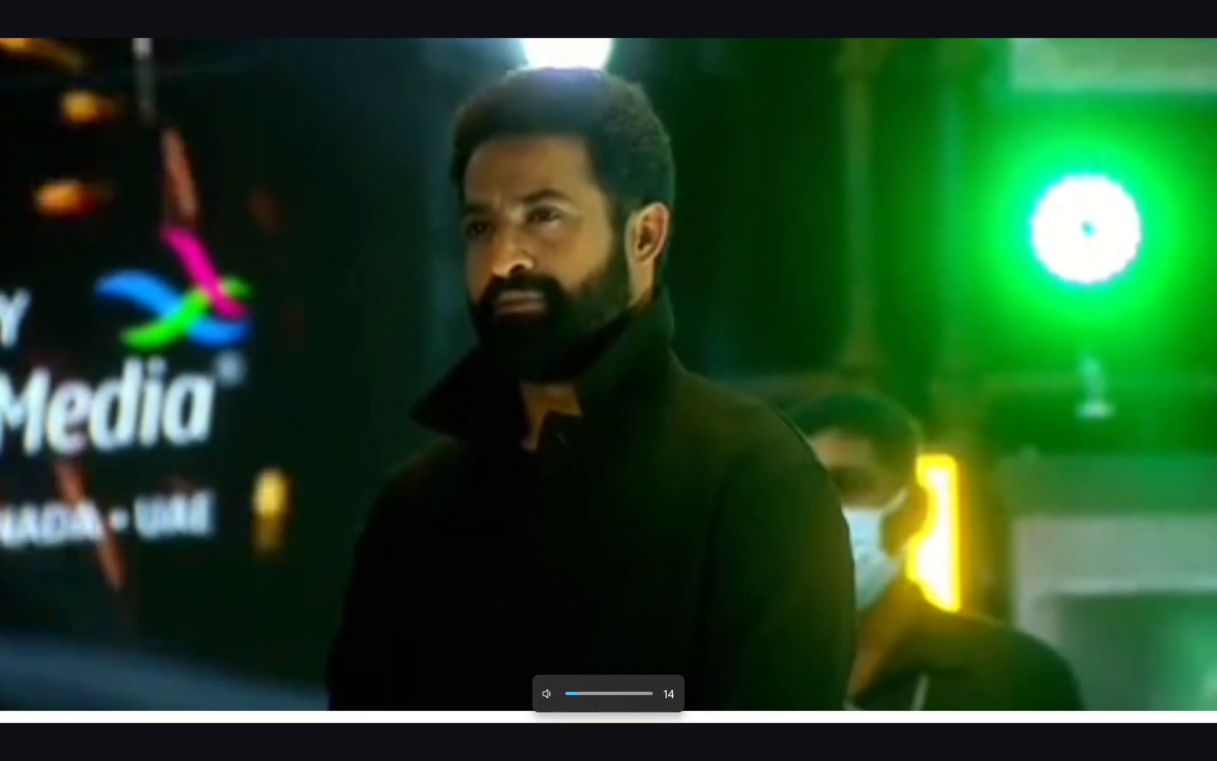
pyautogui.press('Right')
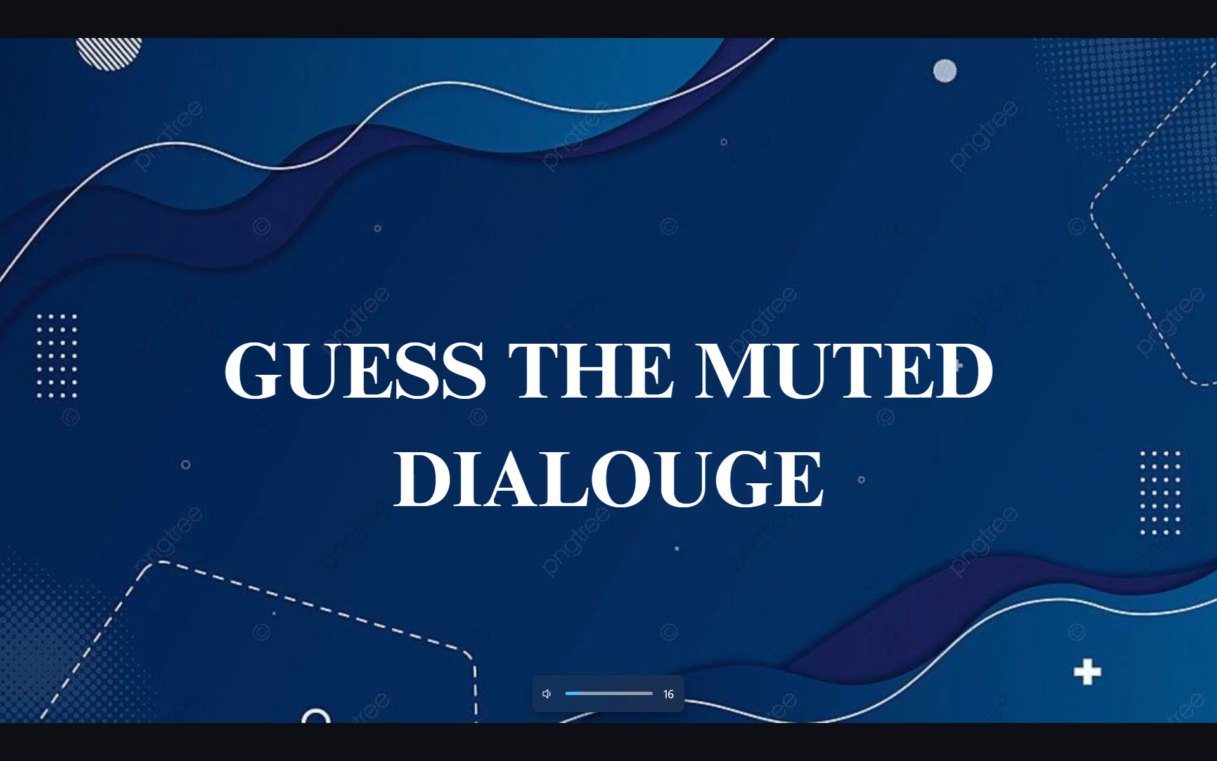
# Compare the muted question clip with its answer clip after the GUESS THE MUTED DIALOUGE page, replaying both.
pyautogui.press('Right')
pyautogui.press('Right')
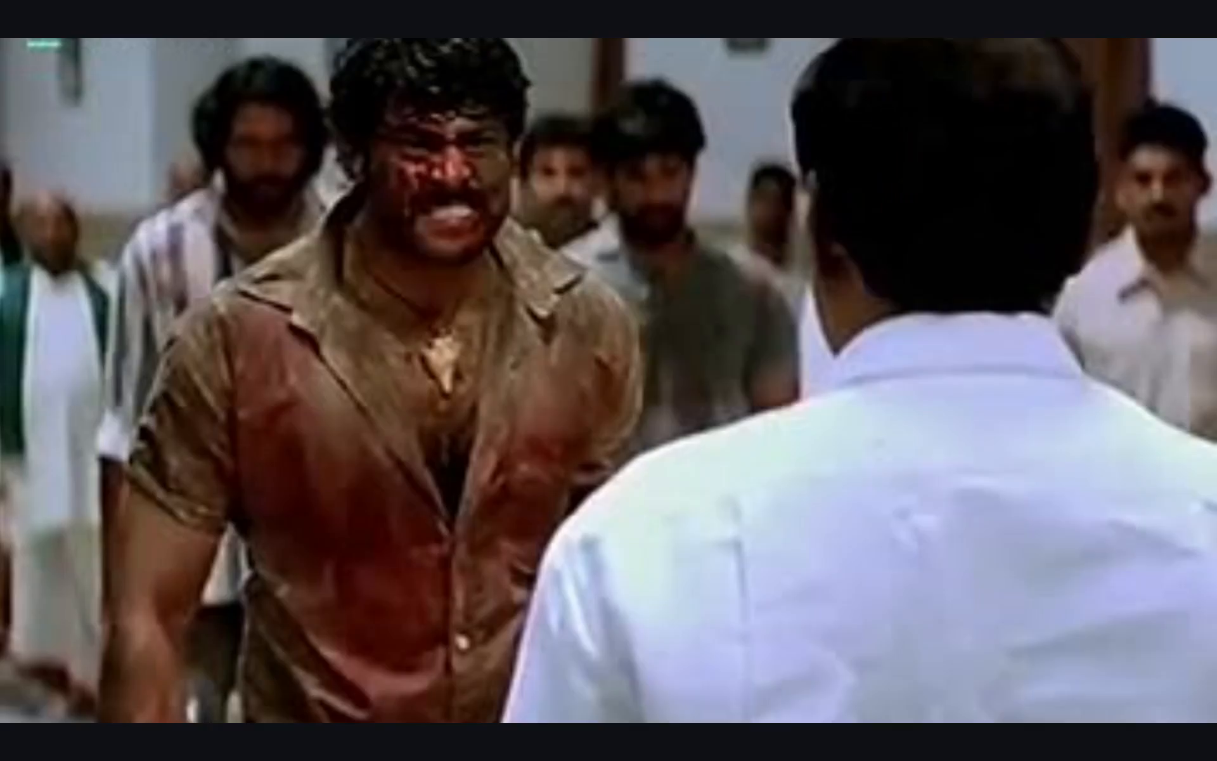
pyautogui.press('Right')
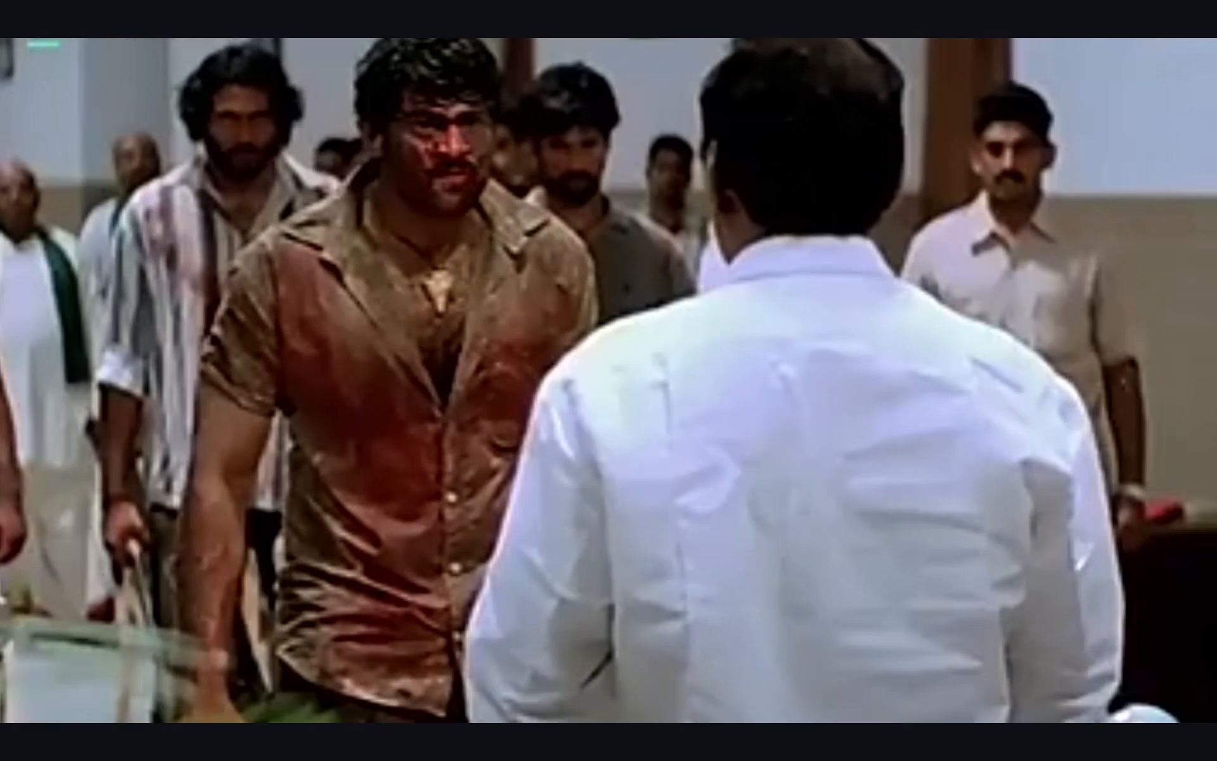
pyautogui.press('Left')
pyautogui.press('Right')
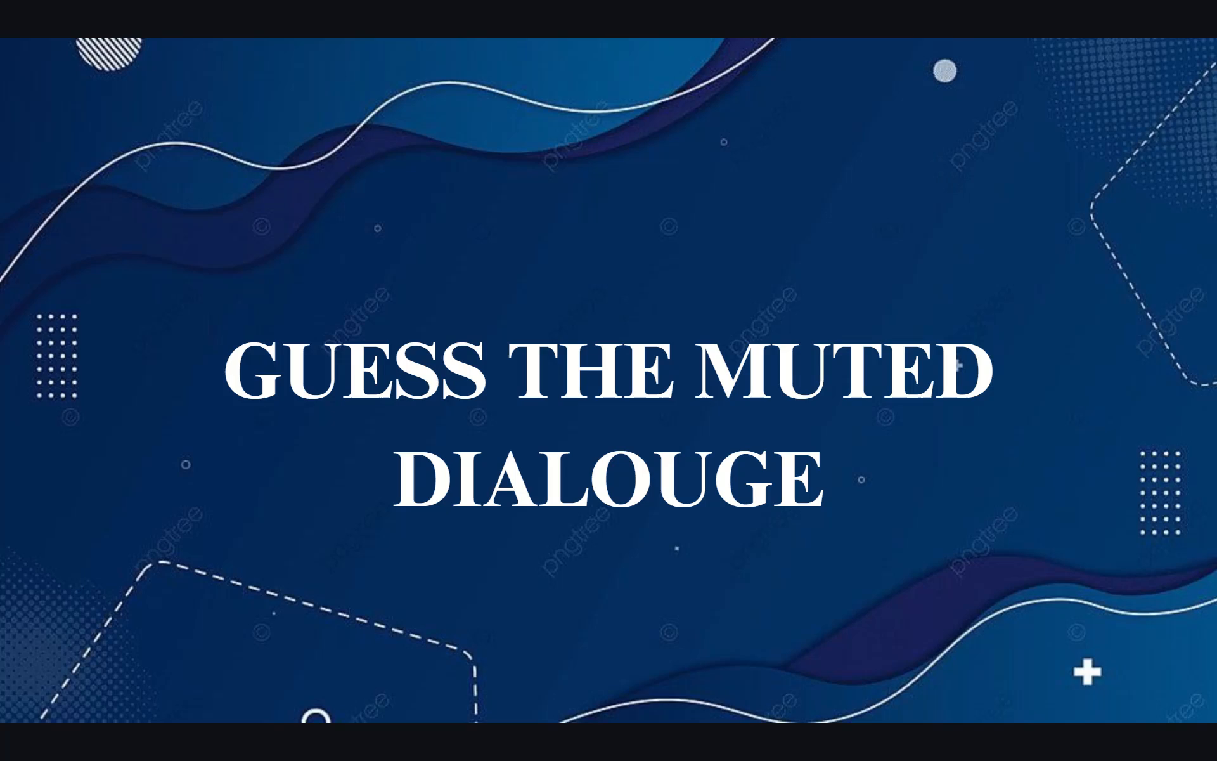
pyautogui.press('Left')
pyautogui.press('Left')
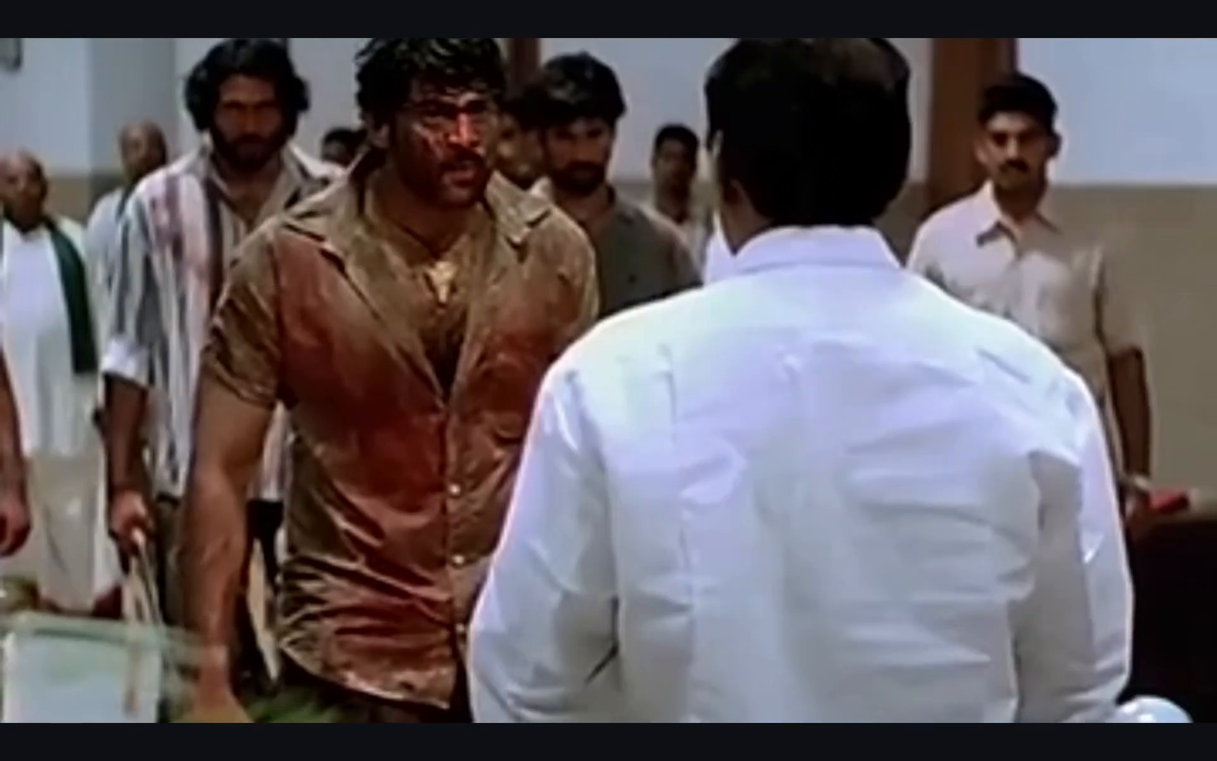
pyautogui.press('Right')
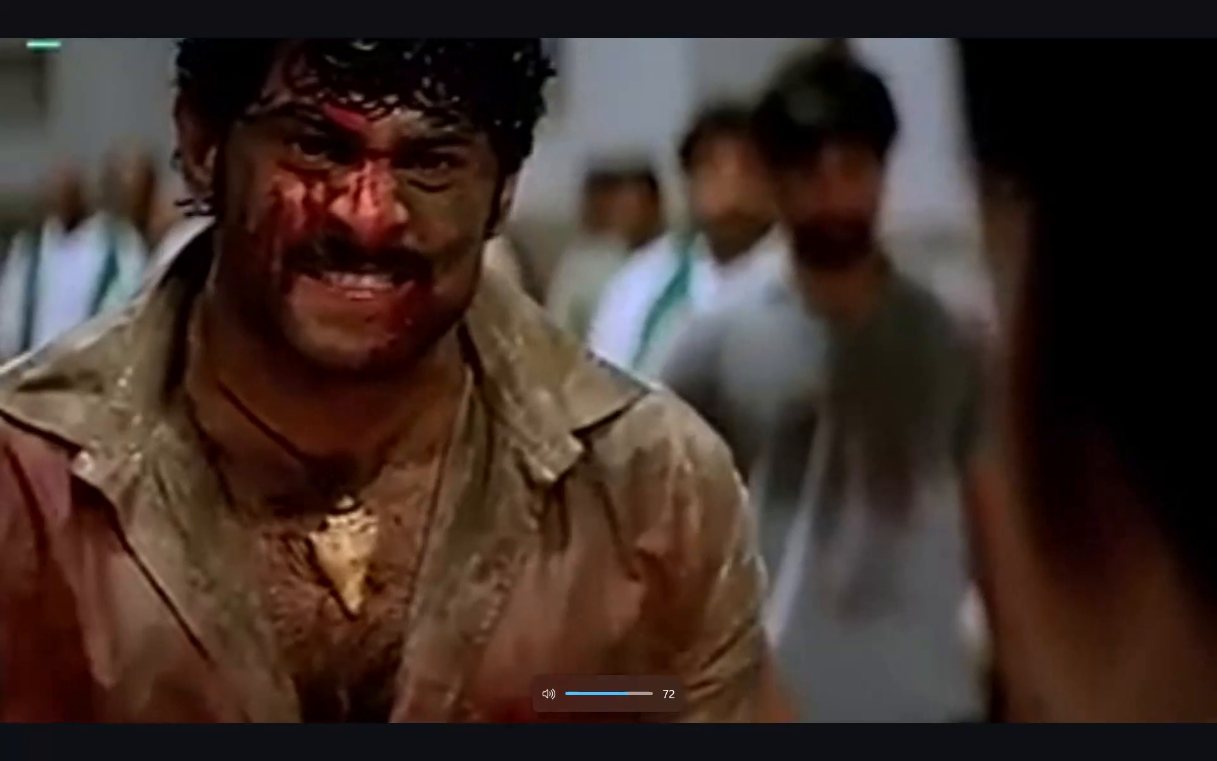
pyautogui.press('Left')
pyautogui.press('Right')
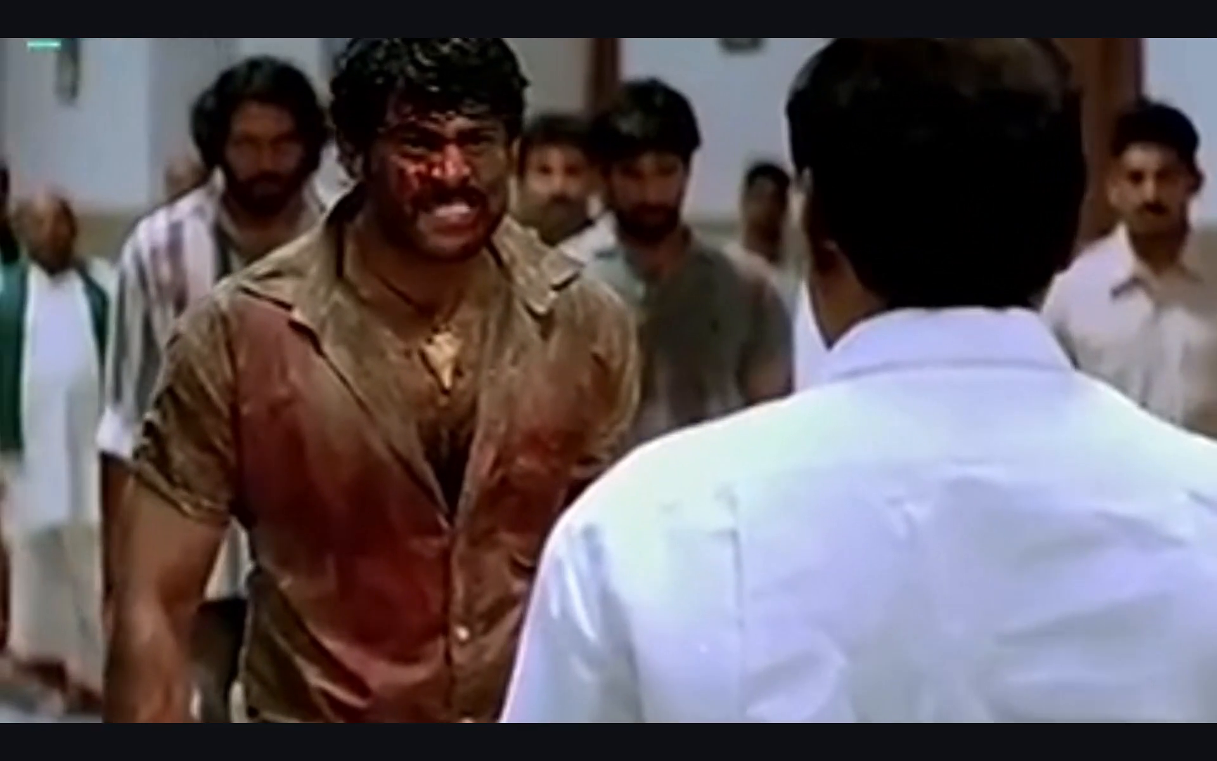
pyautogui.press('Left')
pyautogui.press('Right')
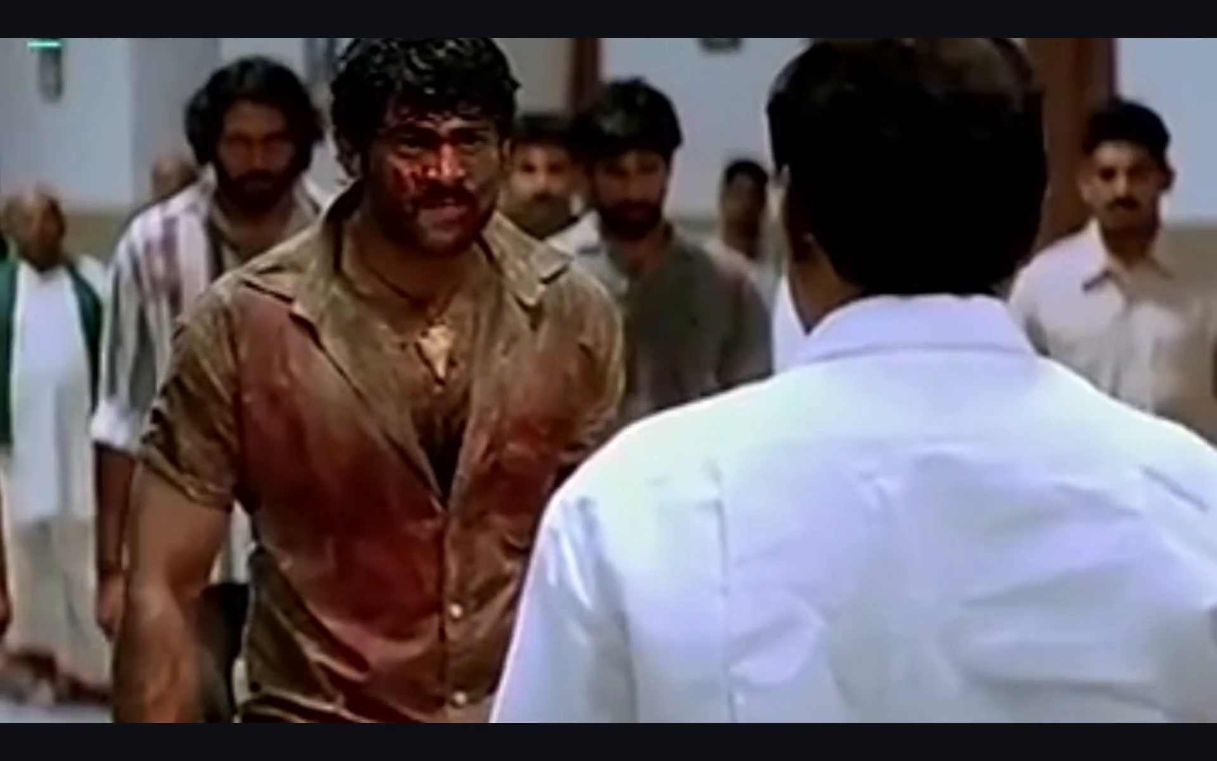
# Review the following dialogue clips and the GUESS THE SONG pages, from the hook, UM and tiger puzzle to the Mumbai and key puzzle.
pyautogui.press('Right')
pyautogui.press('Right')
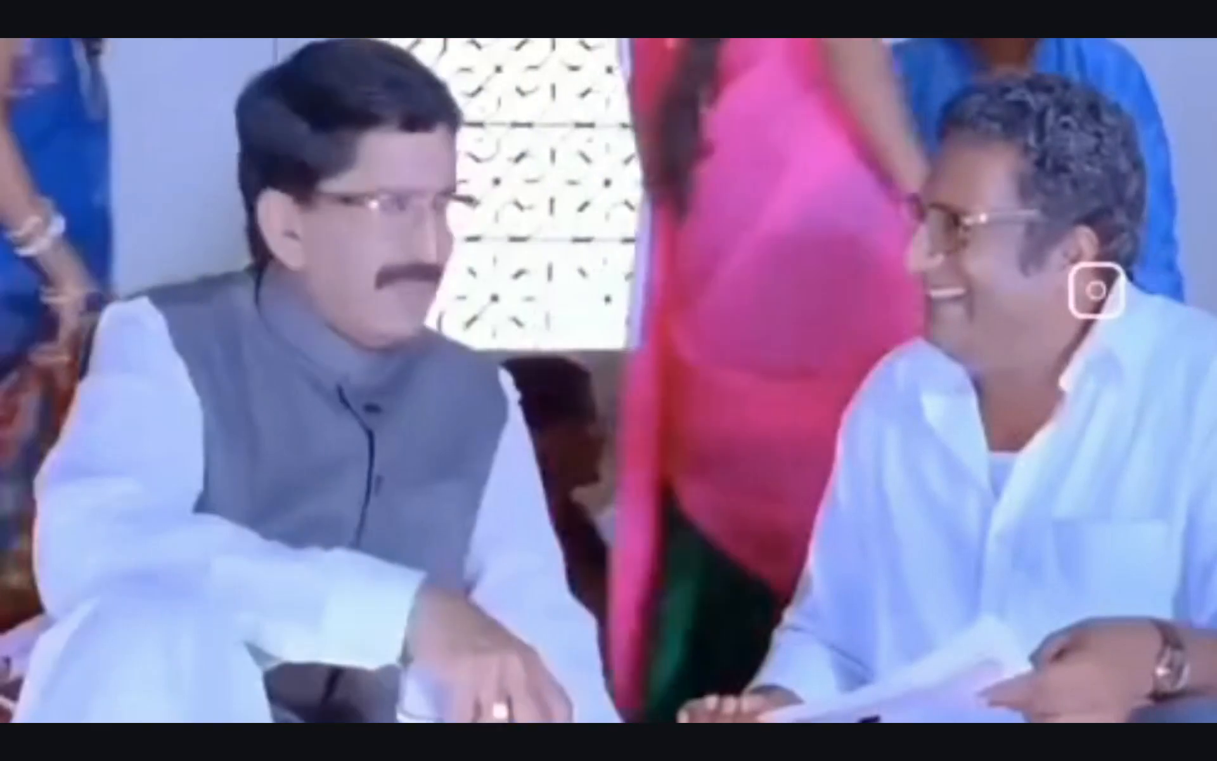
pyautogui.press('Right')
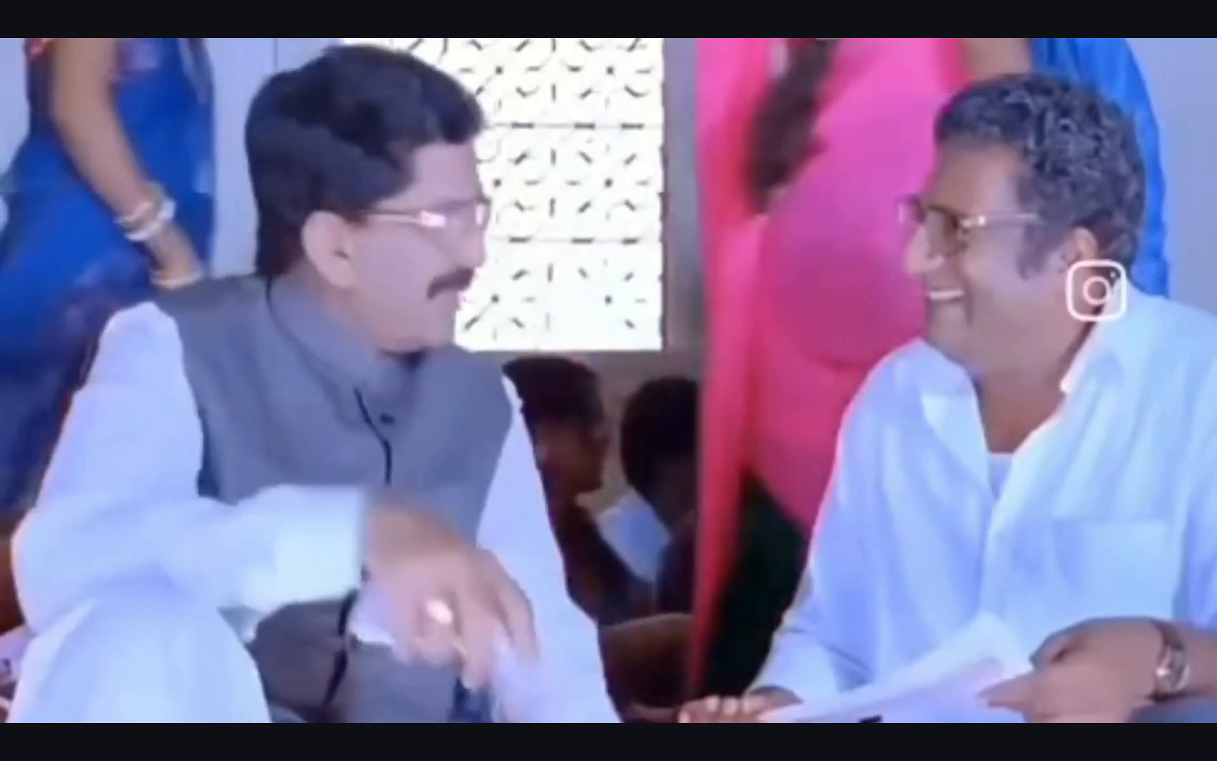
pyautogui.press('Right')
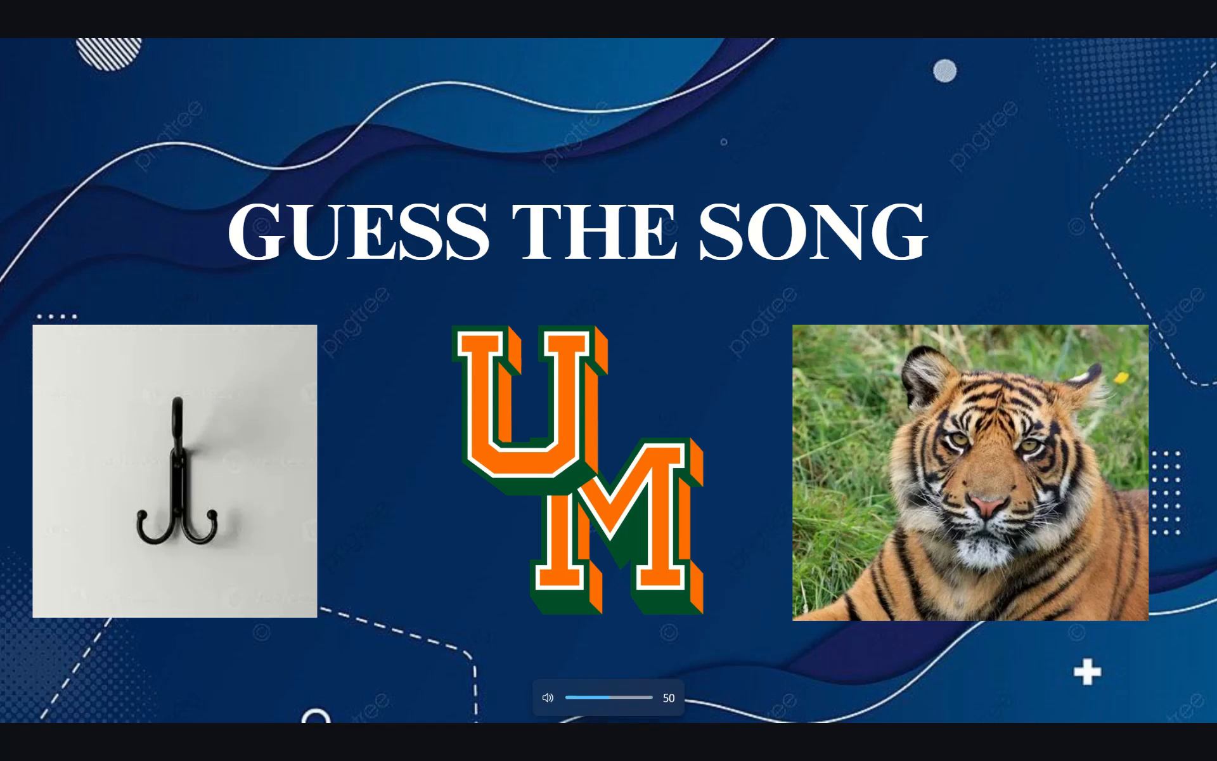
pyautogui.press('Right')
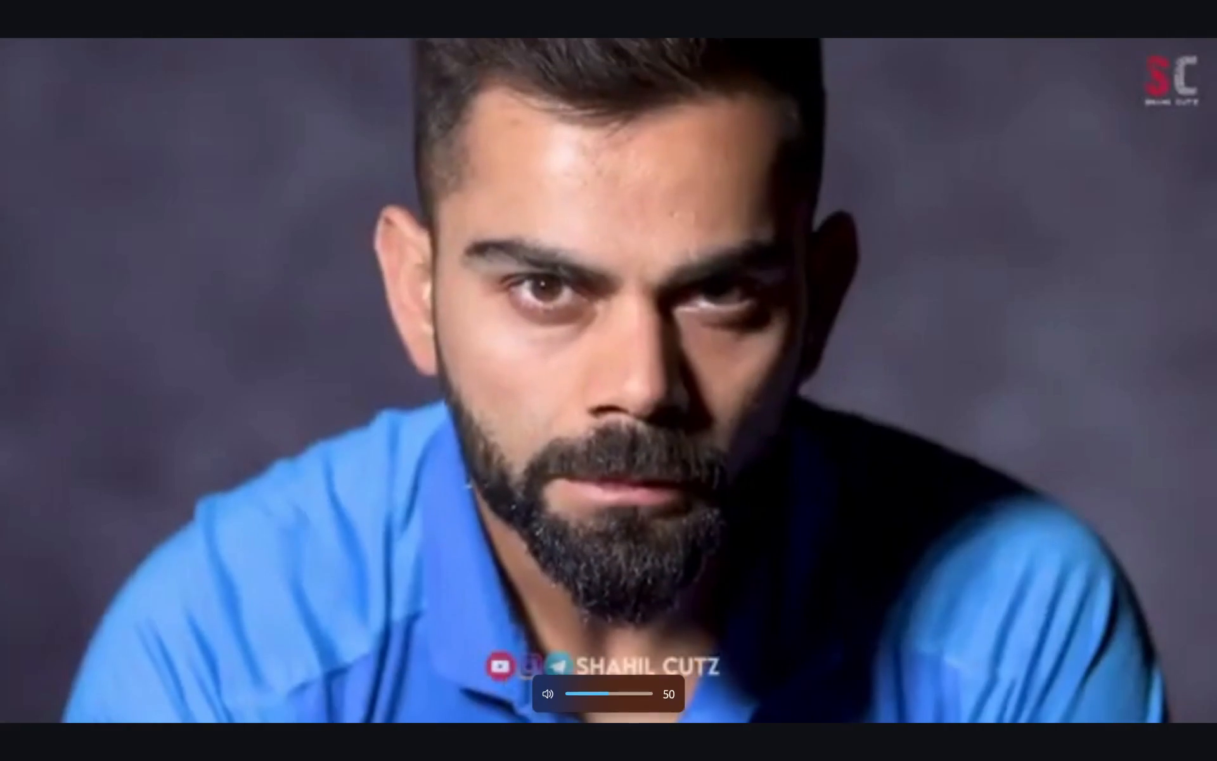
pyautogui.press('Right')
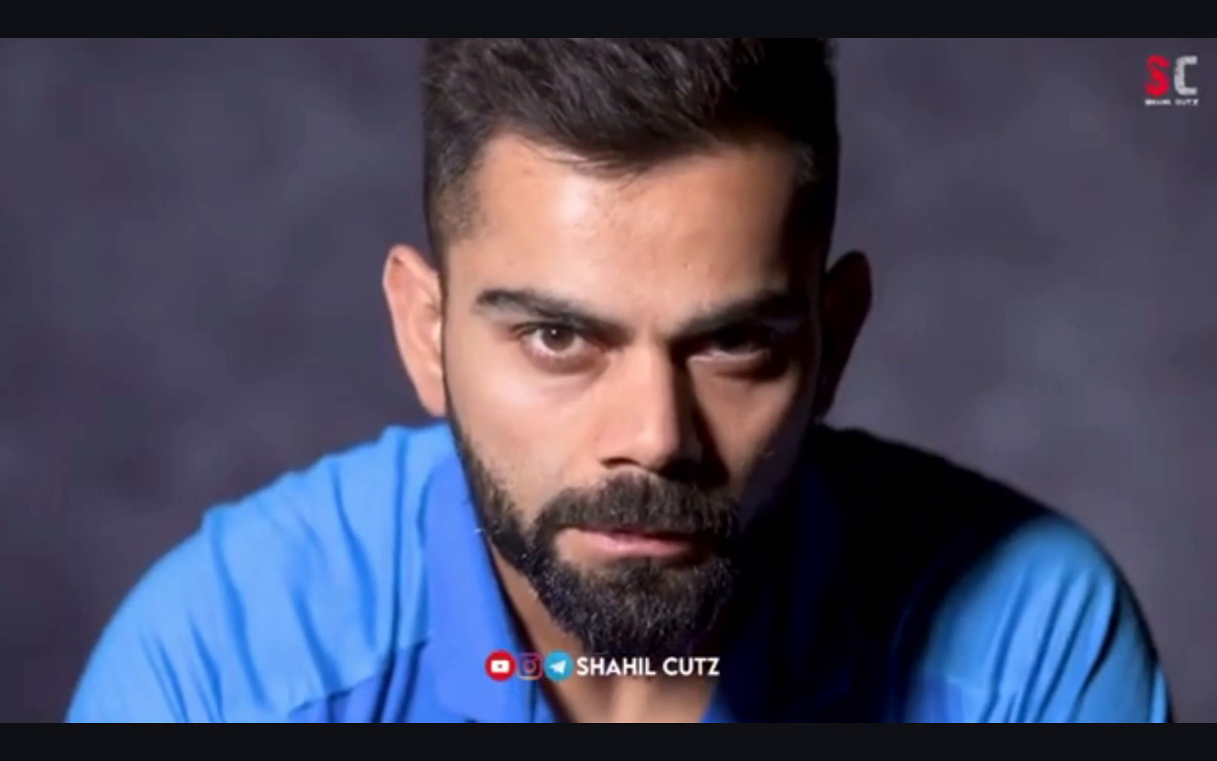
pyautogui.press('Right')
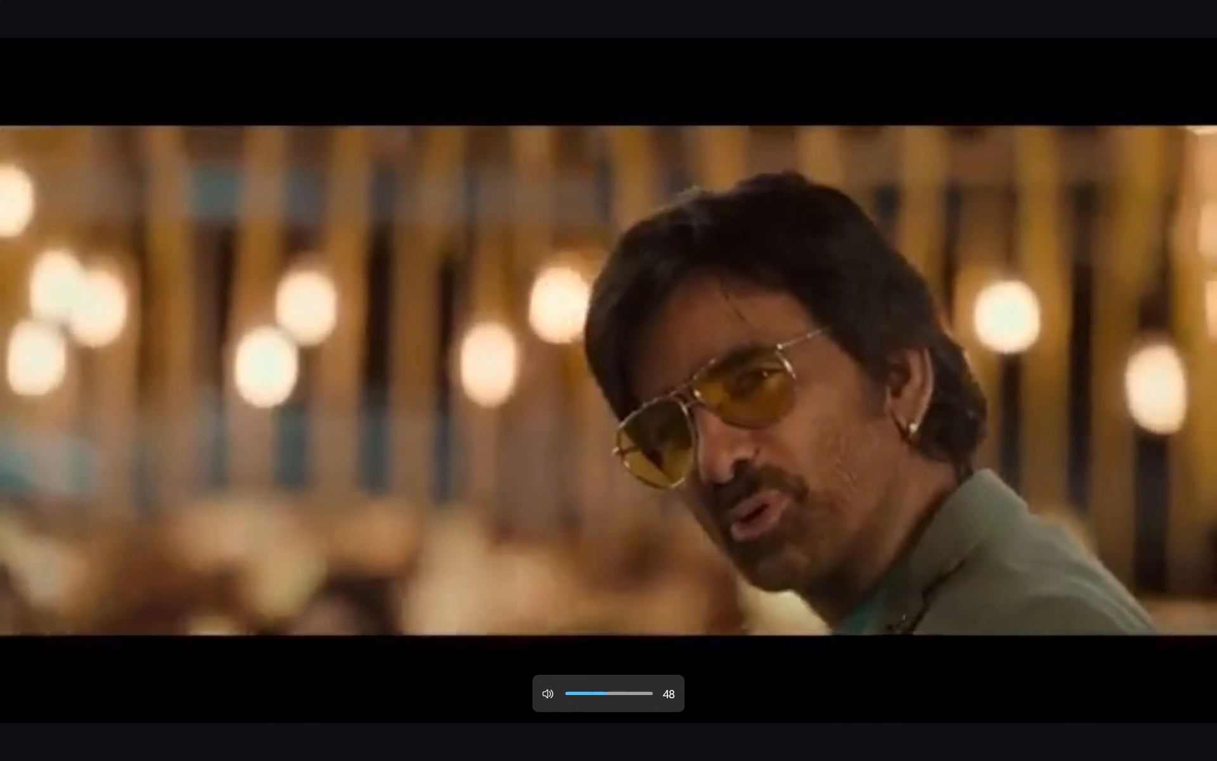
pyautogui.press('Right')
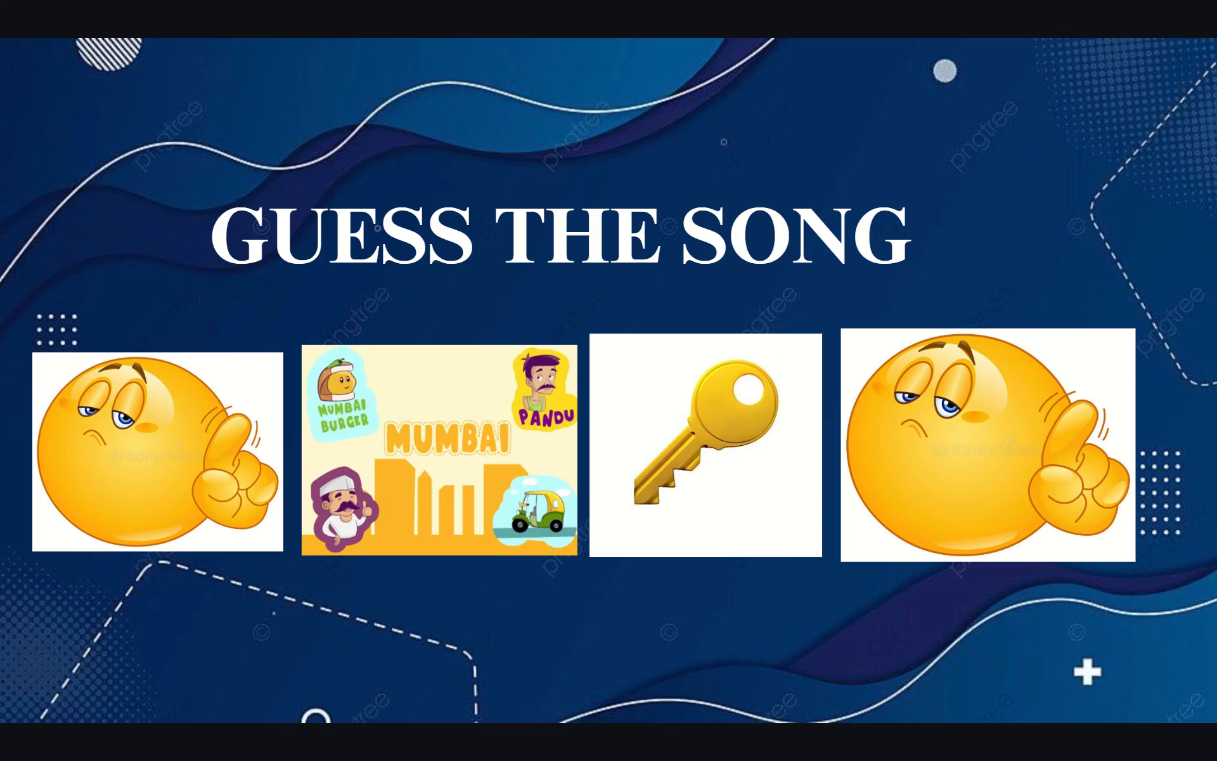
# Review the answer clip for the Mumbai and key puzzle on page 51, skipping ahead to FINISH THE LYRICS and returning to replay it.
pyautogui.press('Right')
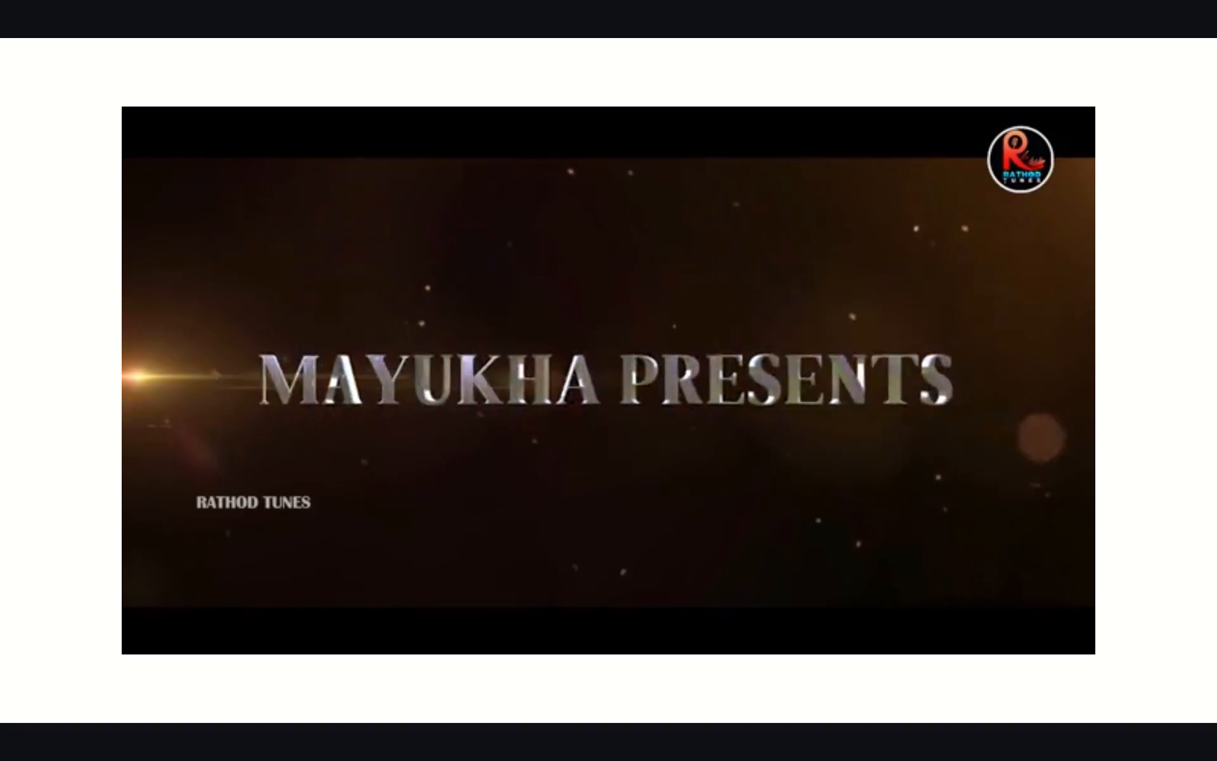
pyautogui.click(622, 380)
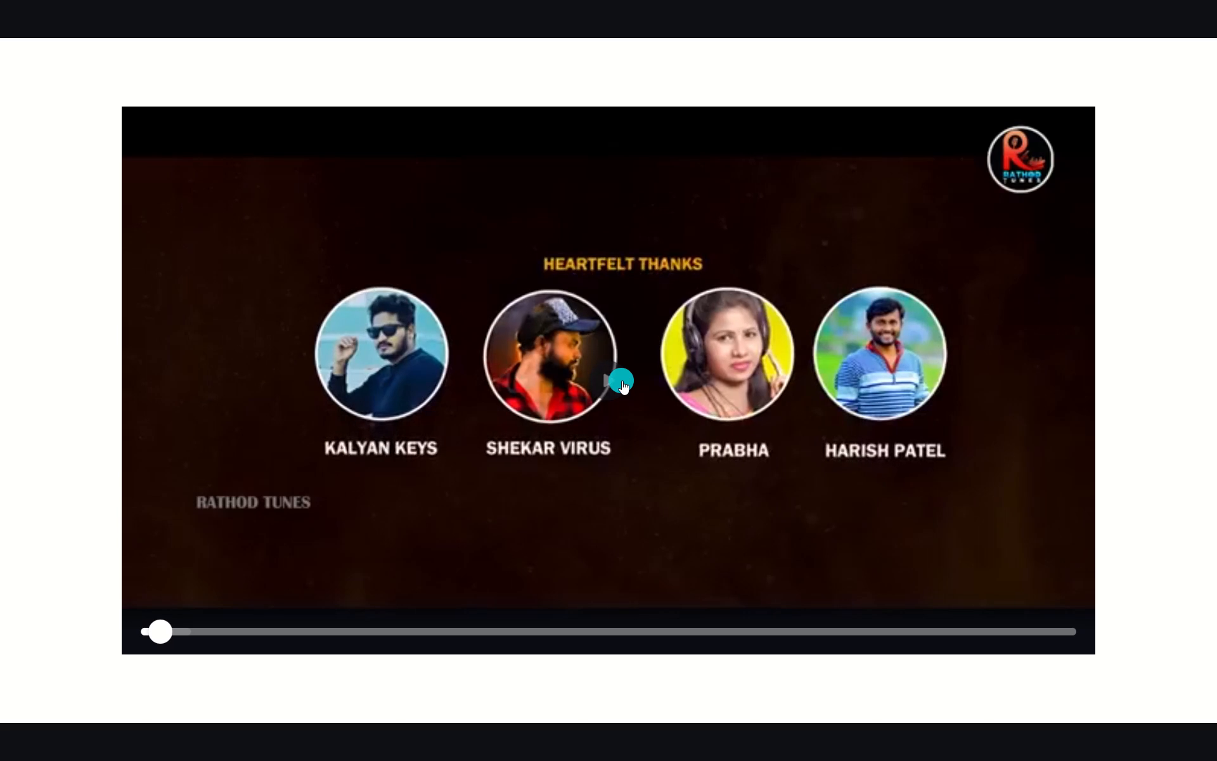
pyautogui.click(475, 235)
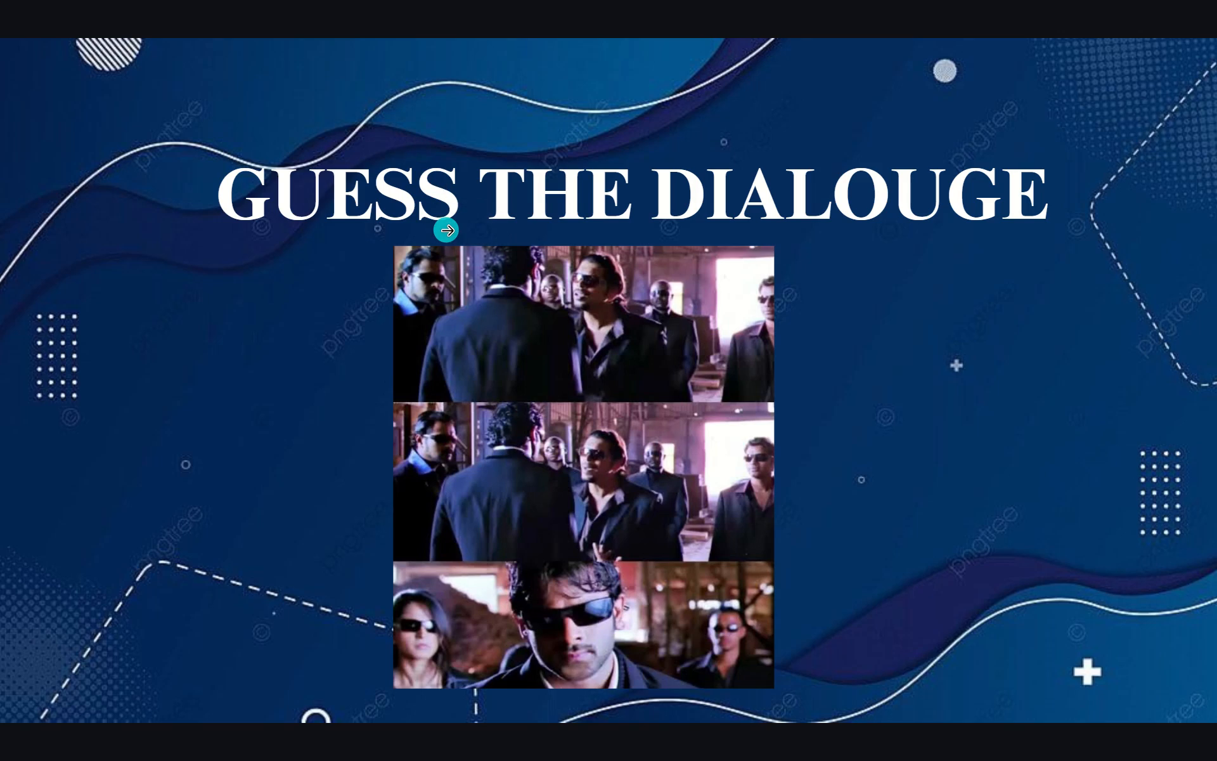
pyautogui.press('Left')
pyautogui.press('Right')
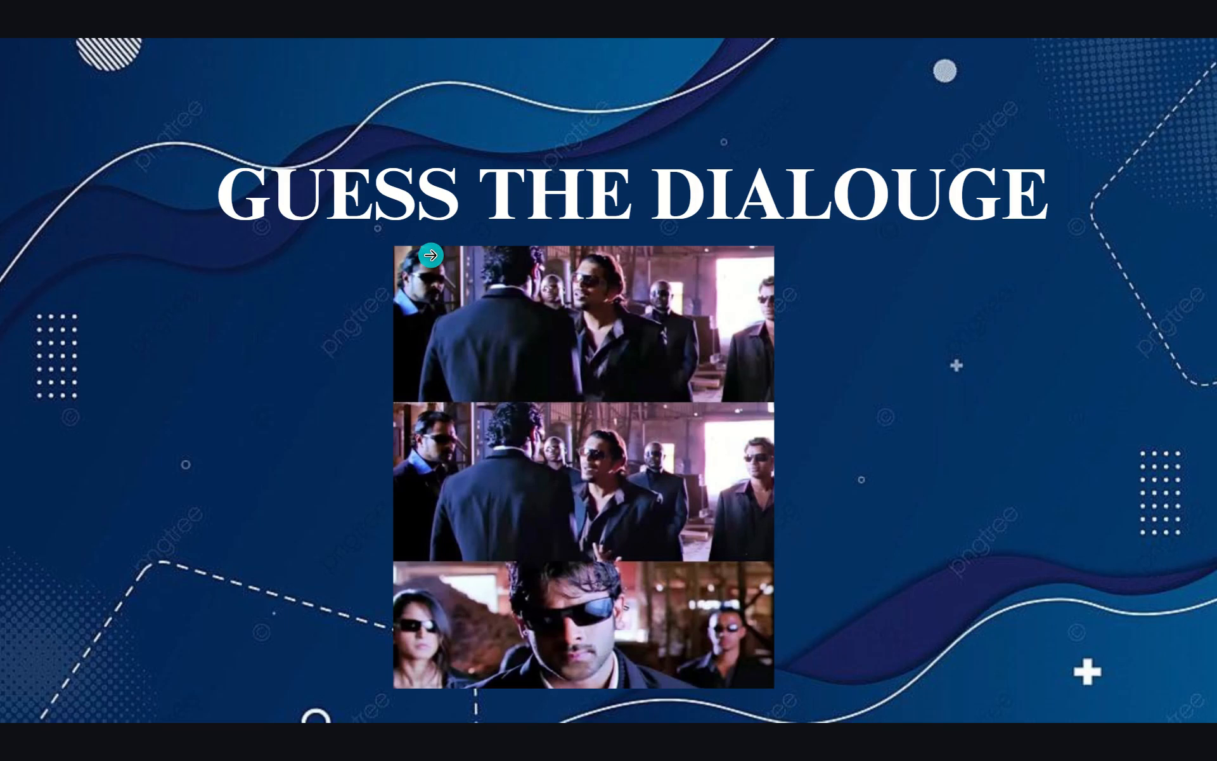
pyautogui.click(430, 256)
pyautogui.press('space')
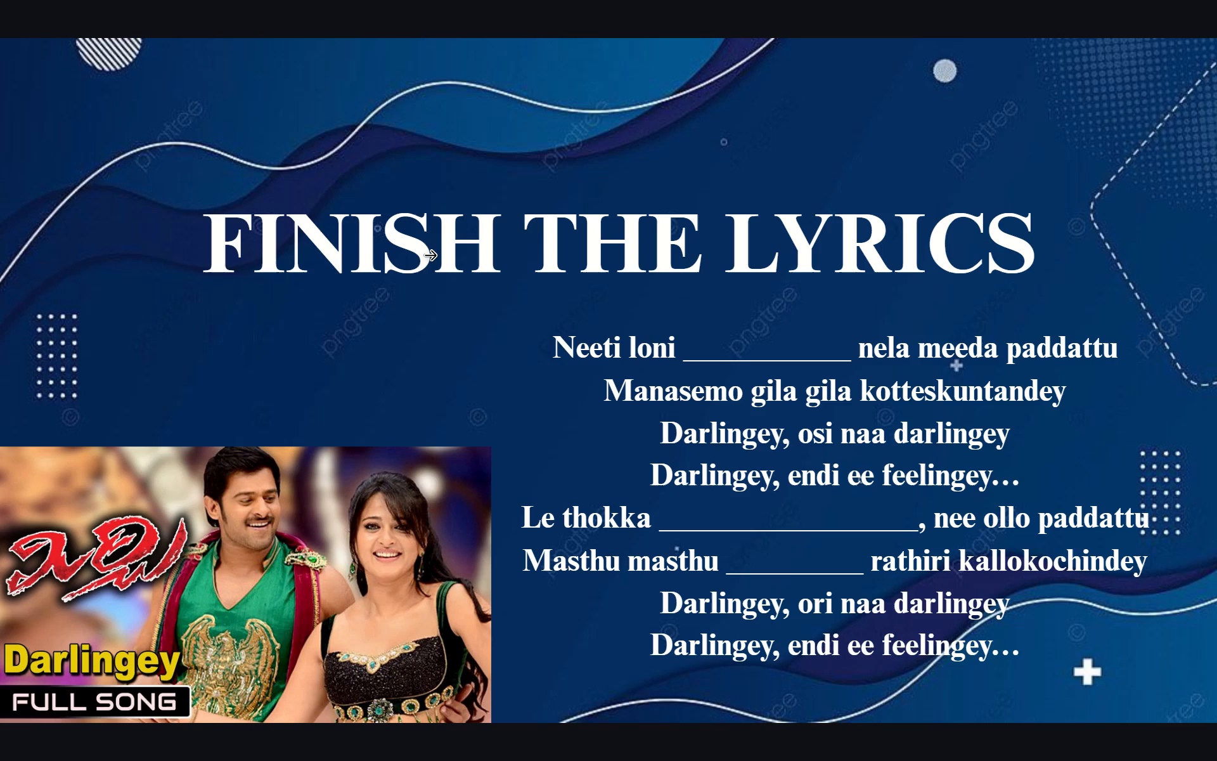
pyautogui.press('Left')
pyautogui.press('Left')
pyautogui.press('Left')
pyautogui.scroll(-1, 430, 256)
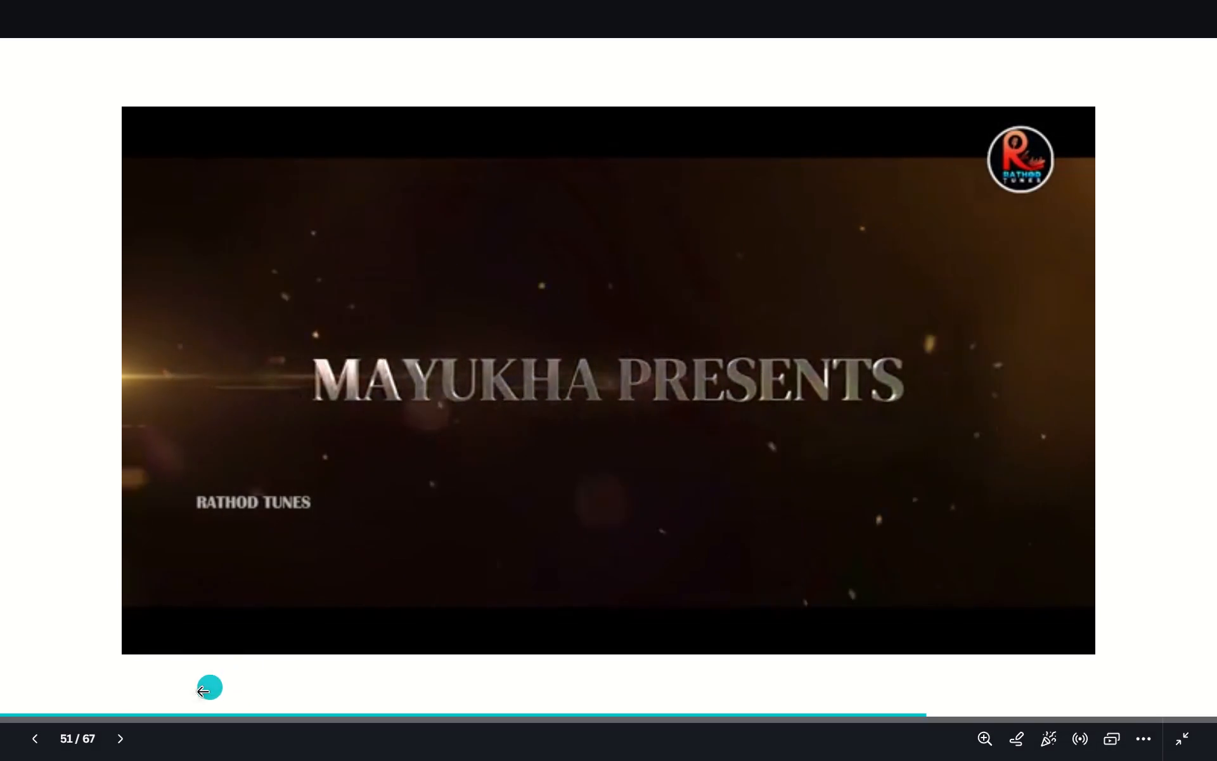
pyautogui.press('Left')
pyautogui.press('Right')
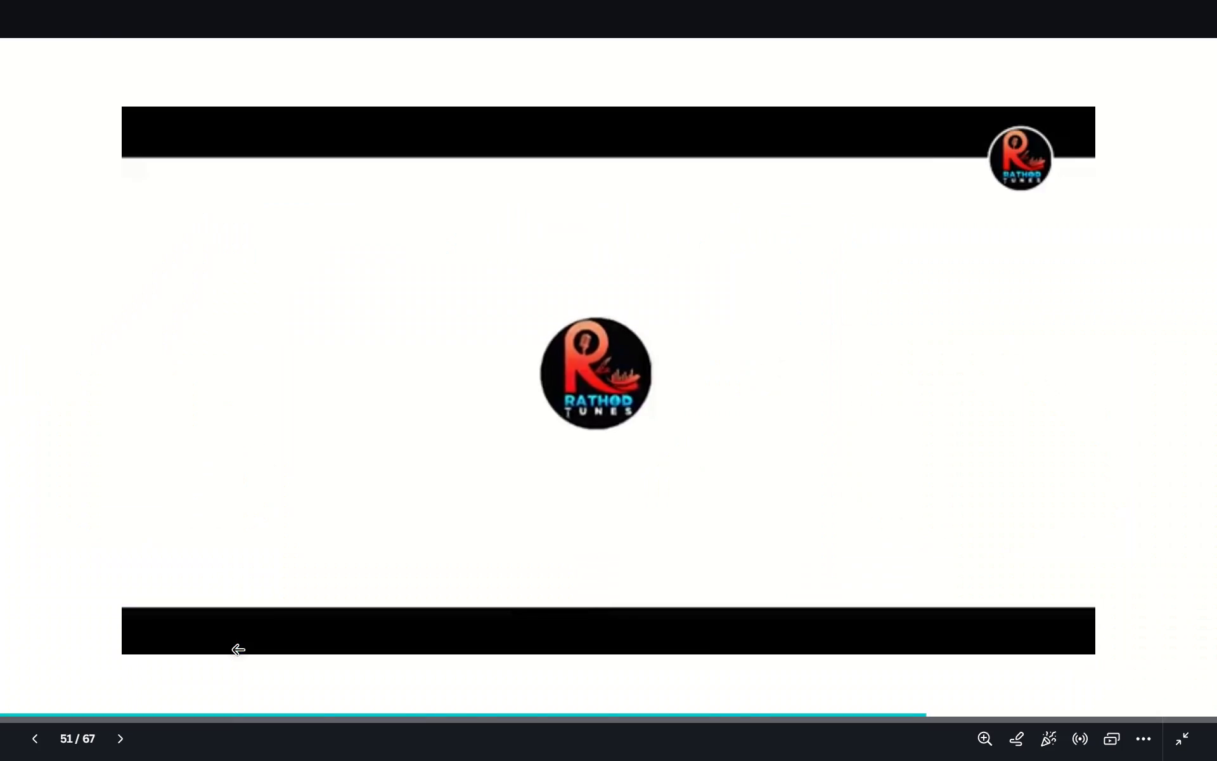
# Review the GUESS THE DIALOUGE page and replay its answer clip on page 53, continuing to the FINISH THE LYRICS page.
pyautogui.press('Right')
pyautogui.press('Right')
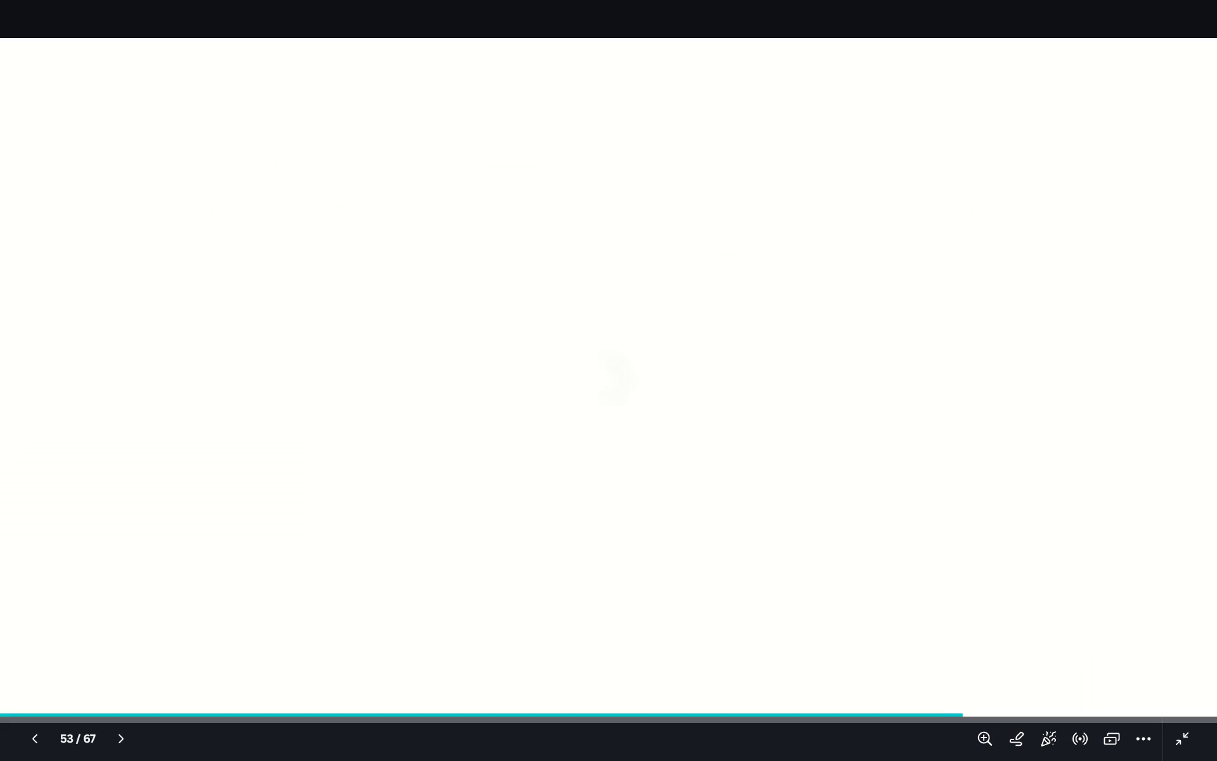
pyautogui.press('Right')
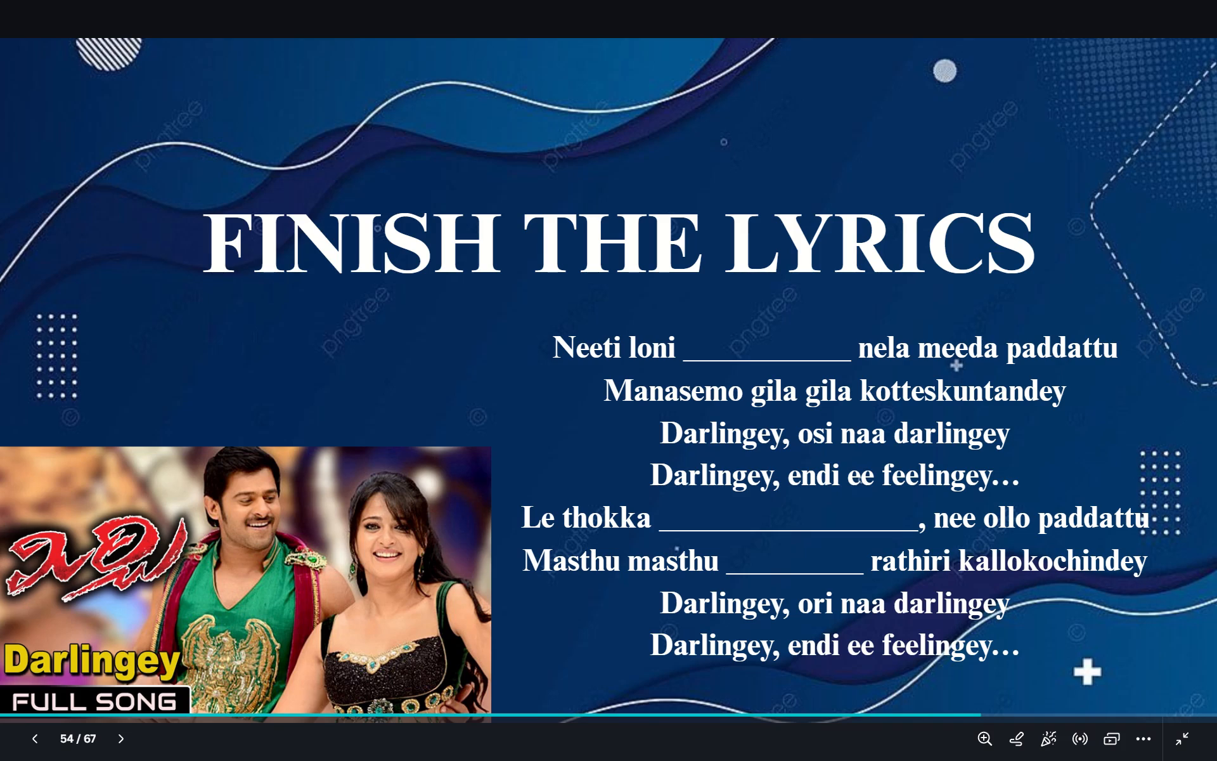
pyautogui.press('Left')
pyautogui.press('Left')
pyautogui.press('Right')
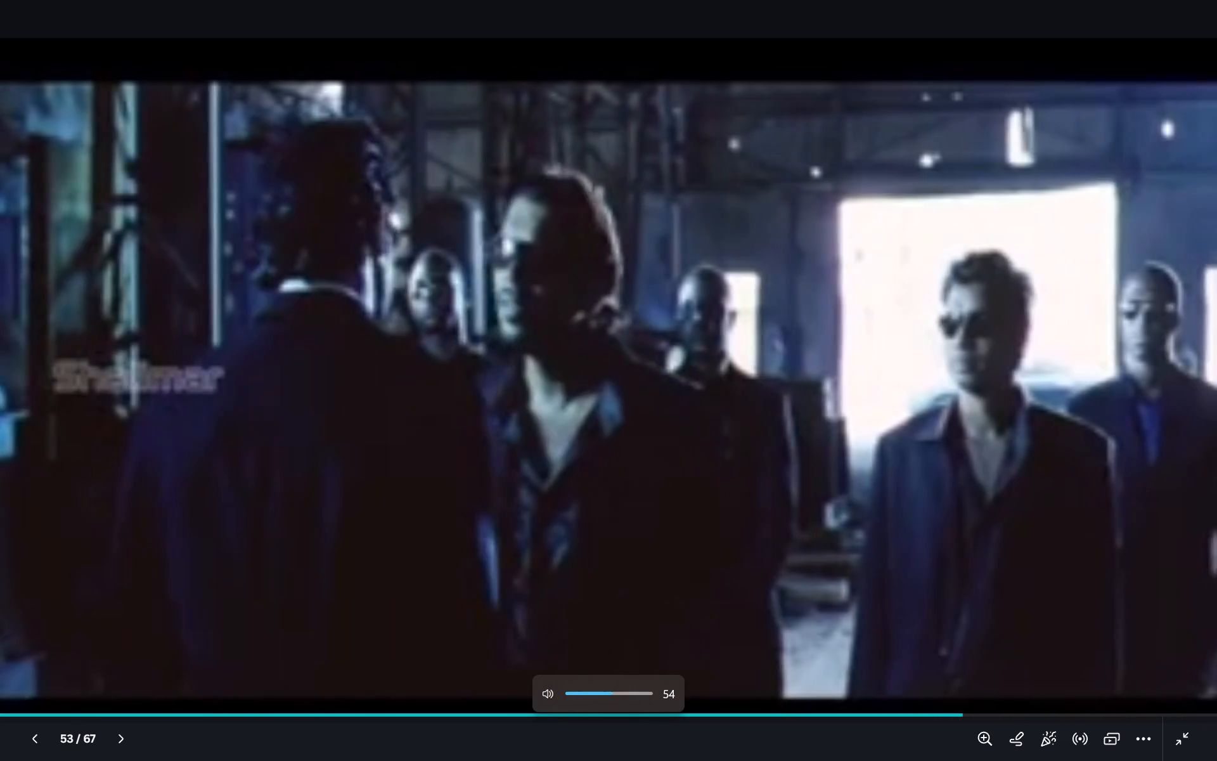
pyautogui.press('Right')
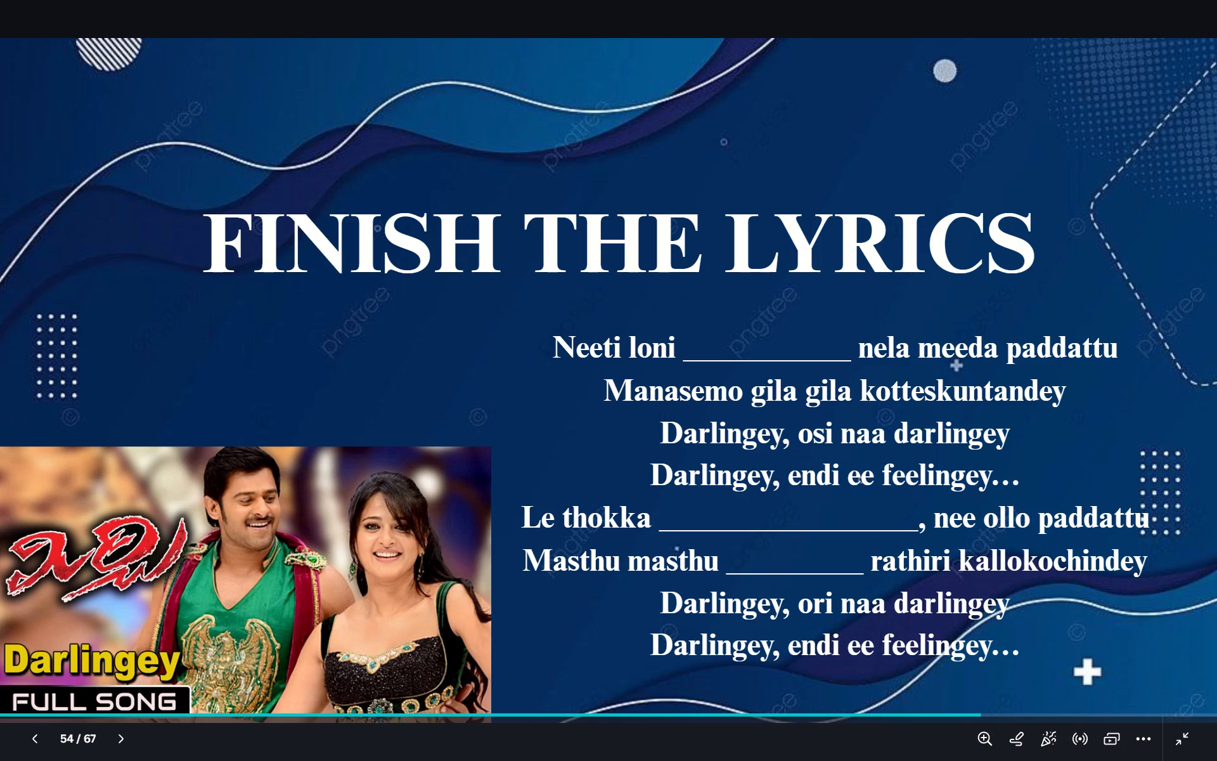
# Review the Darlingey lyrics answer clip and the following question and clip pages, replaying the last clip before the next GUESS THE SONG page.
pyautogui.press('Right')
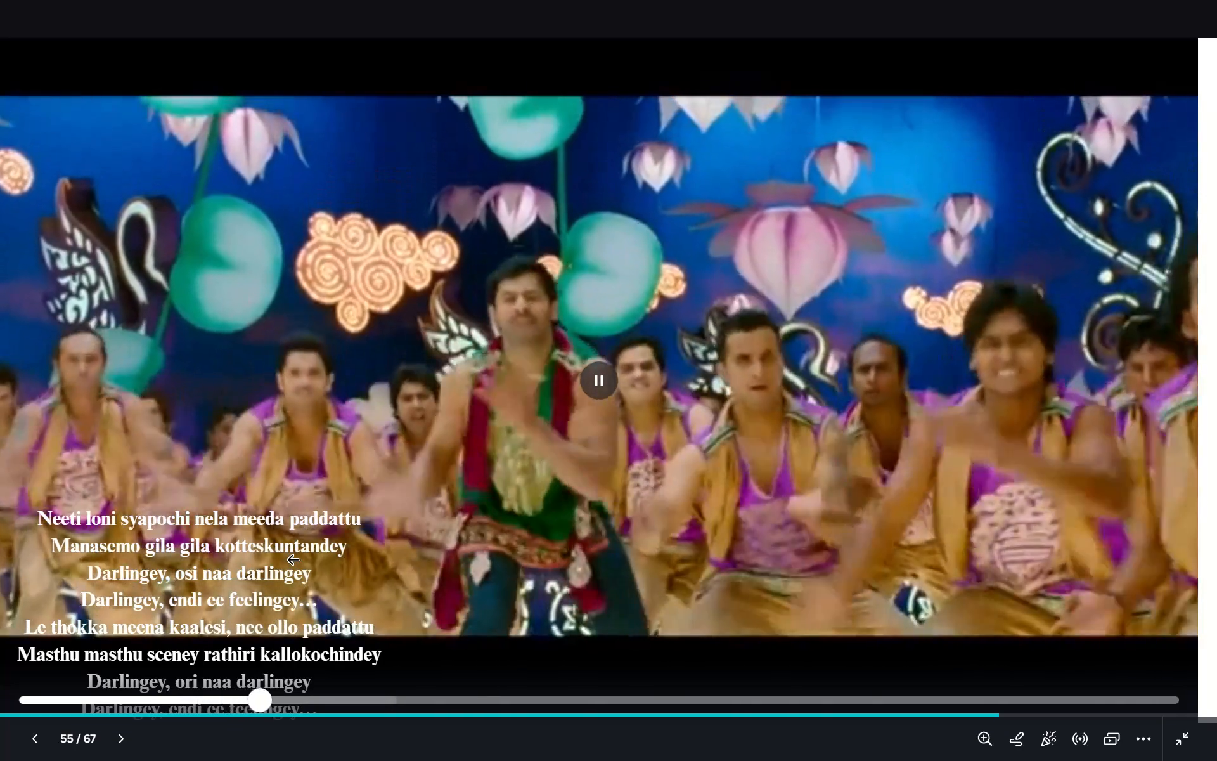
pyautogui.press('Right')
pyautogui.press('Right')
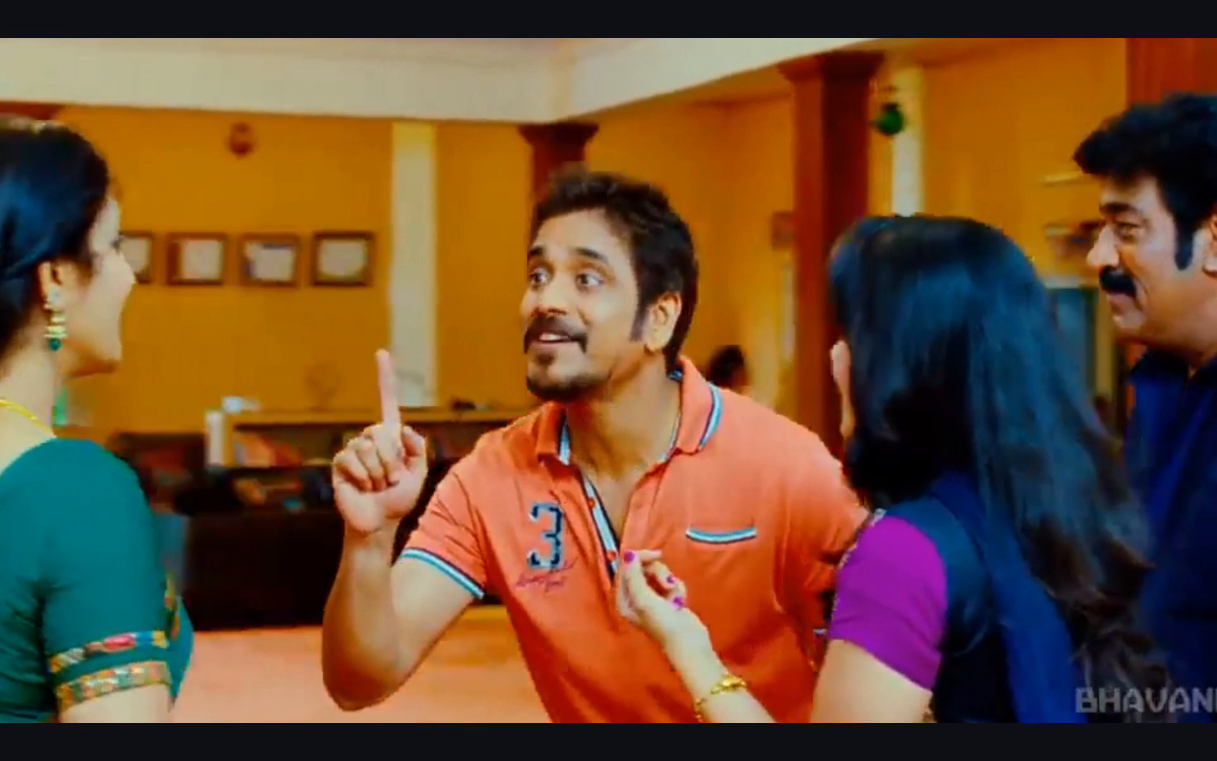
pyautogui.press('Left')
pyautogui.press('Right')
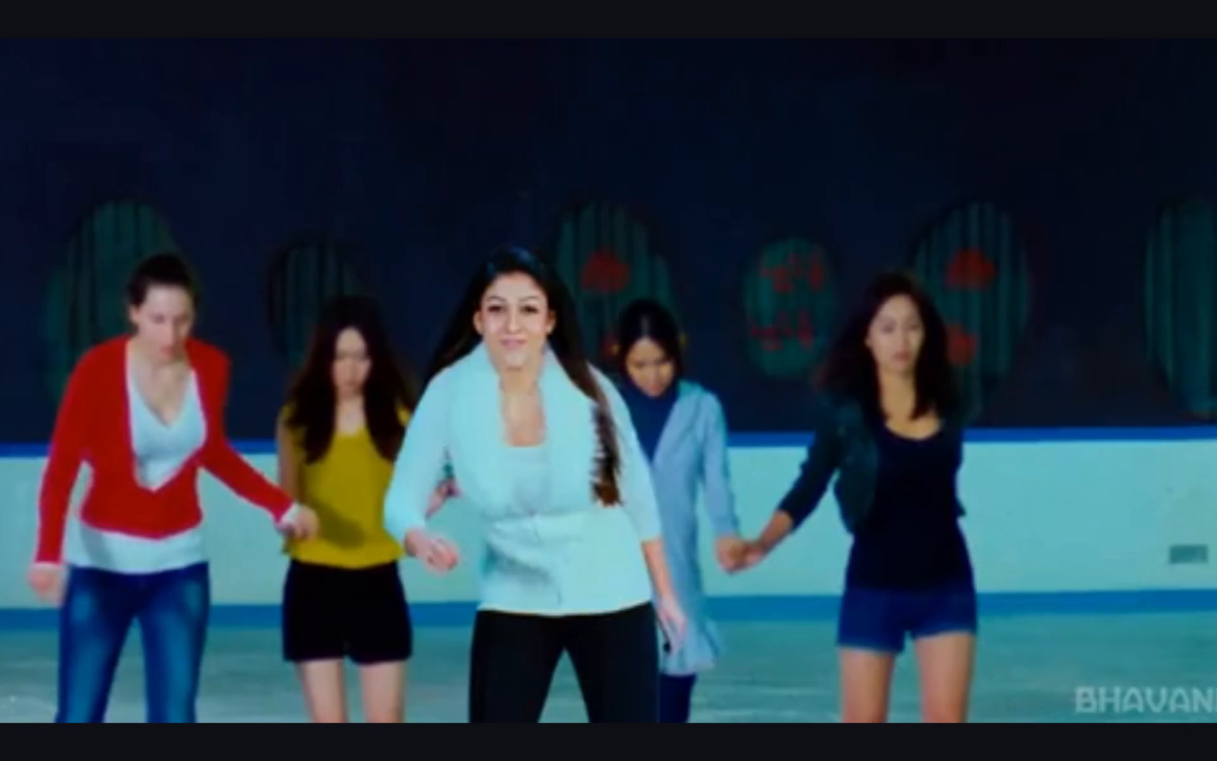
pyautogui.press('Right')
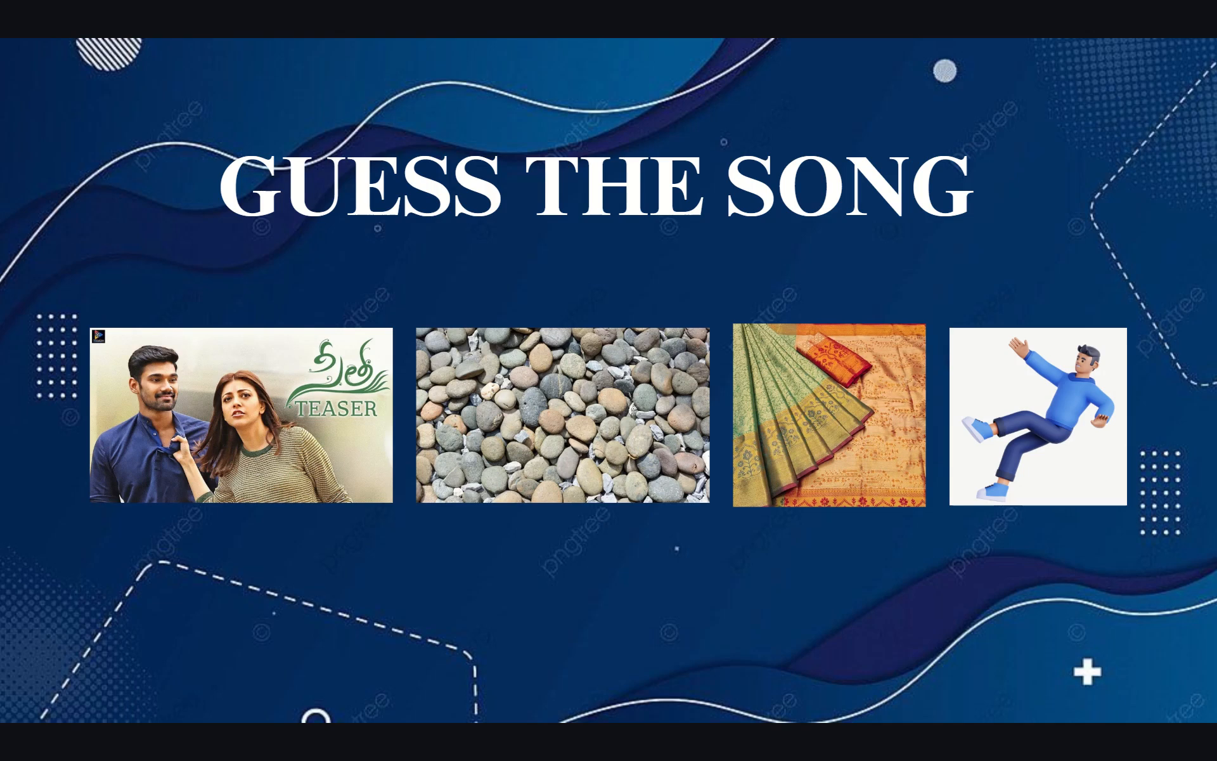
# Review the answer clips for the stones and saree puzzle and the gold glitter, key and shirt puzzle, replaying the second clip.
pyautogui.press('Right')
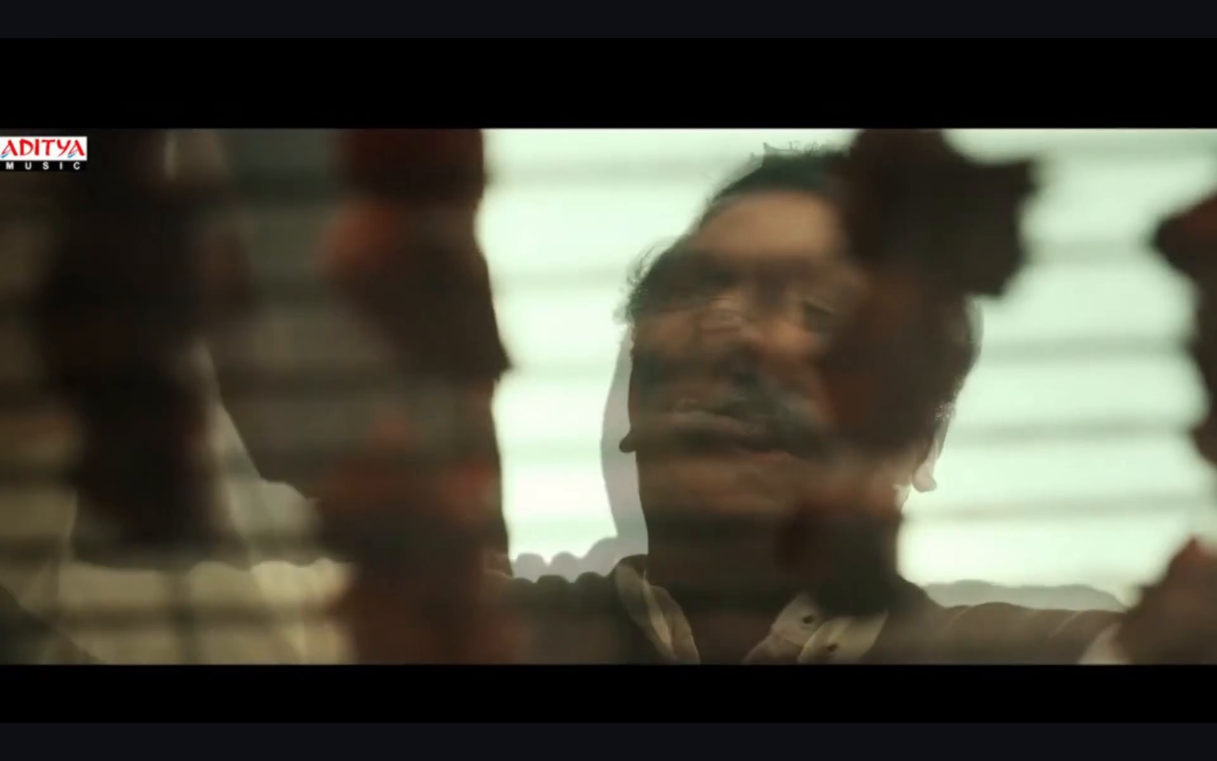
pyautogui.press('Right')
pyautogui.press('Right')
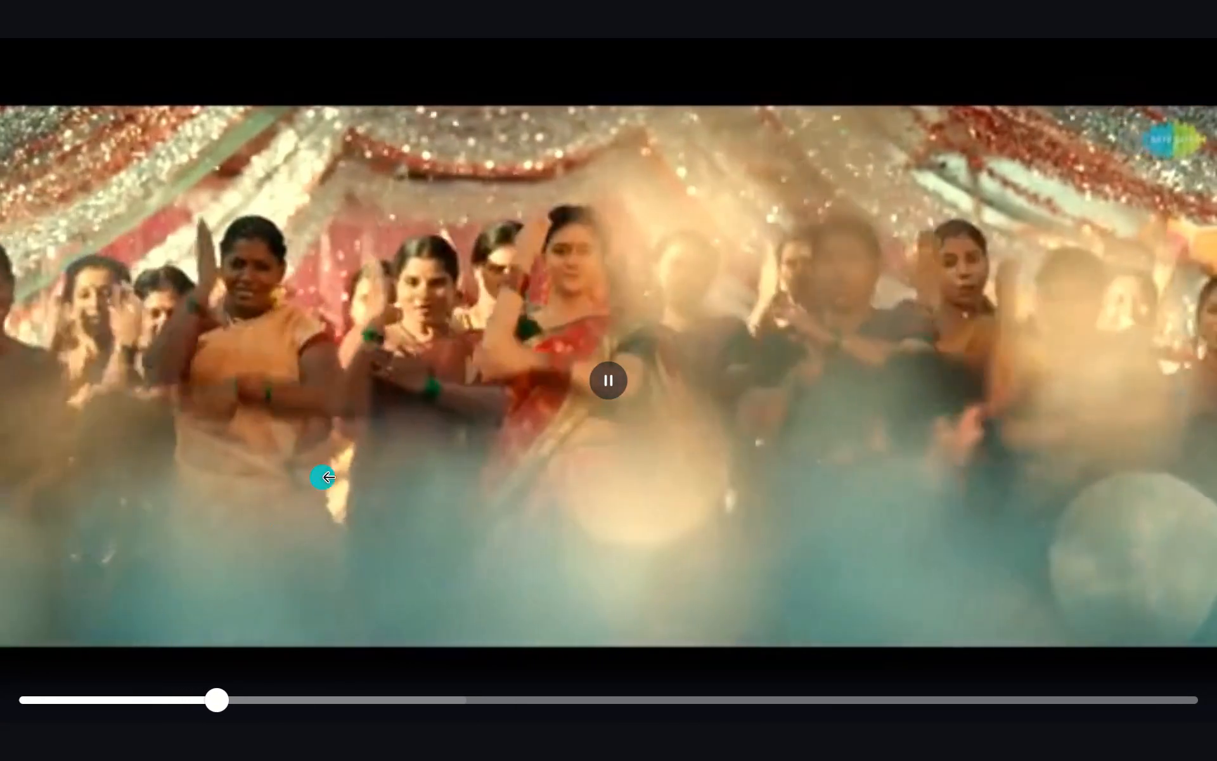
pyautogui.press('Left')
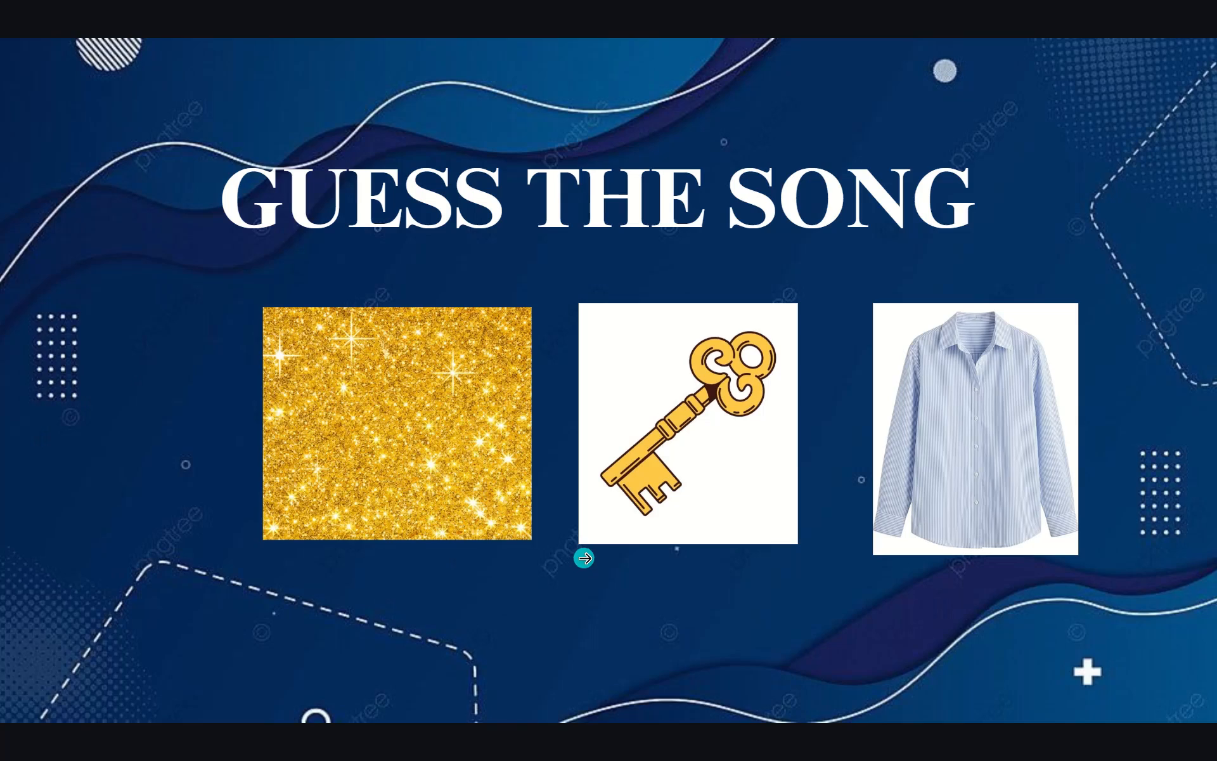
pyautogui.press('Right')
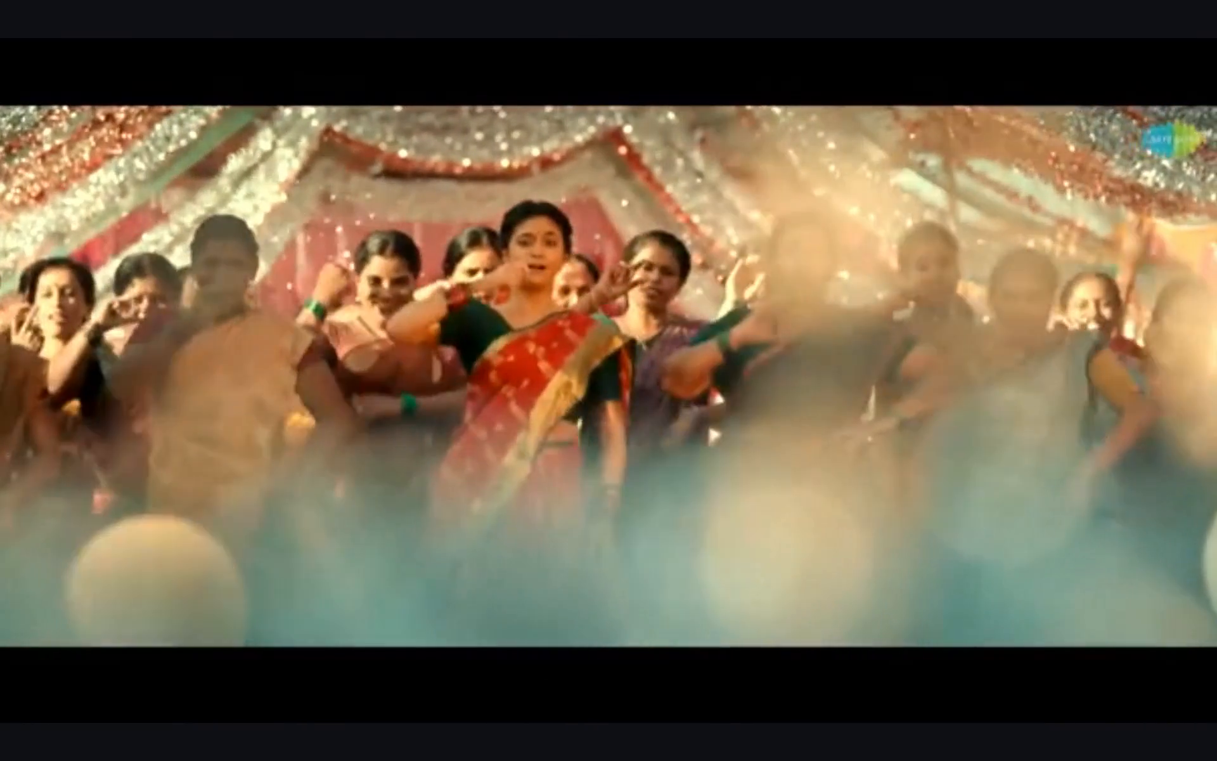
# Review the remaining pages through GUESS THE BGM and the final GUESS THE SONG clip, replaying the BGM clip, and leave full screen.
pyautogui.press('Right')
pyautogui.press('Right')
pyautogui.press('Right')
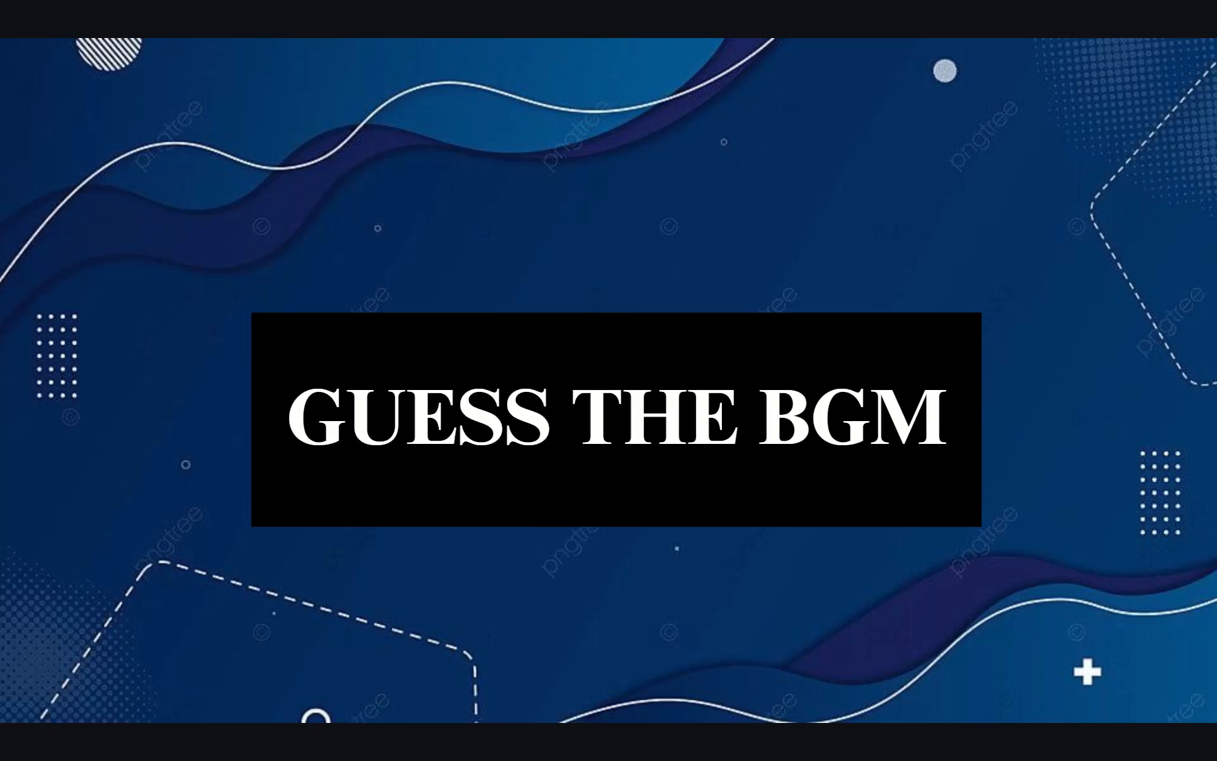
pyautogui.press('Right')
pyautogui.press('Left')
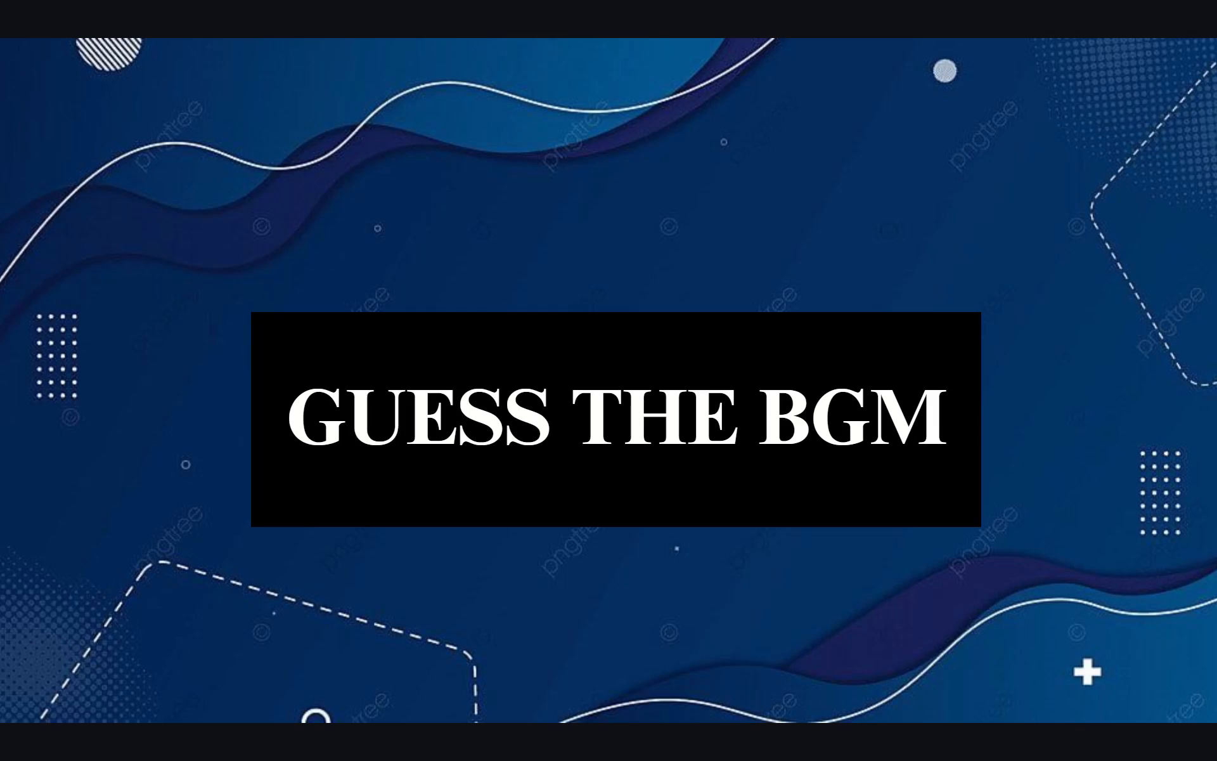
pyautogui.press('Right')
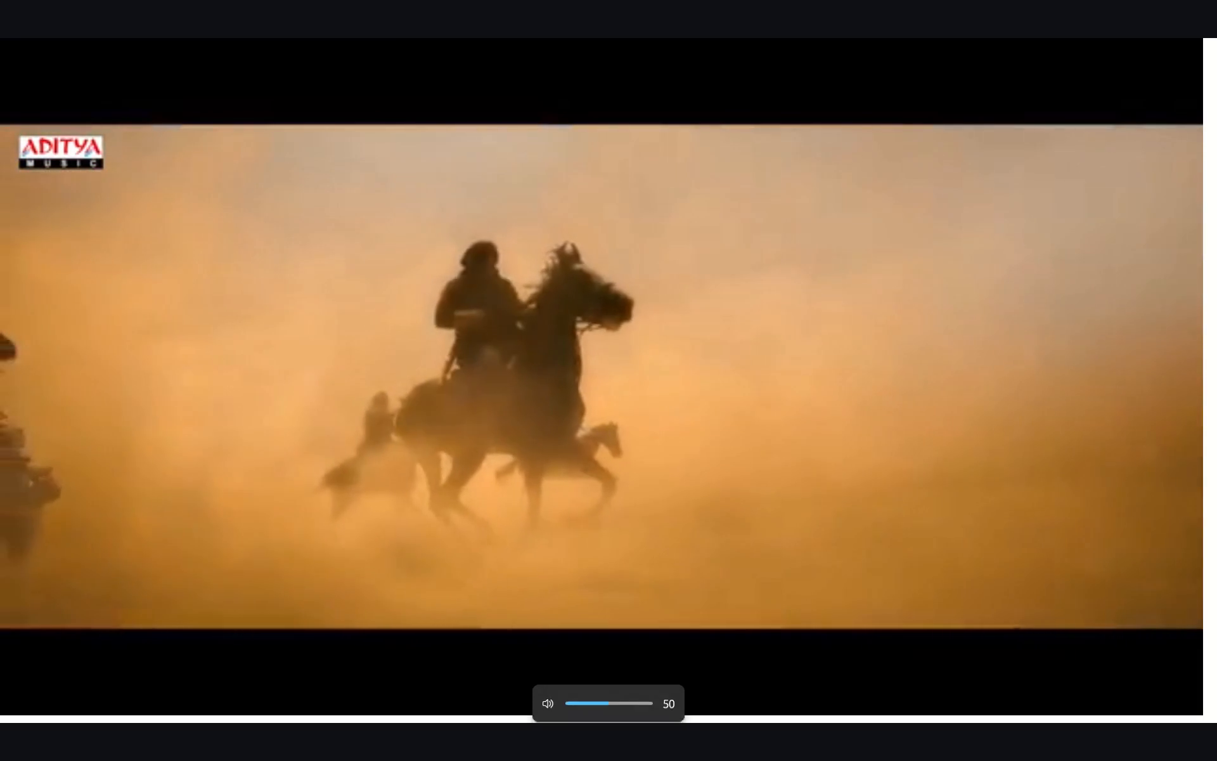
pyautogui.press('Right')
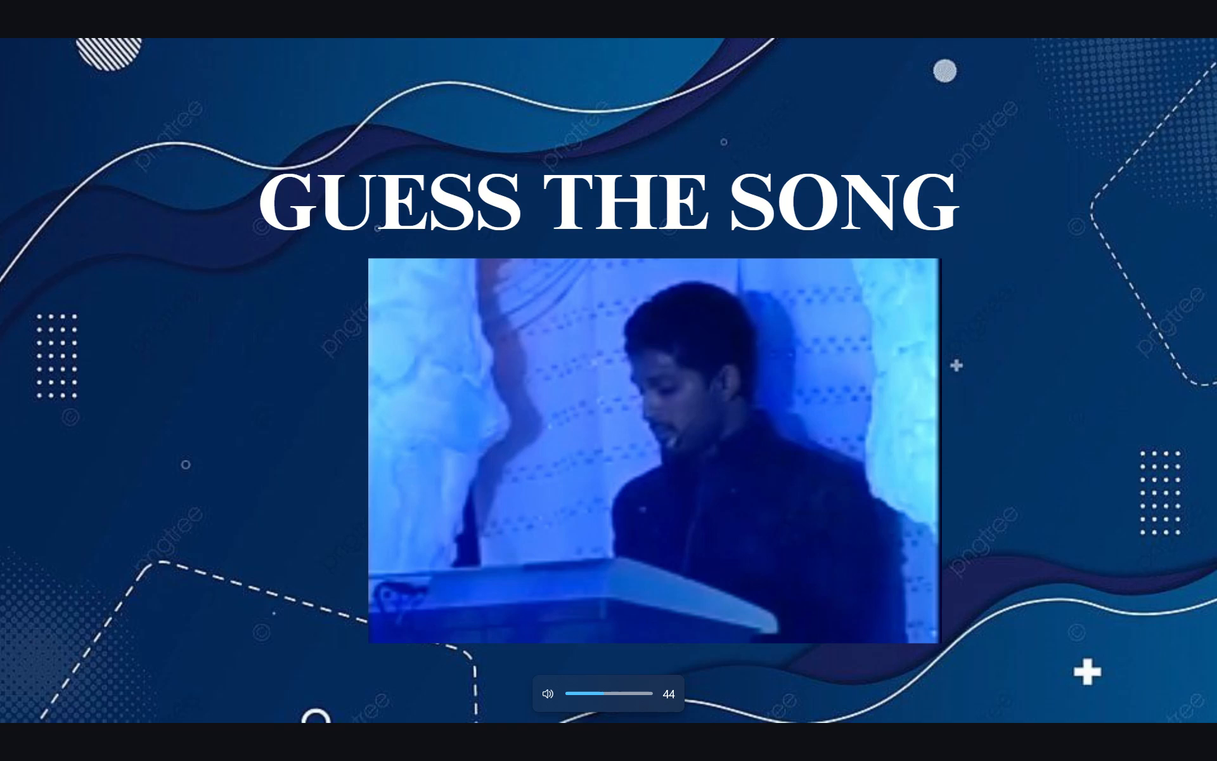
pyautogui.press('Right')
pyautogui.press('f')
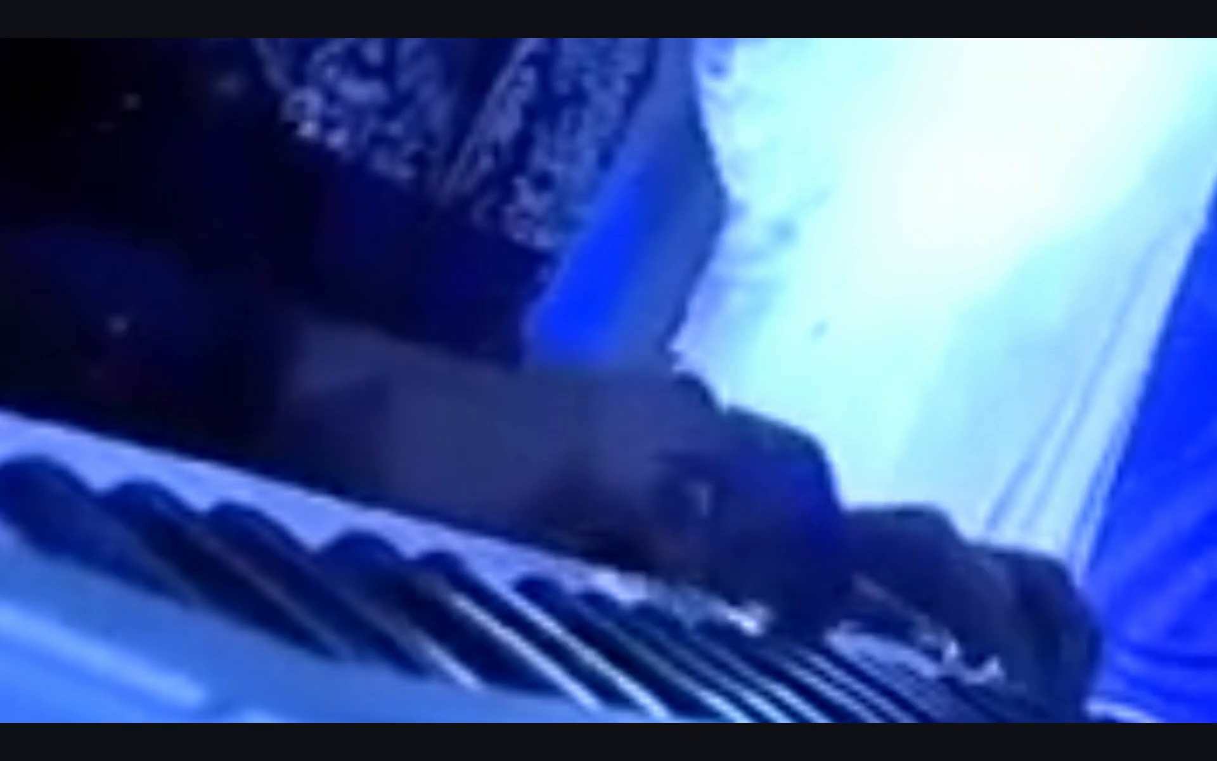
pyautogui.press('Escape')
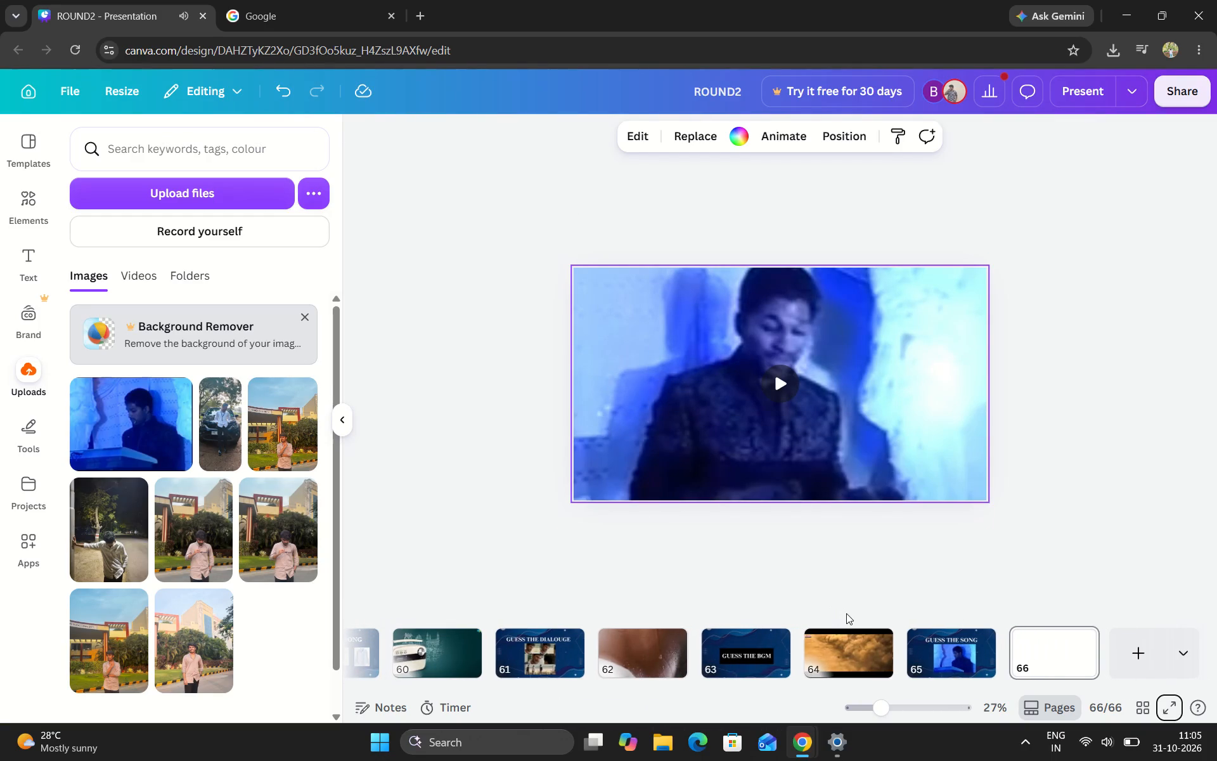
# Look through the page thumbnails of ROUND2 from the opening pages to around page 20.
pyautogui.hscroll(18, 791, 612)
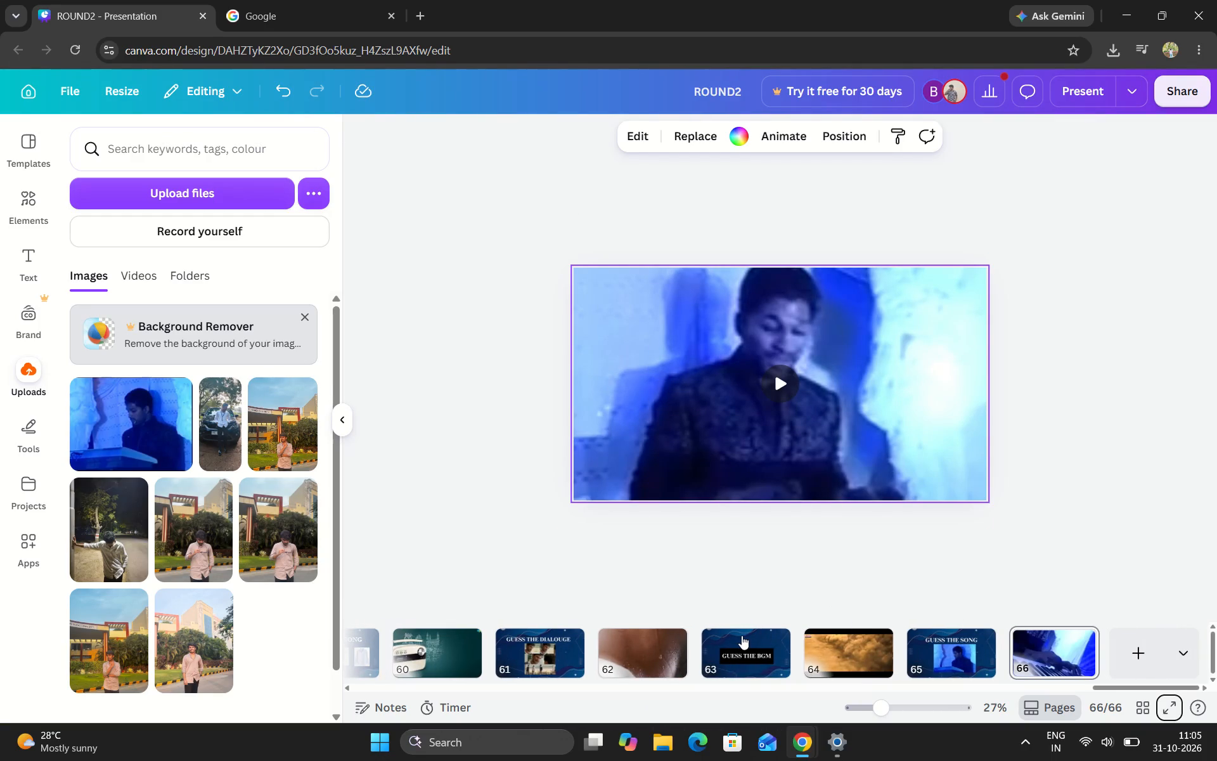
pyautogui.hscroll(11, 741, 636)
pyautogui.hscroll(17, 741, 636)
pyautogui.hscroll(18, 741, 636)
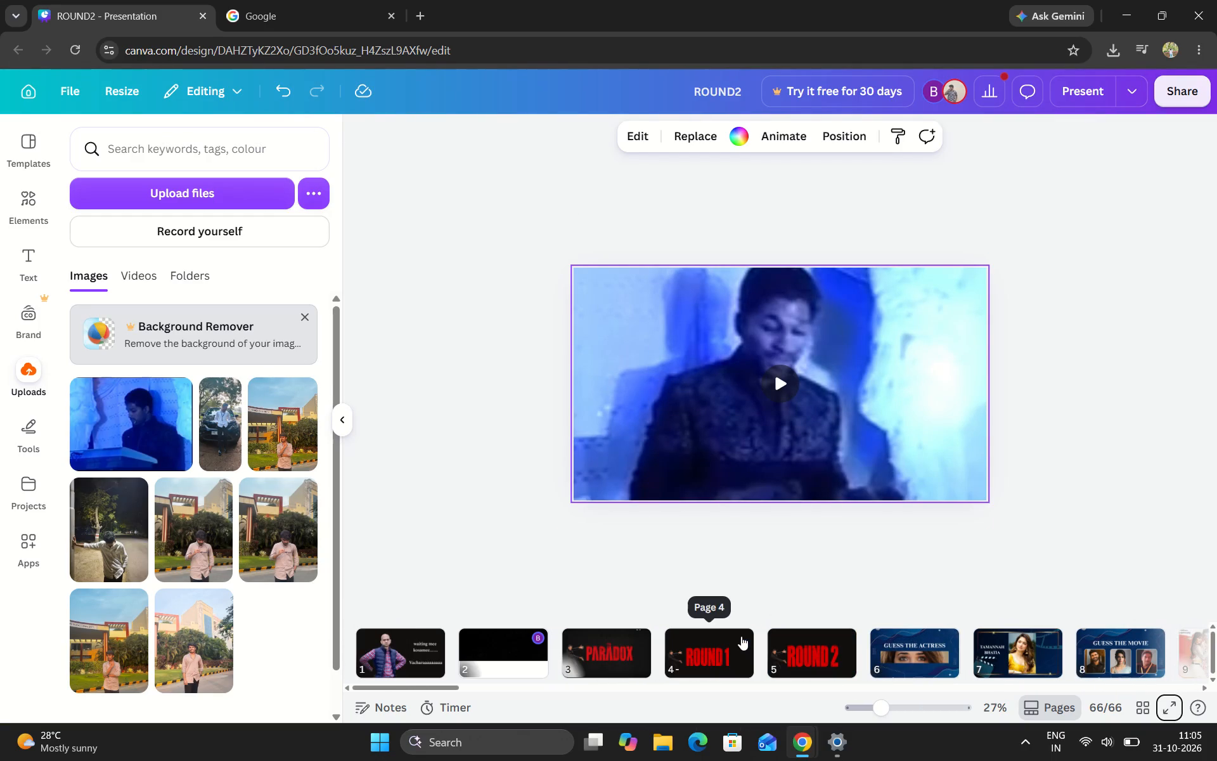
pyautogui.hscroll(-2, 763, 655)
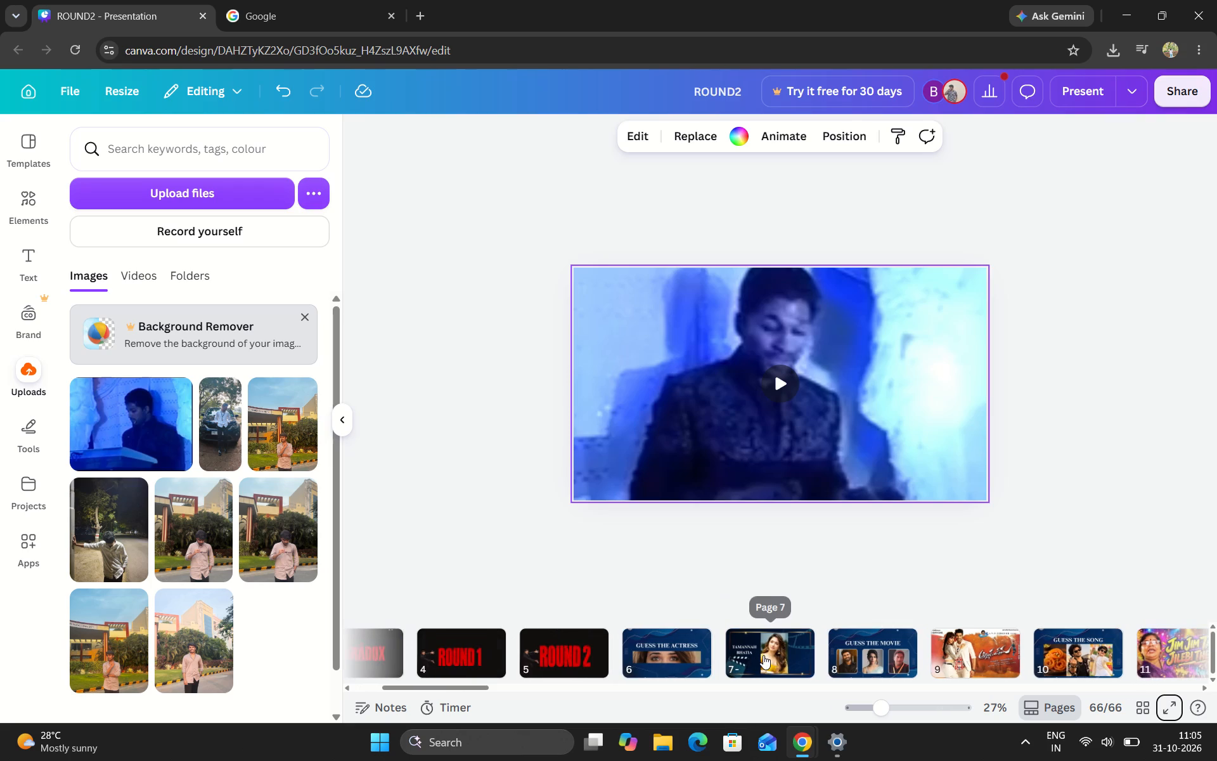
pyautogui.hscroll(-1, 763, 655)
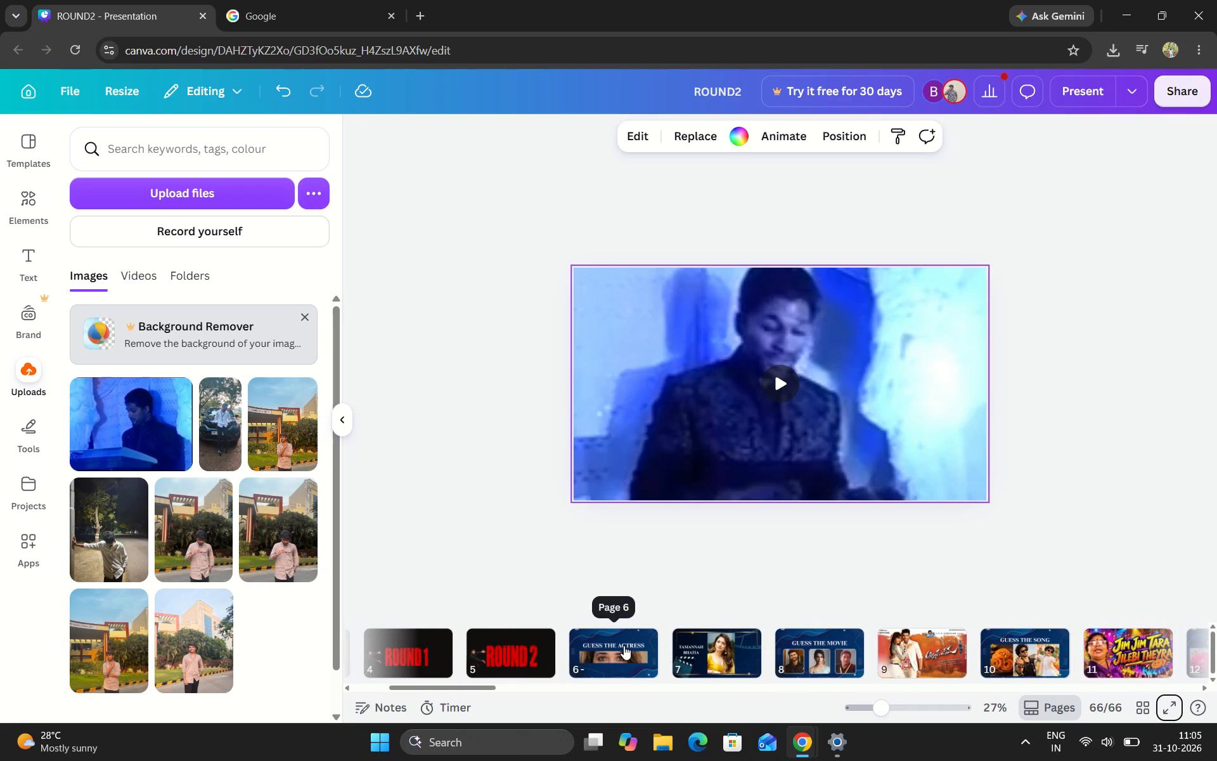
pyautogui.hscroll(-3, 744, 648)
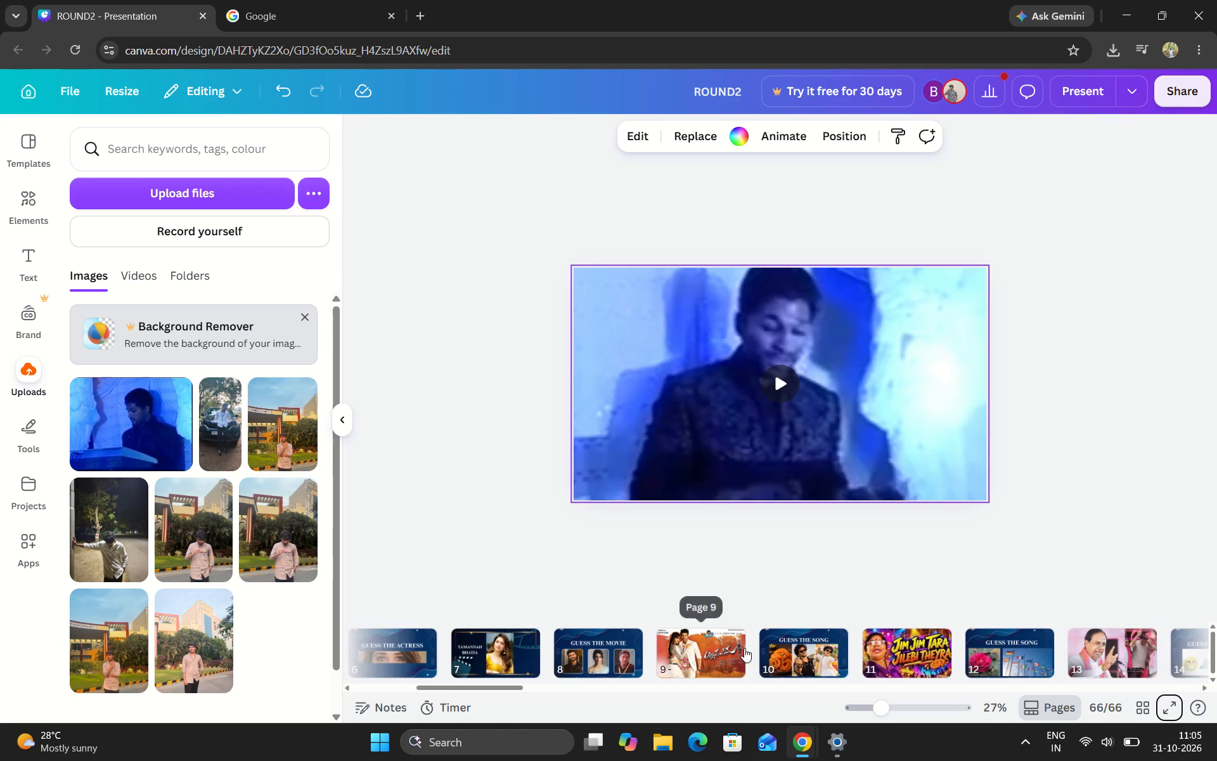
pyautogui.hscroll(-3, 744, 648)
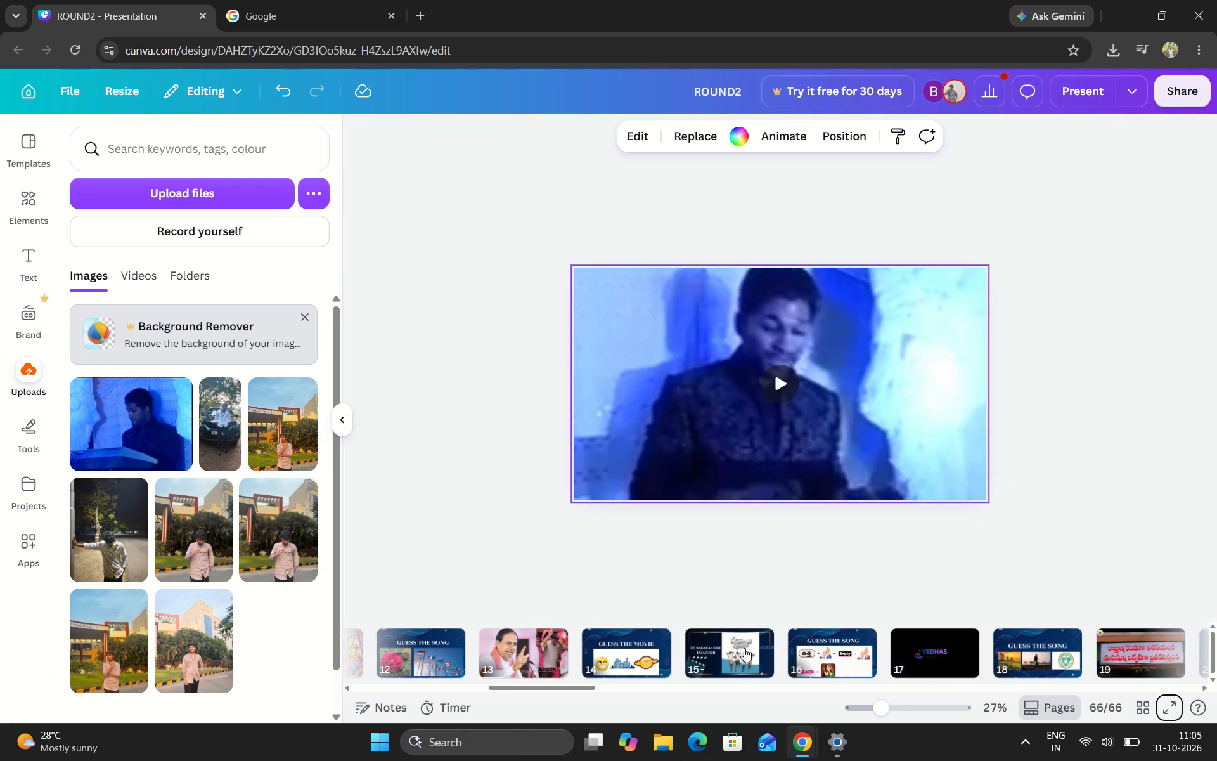
pyautogui.hscroll(2, 622, 640)
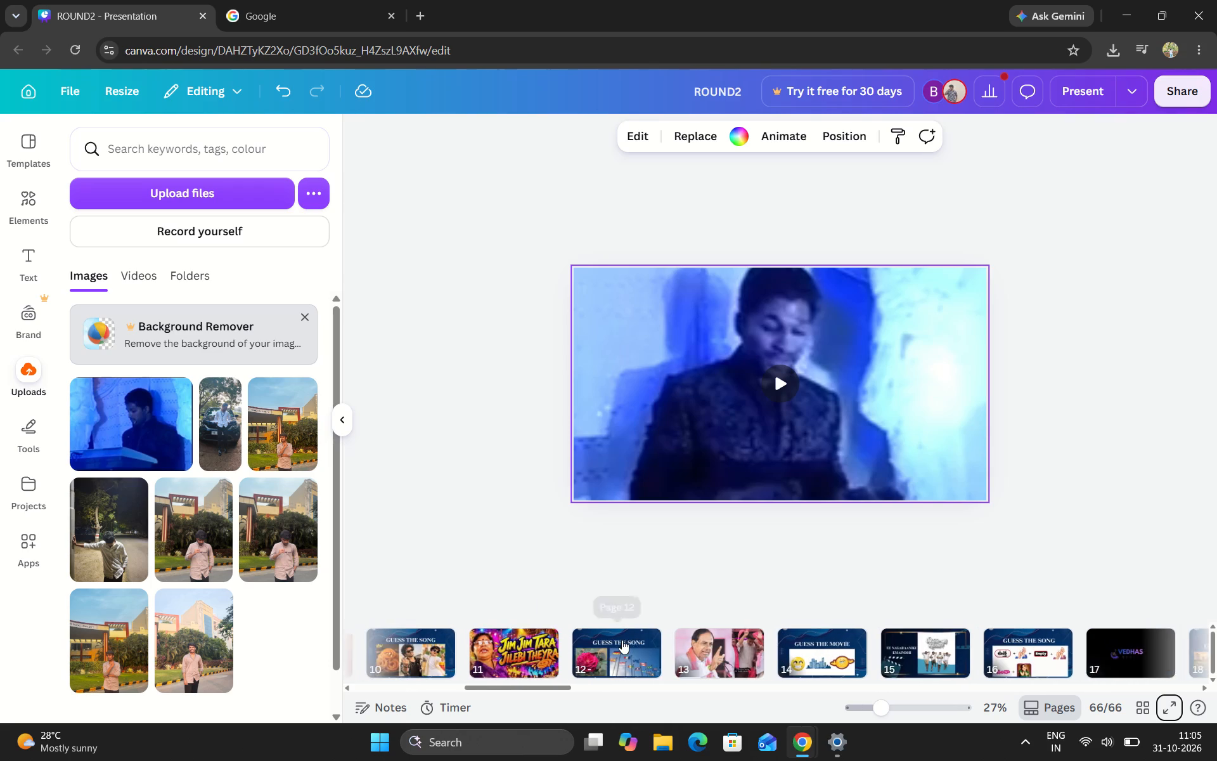
pyautogui.hscroll(4, 622, 640)
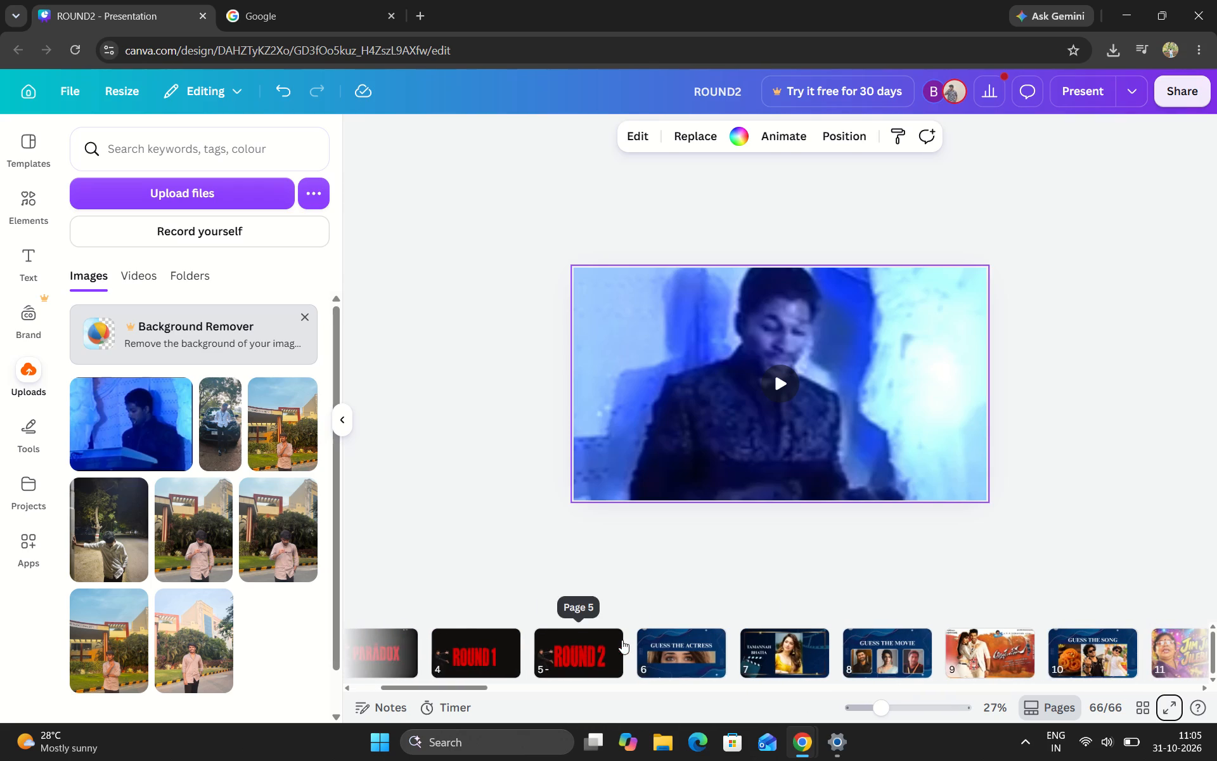
pyautogui.hscroll(-5, 622, 640)
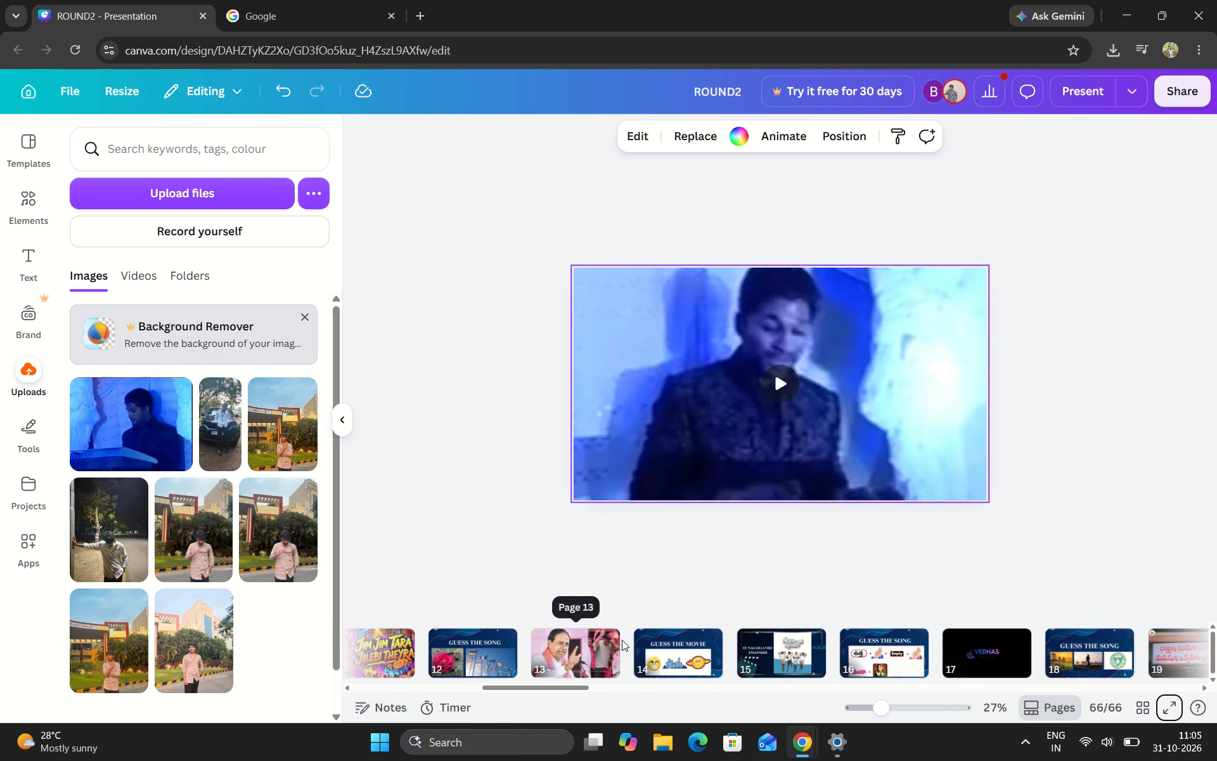
pyautogui.hscroll(-2, 772, 660)
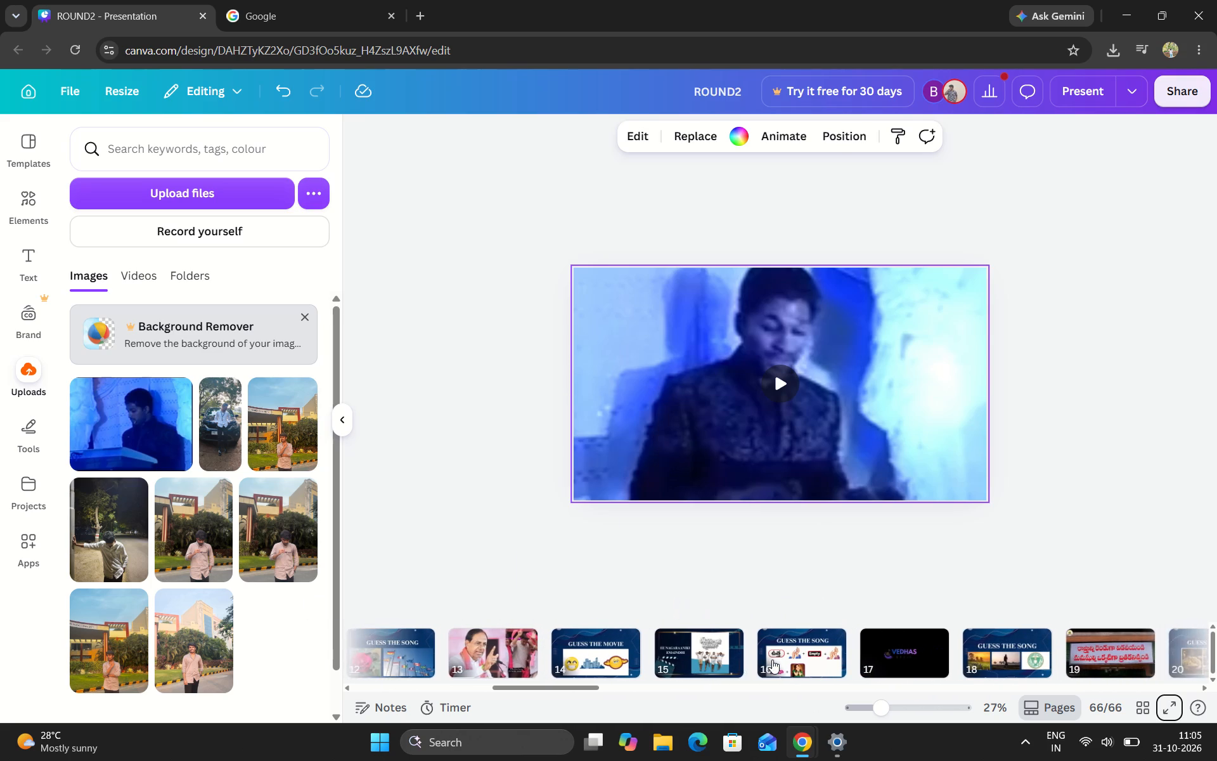
# Open page 17 and look through the neighbouring page thumbnails up to around page 25.
pyautogui.hscroll(-1, 772, 660)
pyautogui.click(795, 656)
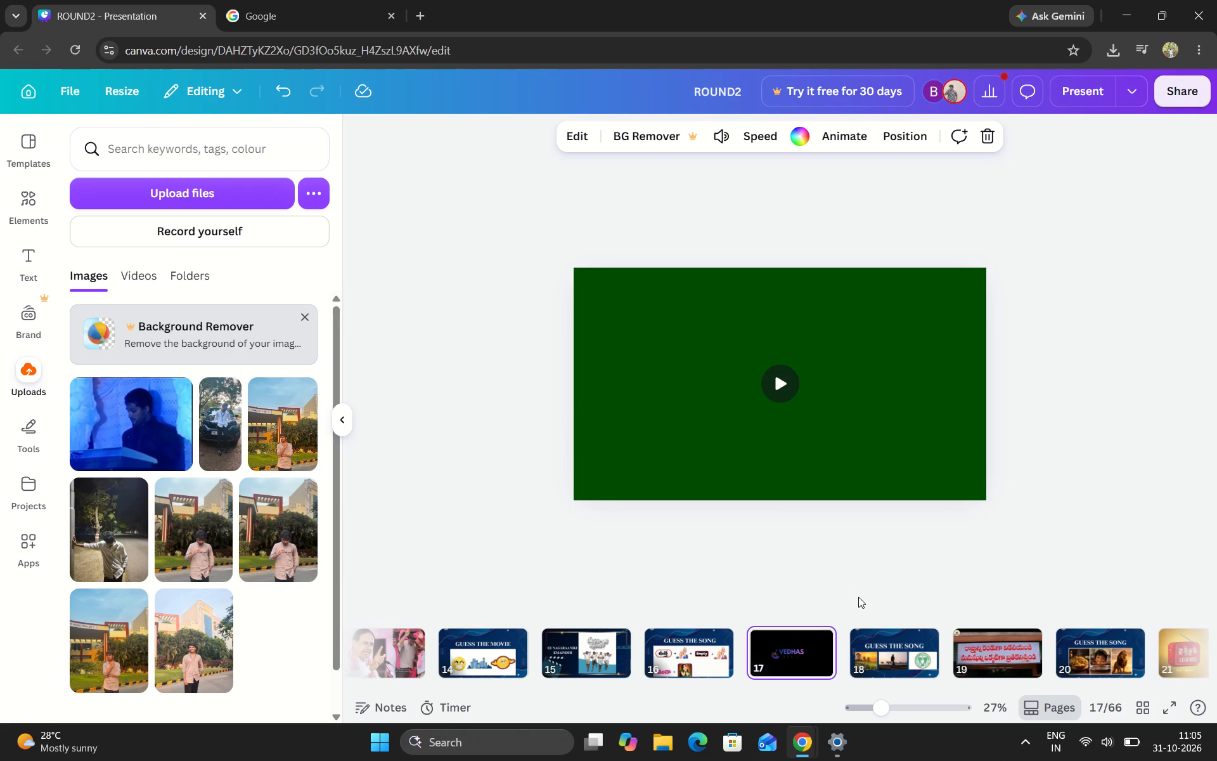
pyautogui.hscroll(-1, 858, 597)
pyautogui.hscroll(-2, 889, 649)
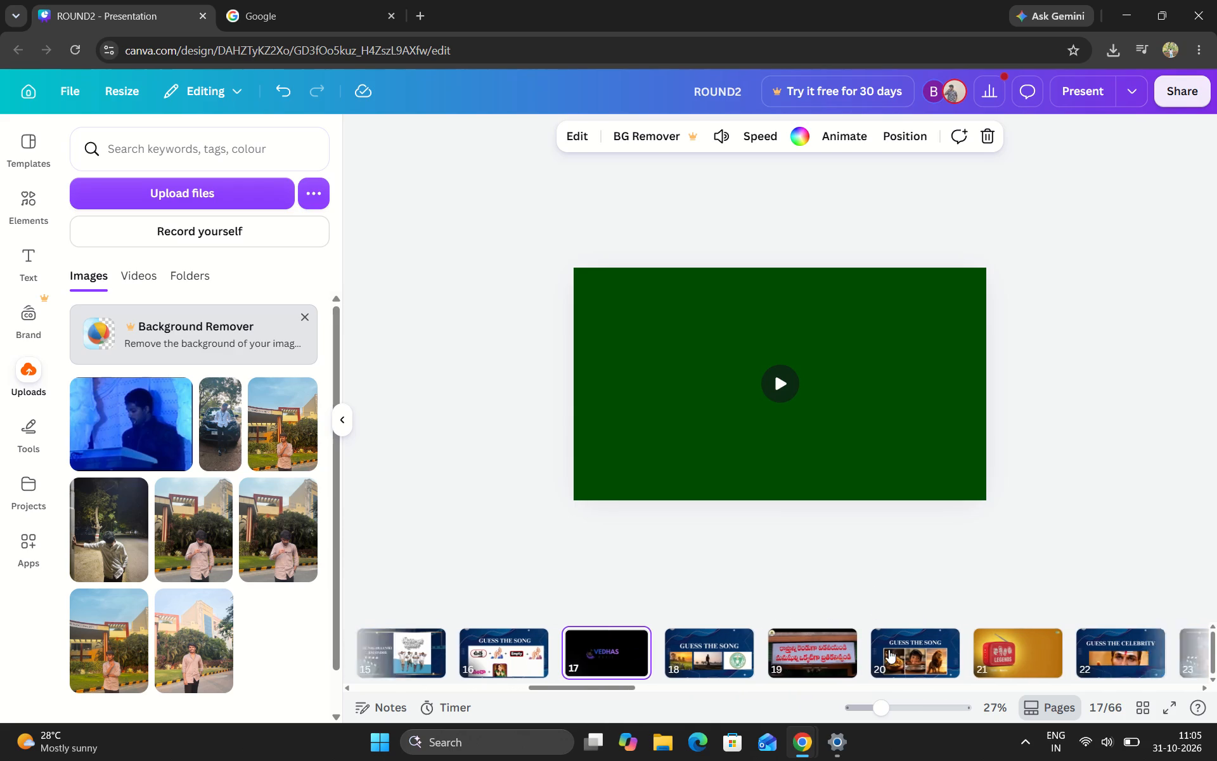
pyautogui.hscroll(-3, 889, 649)
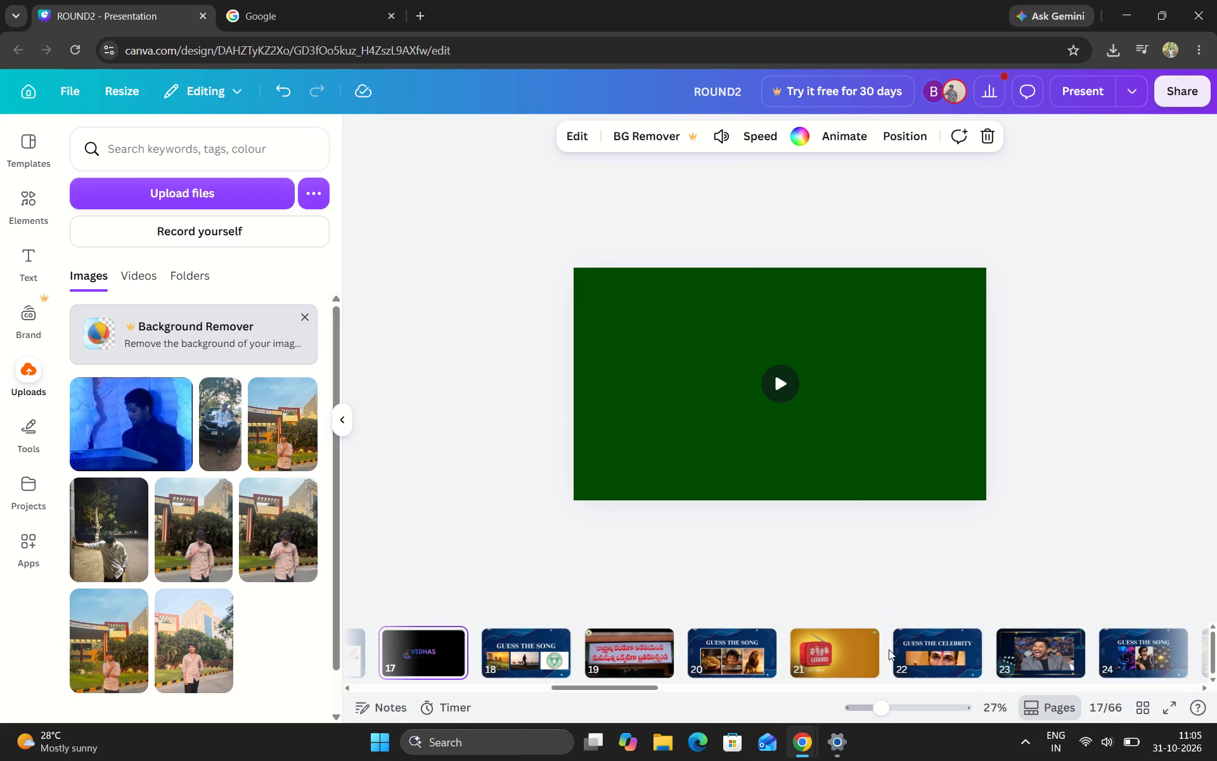
pyautogui.hscroll(-2, 889, 649)
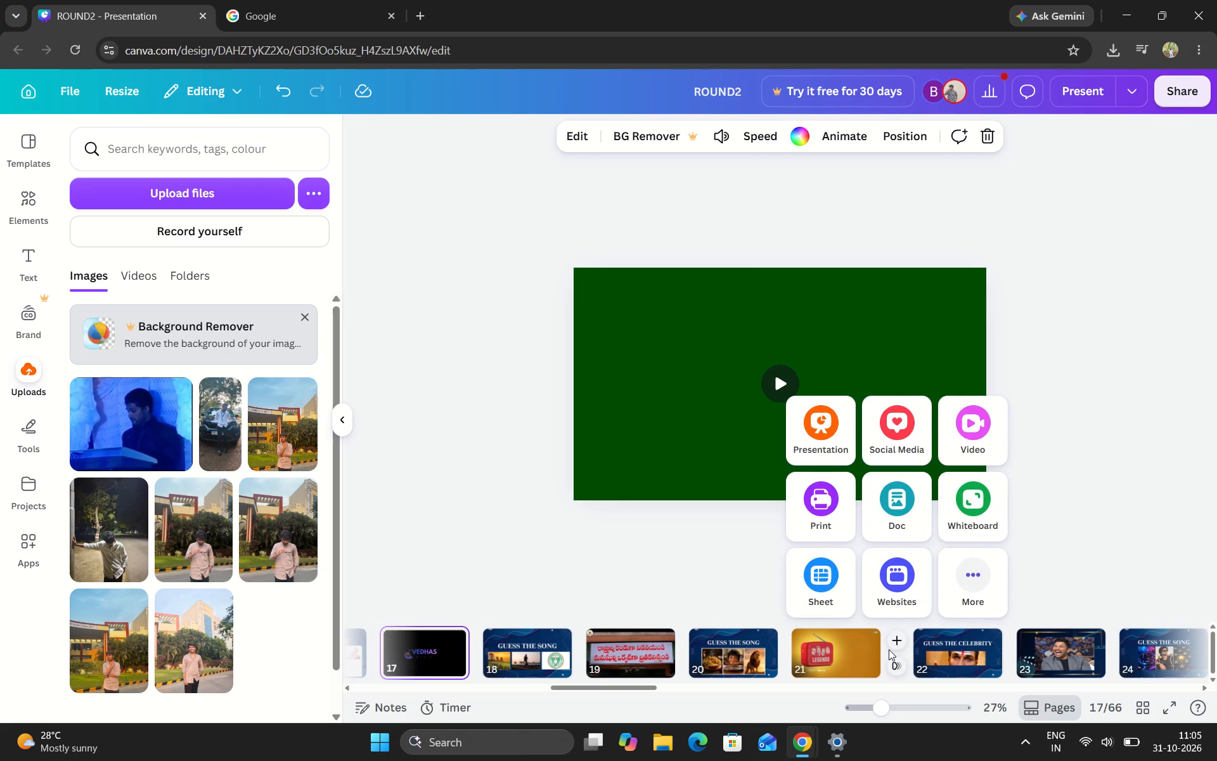
pyautogui.hscroll(-1, 889, 649)
pyautogui.click(728, 573)
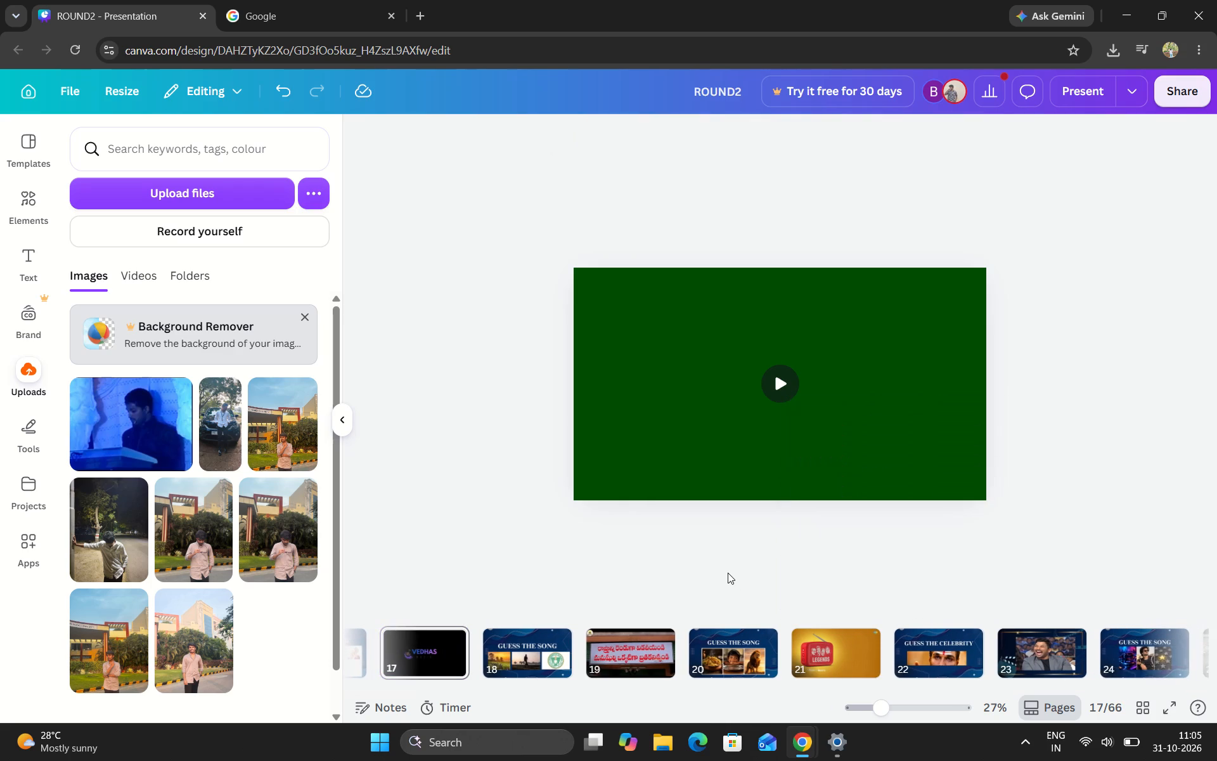
pyautogui.hscroll(-3, 818, 611)
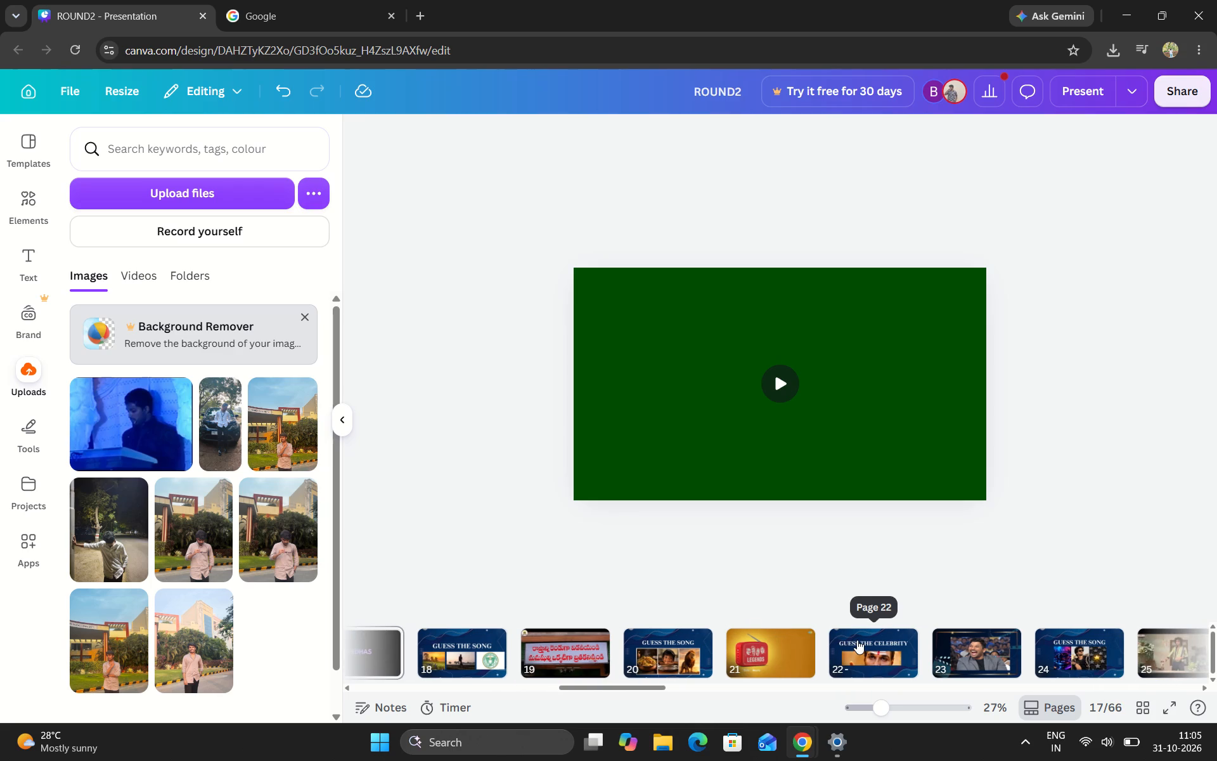
pyautogui.hscroll(-1, 857, 640)
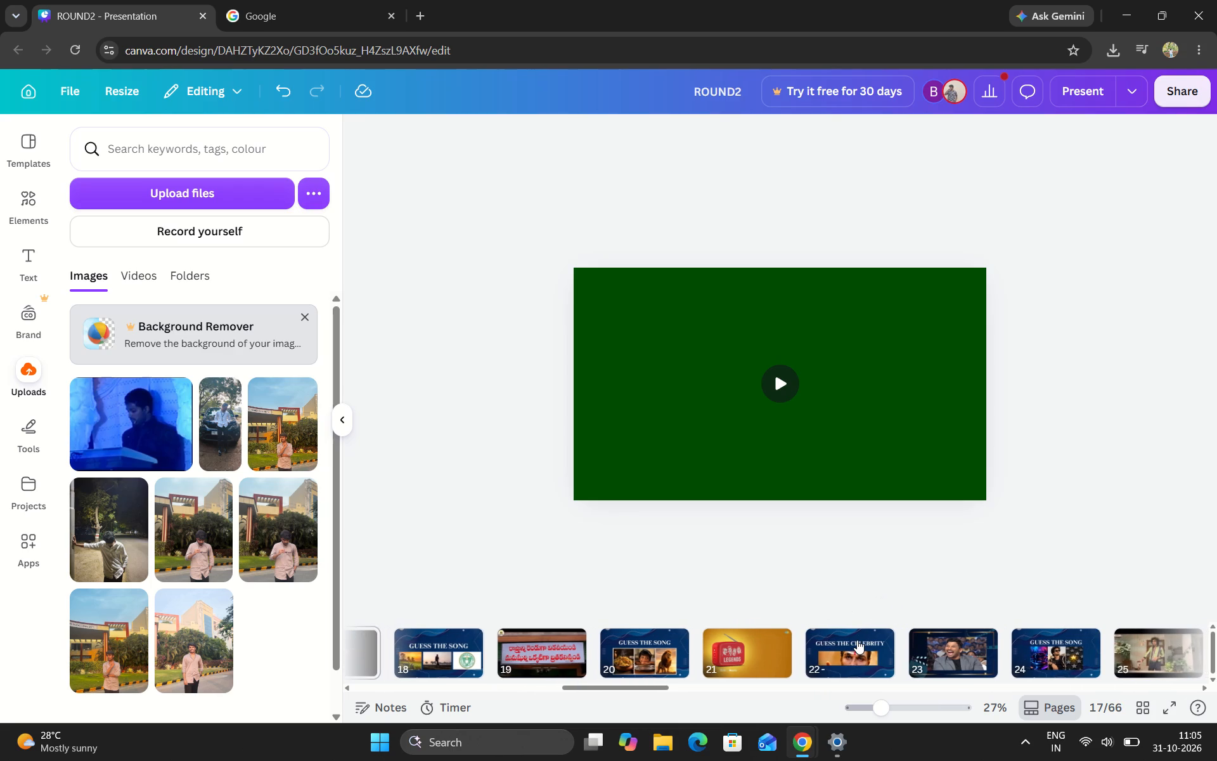
pyautogui.hscroll(-1, 857, 640)
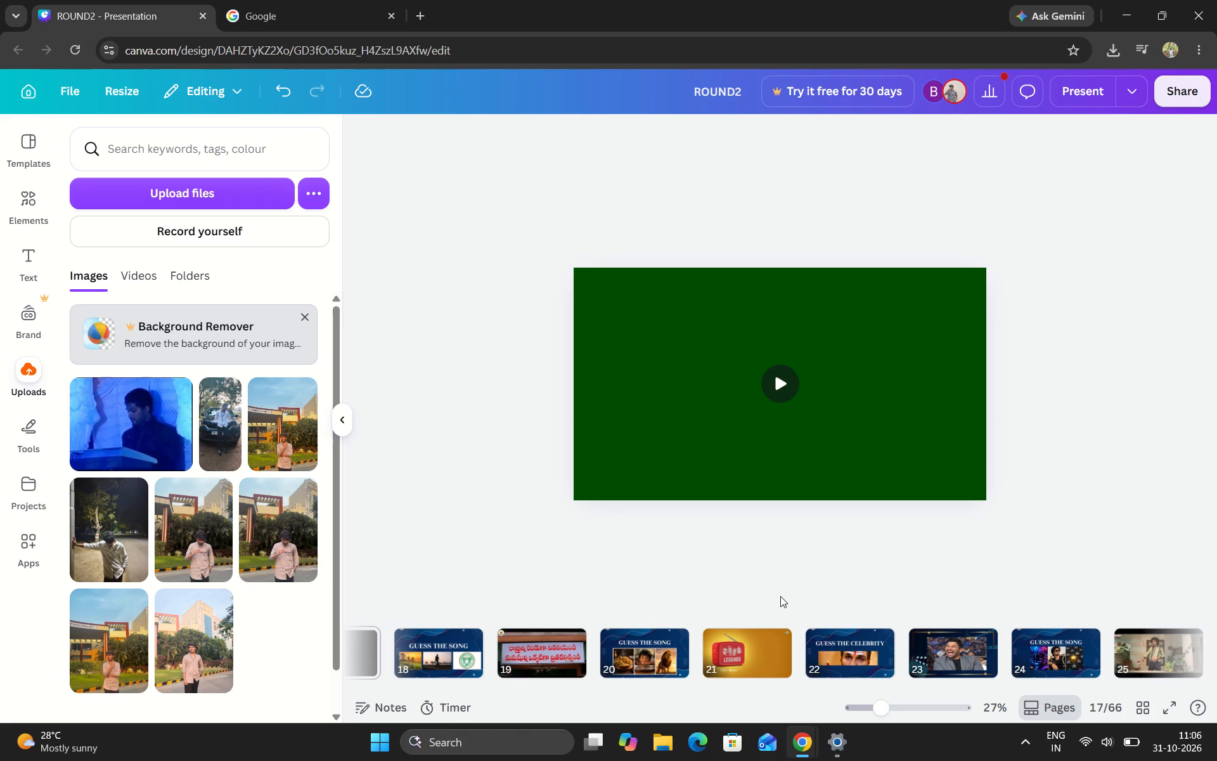
# Check the page order again from the opening pages through the muted dialogue pages around page 41.
pyautogui.hscroll(9, 728, 641)
pyautogui.hscroll(-2, 728, 641)
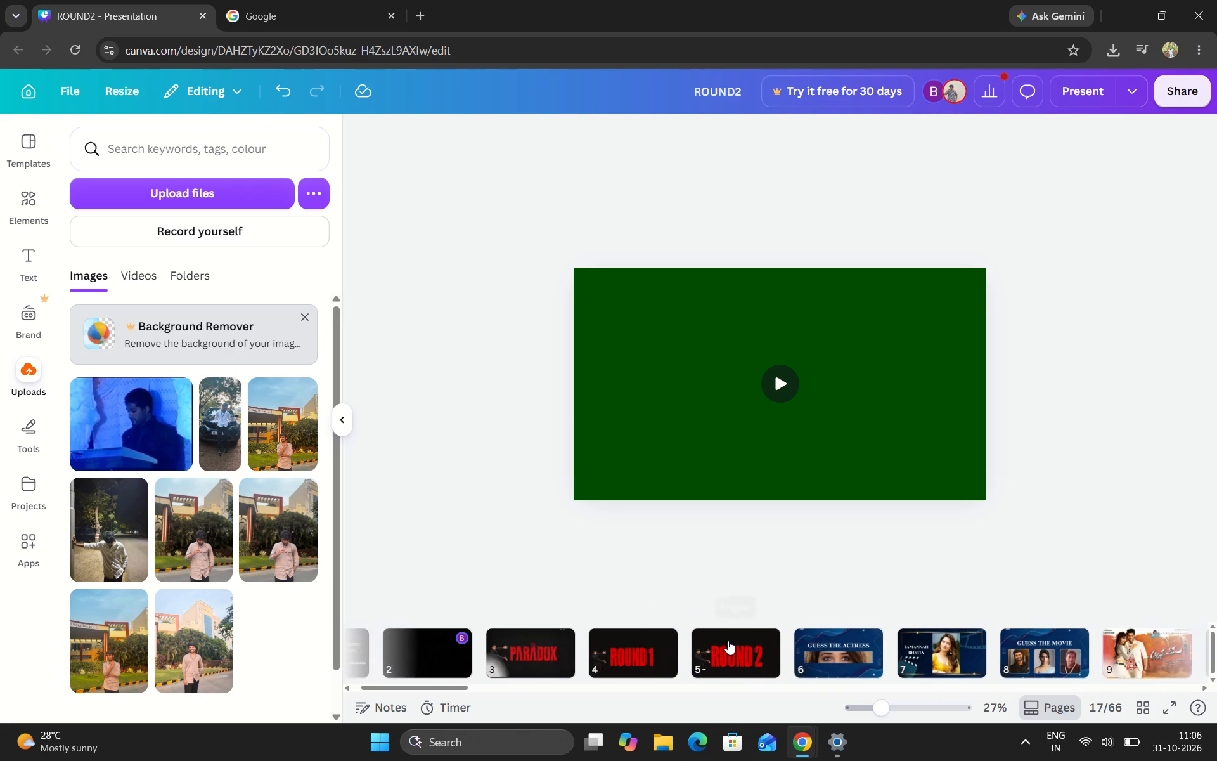
pyautogui.hscroll(-5, 728, 641)
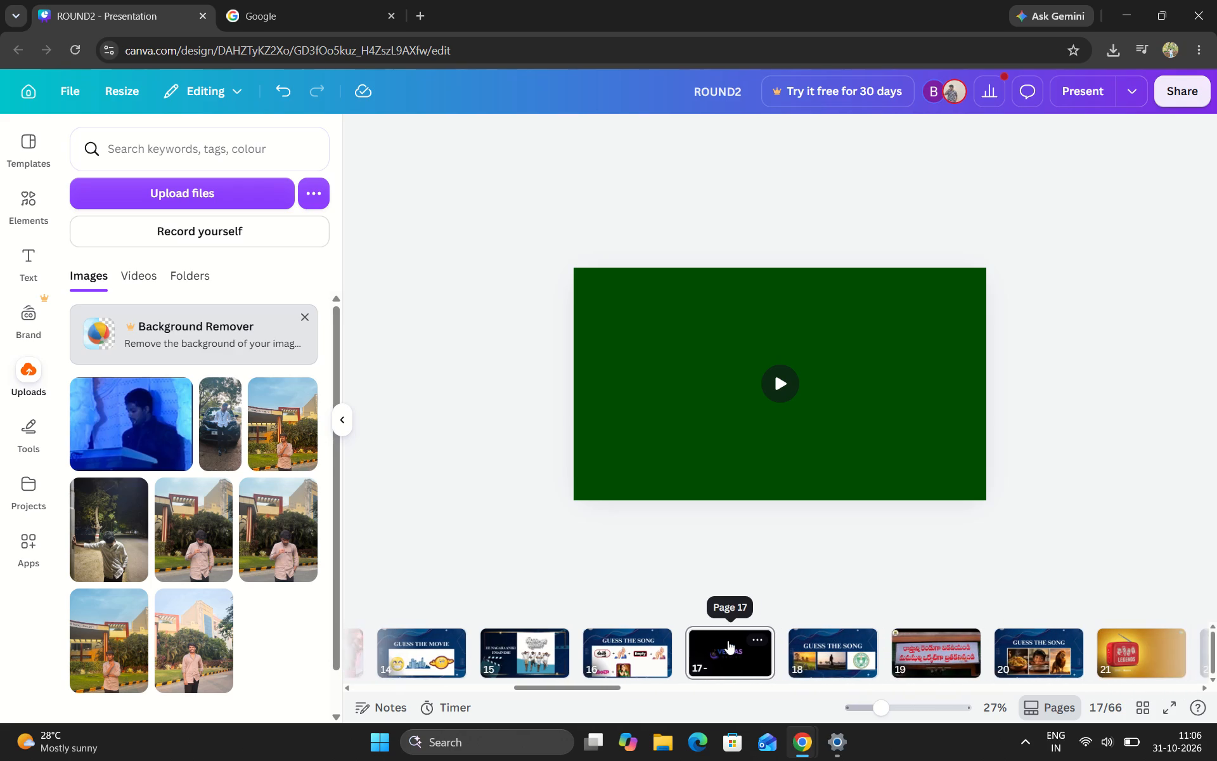
pyautogui.hscroll(-5, 728, 641)
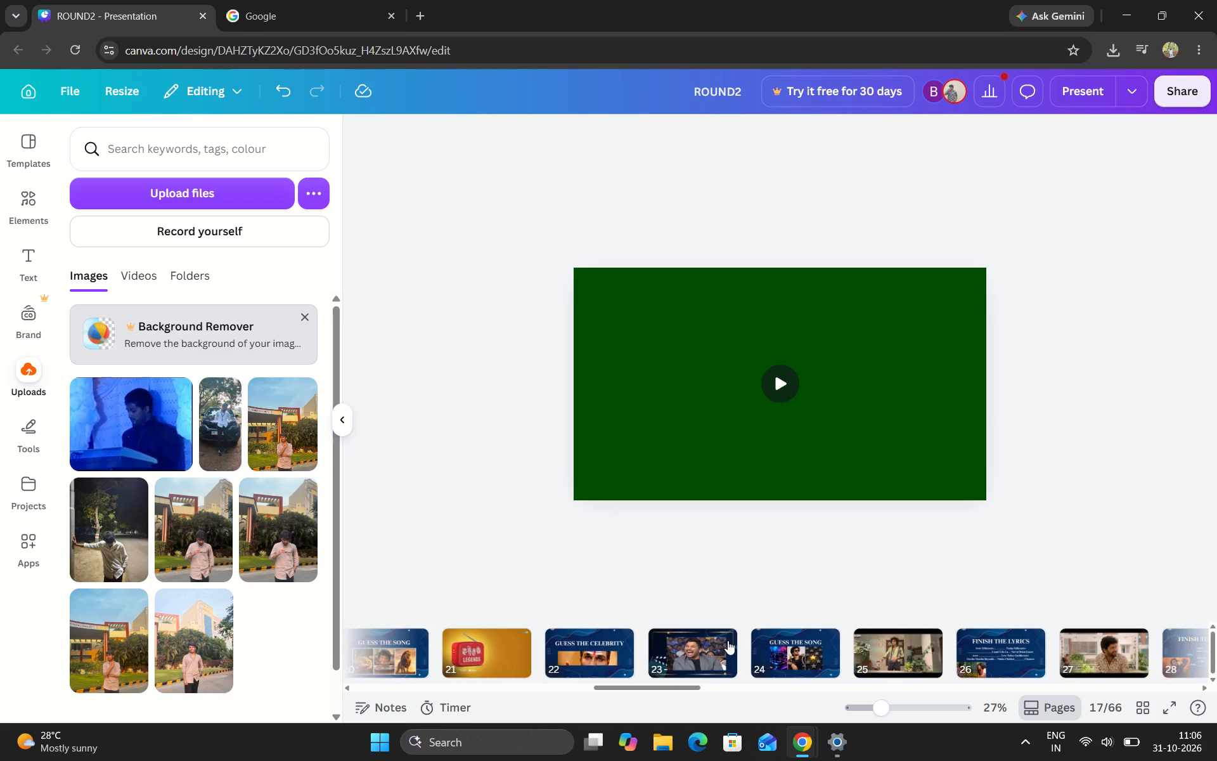
pyautogui.hscroll(-5, 728, 641)
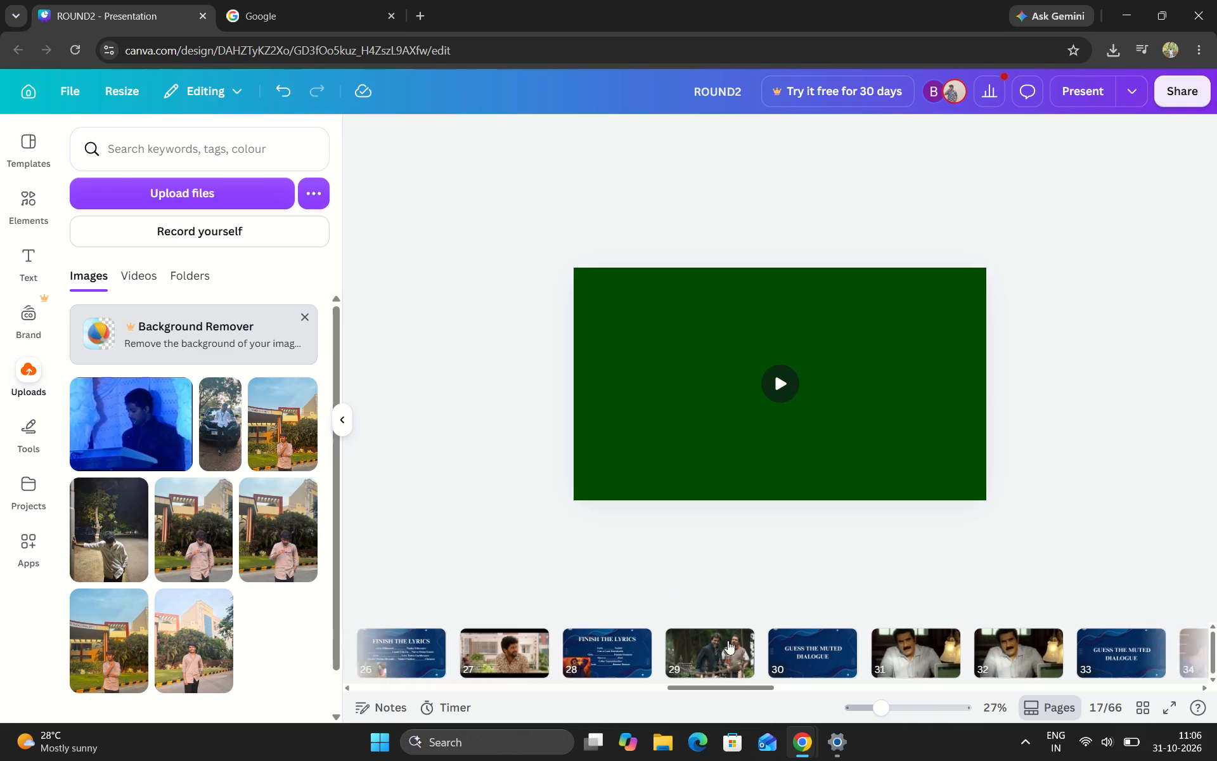
pyautogui.hscroll(-7, 728, 641)
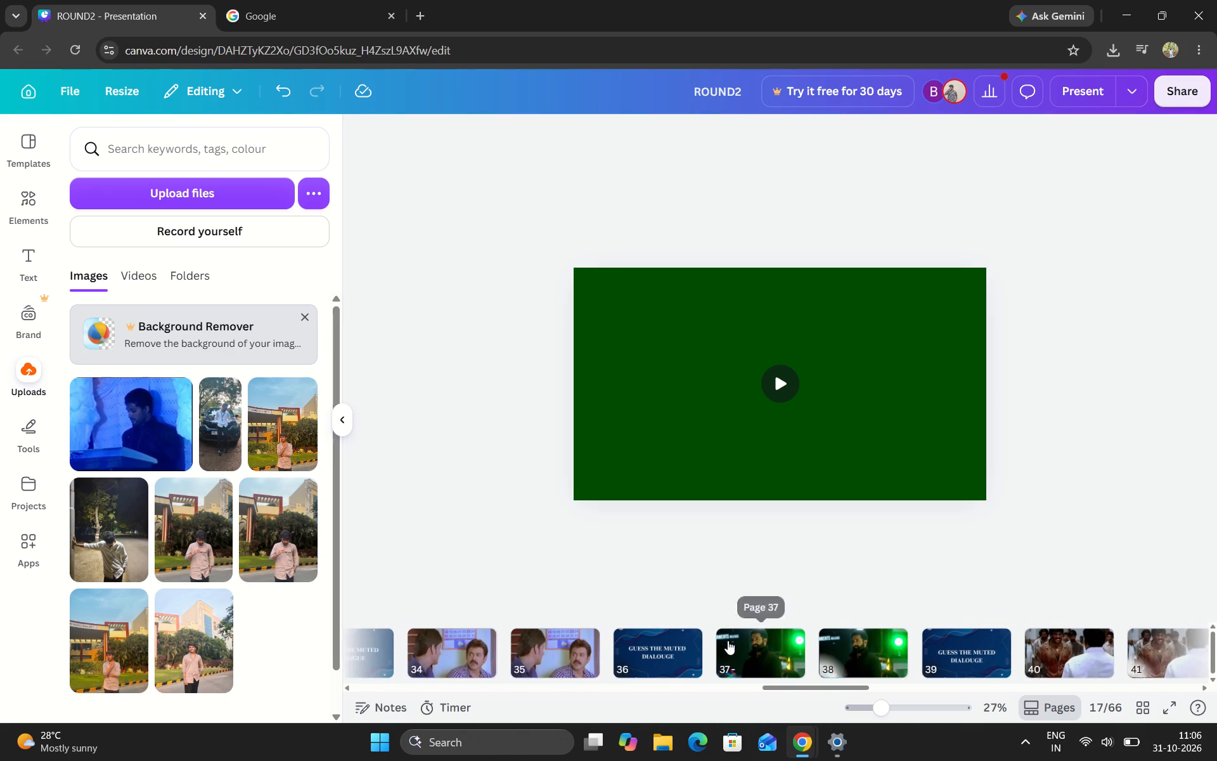
# Check the order of the remaining page thumbnails from around page 42 to the last page, 66.
pyautogui.hscroll(-8, 728, 641)
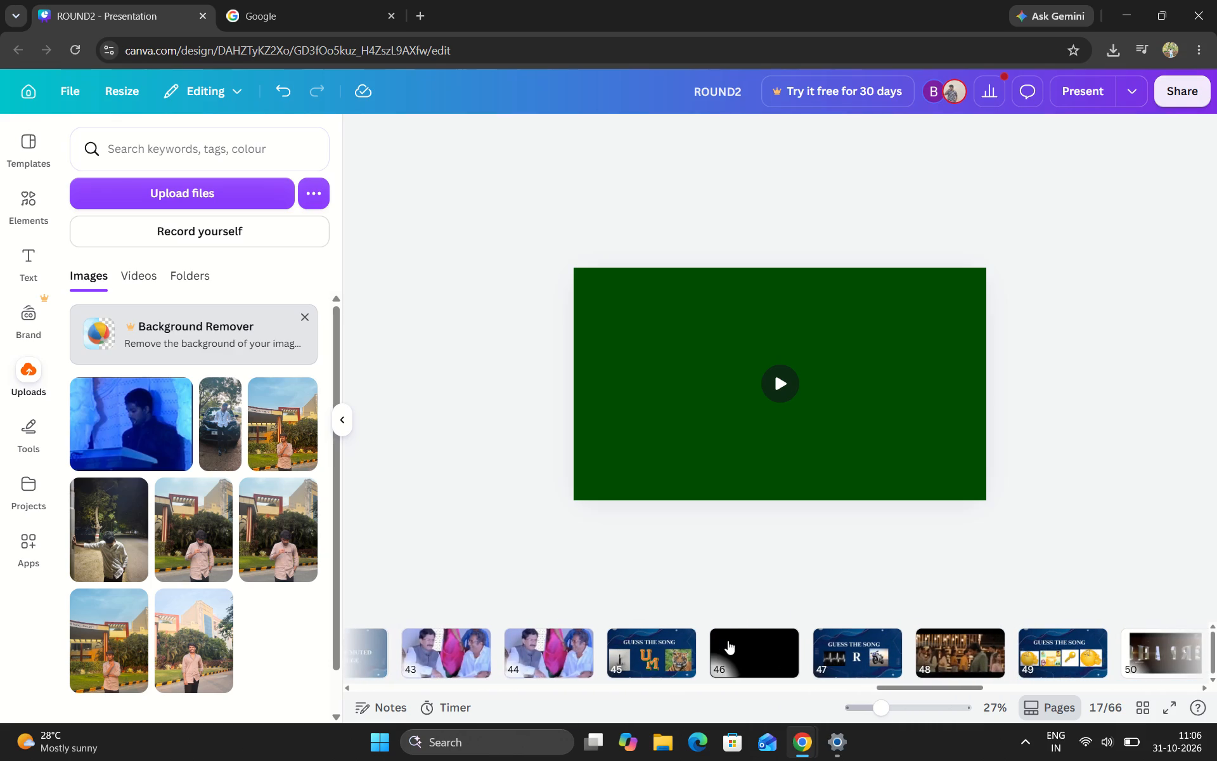
pyautogui.hscroll(-3, 728, 641)
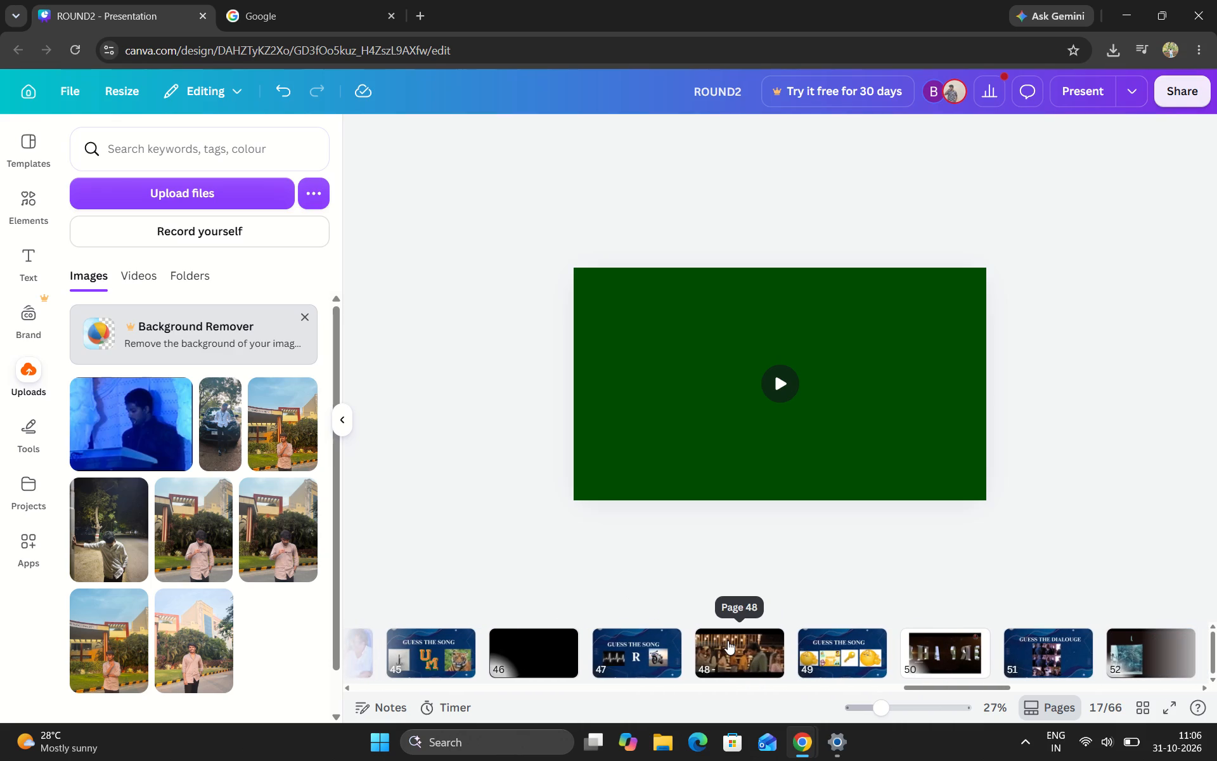
pyautogui.hscroll(-1, 728, 641)
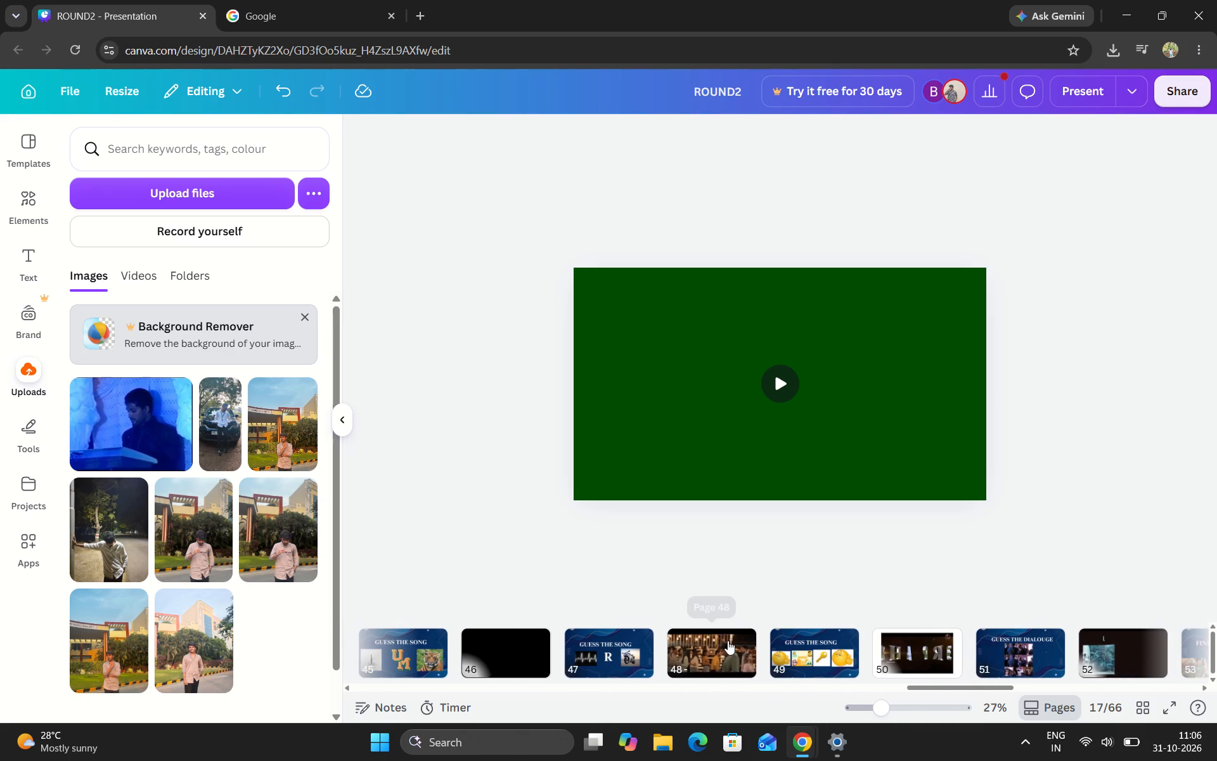
pyautogui.hscroll(-2, 728, 641)
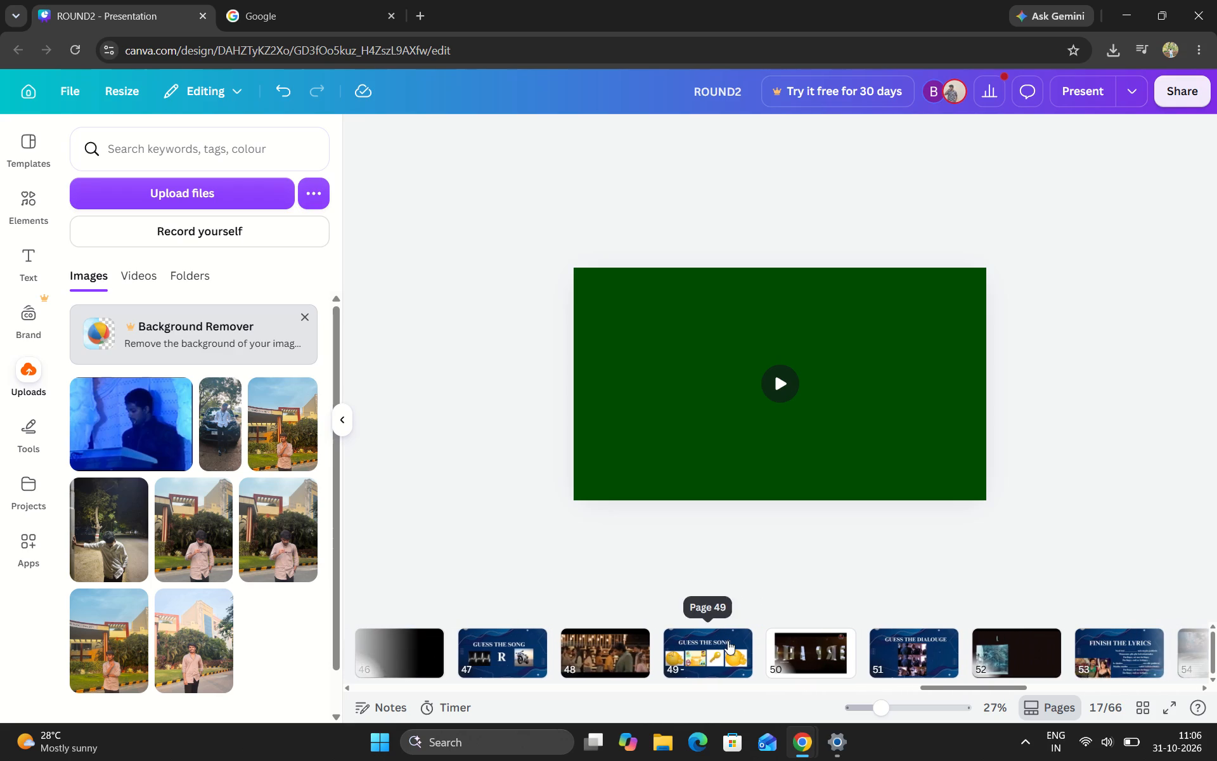
pyautogui.hscroll(-2, 728, 641)
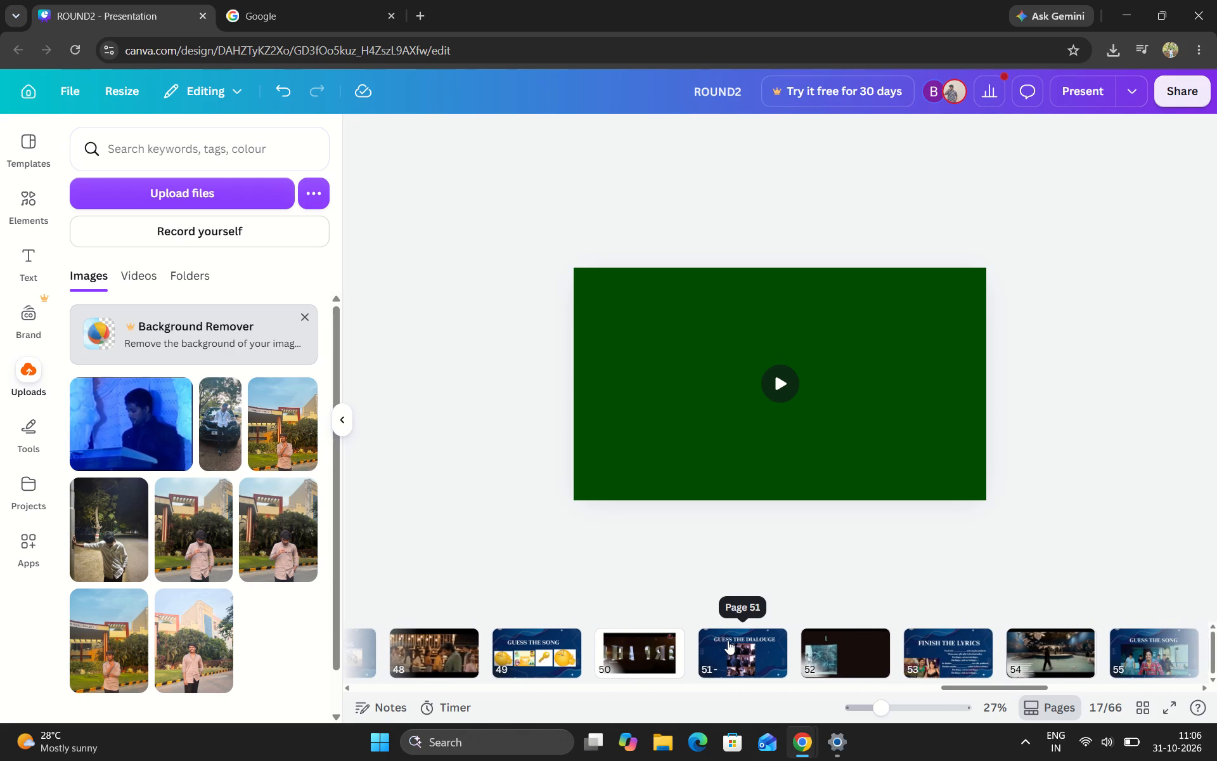
pyautogui.hscroll(-6, 728, 641)
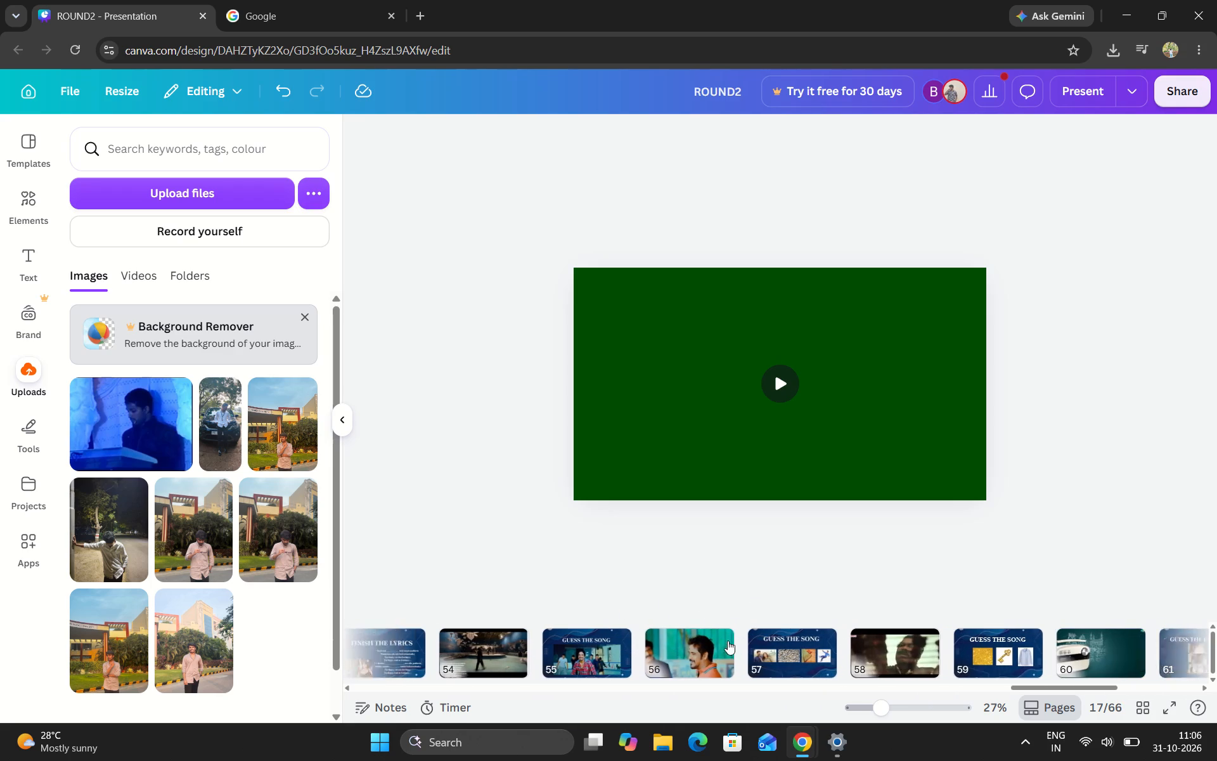
pyautogui.hscroll(-6, 728, 641)
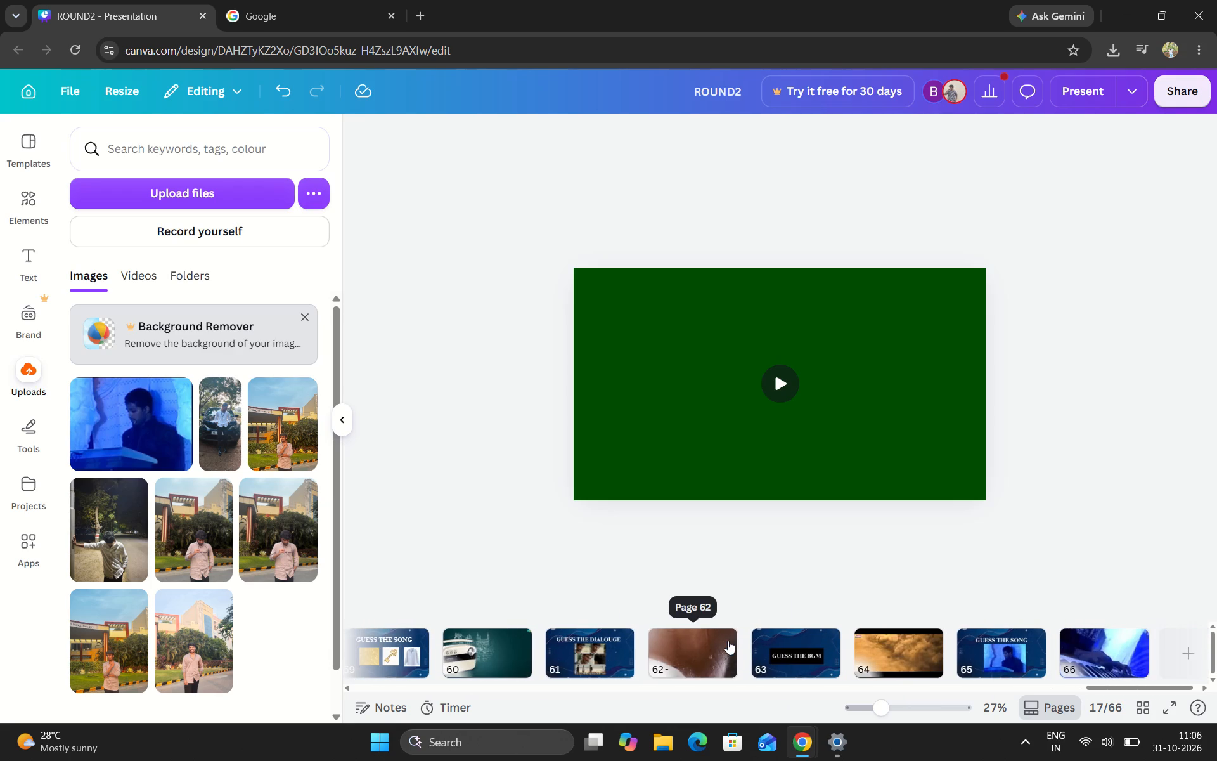
# Go back past the page 49 Mumbai and key puzzle to page 50 and enlarge its answer clip to fill the whole page.
pyautogui.hscroll(9, 598, 652)
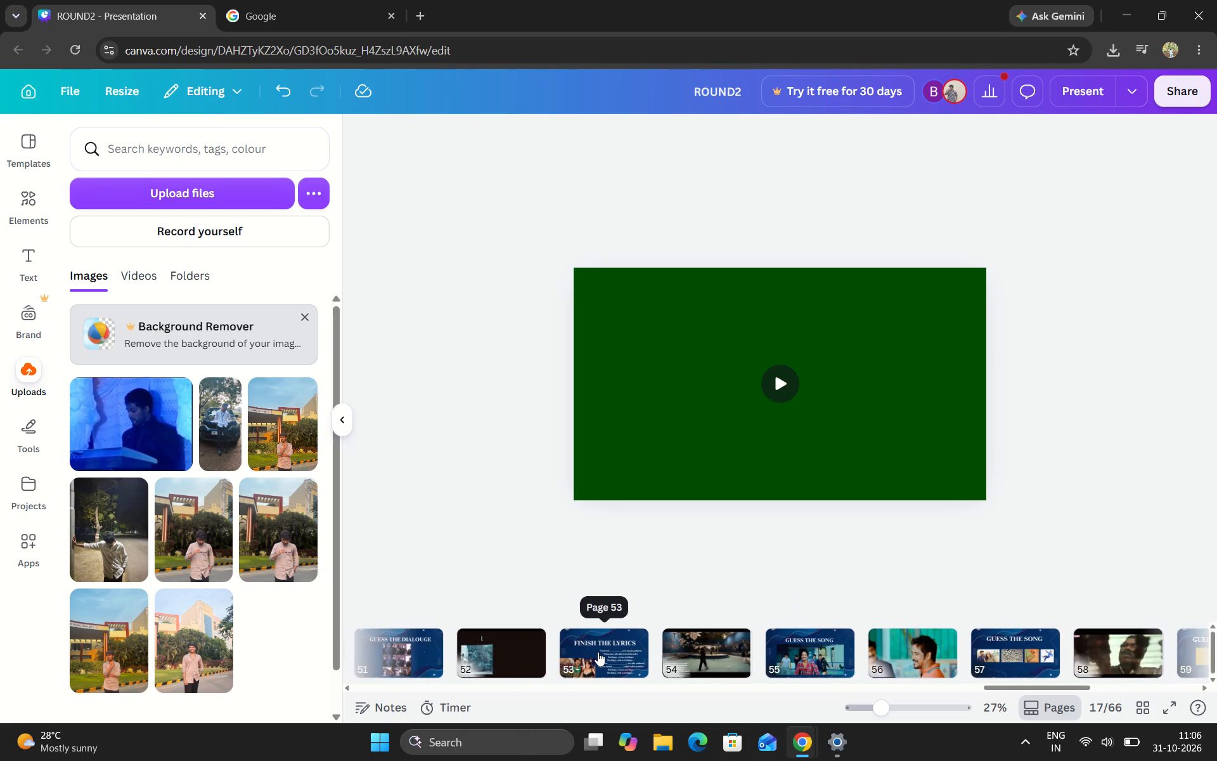
pyautogui.hscroll(4, 598, 652)
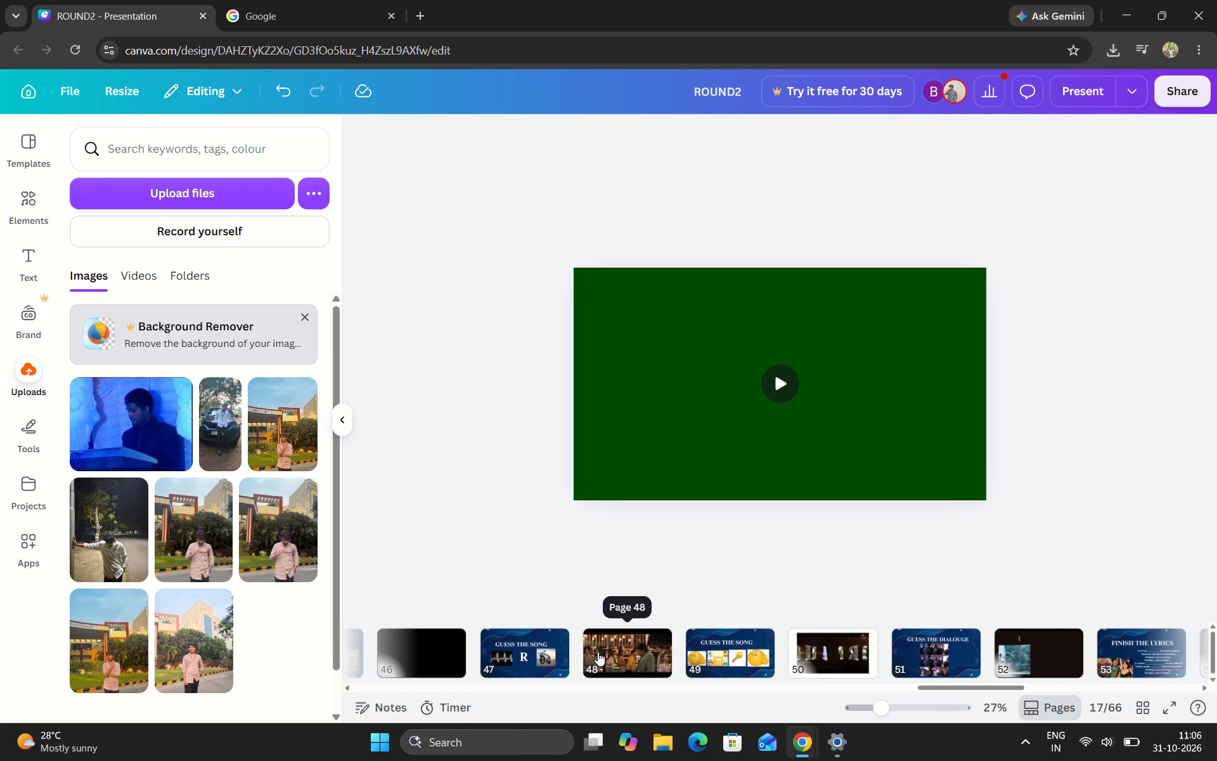
pyautogui.hscroll(4, 598, 652)
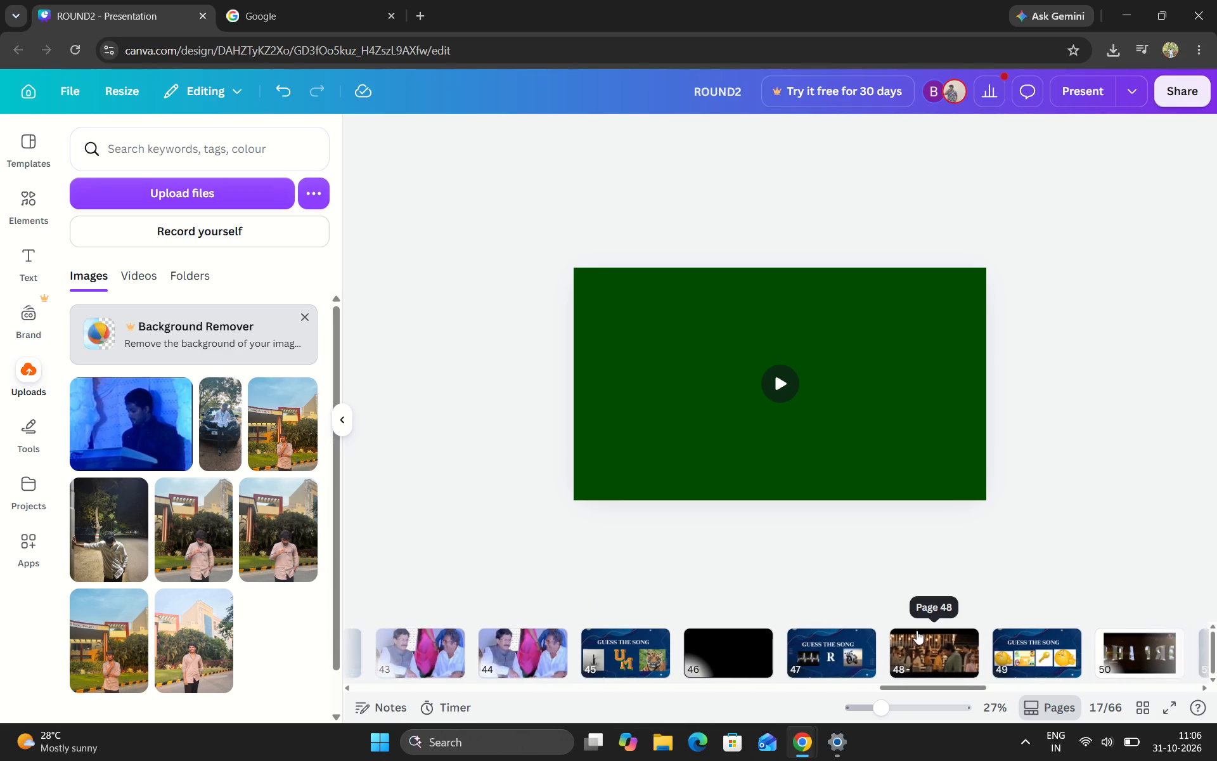
pyautogui.click(1000, 646)
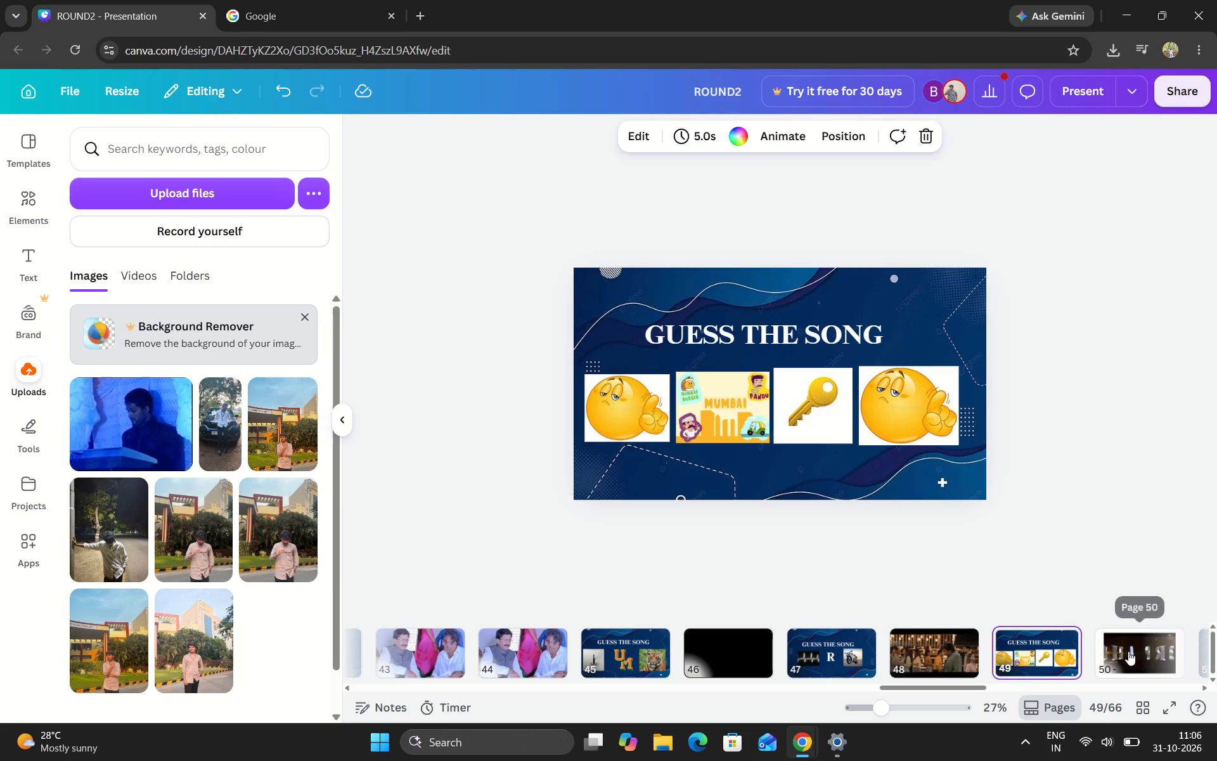
pyautogui.click(1128, 651)
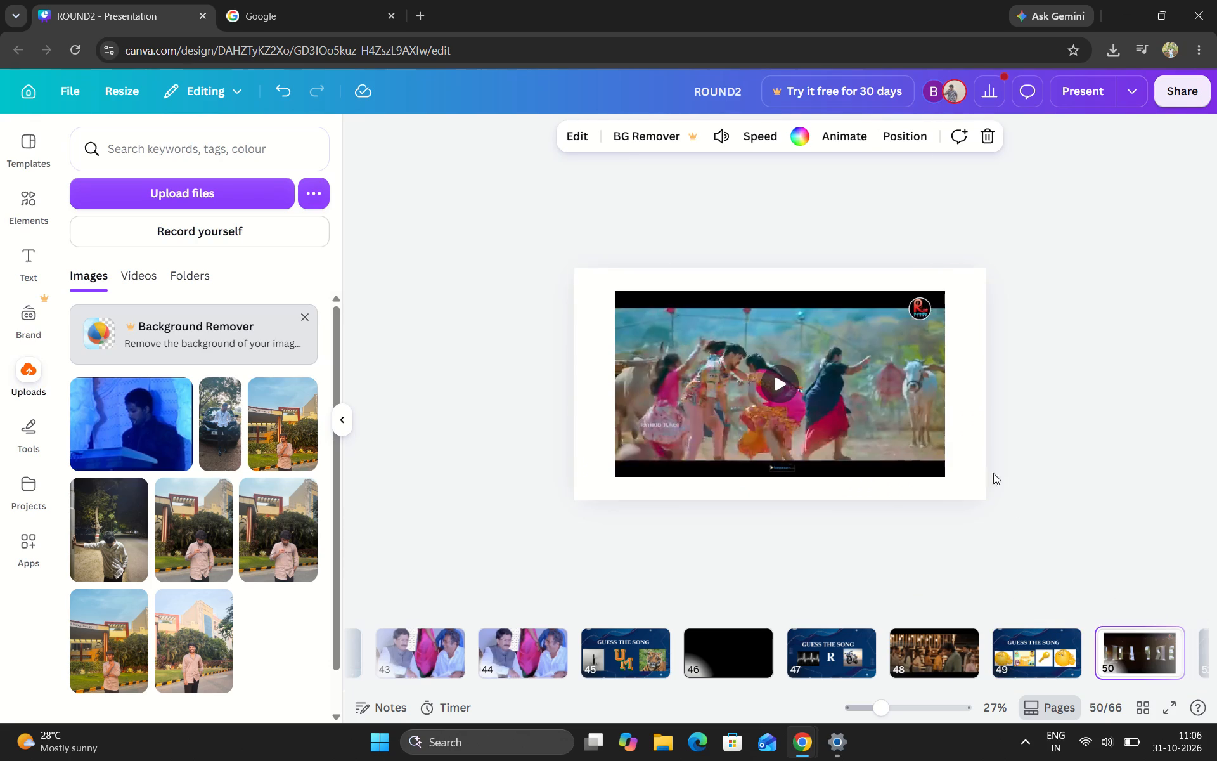
pyautogui.click(924, 416)
pyautogui.moveTo(943, 475); pyautogui.dragTo(1005, 511)
pyautogui.moveTo(941, 472); pyautogui.dragTo(965, 488)
pyautogui.moveTo(944, 476); pyautogui.dragTo(979, 501)
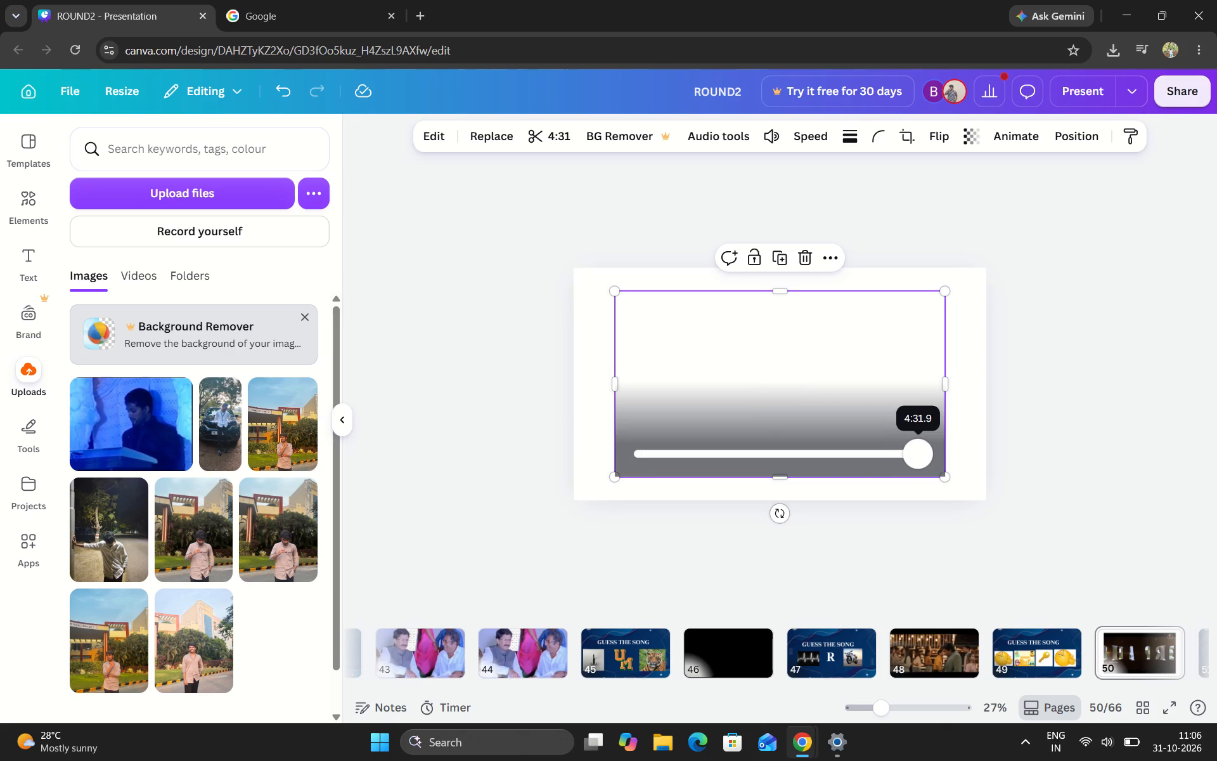
pyautogui.moveTo(979, 501); pyautogui.dragTo(976, 497)
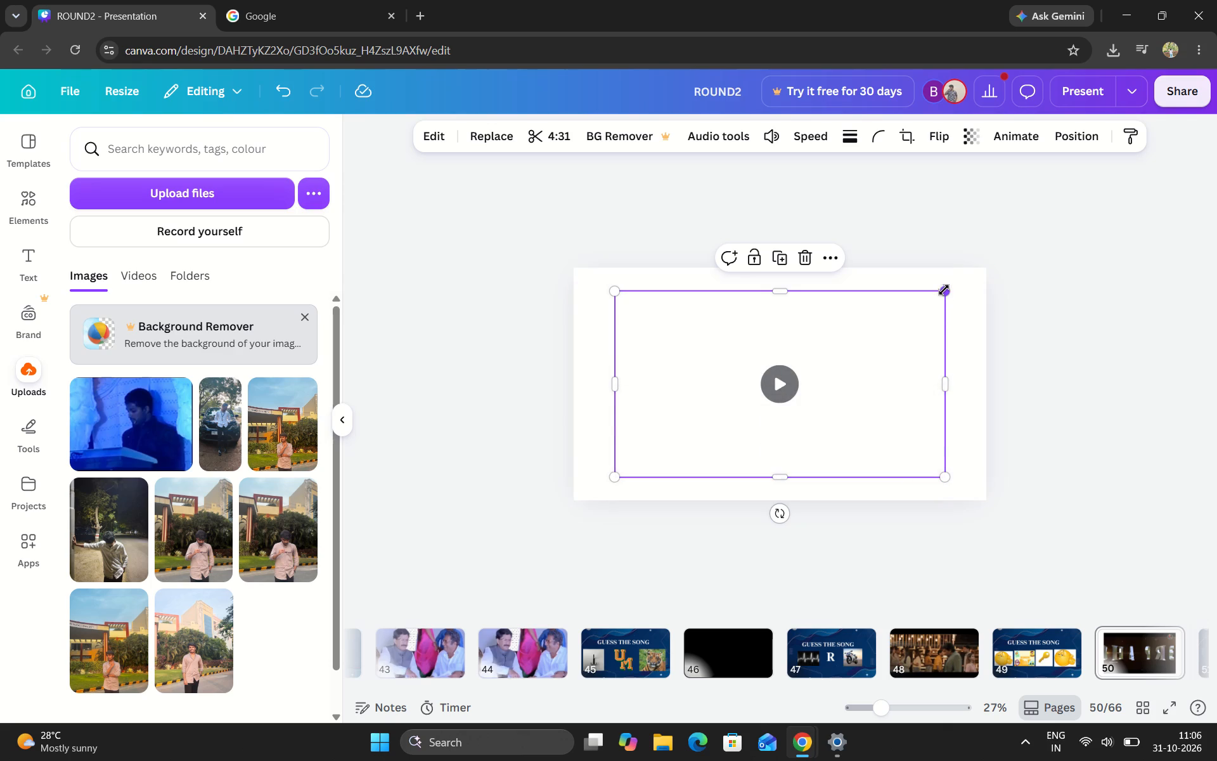
pyautogui.moveTo(944, 290); pyautogui.dragTo(988, 279)
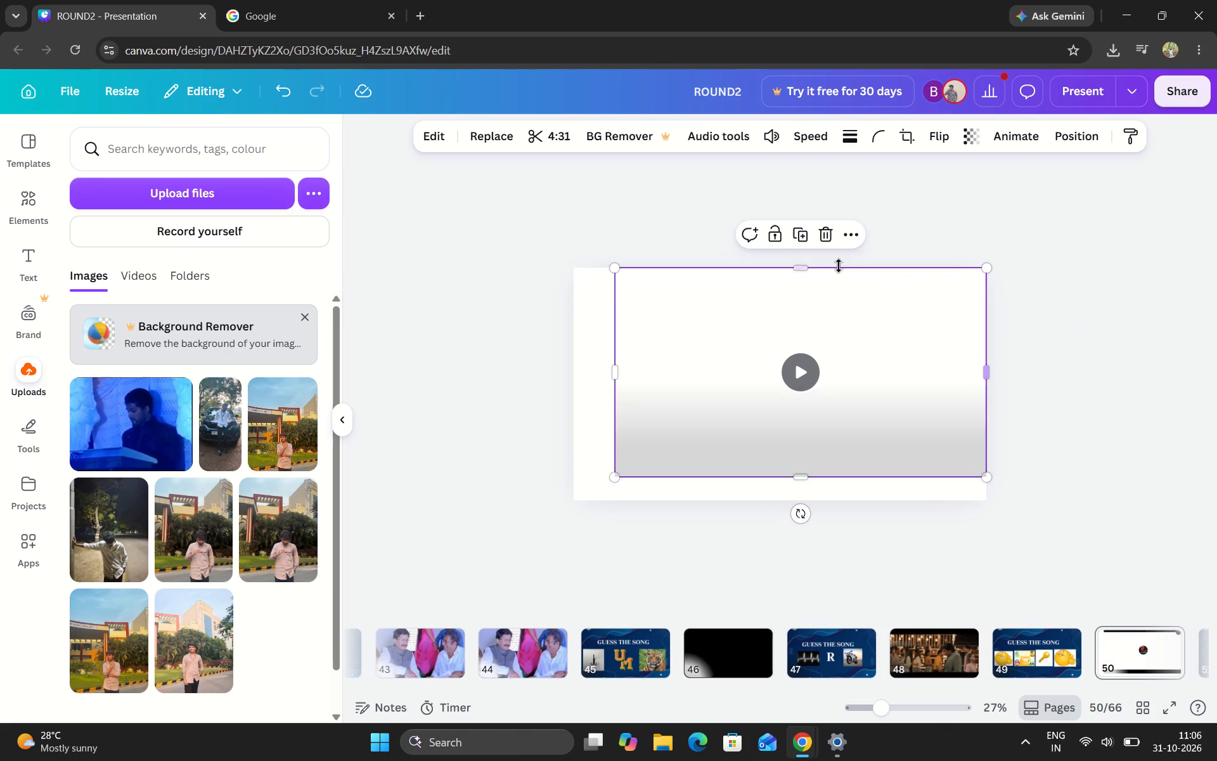
pyautogui.moveTo(612, 370); pyautogui.dragTo(561, 364)
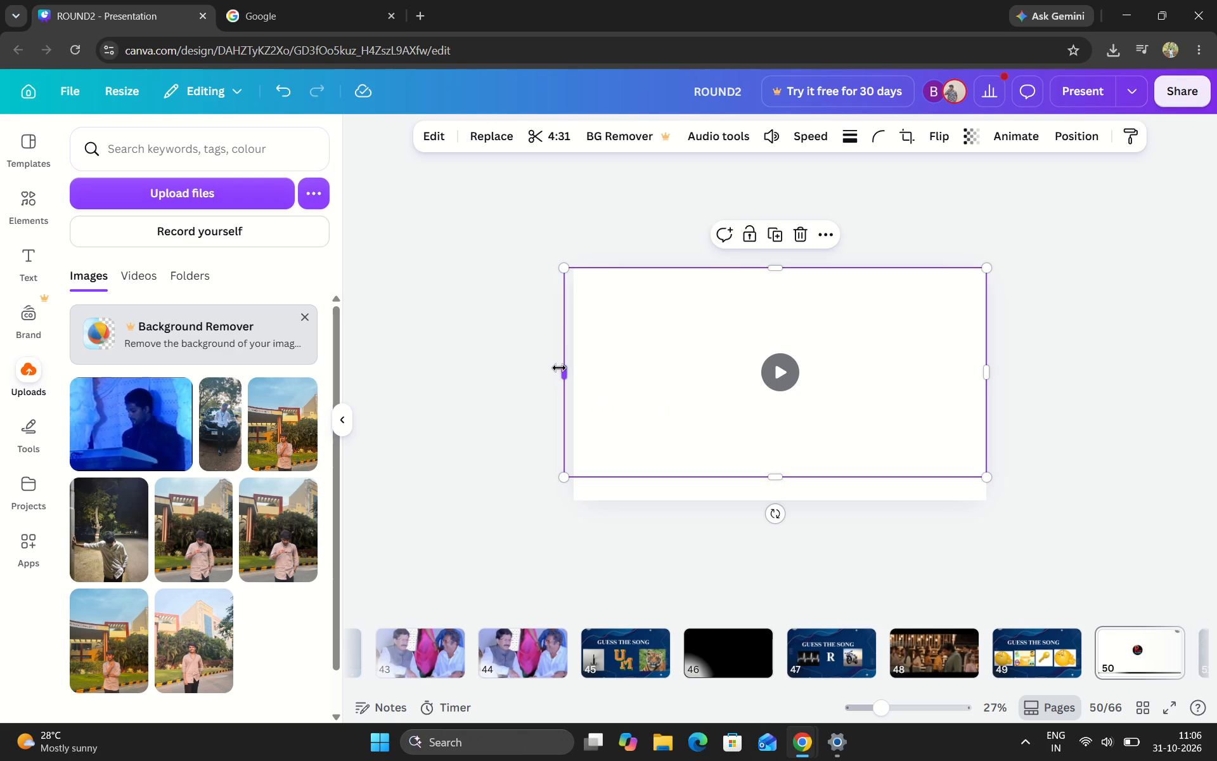
pyautogui.moveTo(562, 372); pyautogui.dragTo(569, 374)
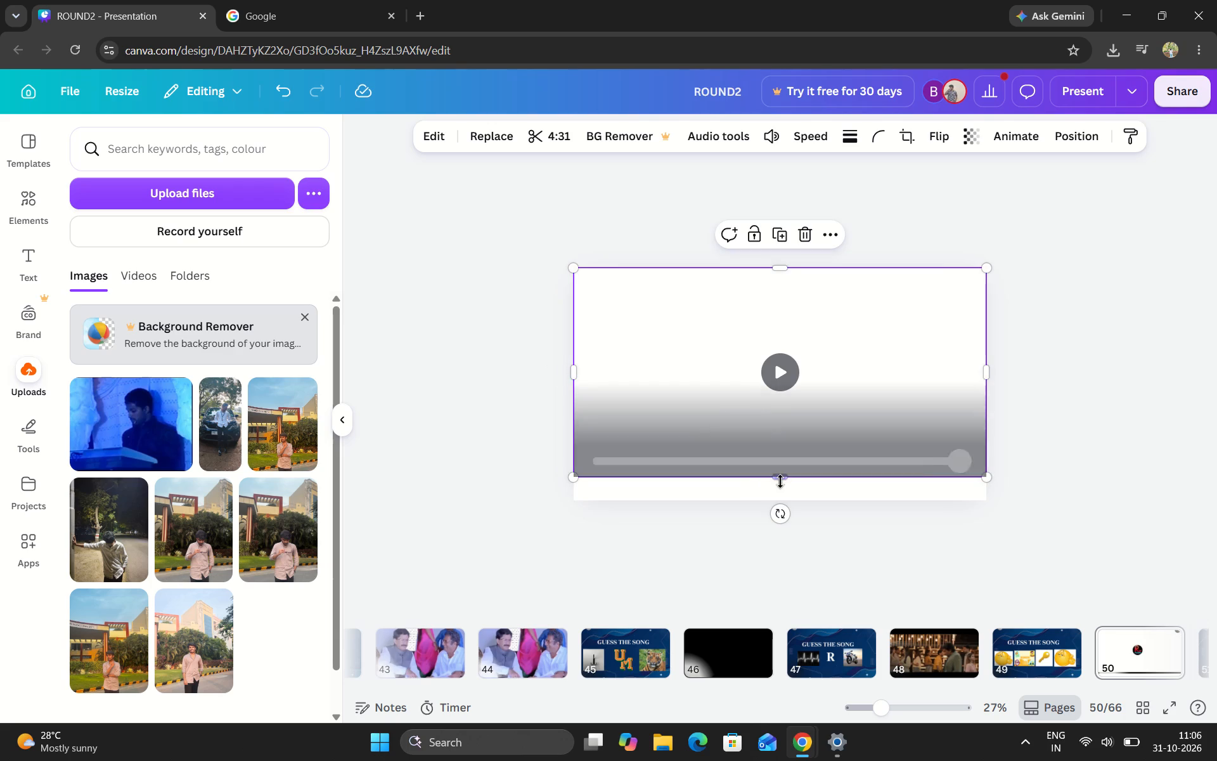
pyautogui.moveTo(781, 481); pyautogui.dragTo(785, 505)
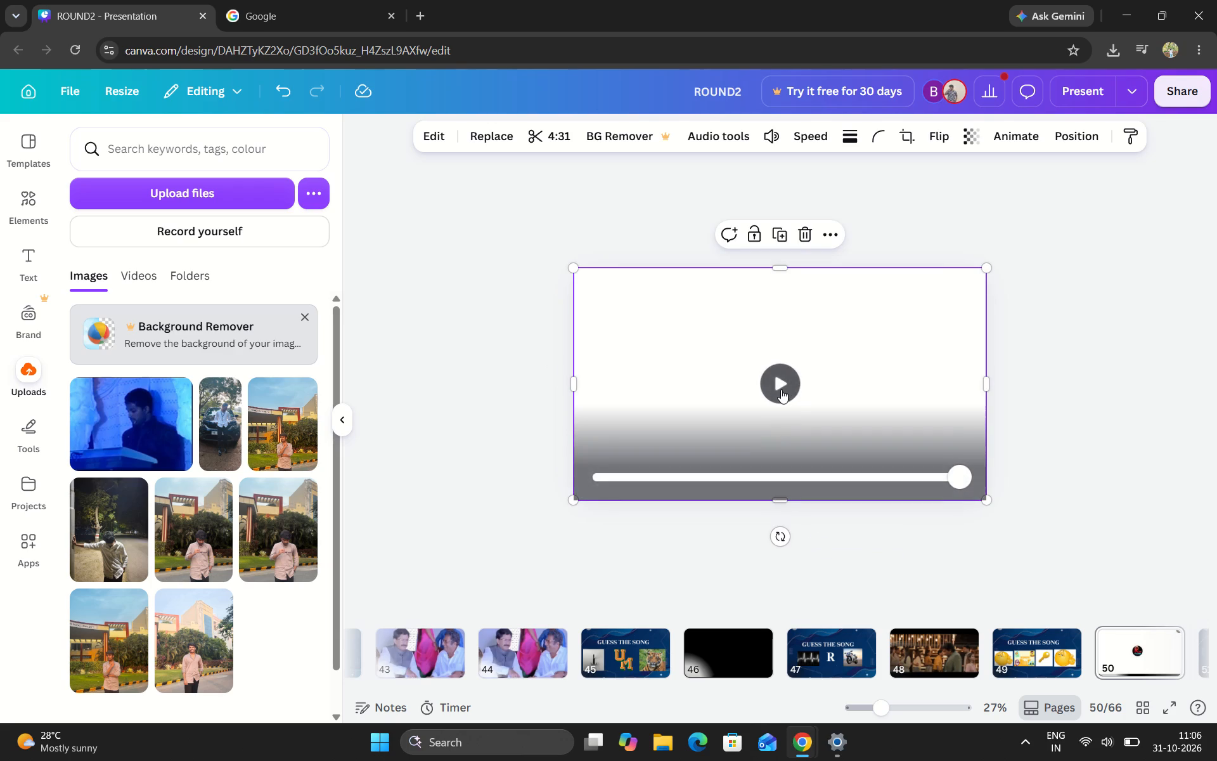
# Preview page 50's answer clip and trim off its opening so the clip starts at the dance part, leaving 3:50.
pyautogui.click(781, 389)
pyautogui.scroll(-1, 660, 298)
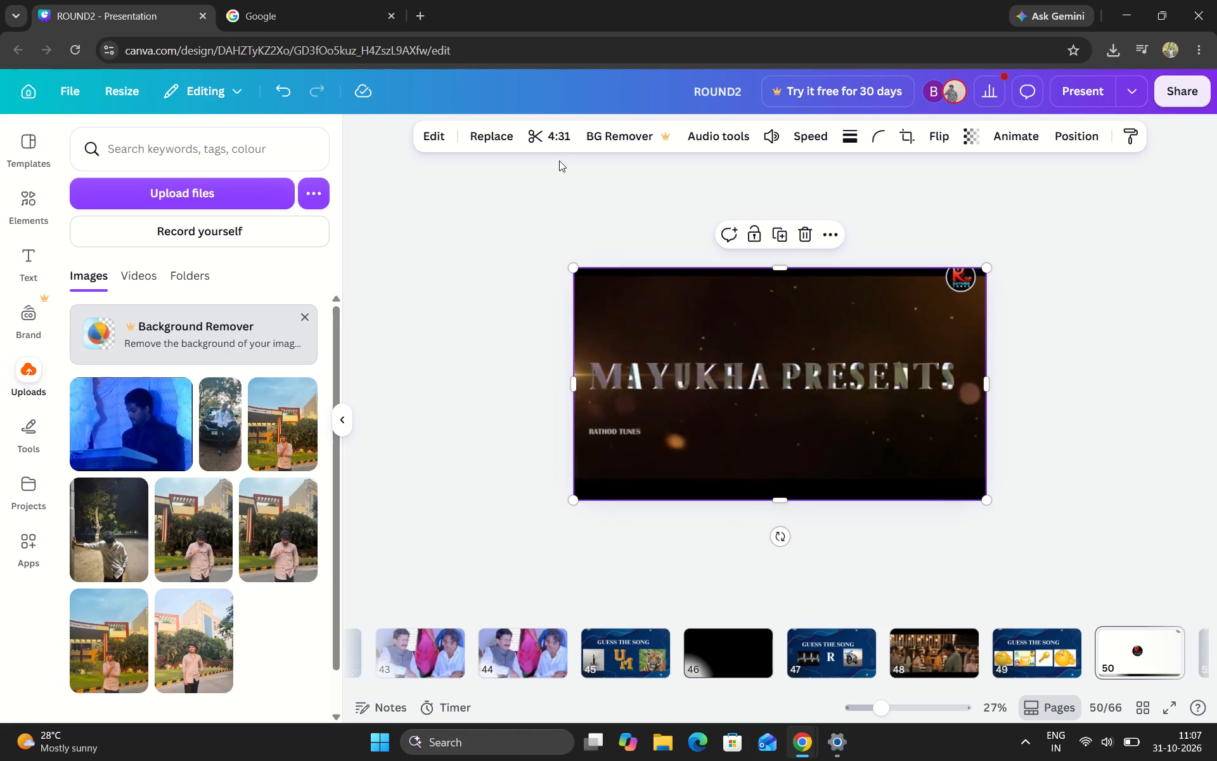
pyautogui.scroll(-1, 559, 160)
pyautogui.click(551, 134)
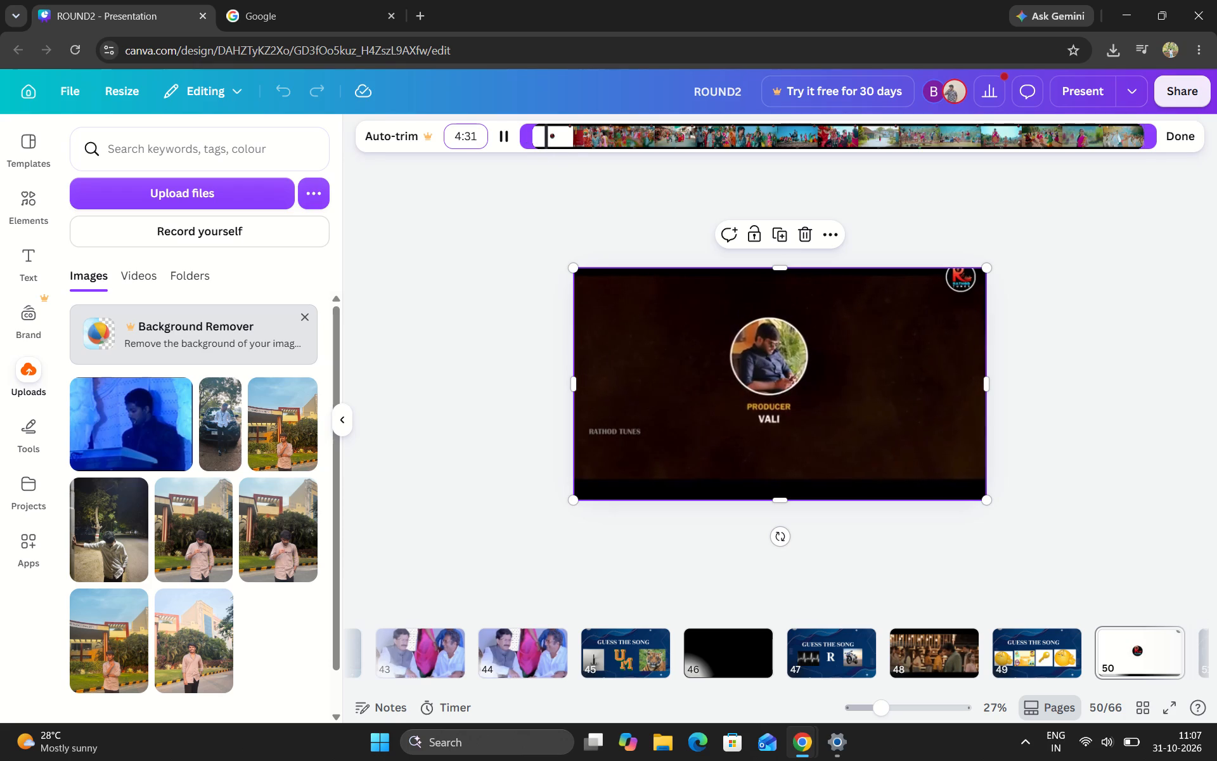
pyautogui.click(636, 138)
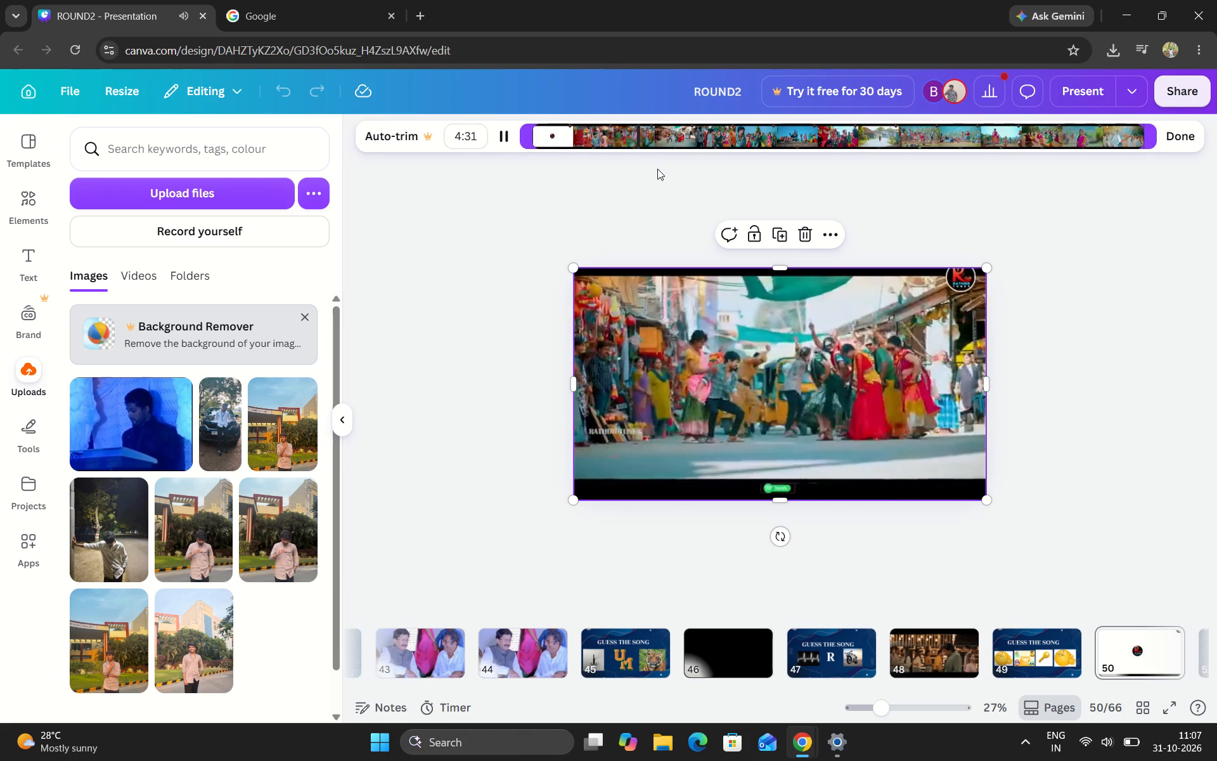
pyautogui.click(626, 141)
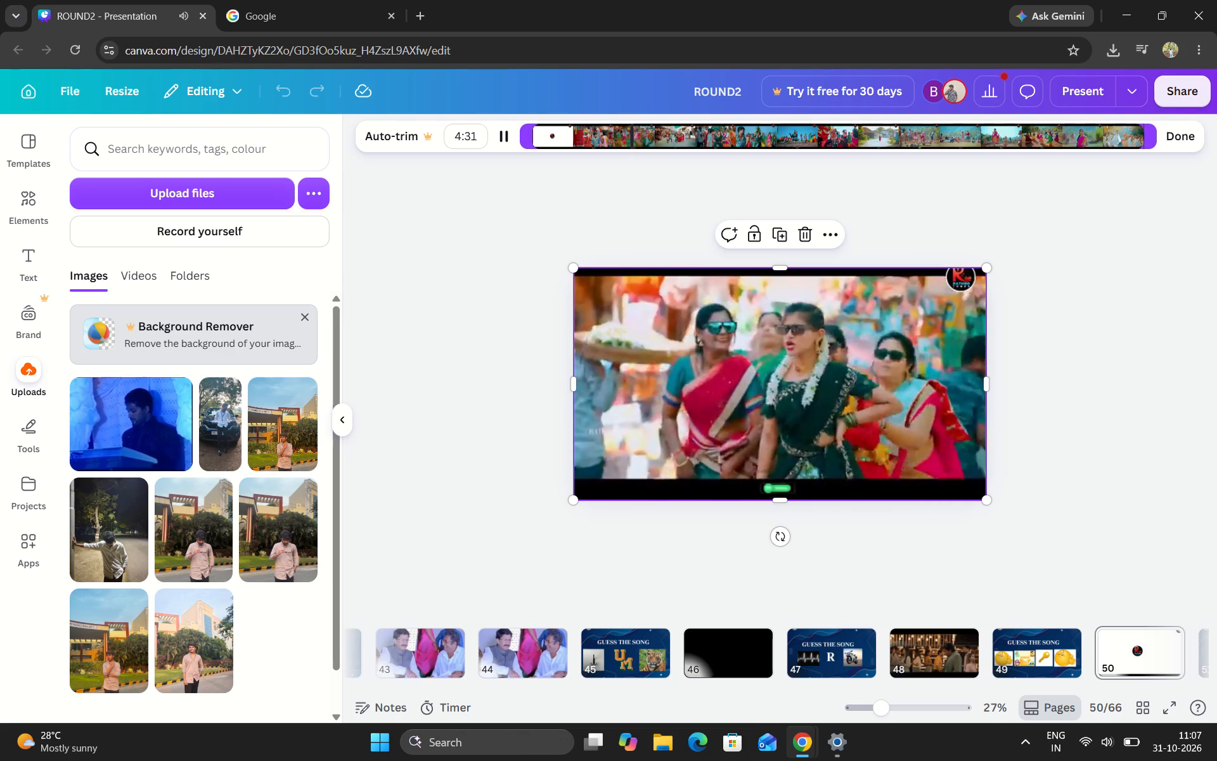
pyautogui.moveTo(531, 141); pyautogui.dragTo(609, 147)
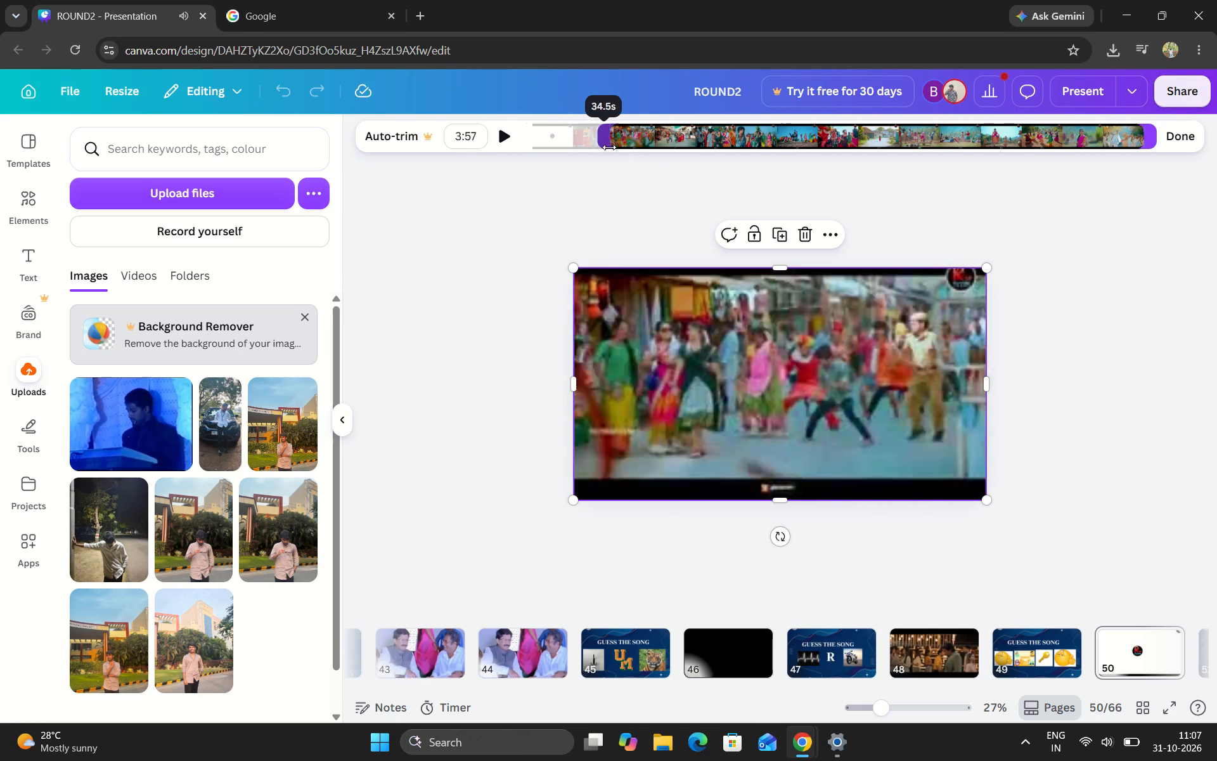
pyautogui.moveTo(609, 147); pyautogui.dragTo(598, 148)
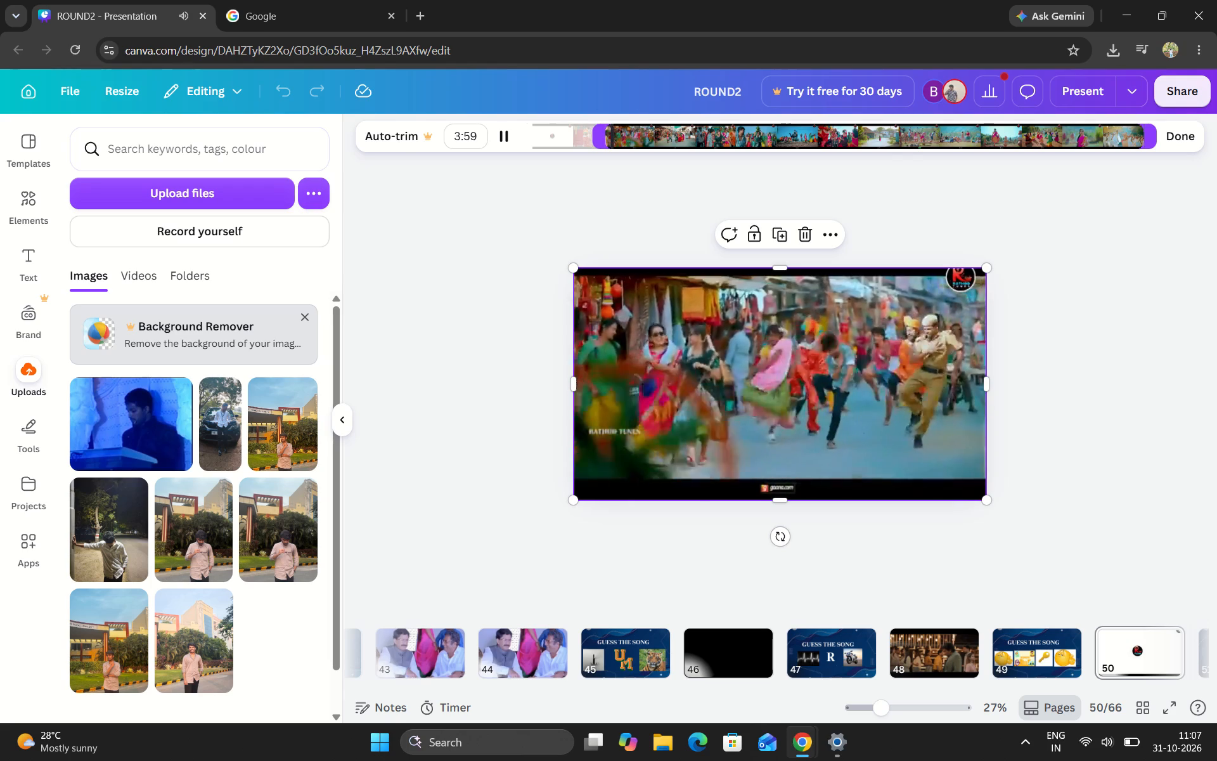
pyautogui.moveTo(601, 138); pyautogui.dragTo(593, 138)
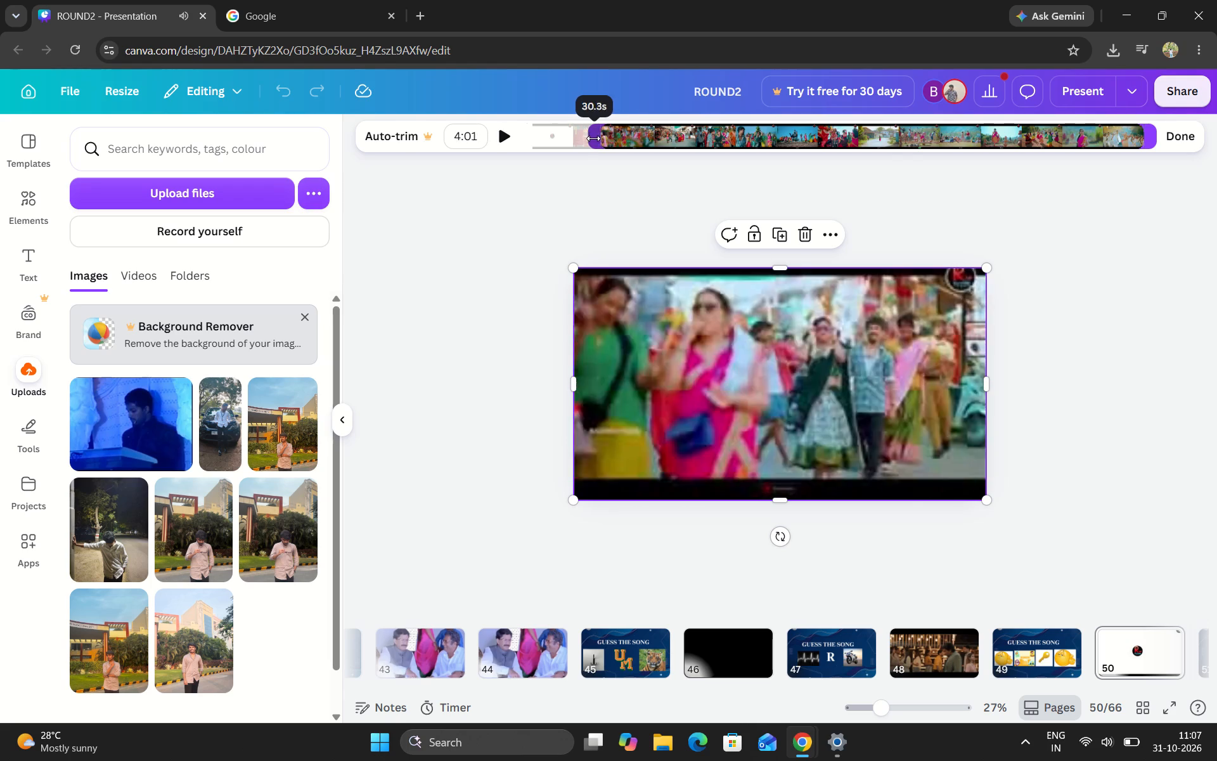
pyautogui.moveTo(593, 138); pyautogui.dragTo(569, 140)
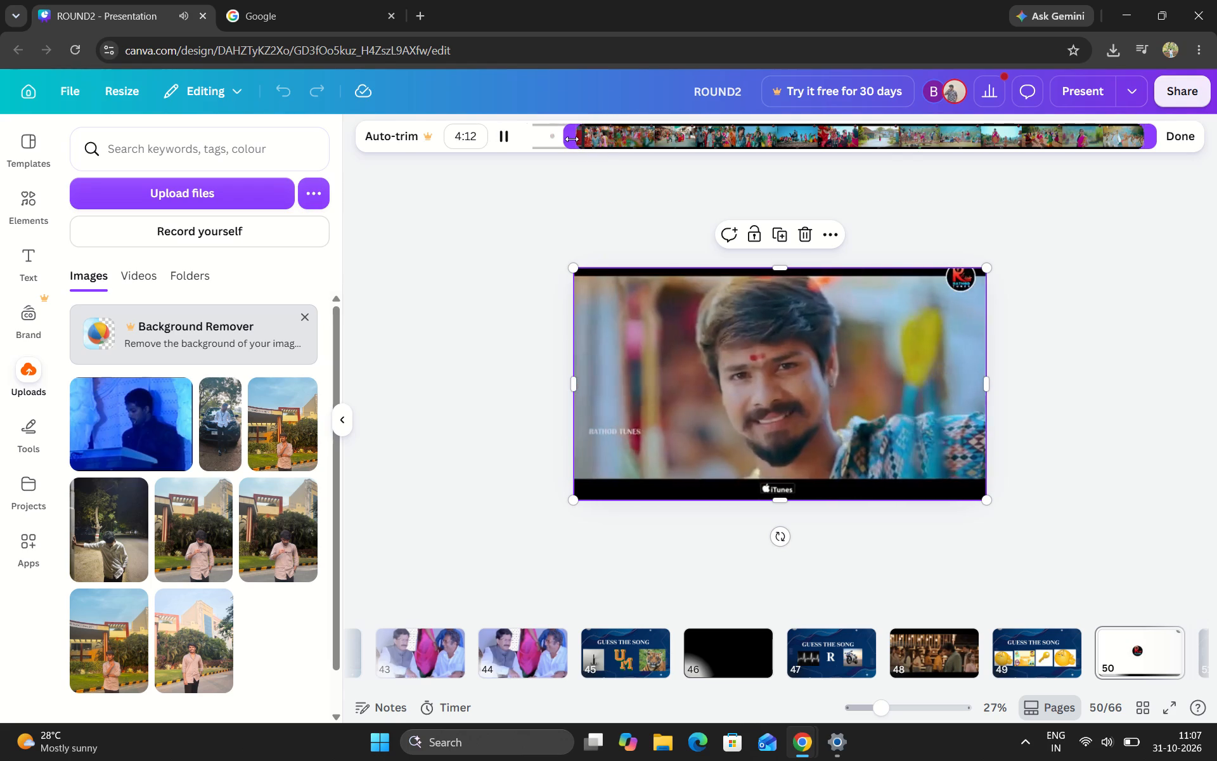
pyautogui.moveTo(572, 138); pyautogui.dragTo(578, 138)
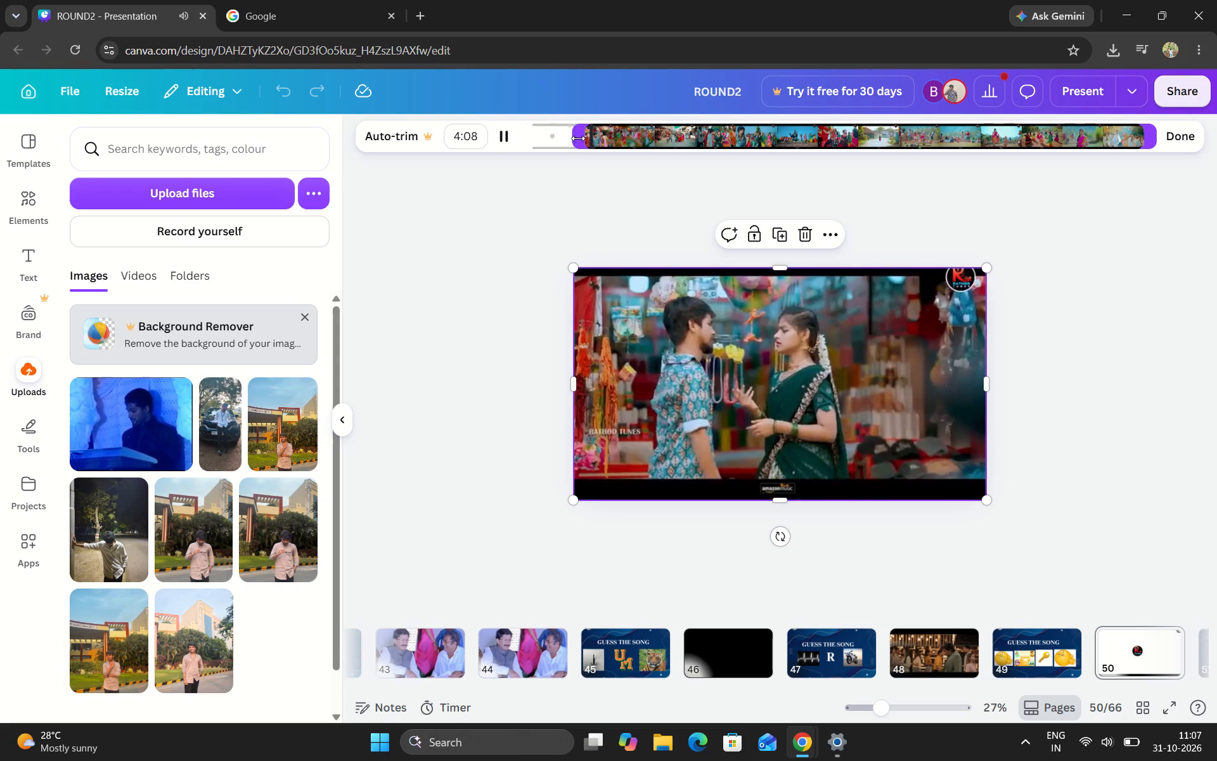
pyautogui.moveTo(578, 138); pyautogui.dragTo(619, 142)
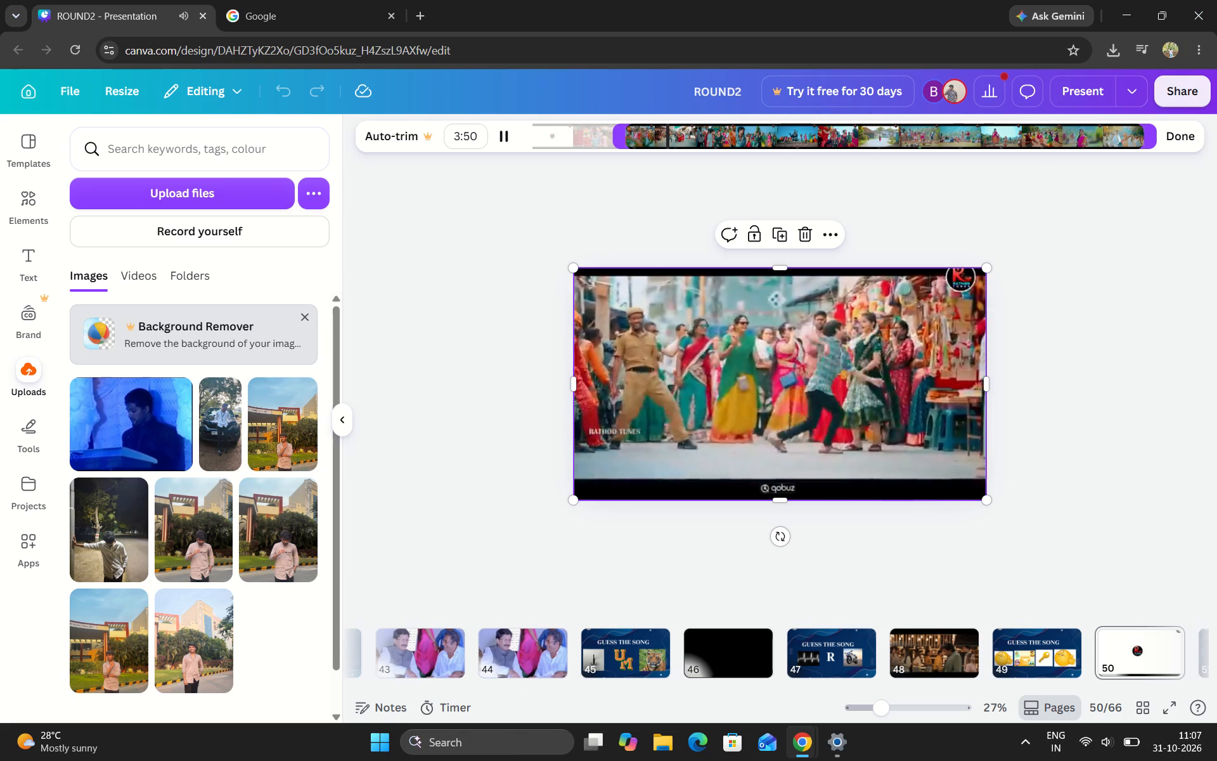
# Trim the end of page 50's clip to a length of 32.4 s, check its playback and finish trimming.
pyautogui.moveTo(1153, 135); pyautogui.dragTo(974, 145)
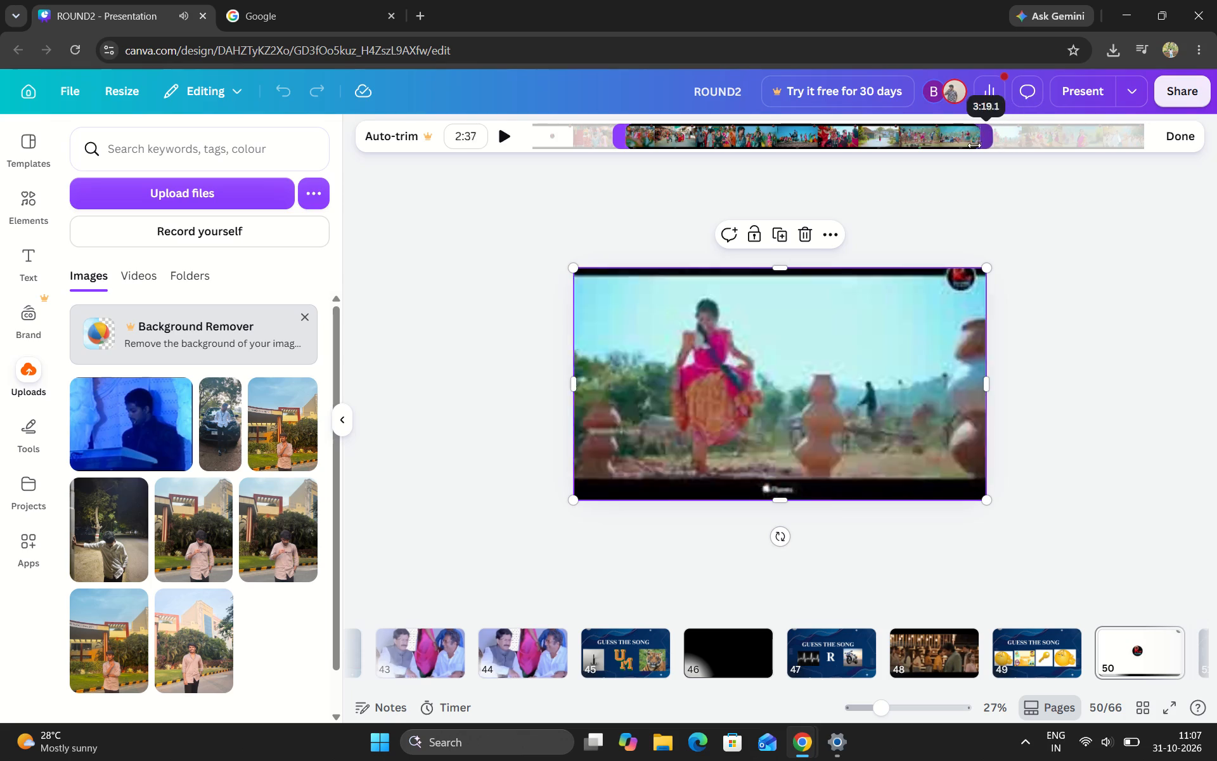
pyautogui.moveTo(974, 145); pyautogui.dragTo(704, 111)
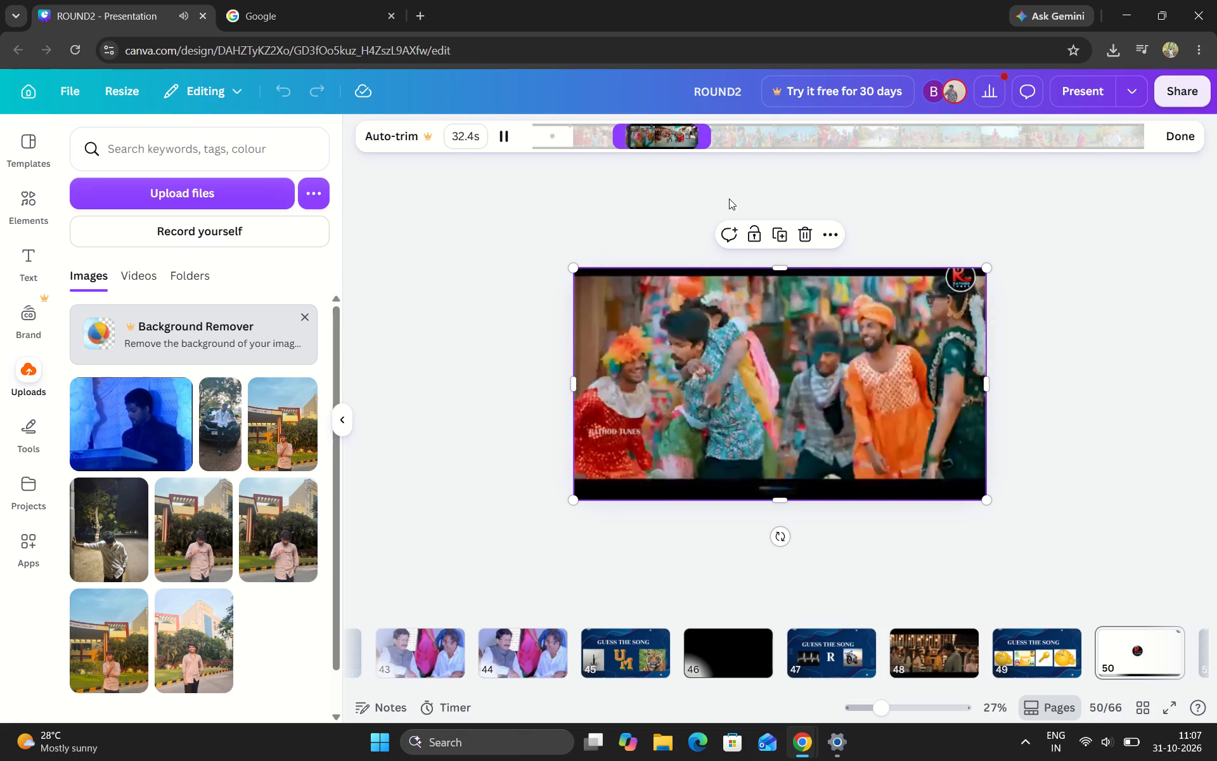
pyautogui.click(671, 133)
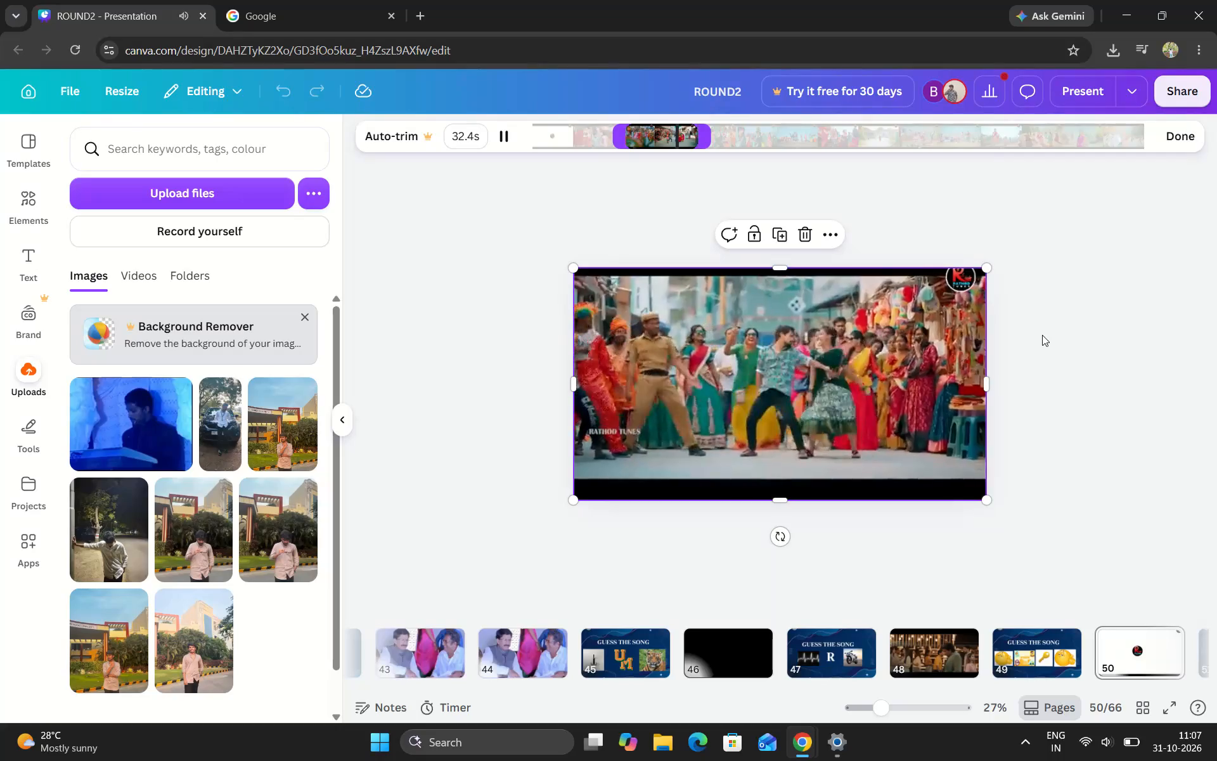
pyautogui.click(1175, 351)
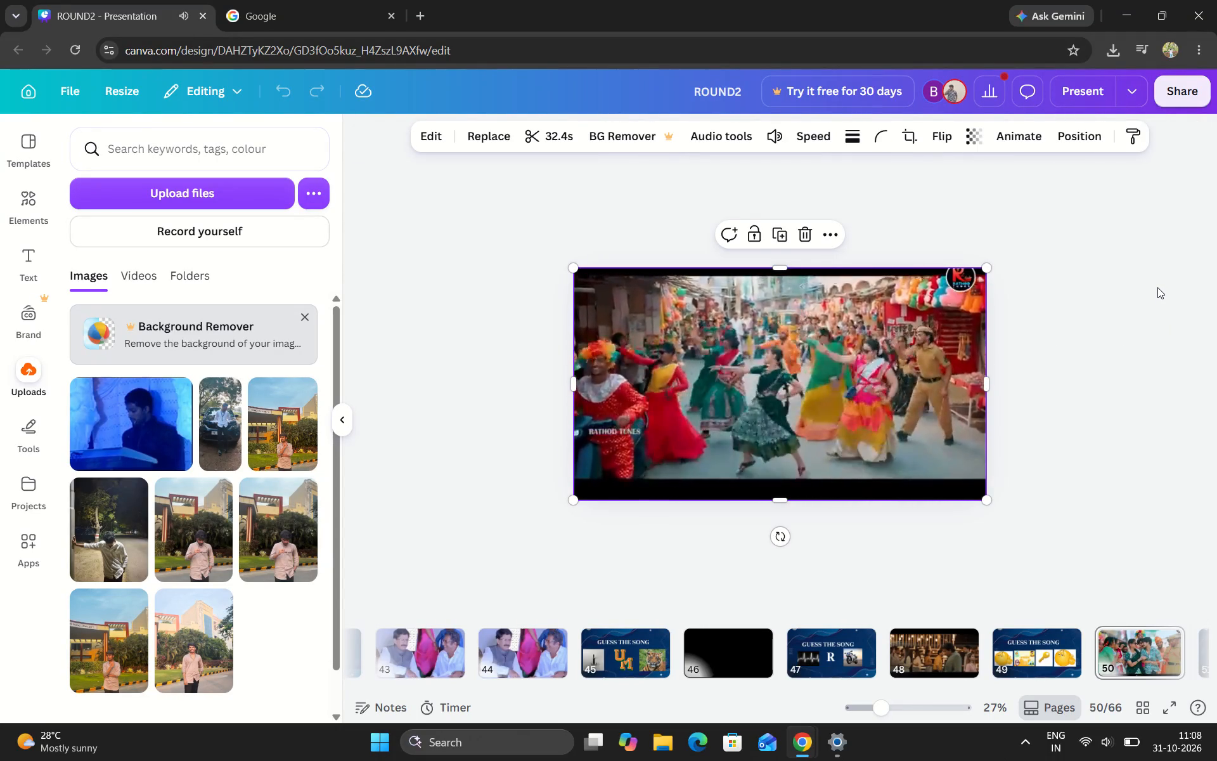
pyautogui.click(1118, 204)
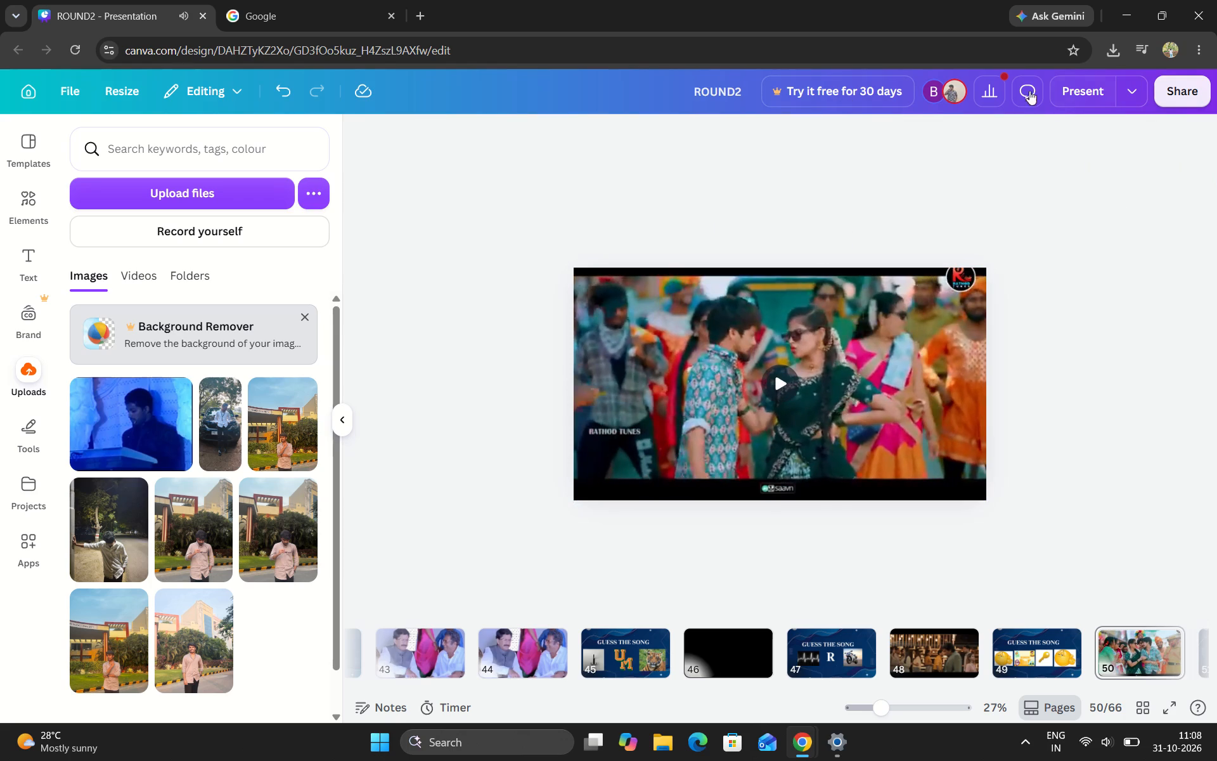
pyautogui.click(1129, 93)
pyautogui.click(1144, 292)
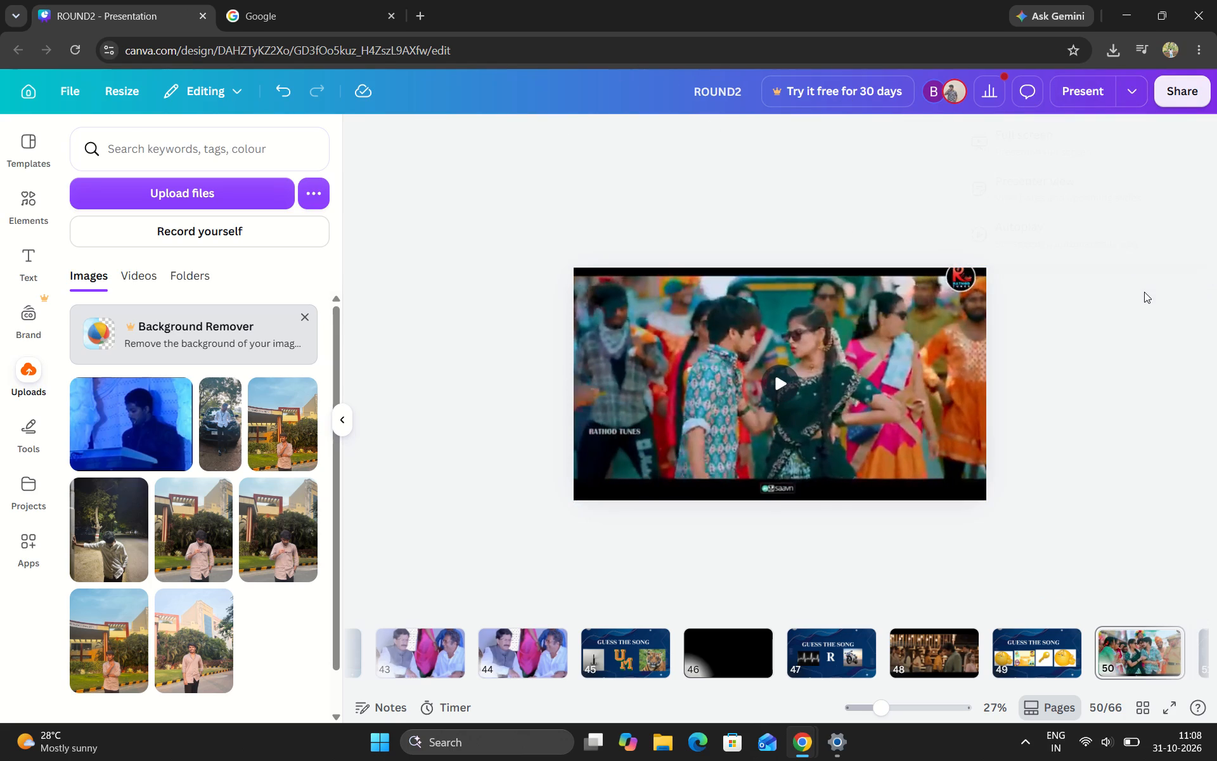
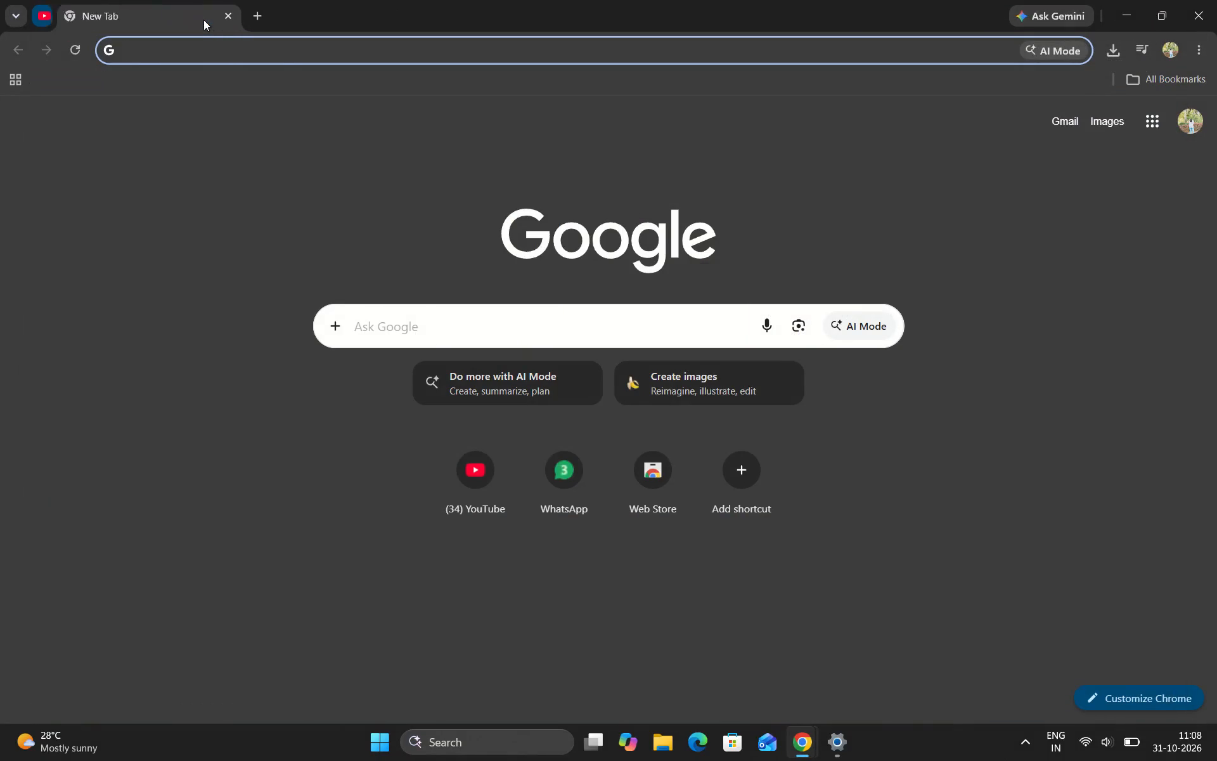
# Cancel adding a Bluetooth device and close the Settings window.
pyautogui.click(203, 20)
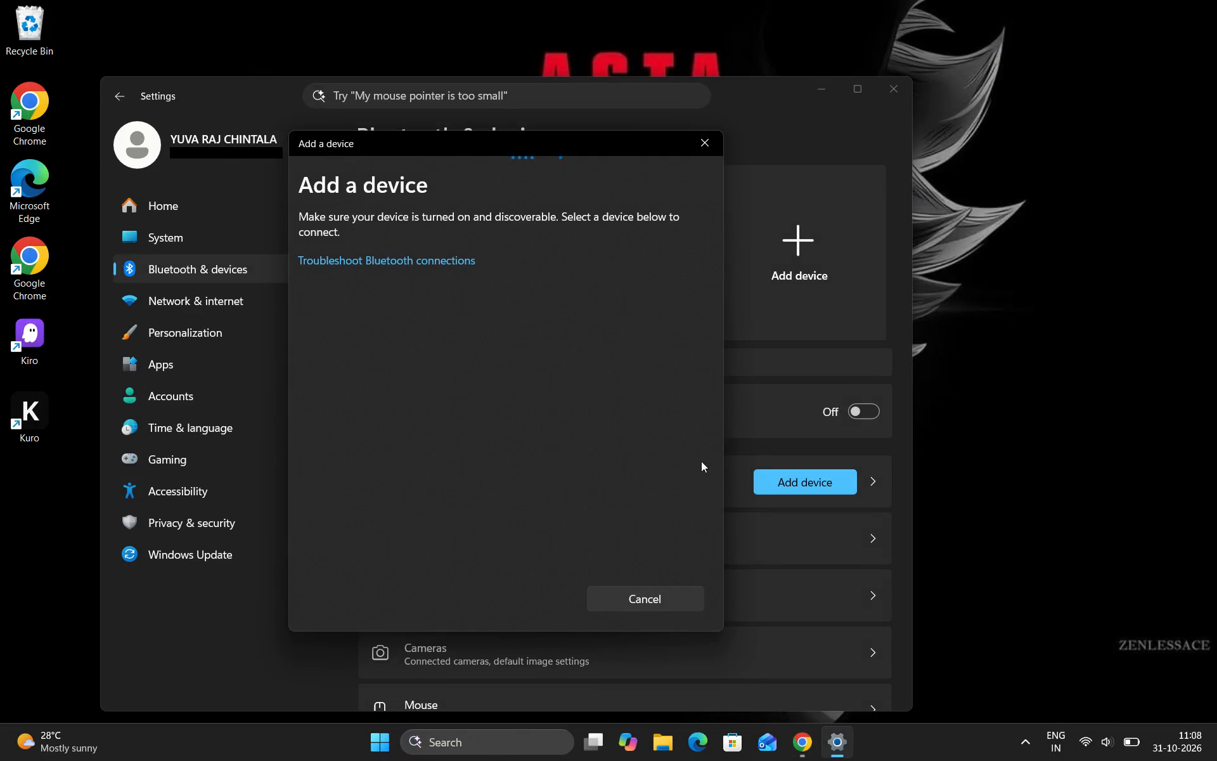
pyautogui.click(666, 595)
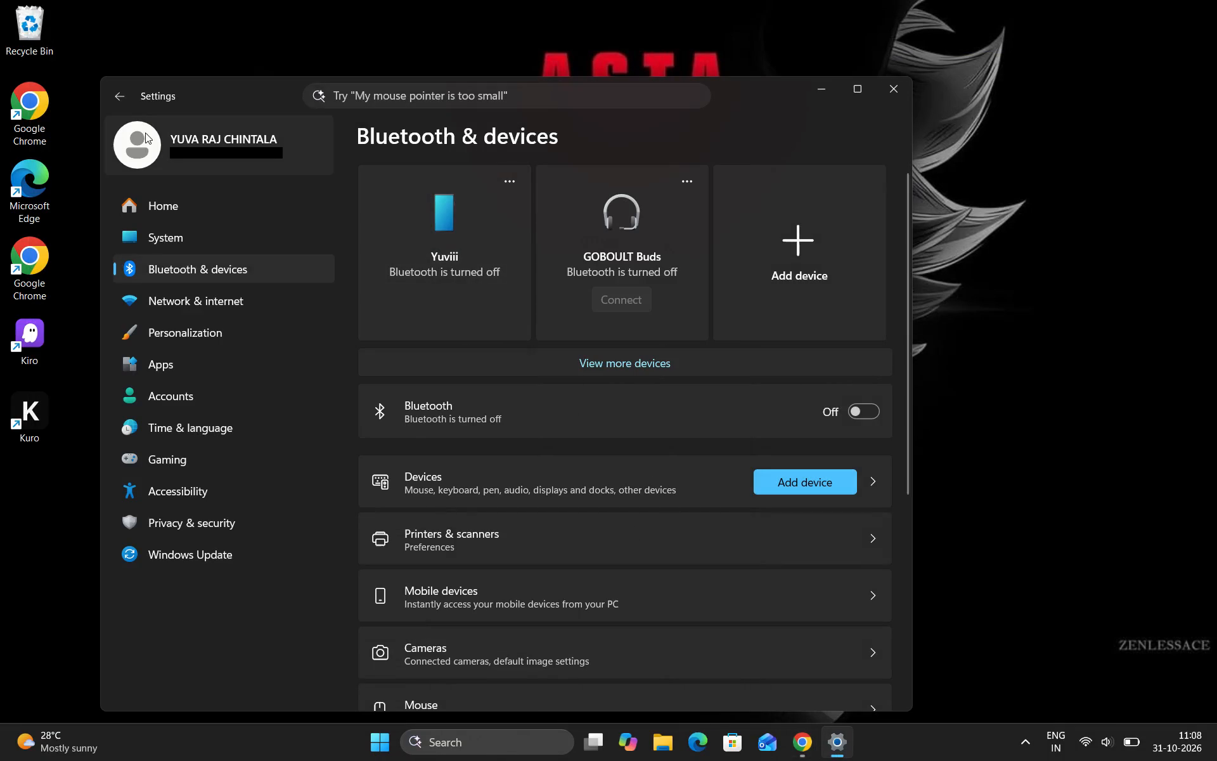
pyautogui.click(112, 91)
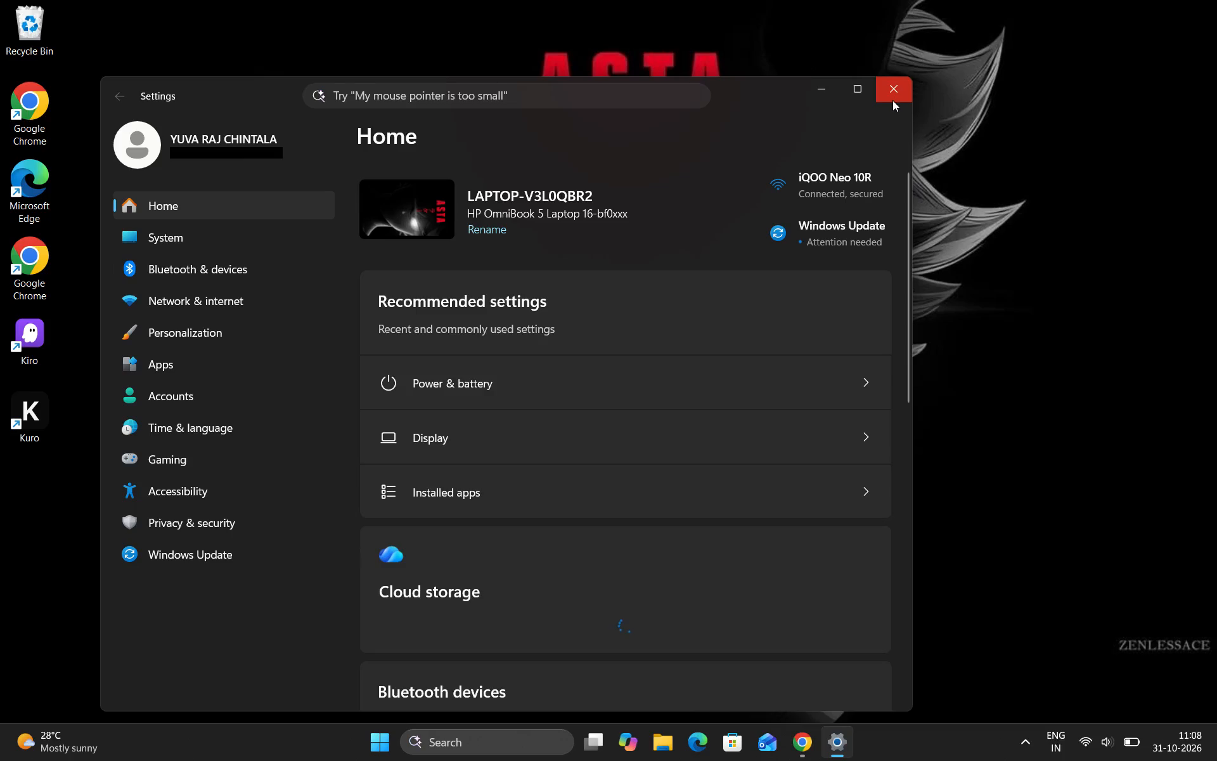
pyautogui.click(890, 89)
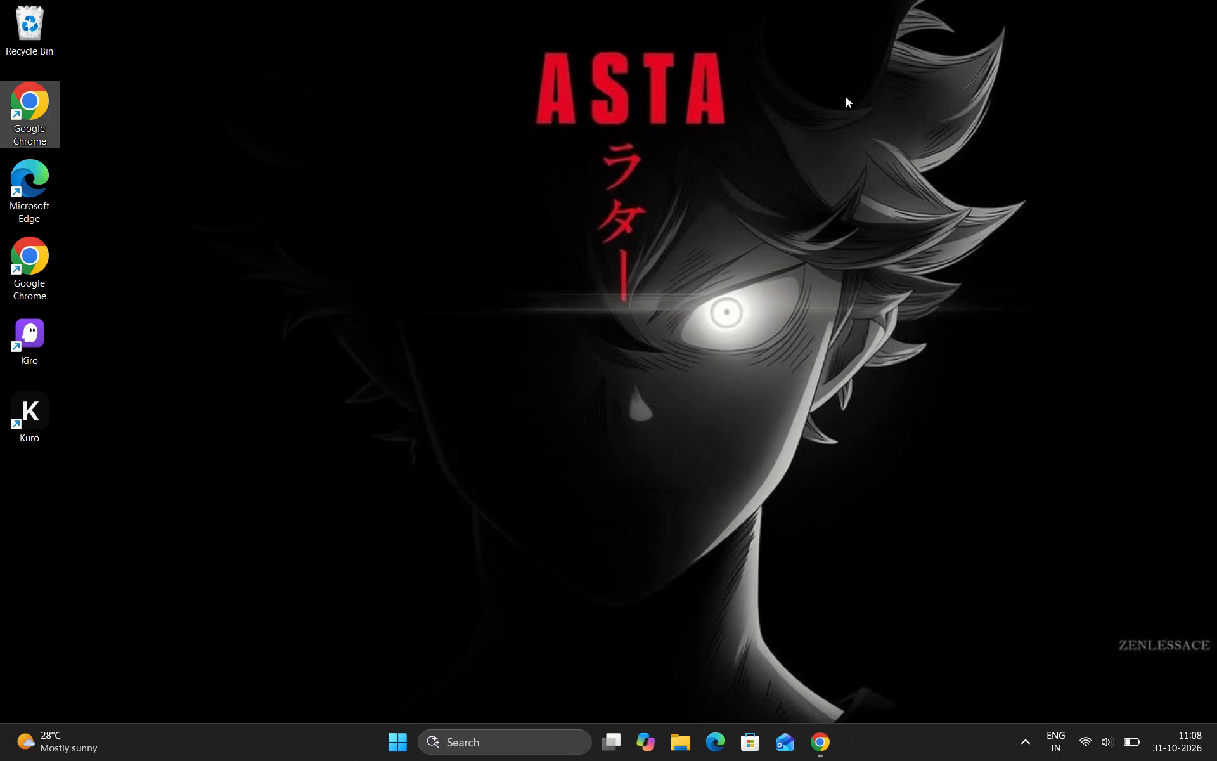
# Switch to the ROUND2 presentation in Canva and review its opening slides from page 1 to the ROUND 2 title on page 5.
pyautogui.click(824, 741)
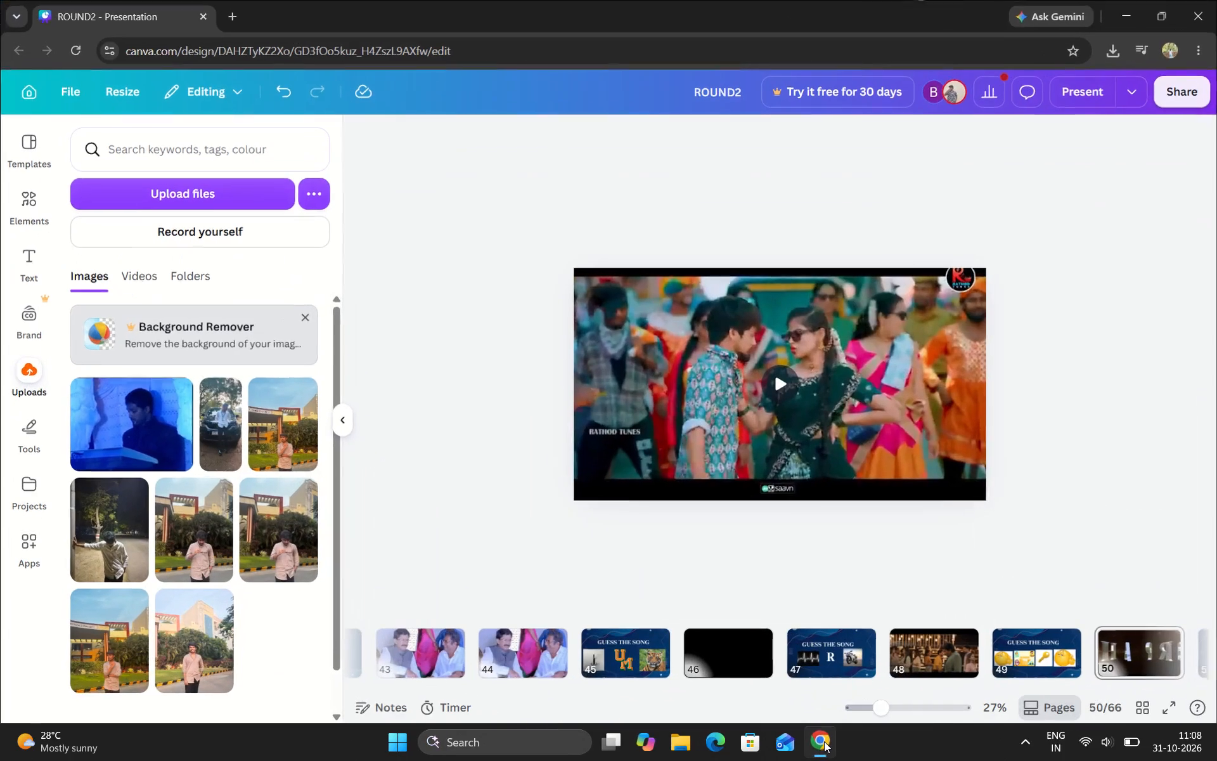
pyautogui.scroll(-1, 806, 590)
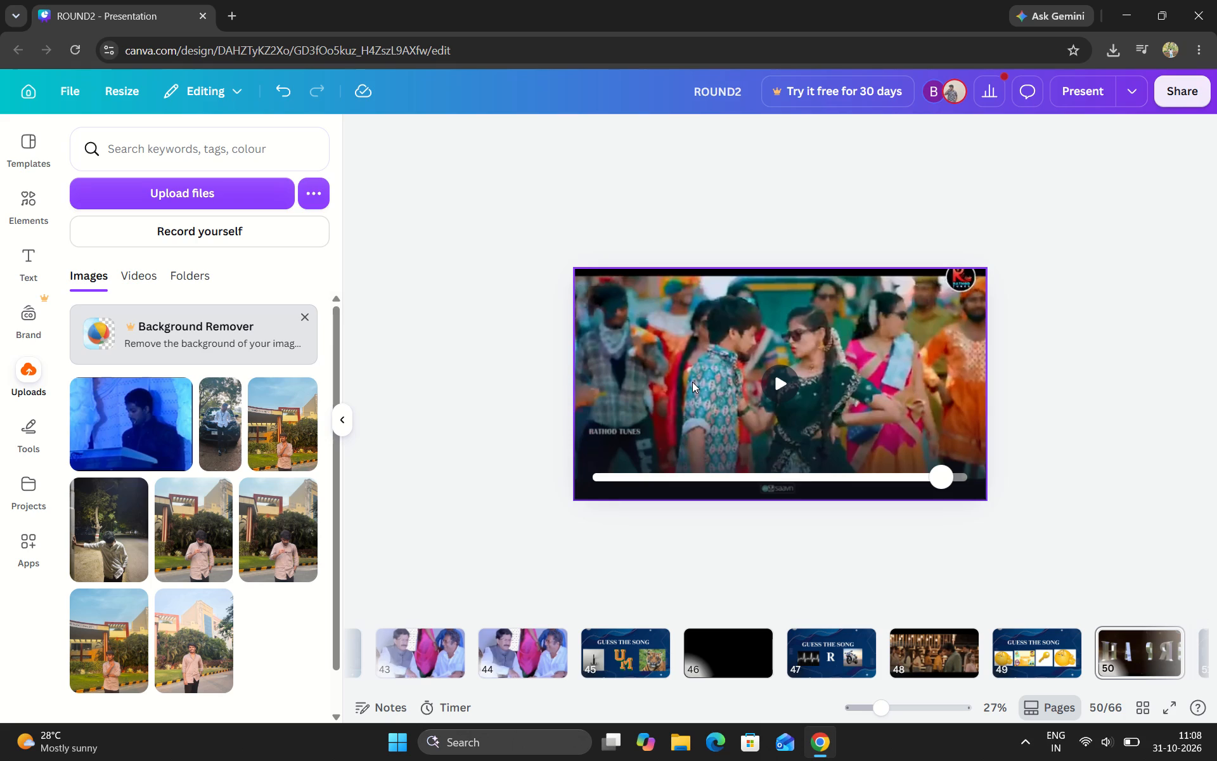
pyautogui.hscroll(15, 518, 639)
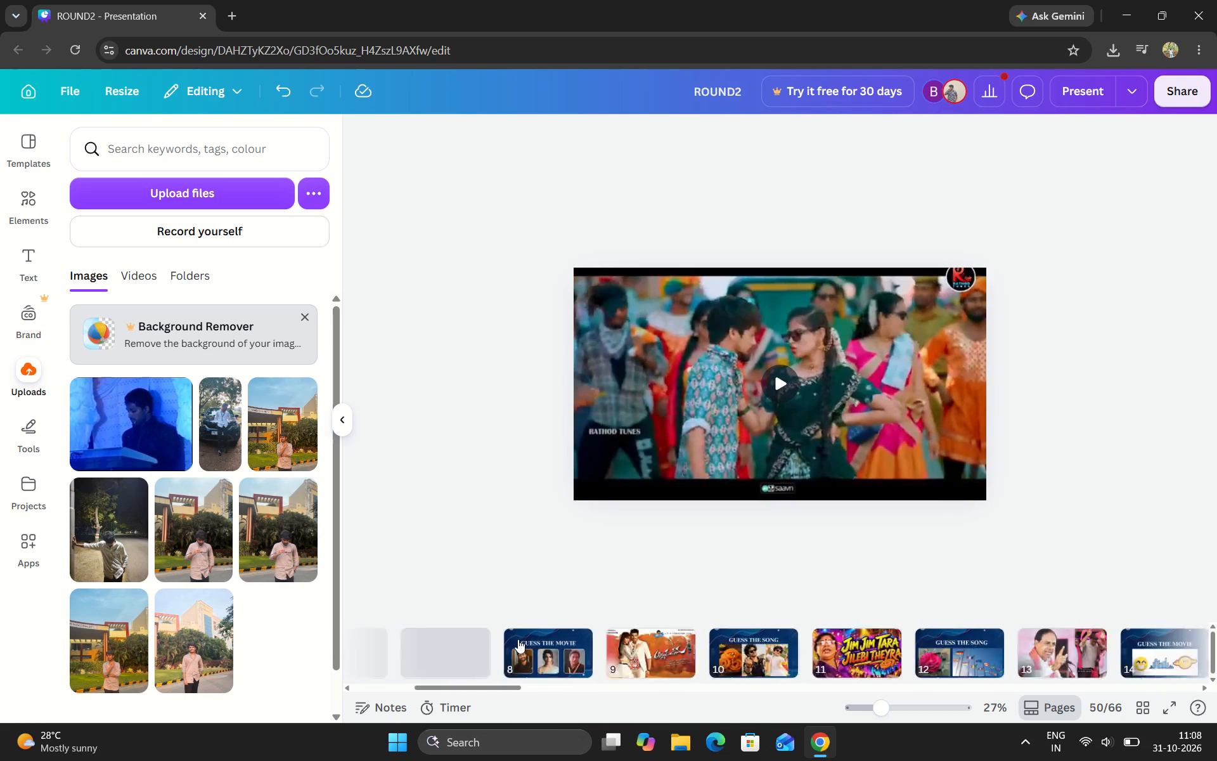
pyautogui.click(401, 661)
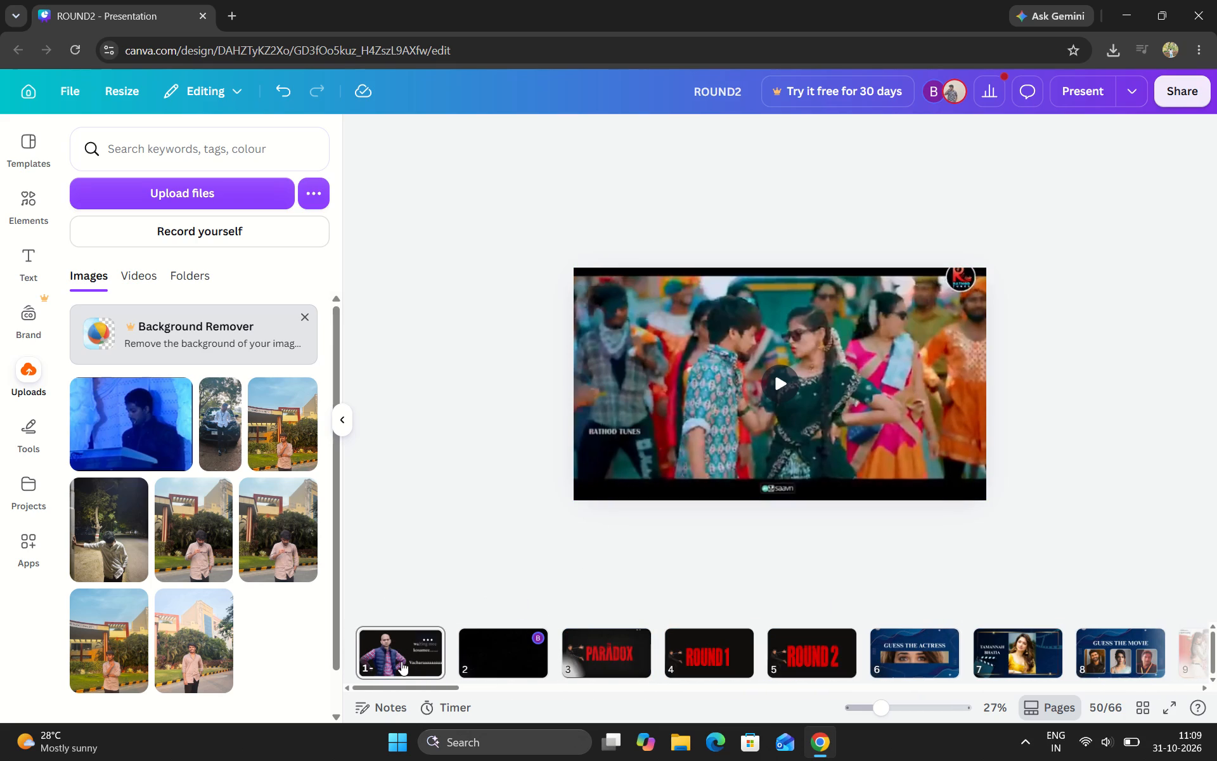
pyautogui.press('Right')
pyautogui.press('Right')
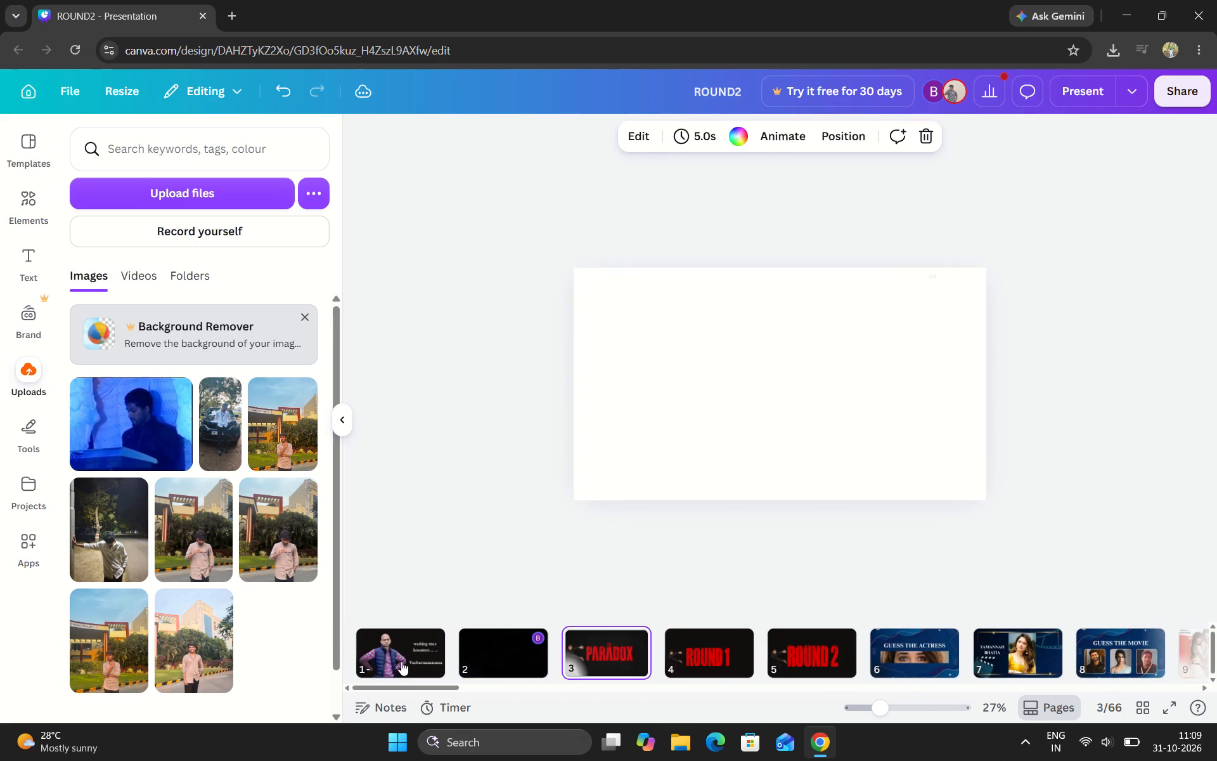
pyautogui.press('Right')
pyautogui.press('Right')
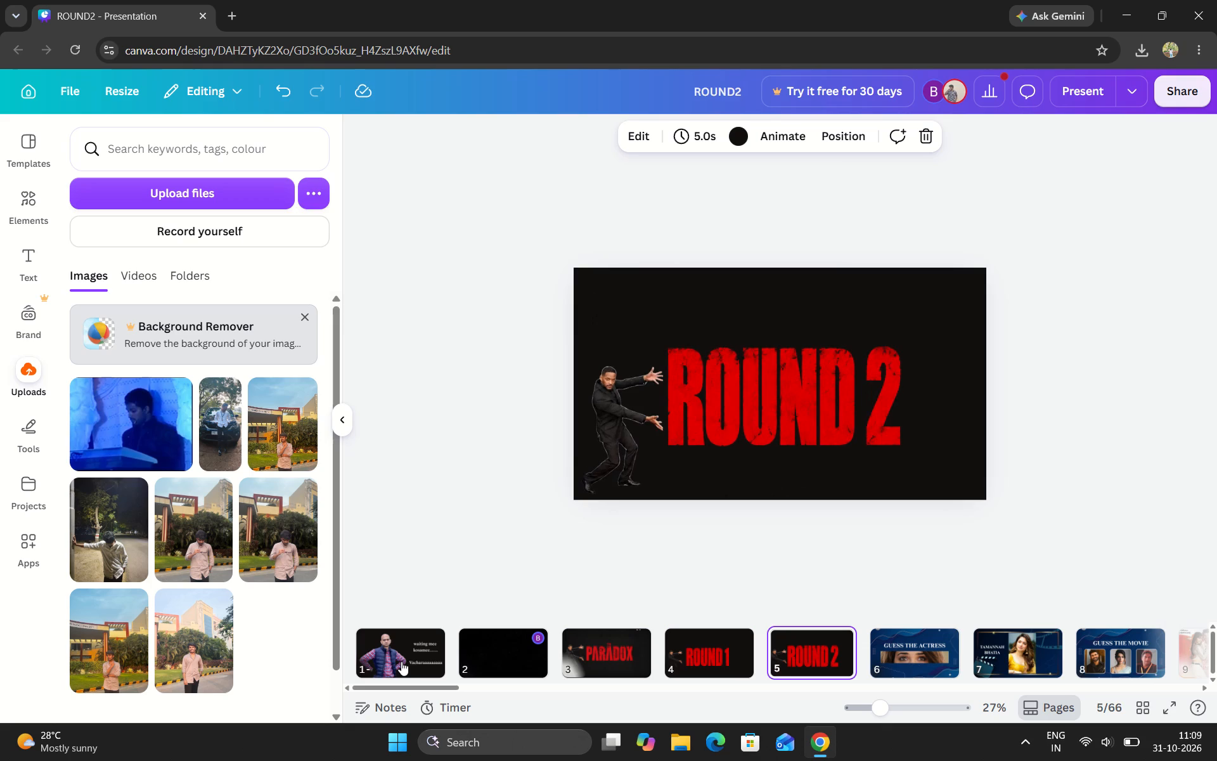
pyautogui.press('Left')
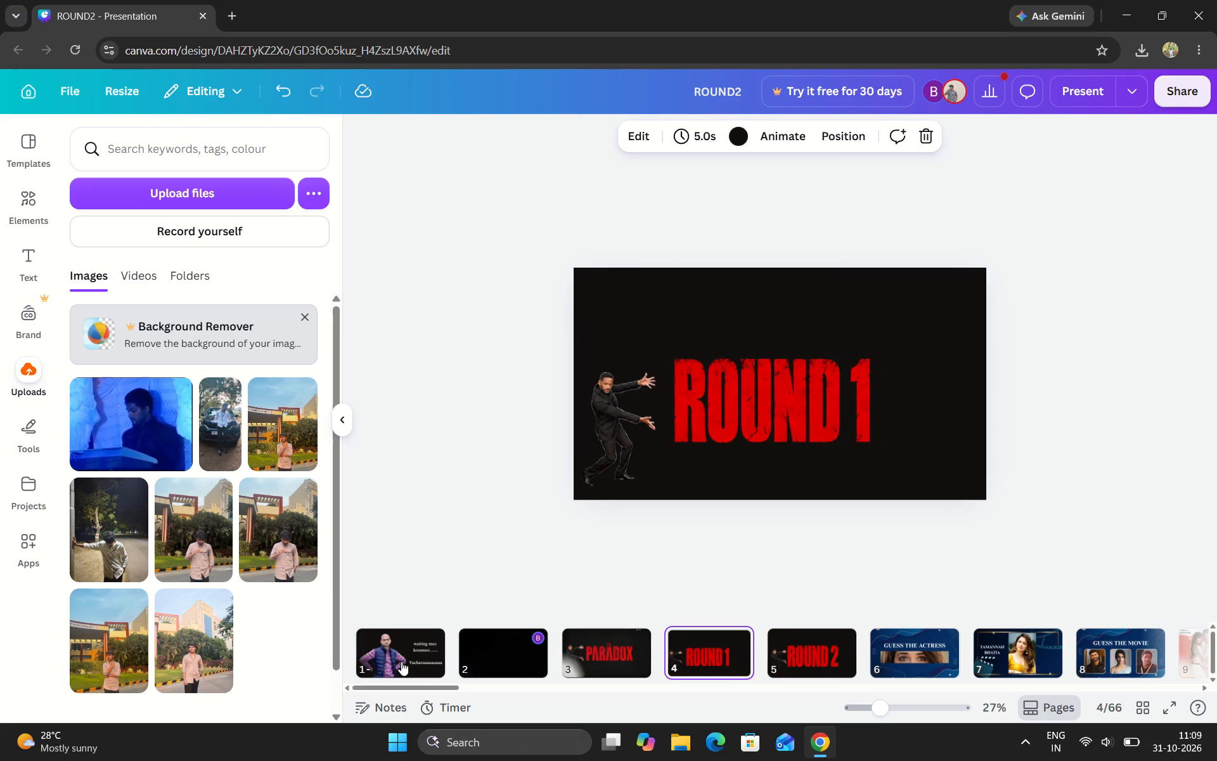
pyautogui.press('Right')
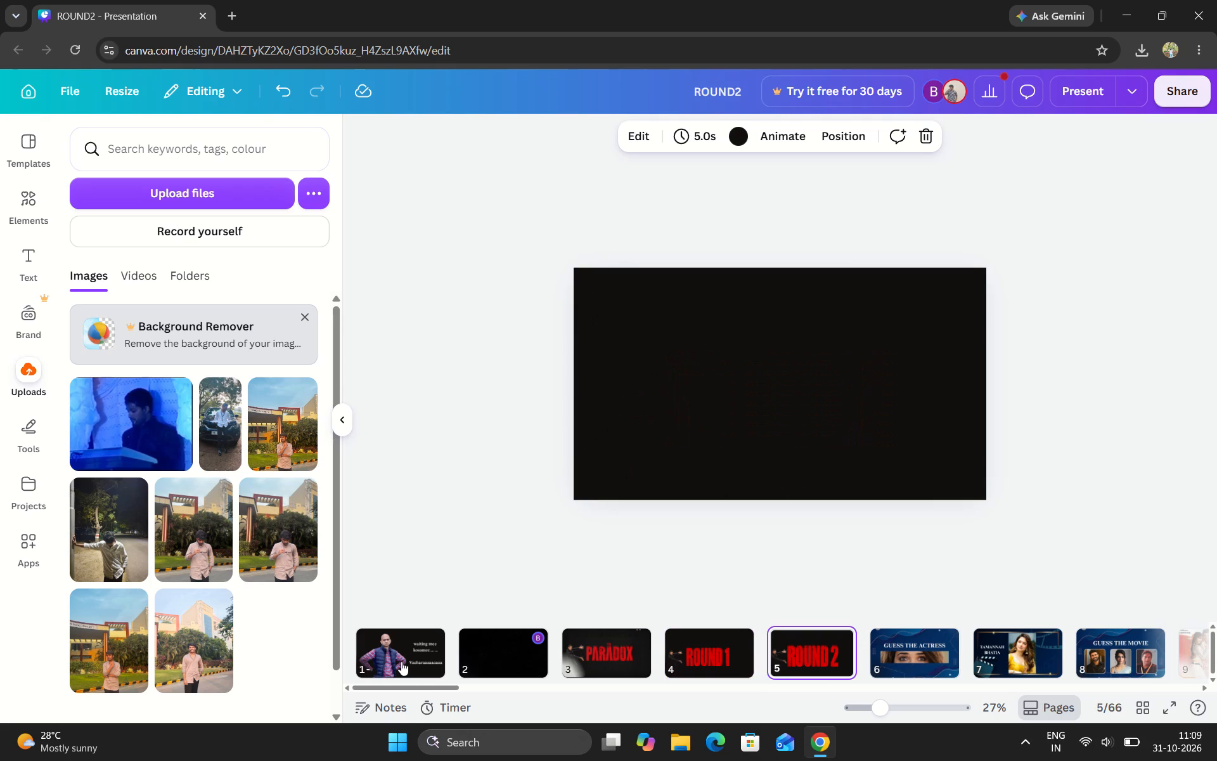
pyautogui.press('Left')
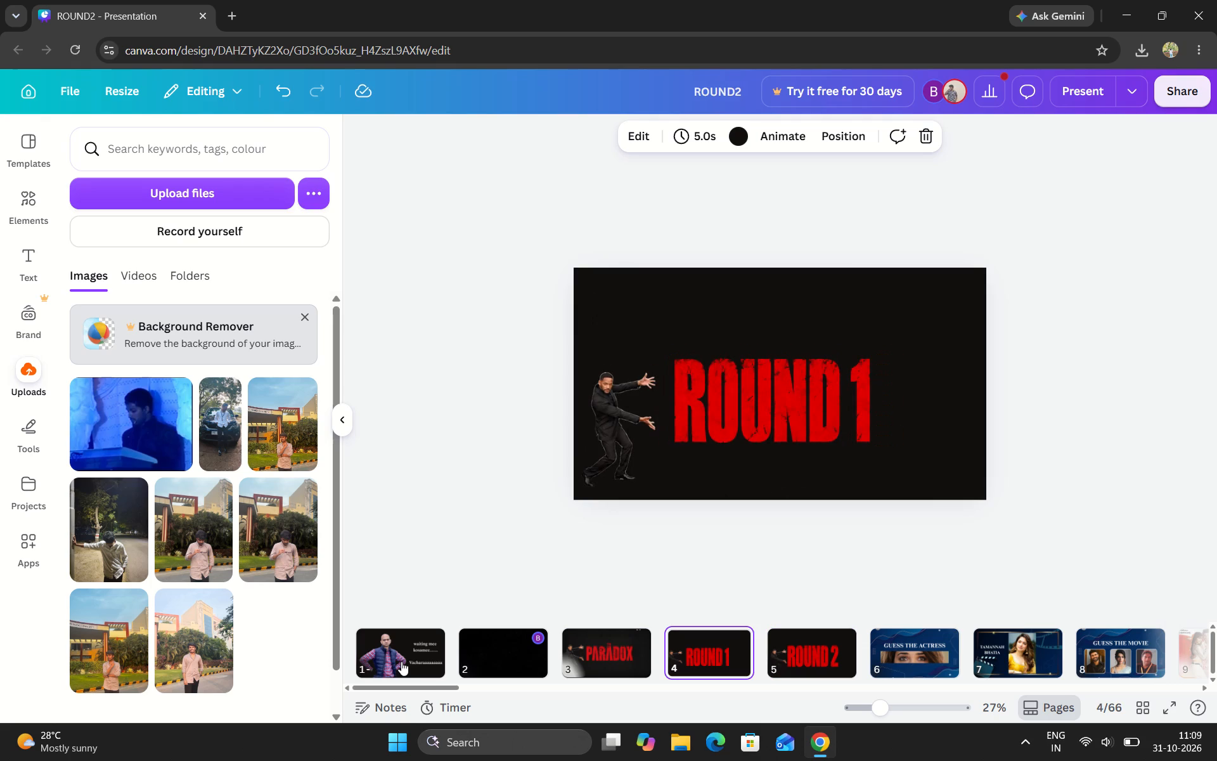
pyautogui.press('Right')
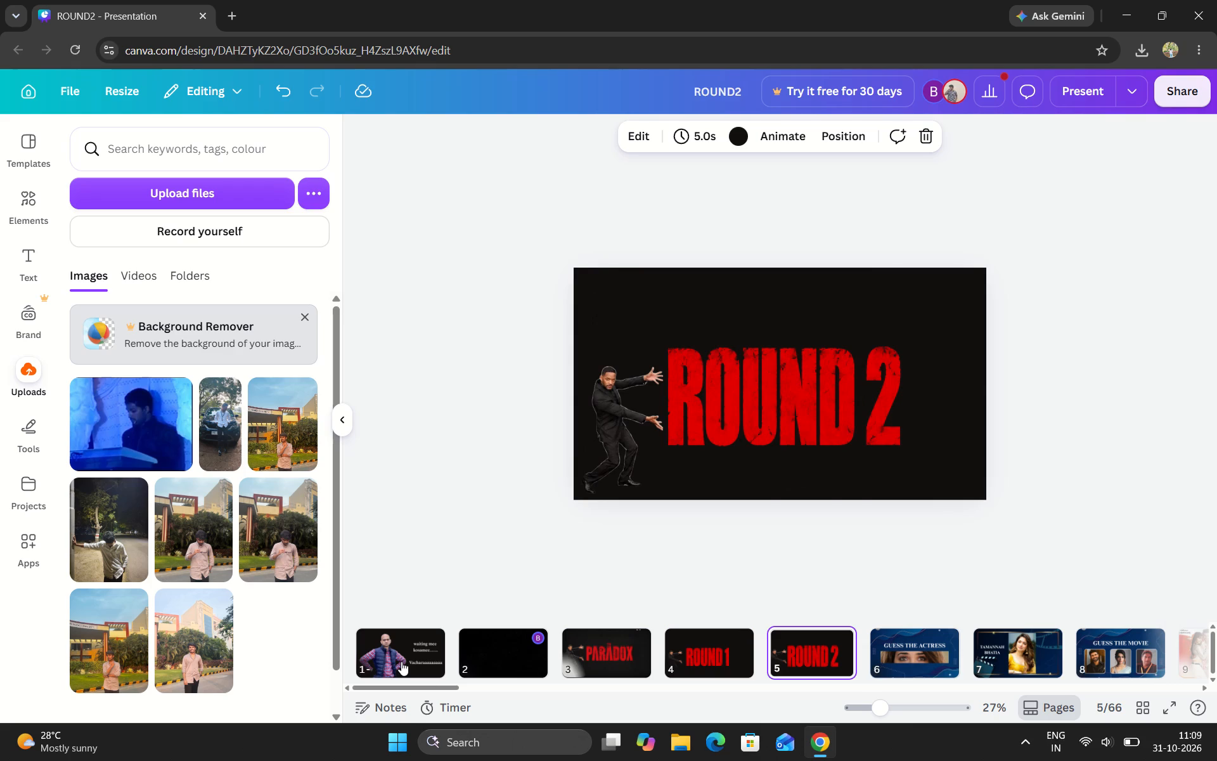
# Review the quiz question and answer slides from page 6 through page 19.
pyautogui.press('Right')
pyautogui.press('Right')
pyautogui.press('Right')
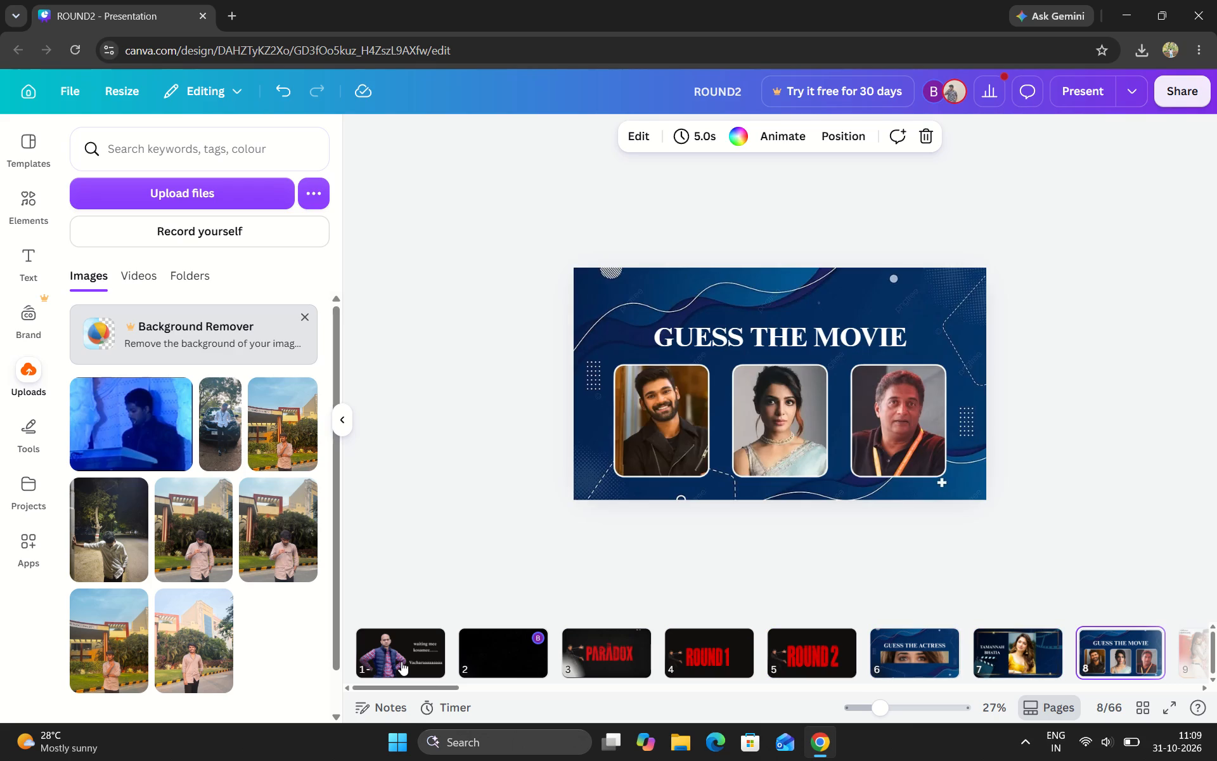
pyautogui.press('Right')
pyautogui.press('Left')
pyautogui.press('Right')
pyautogui.press('Right')
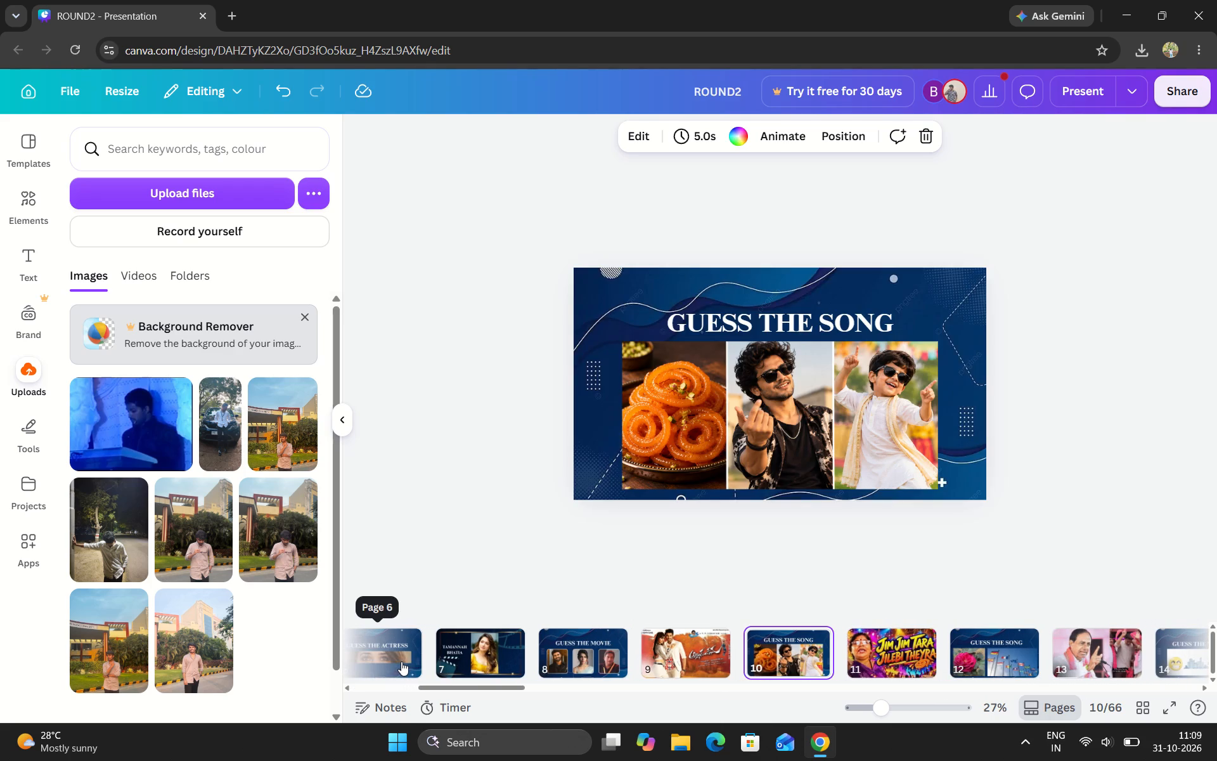
pyautogui.press('Right')
pyautogui.press('Right')
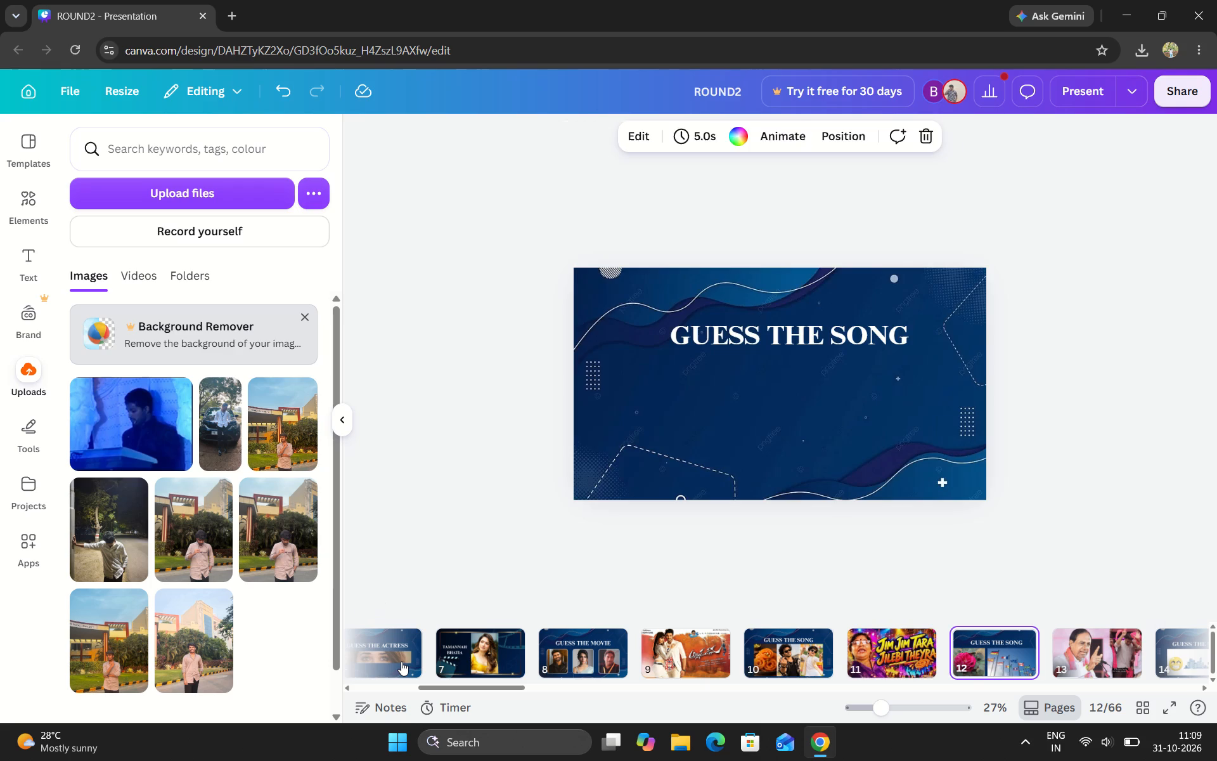
pyautogui.press('Right')
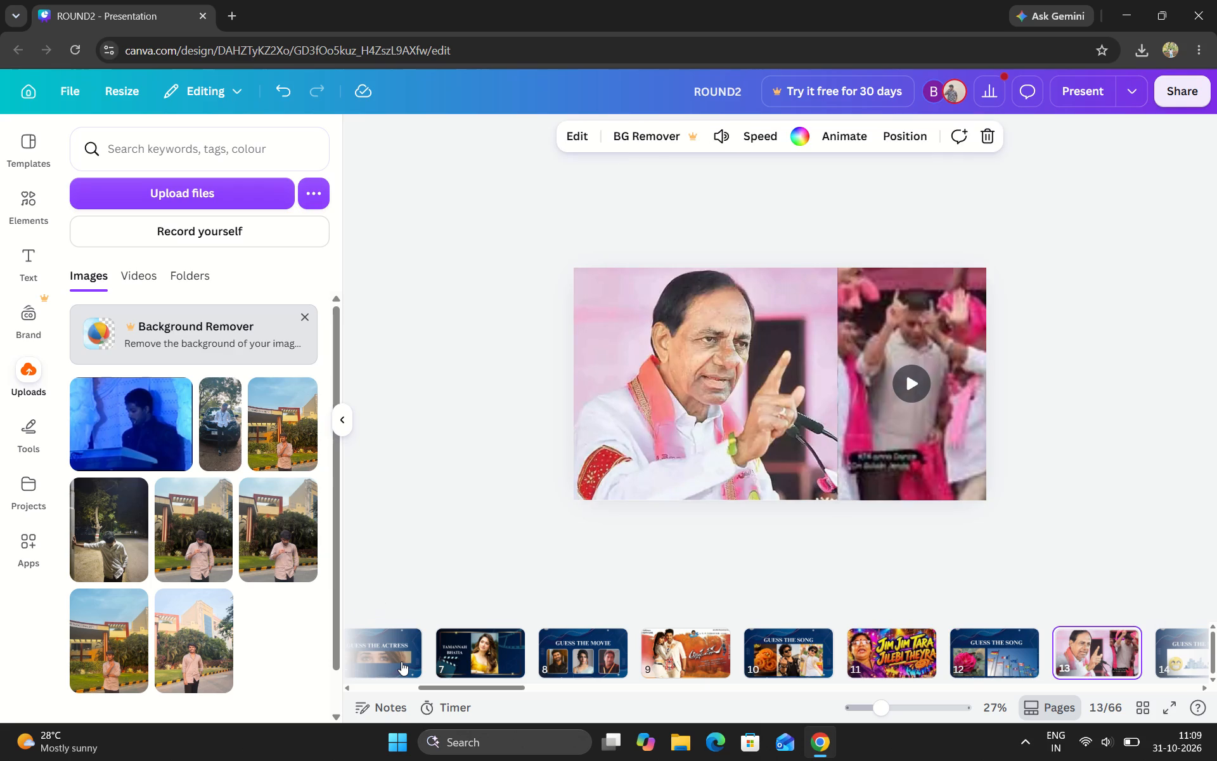
pyautogui.press('Left')
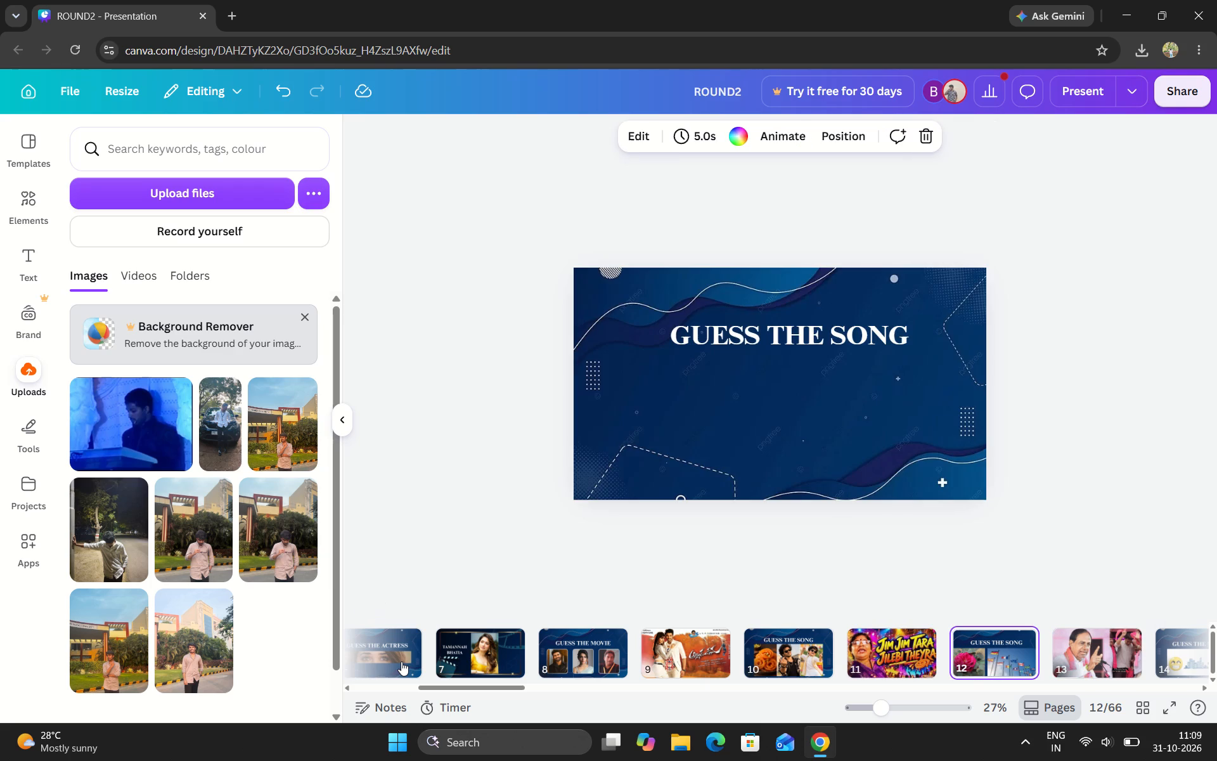
pyautogui.press('Right')
pyautogui.press('Right')
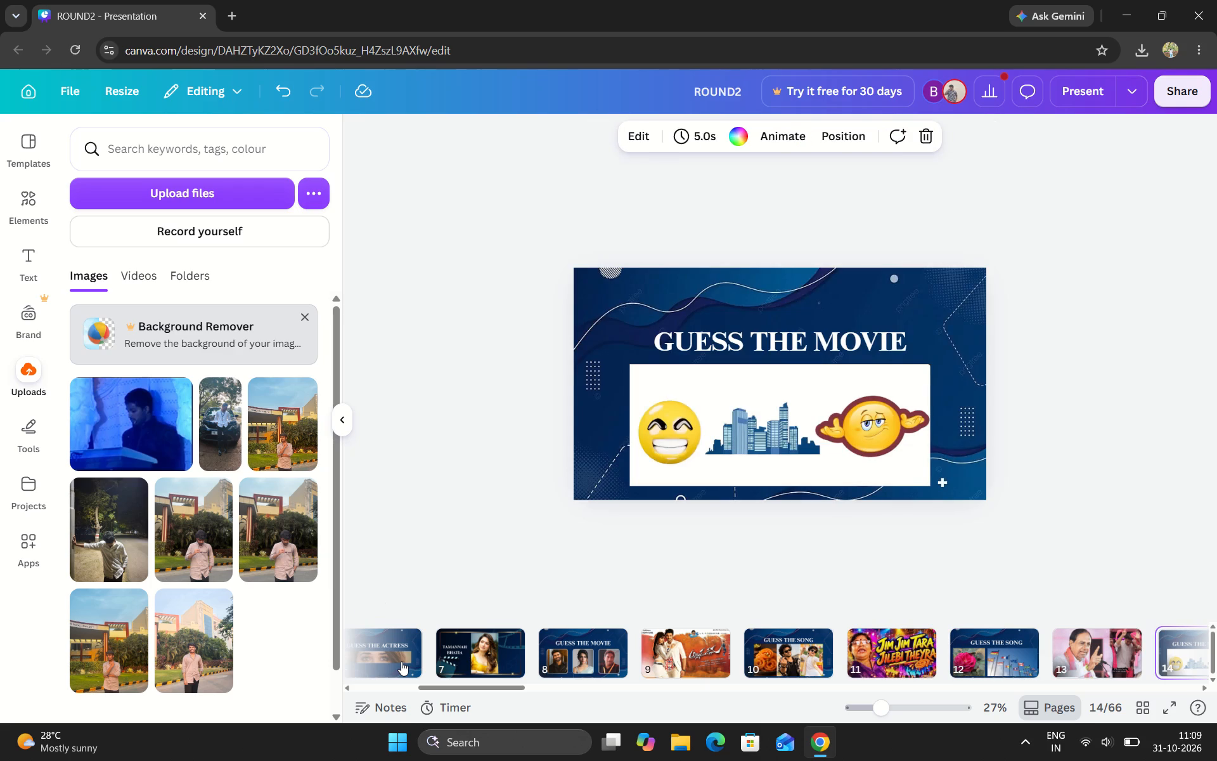
pyautogui.press('Right')
pyautogui.press('Left')
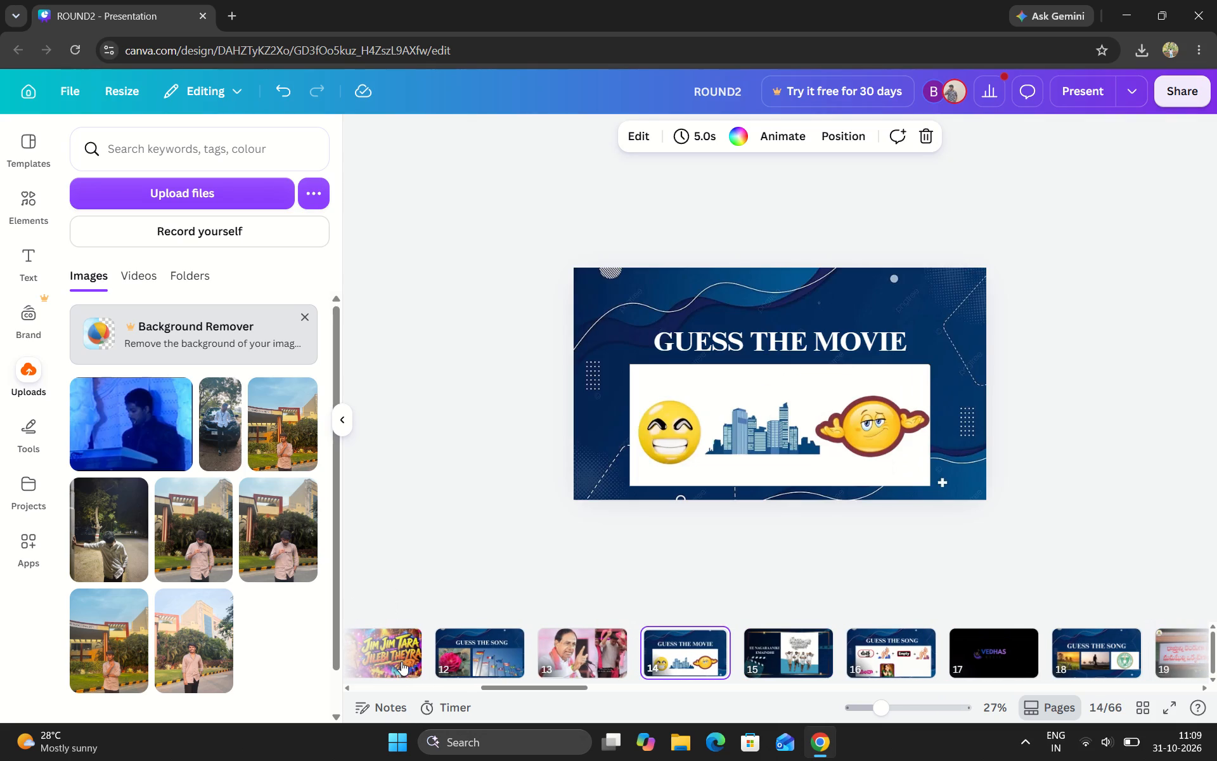
pyautogui.press('Right')
pyautogui.press('Right')
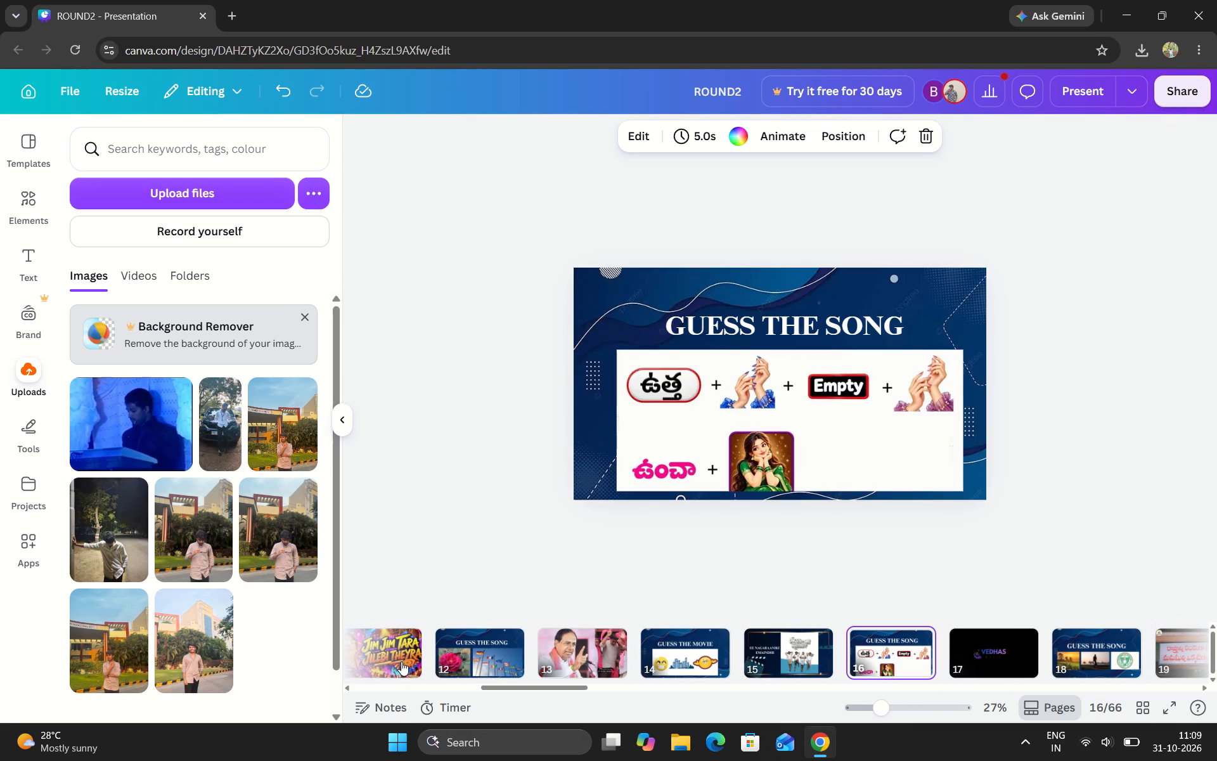
pyautogui.press('Right')
pyautogui.press('Right')
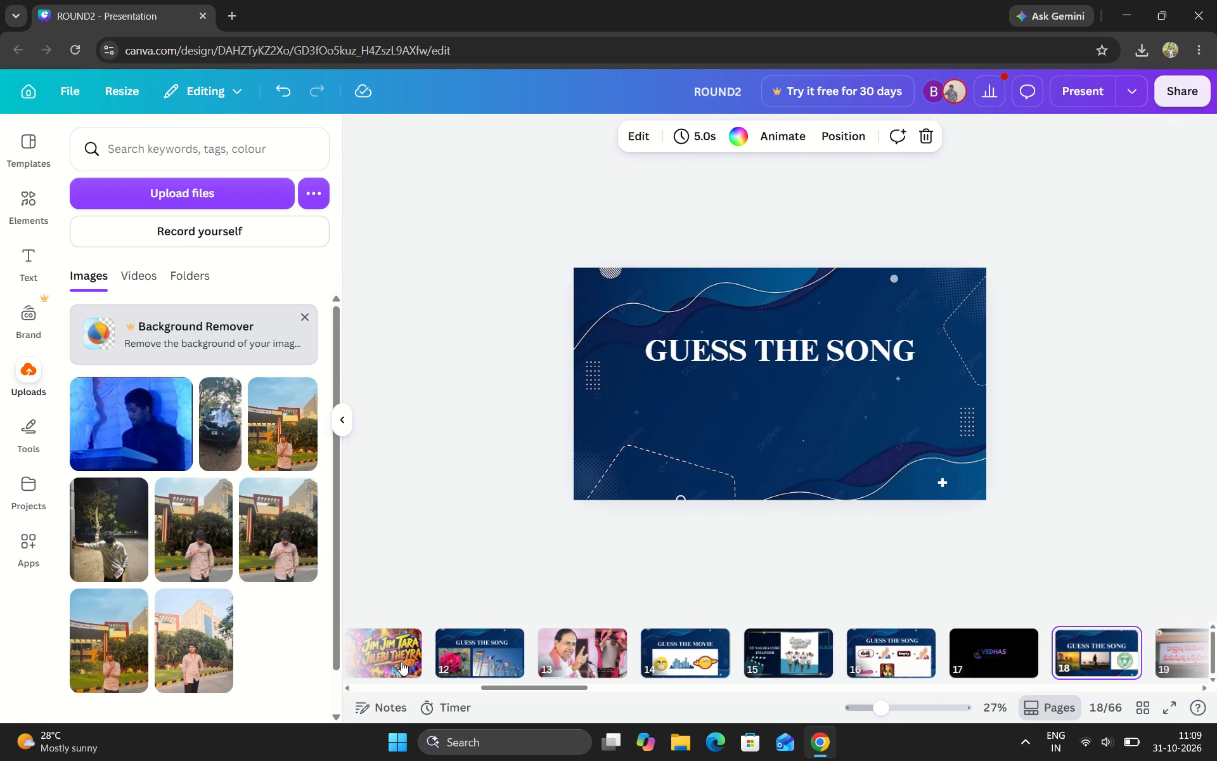
pyautogui.press('Right')
pyautogui.press('Left')
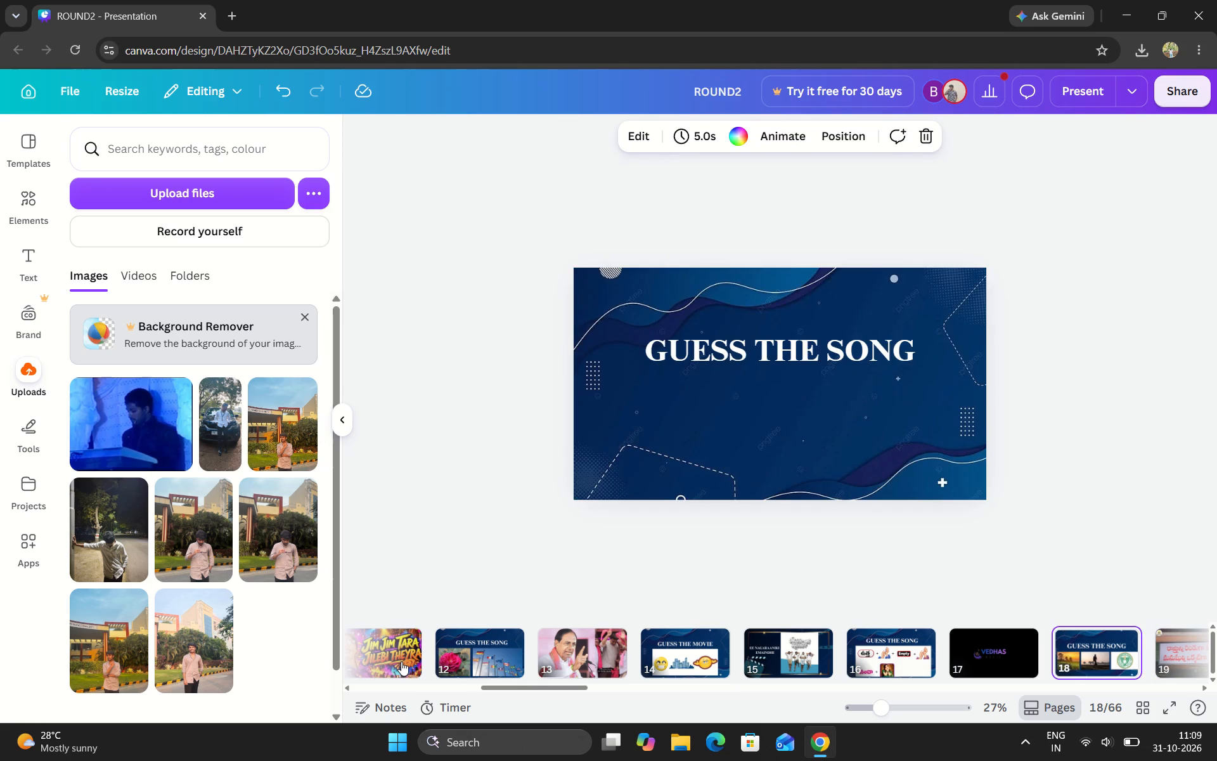
pyautogui.press('Right')
# Go to page 11, the Jim Jim Tara answer slide, and play its video.
pyautogui.click(401, 661)
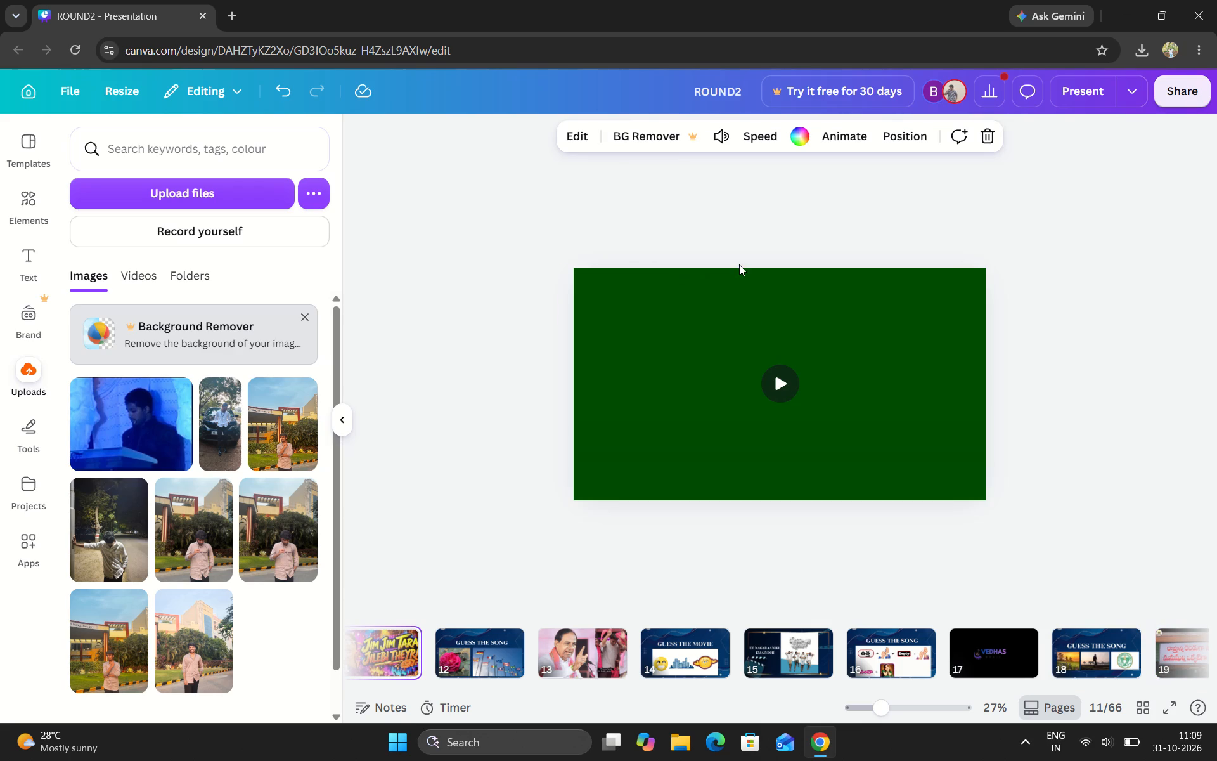
pyautogui.click(772, 378)
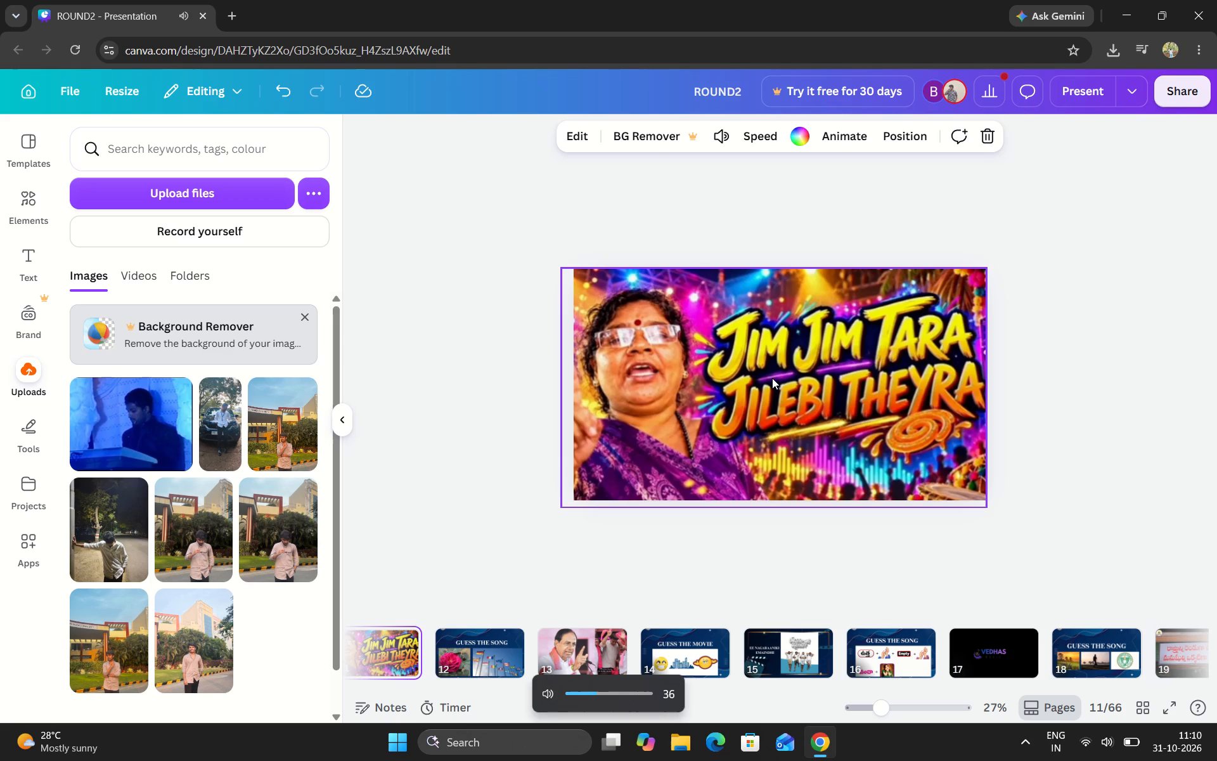
# Turn on Bluetooth and connect the GOBOULT Buds.
pyautogui.click(1131, 745)
pyautogui.click(1131, 745)
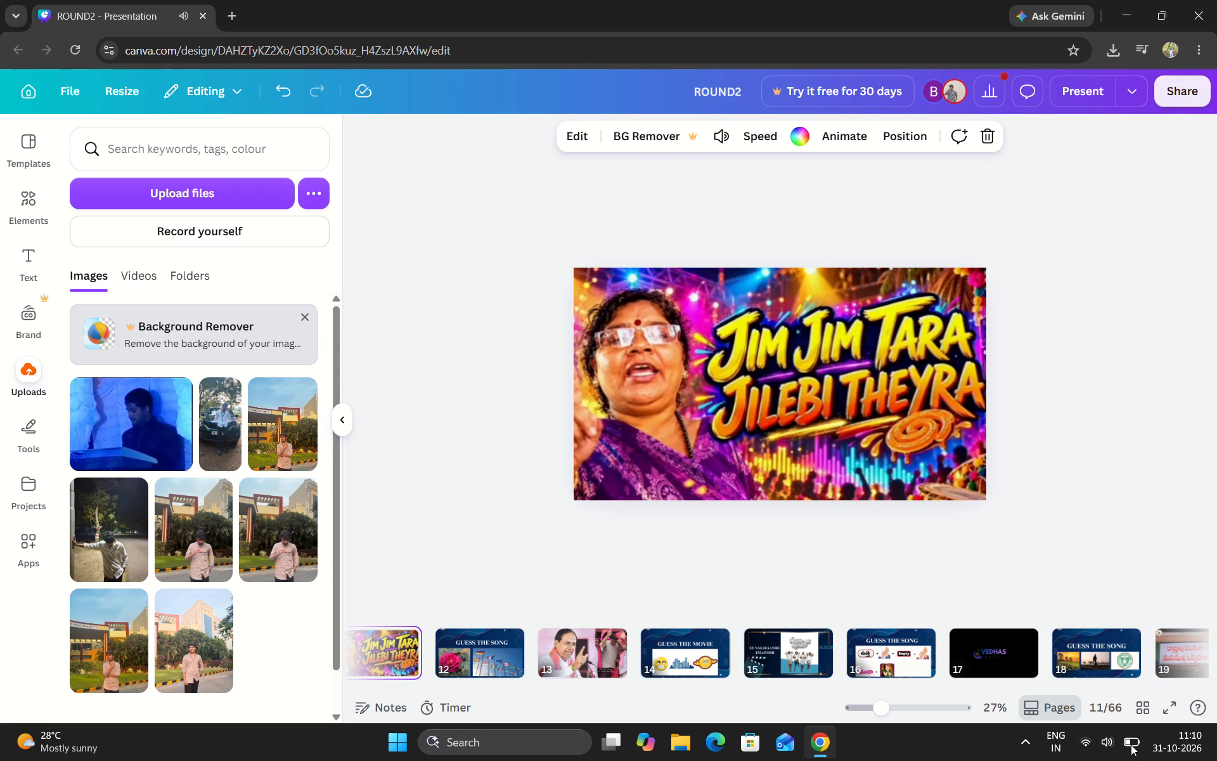
pyautogui.click(1131, 745)
pyautogui.click(1045, 439)
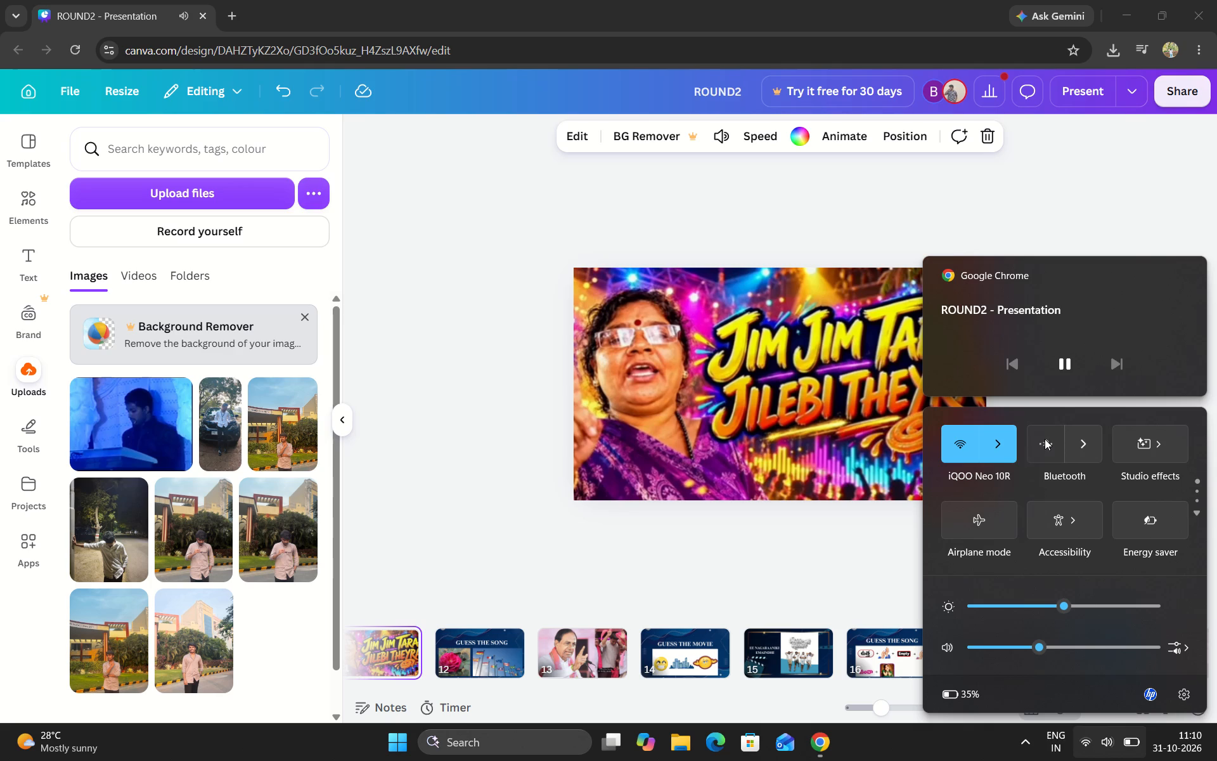
pyautogui.click(1073, 446)
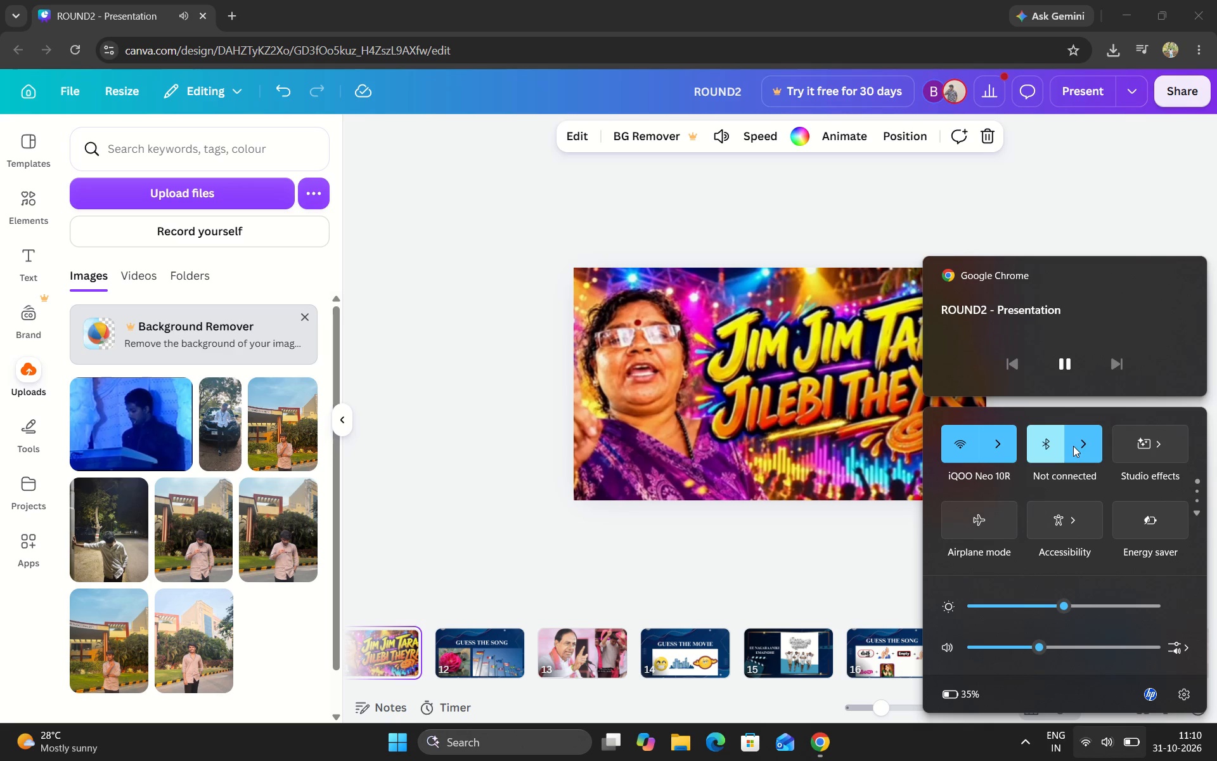
pyautogui.click(1073, 446)
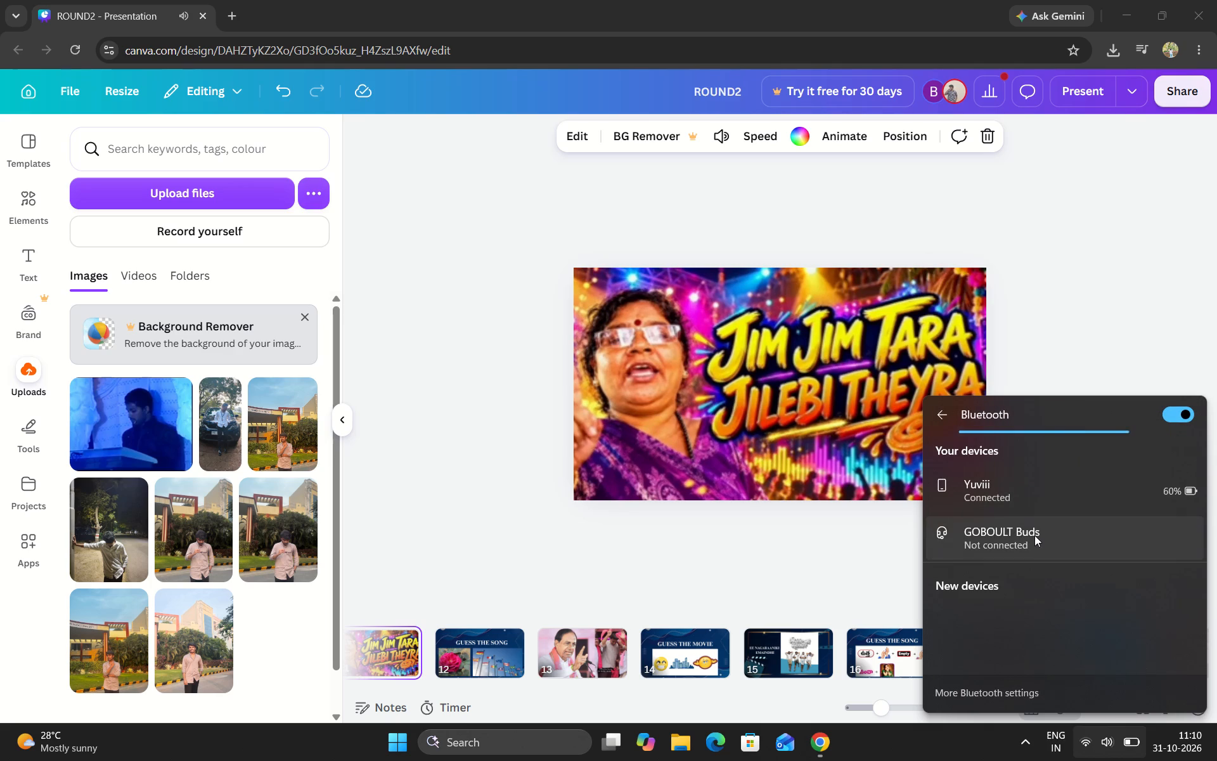
pyautogui.click(1034, 535)
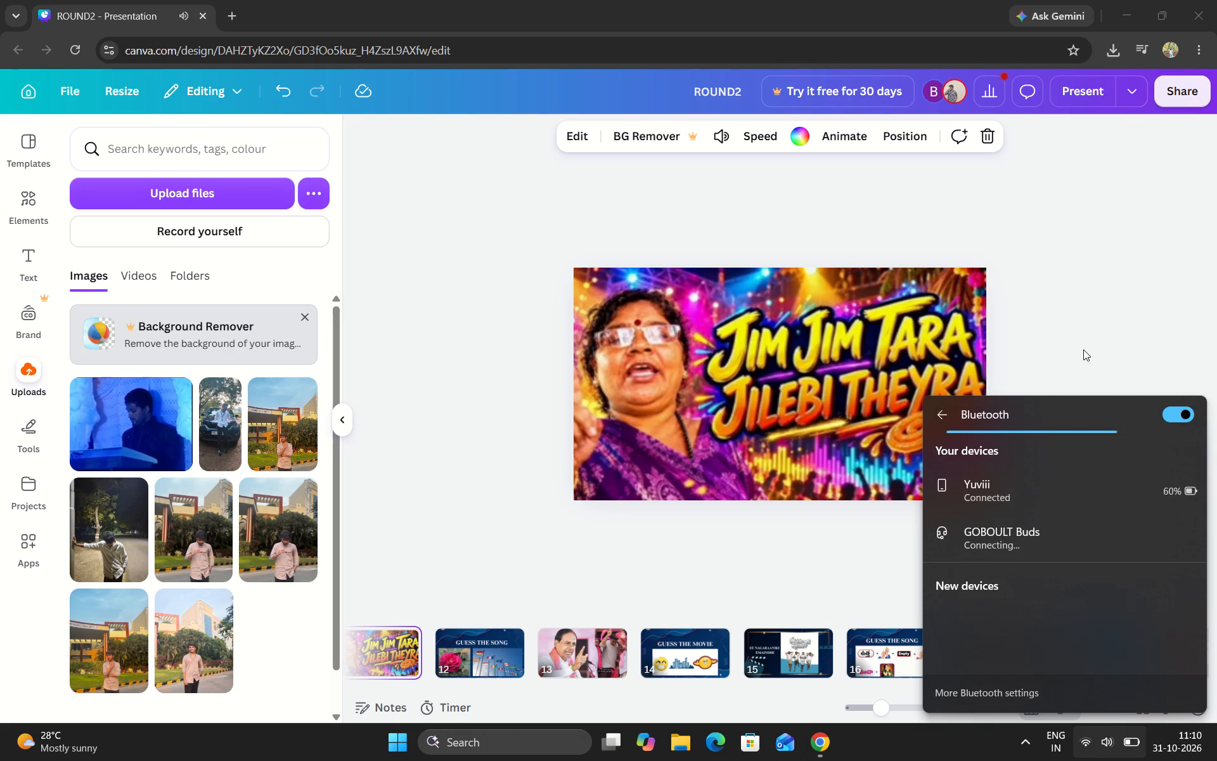
pyautogui.click(1083, 349)
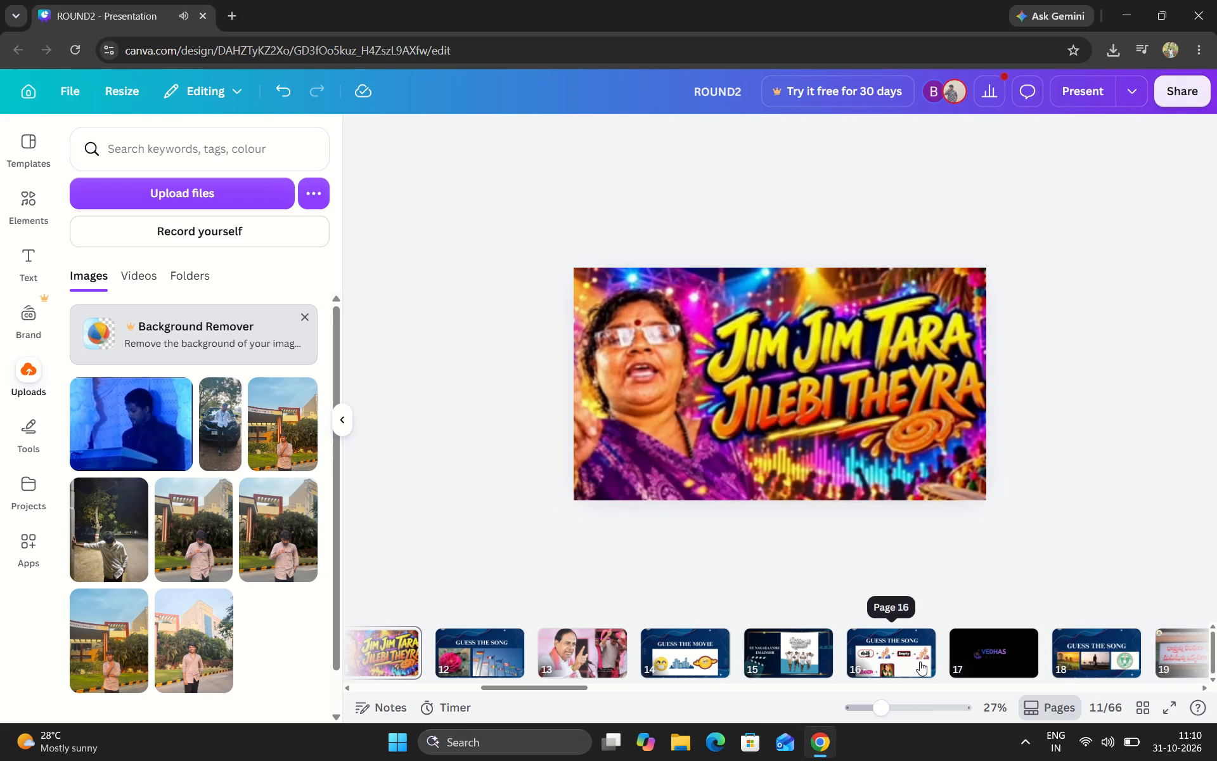
# Step back to the Guess the Song question on page 10, and review the slides forward through page 19.
pyautogui.press('Left')
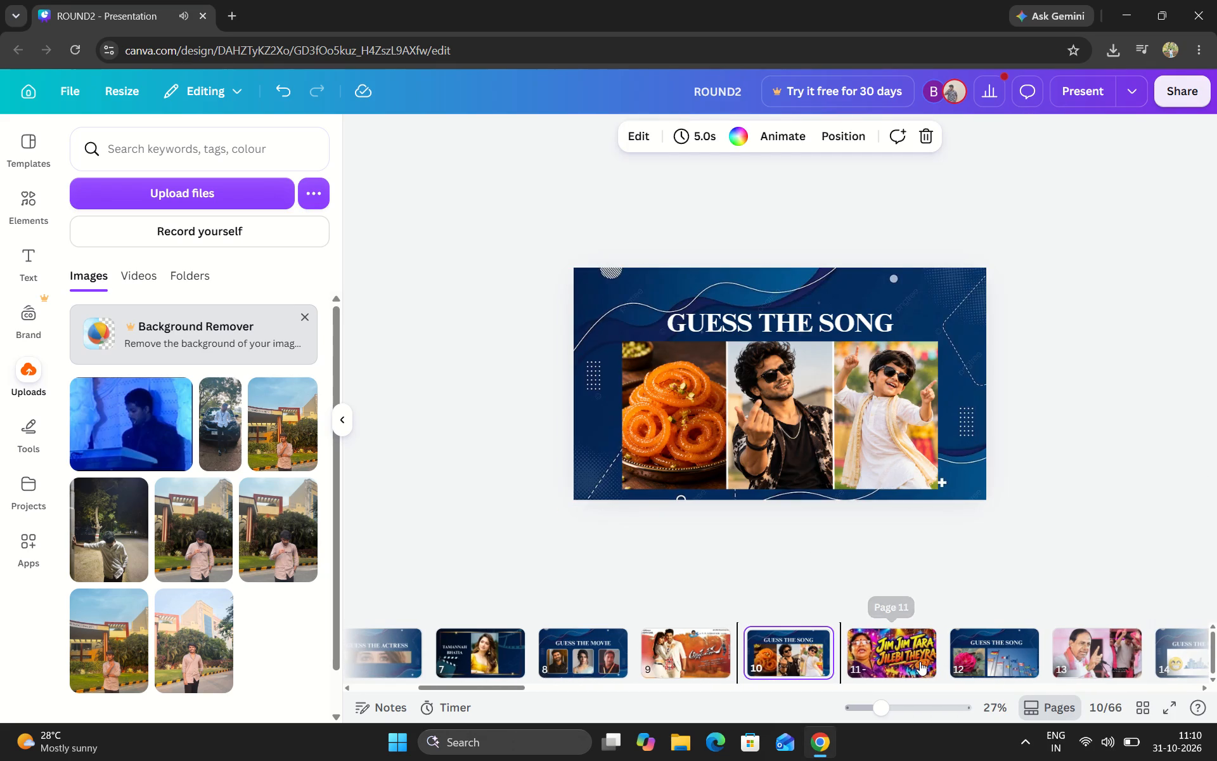
pyautogui.press('Right')
pyautogui.press('Right')
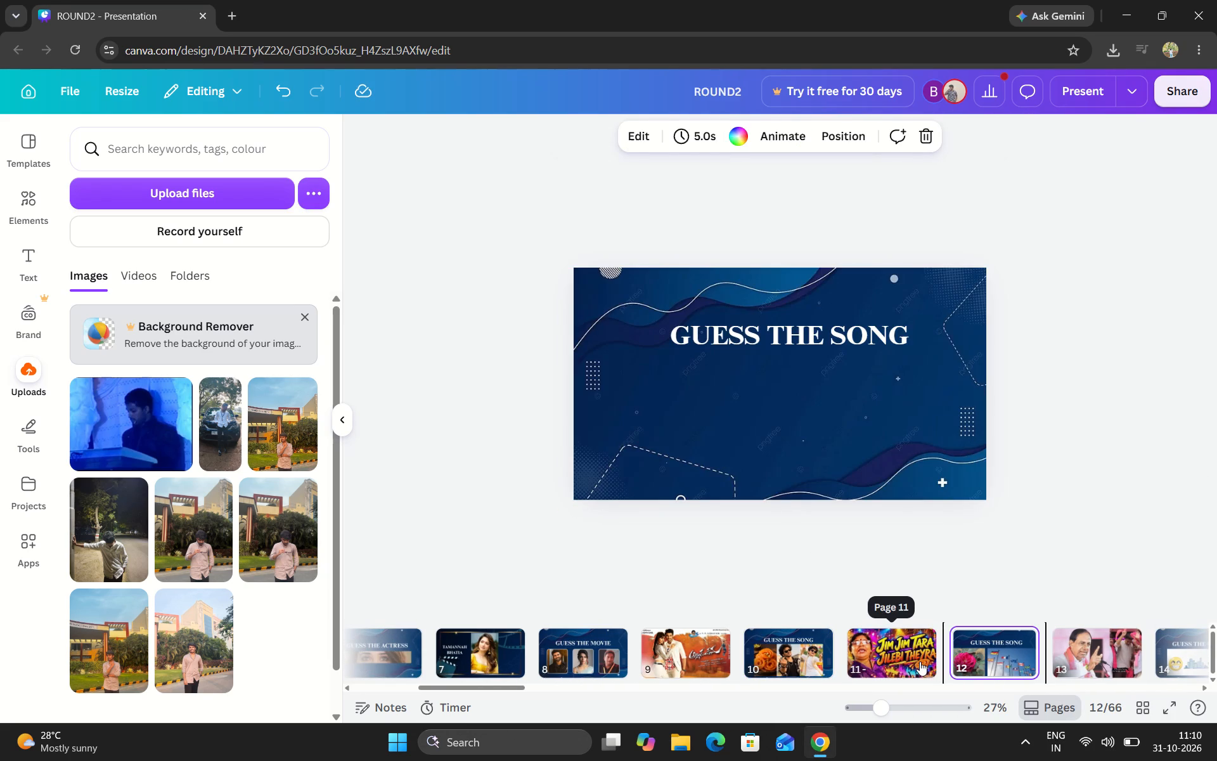
pyautogui.press('Right')
pyautogui.press('Right')
pyautogui.press('Right')
pyautogui.press('Right')
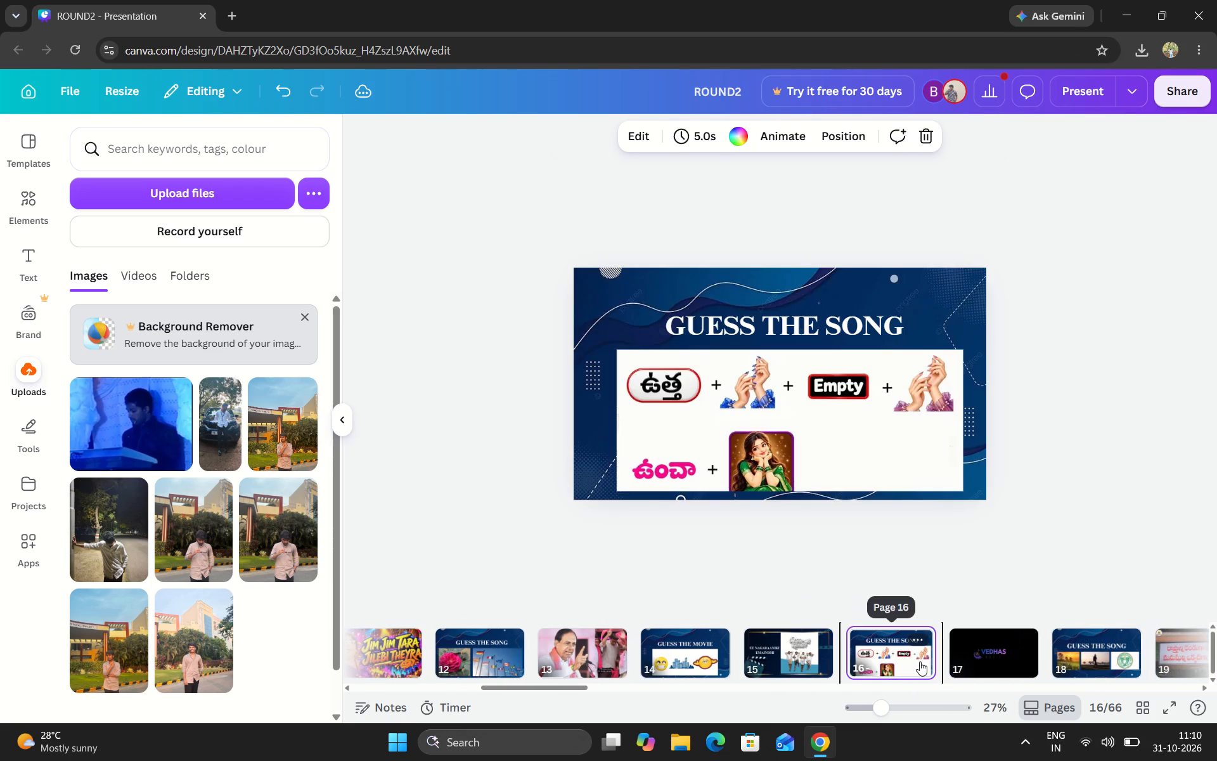
pyautogui.press('Right')
pyautogui.press('Right')
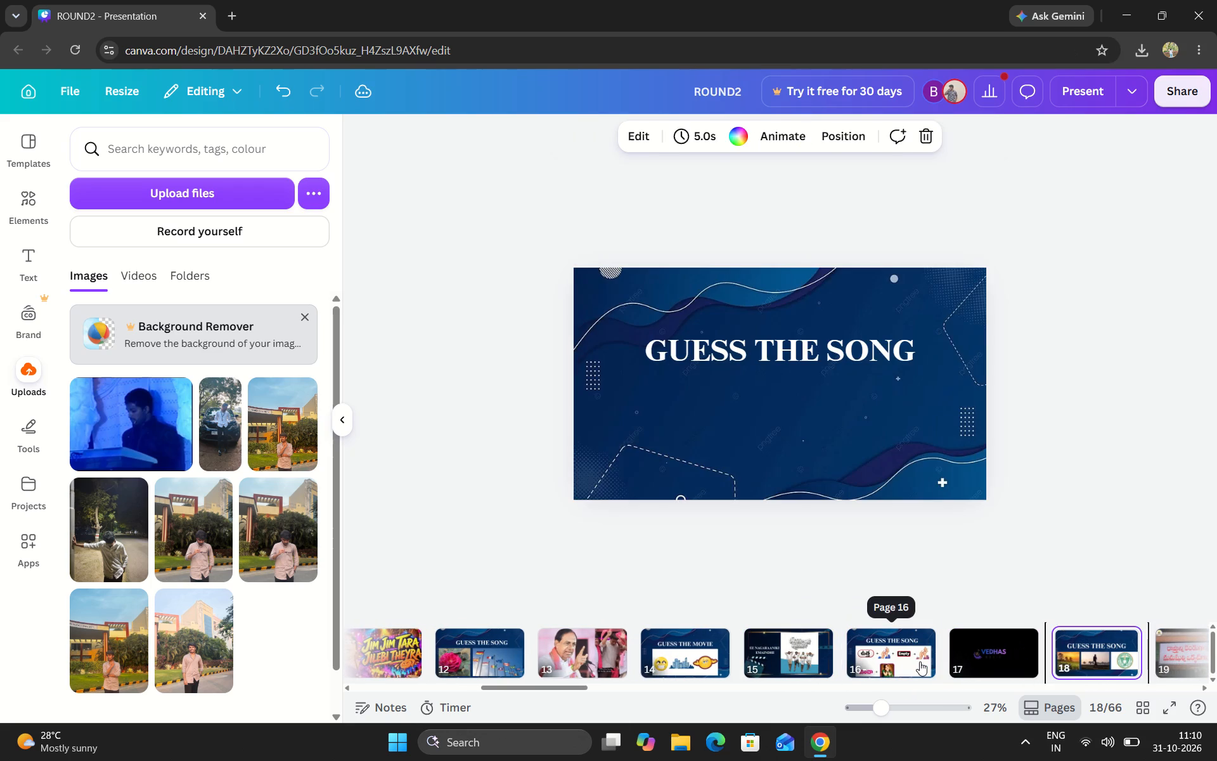
pyautogui.press('Right')
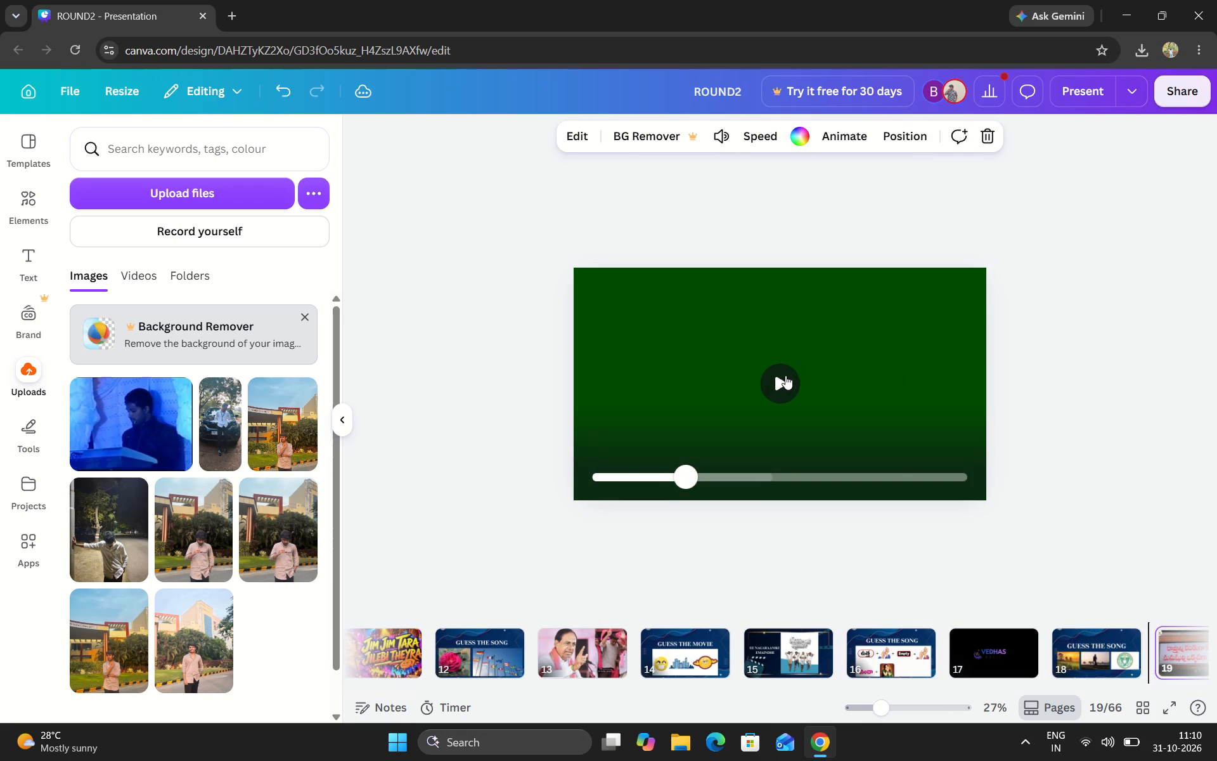
# Play the answer video on page 19, skipping to about 3.2 s, 5.1 s and 14.2 s and replaying its middle section.
pyautogui.click(785, 375)
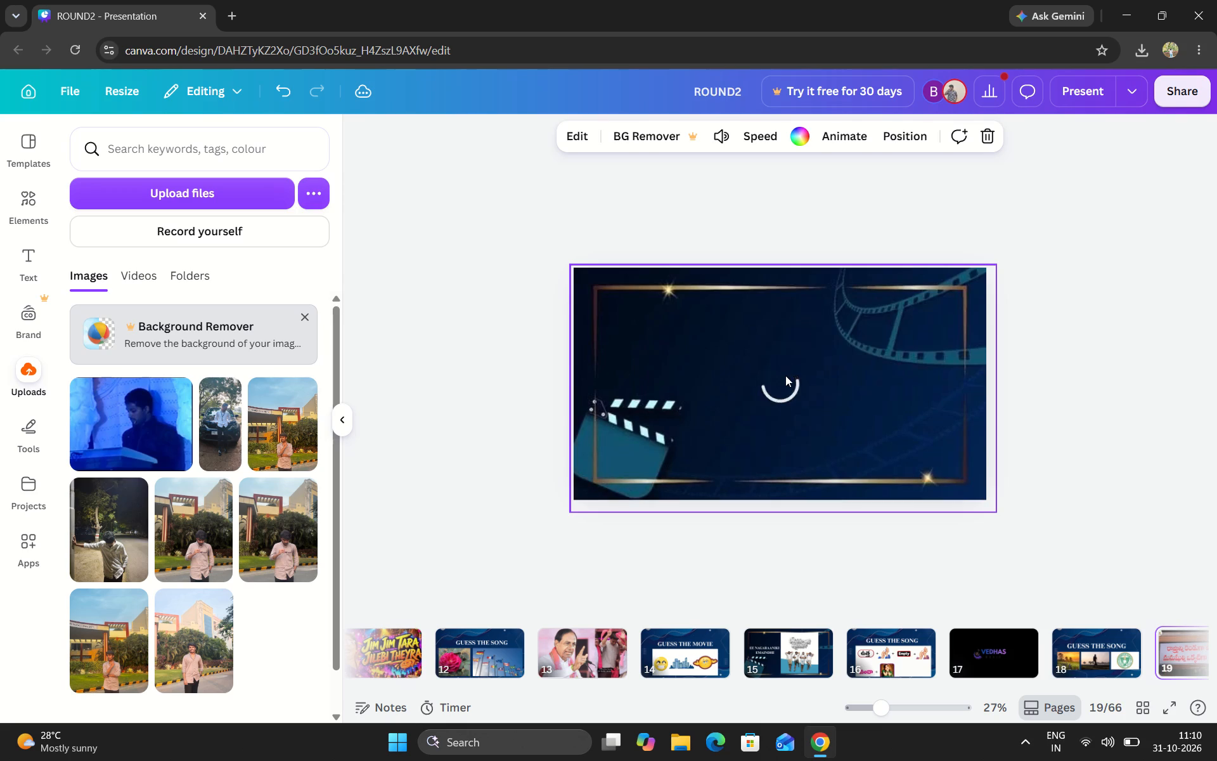
pyautogui.click(785, 375)
pyautogui.click(785, 375)
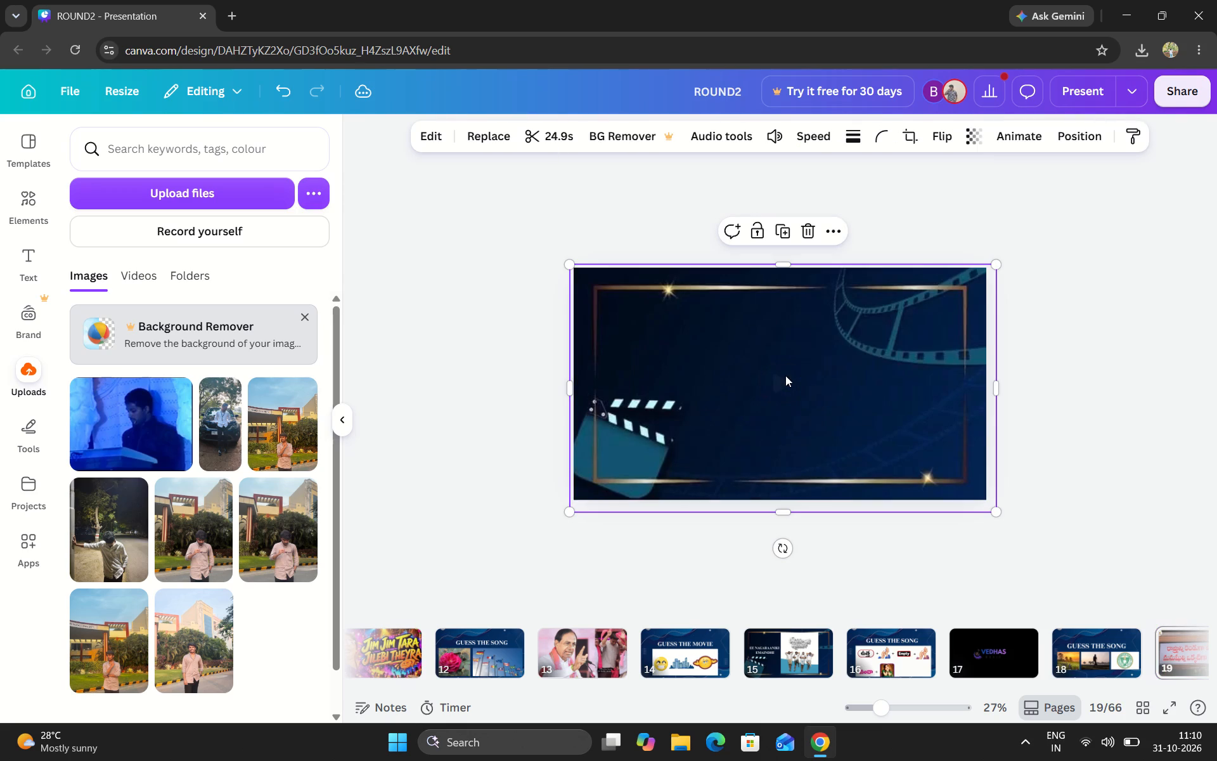
pyautogui.click(647, 482)
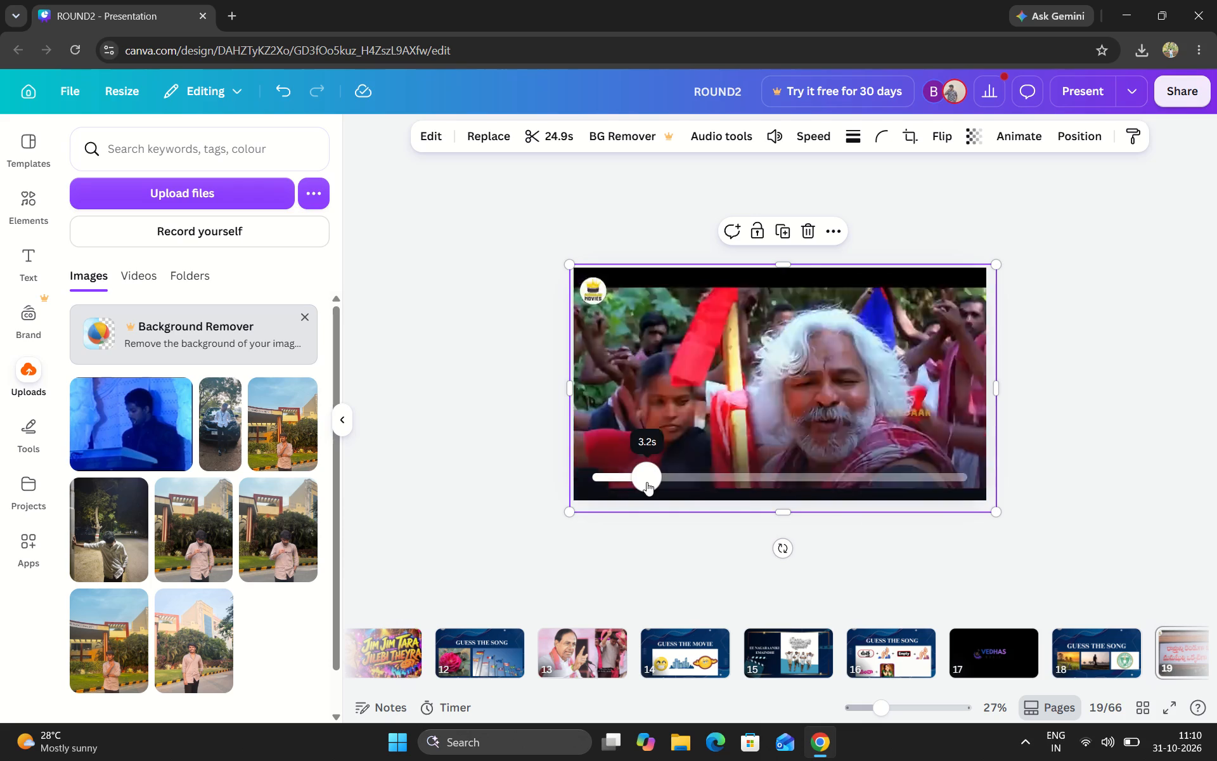
pyautogui.click(676, 480)
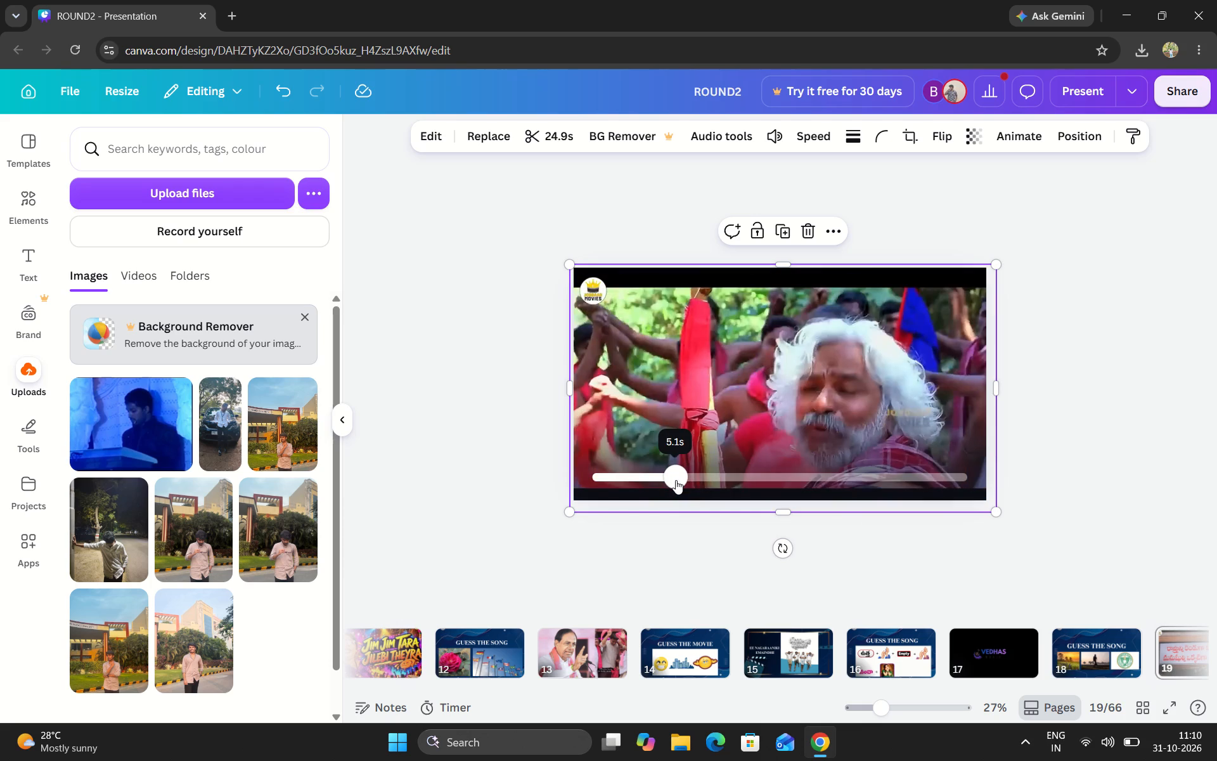
pyautogui.click(787, 425)
pyautogui.click(787, 425)
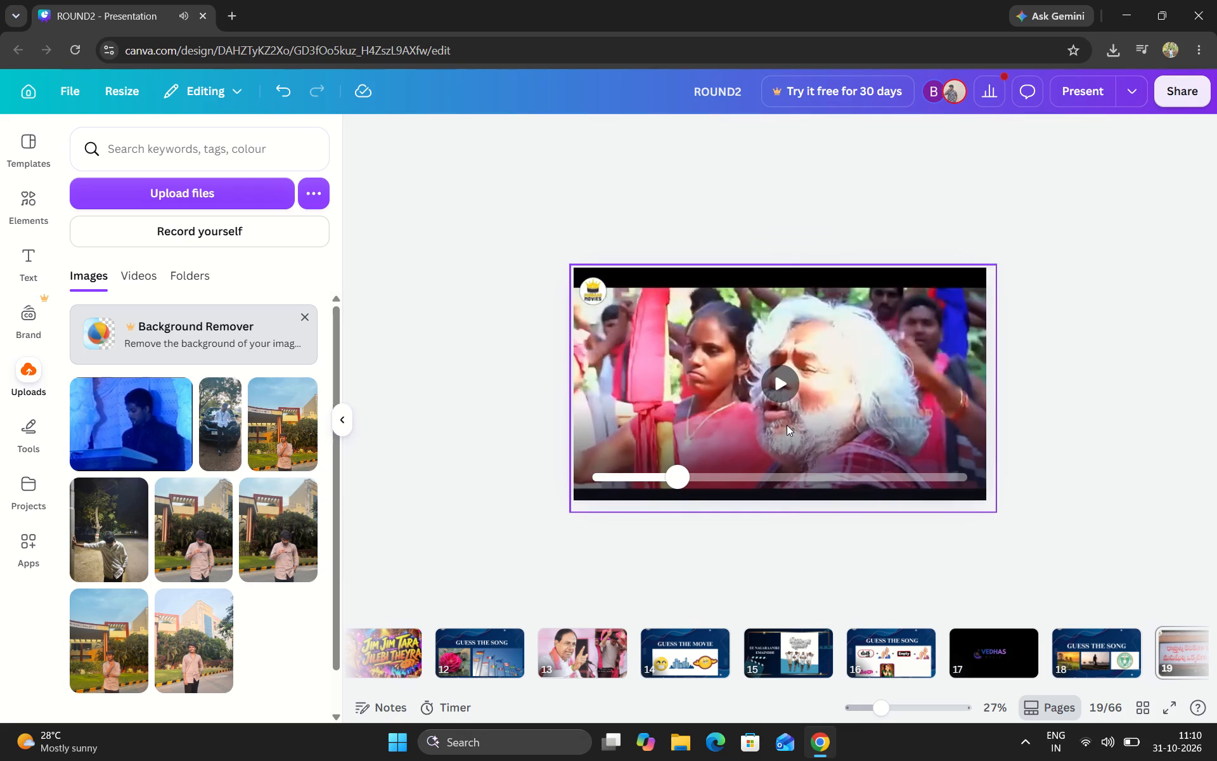
pyautogui.click(778, 393)
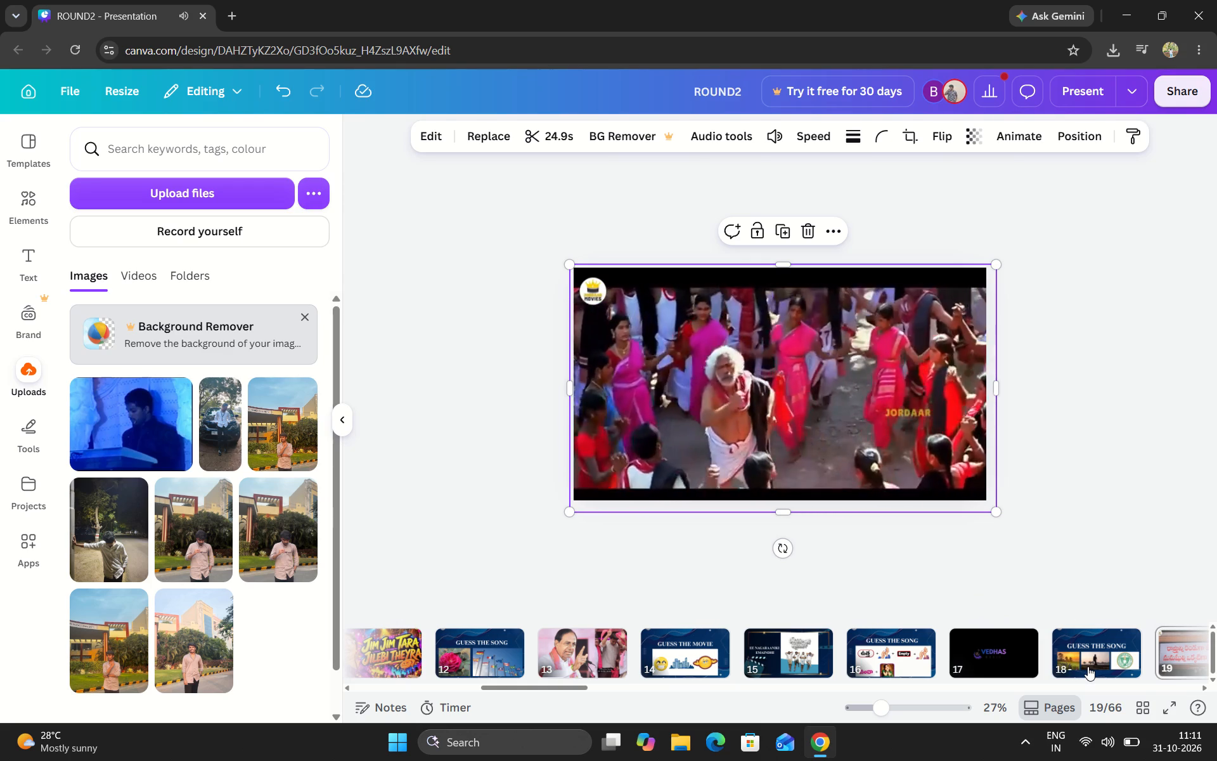
pyautogui.press('Left')
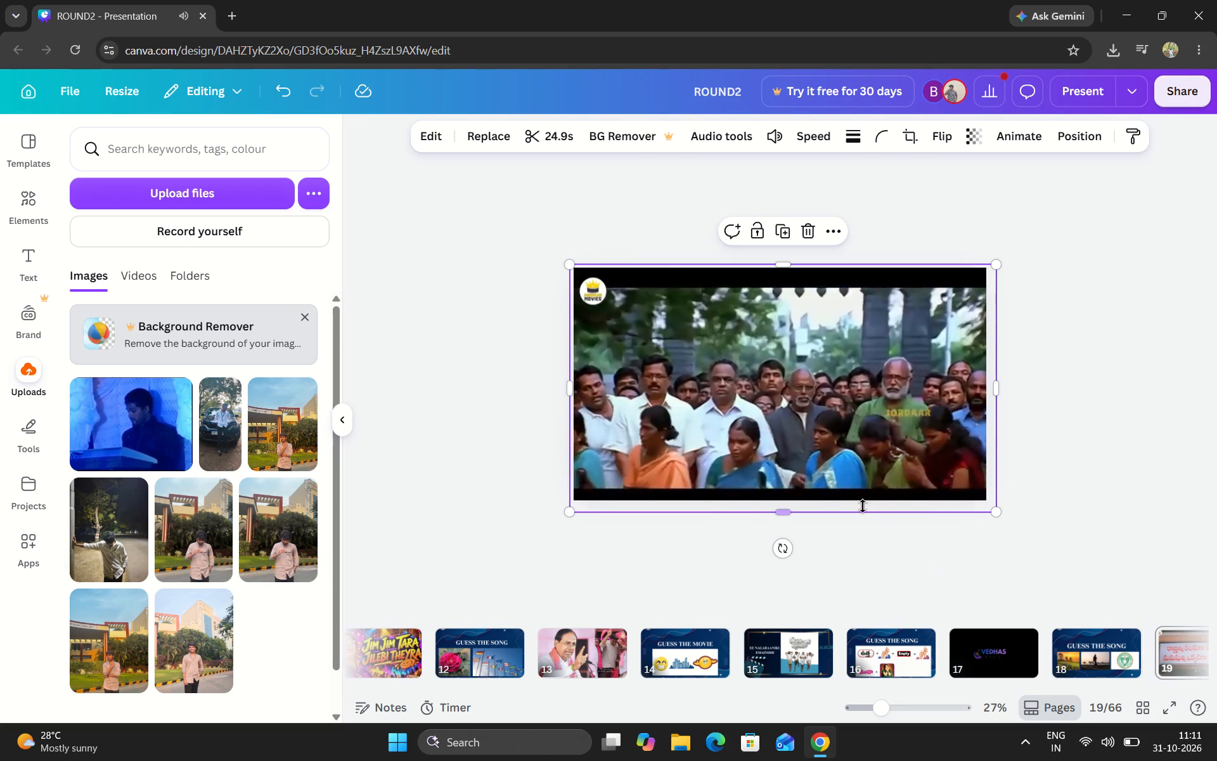
pyautogui.click(806, 478)
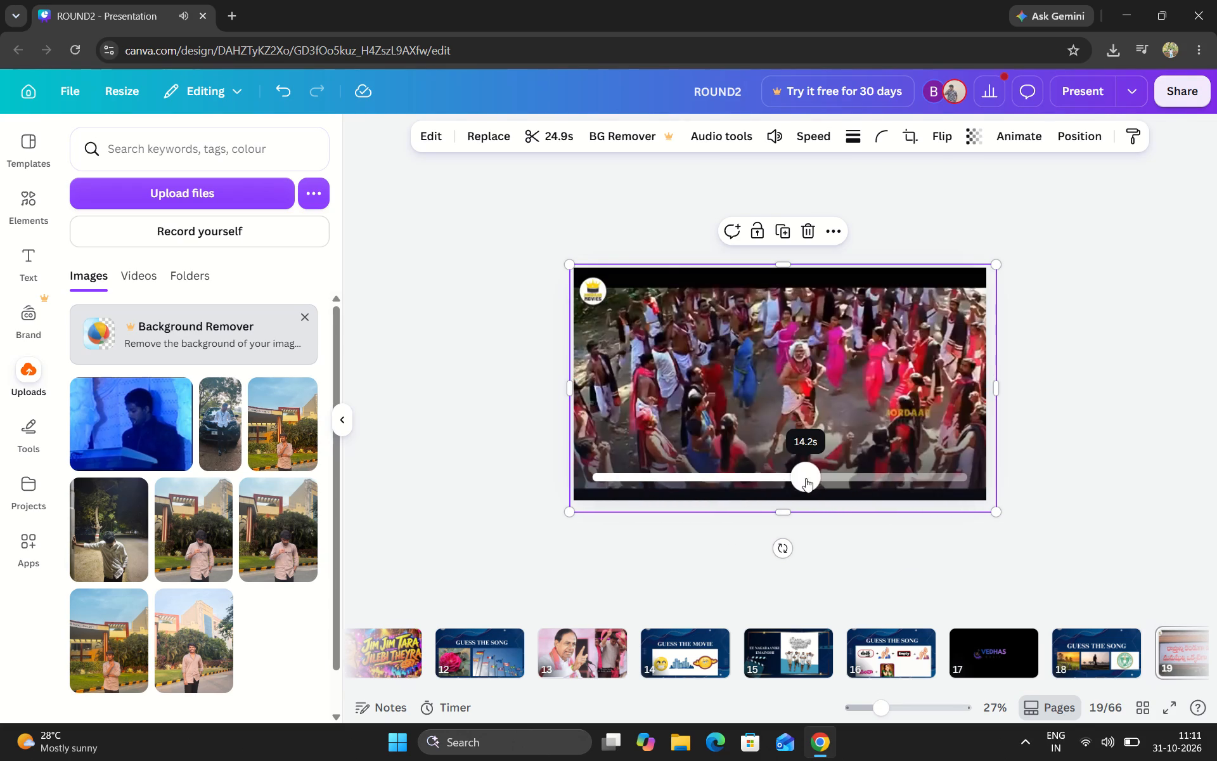
pyautogui.click(795, 480)
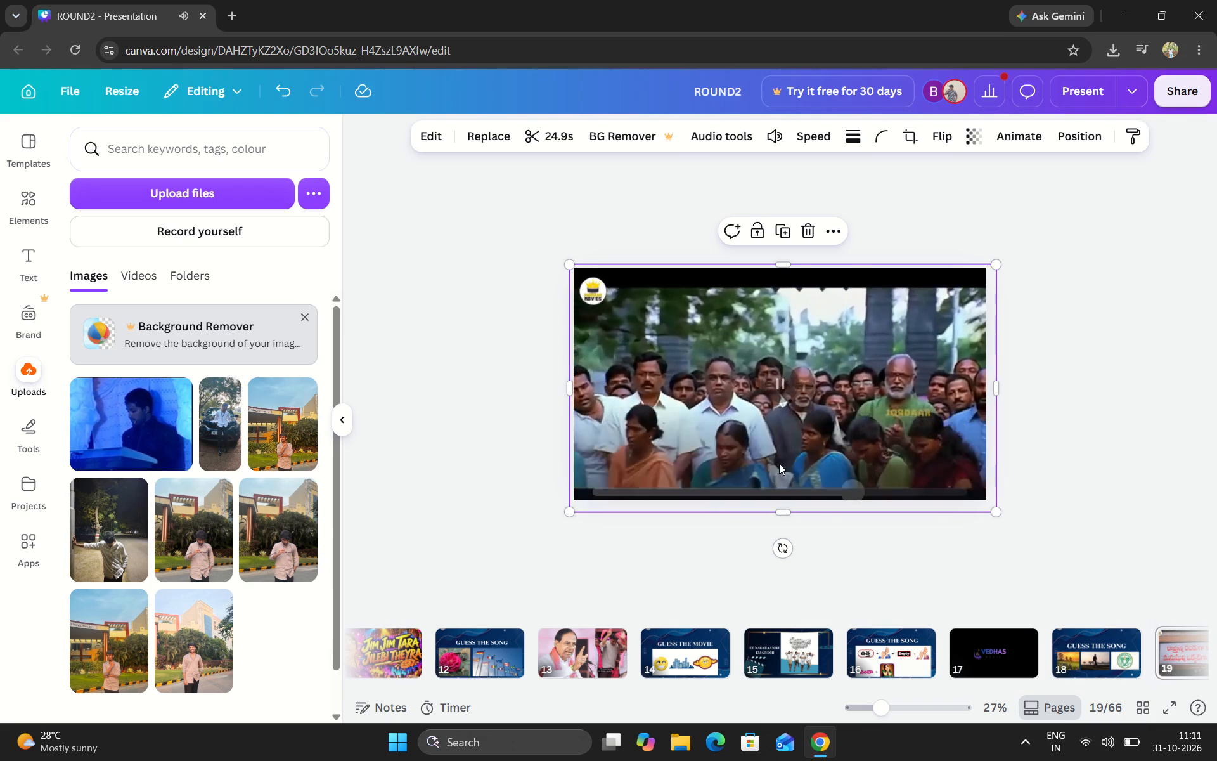
pyautogui.click(803, 479)
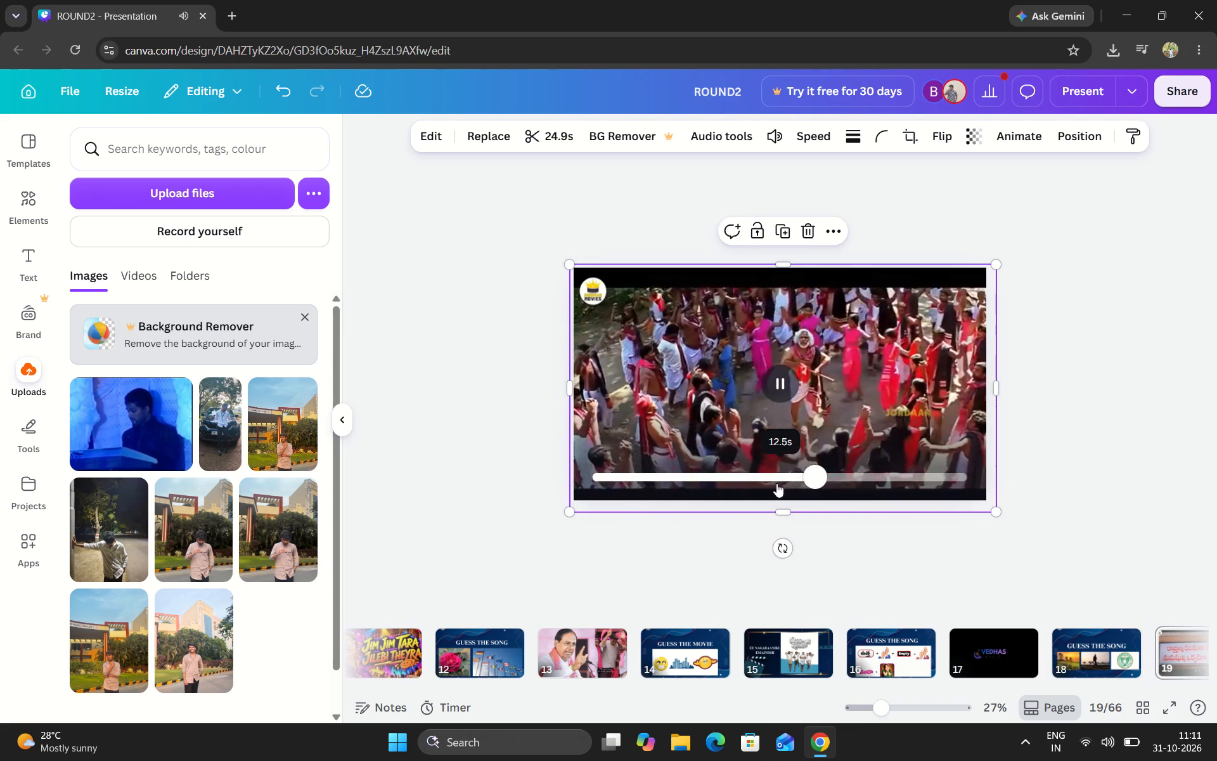
pyautogui.click(775, 483)
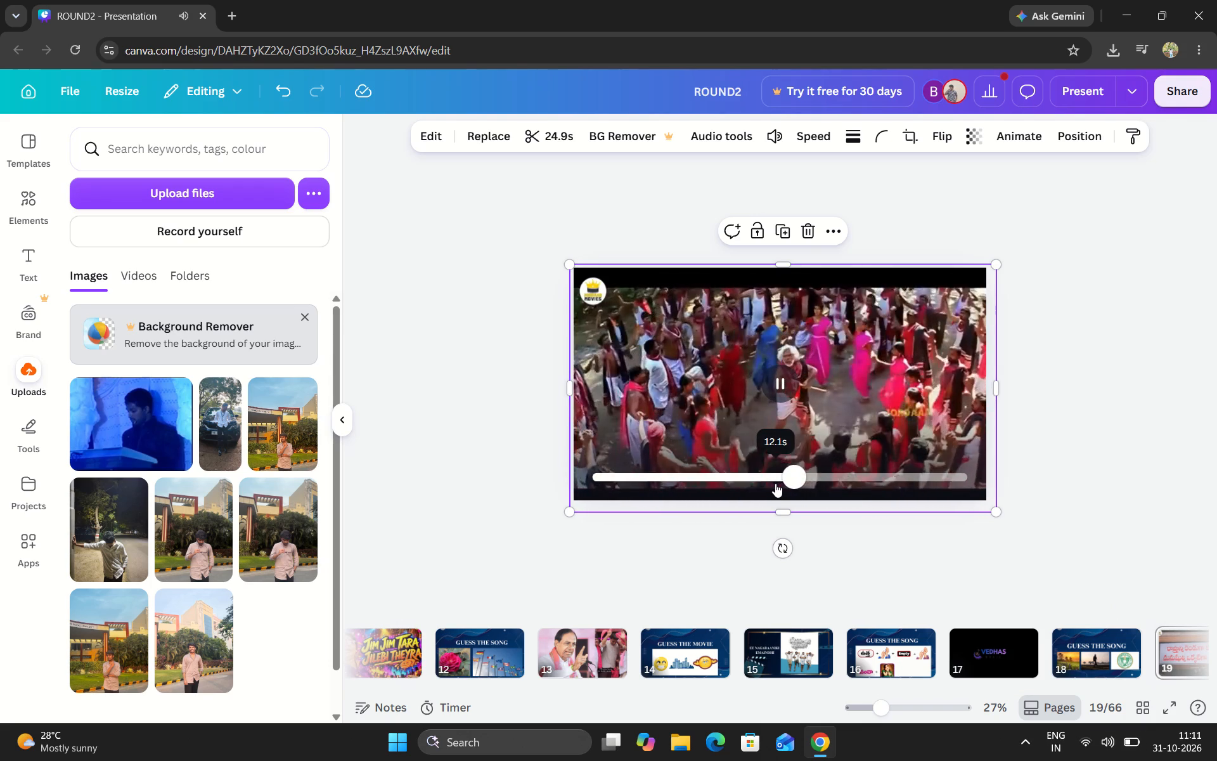
# Recheck the song question and answer slides on pages 18 to 21, playing the video on page 21.
pyautogui.click(1077, 672)
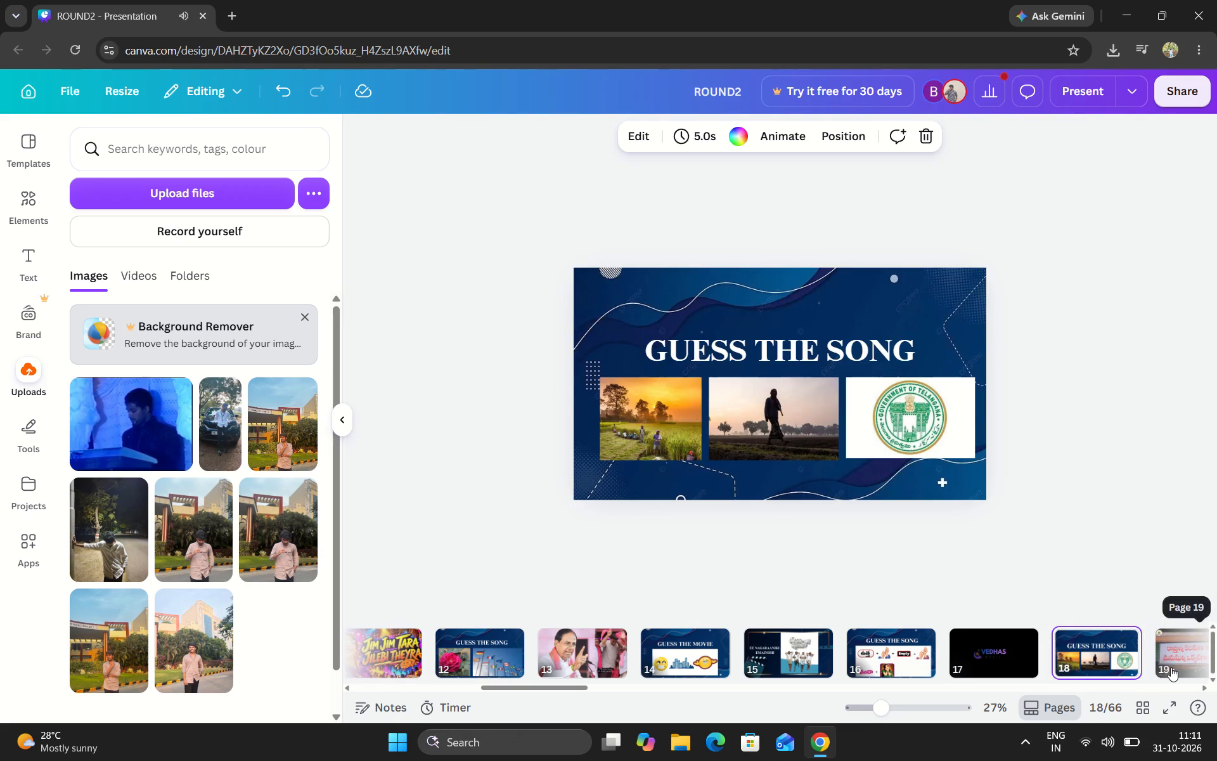
pyautogui.click(1171, 667)
pyautogui.hscroll(-4, 1171, 667)
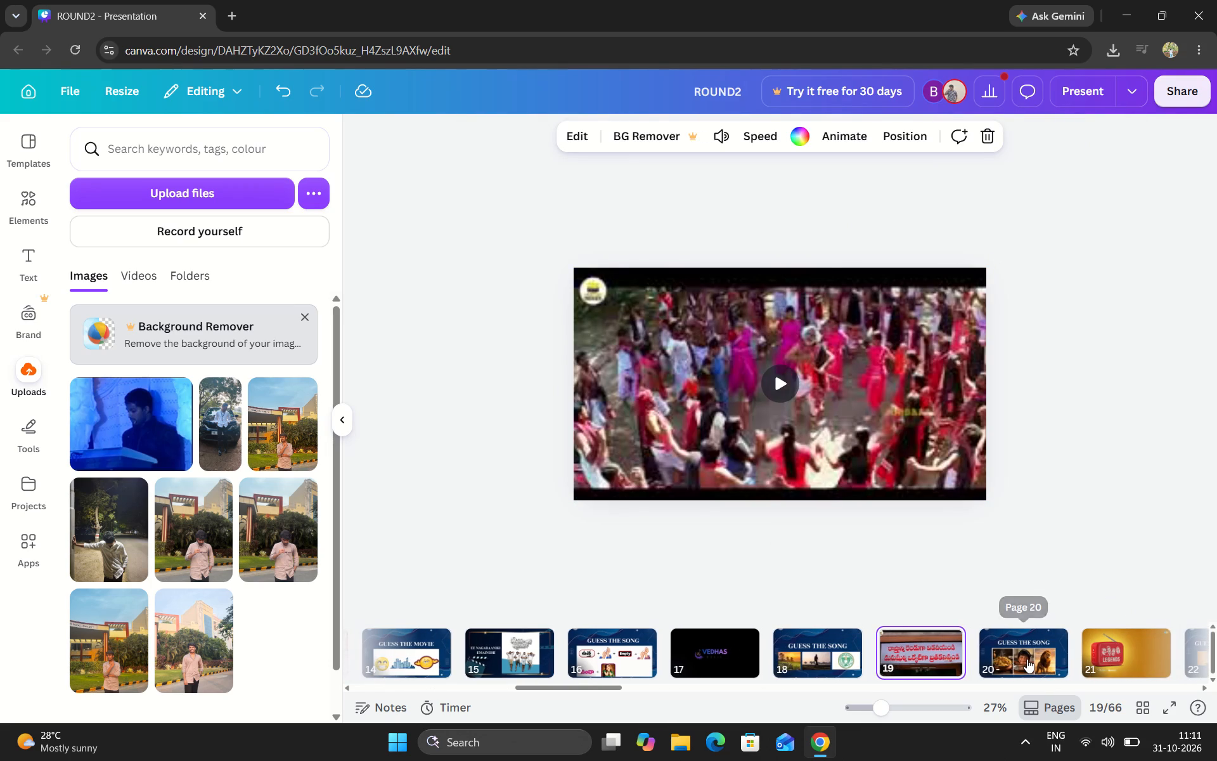
pyautogui.click(1027, 659)
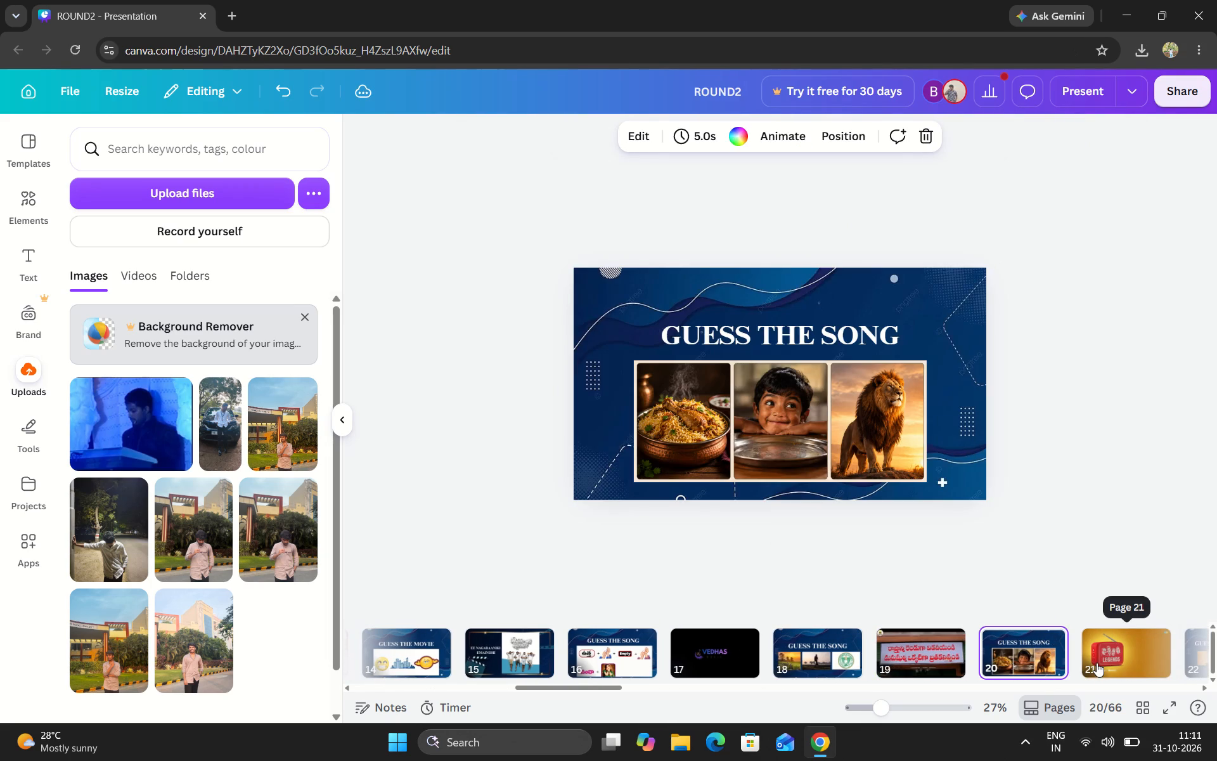
pyautogui.click(1097, 663)
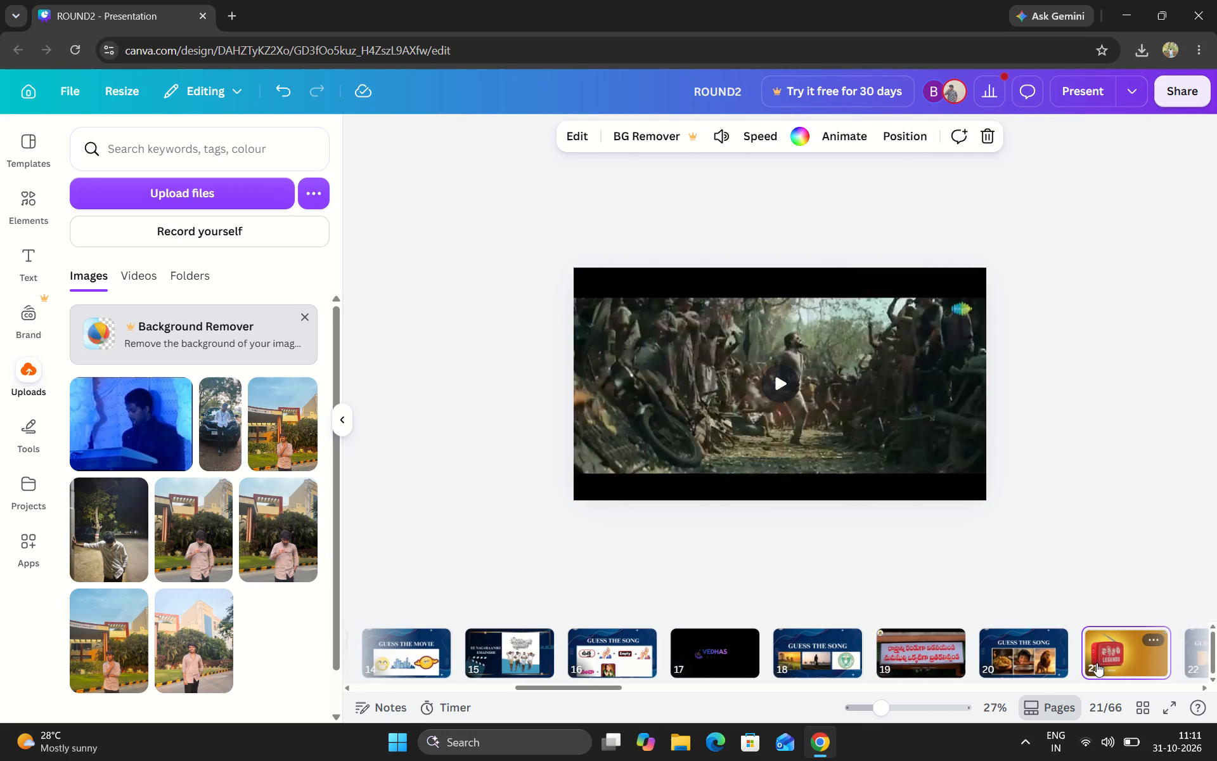
pyautogui.click(783, 377)
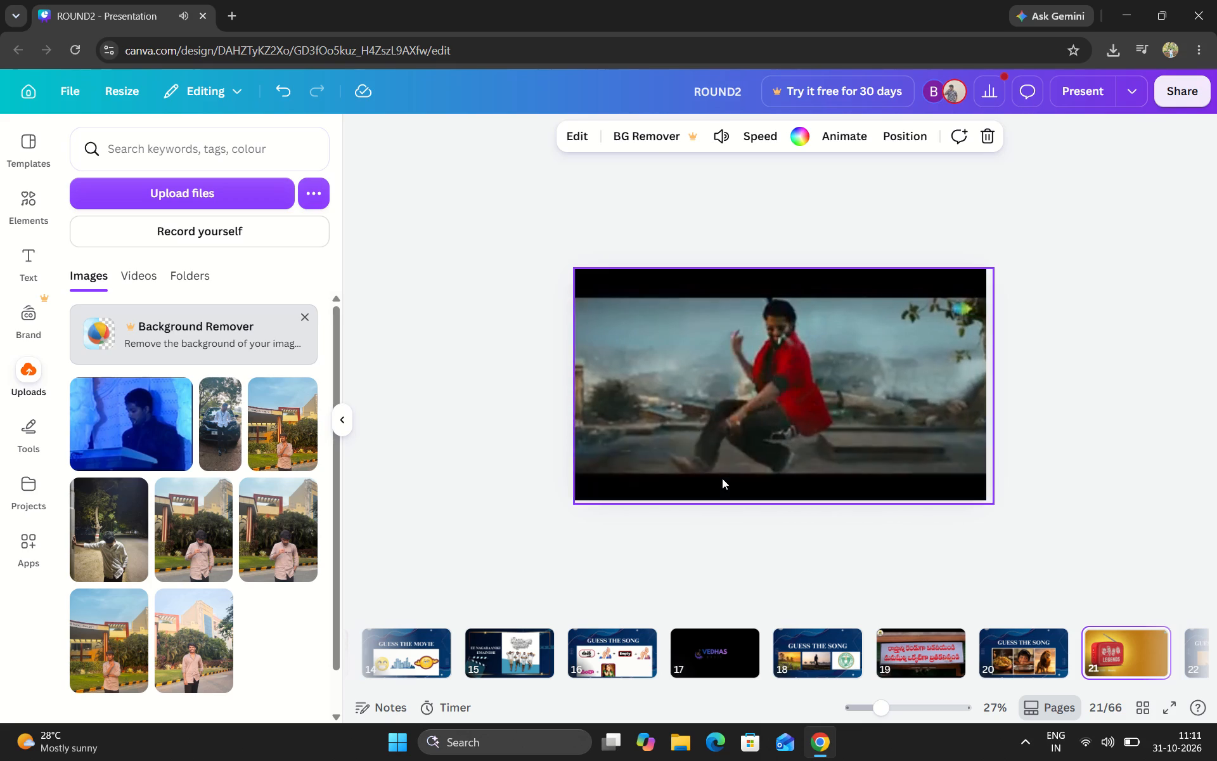
pyautogui.click(1009, 651)
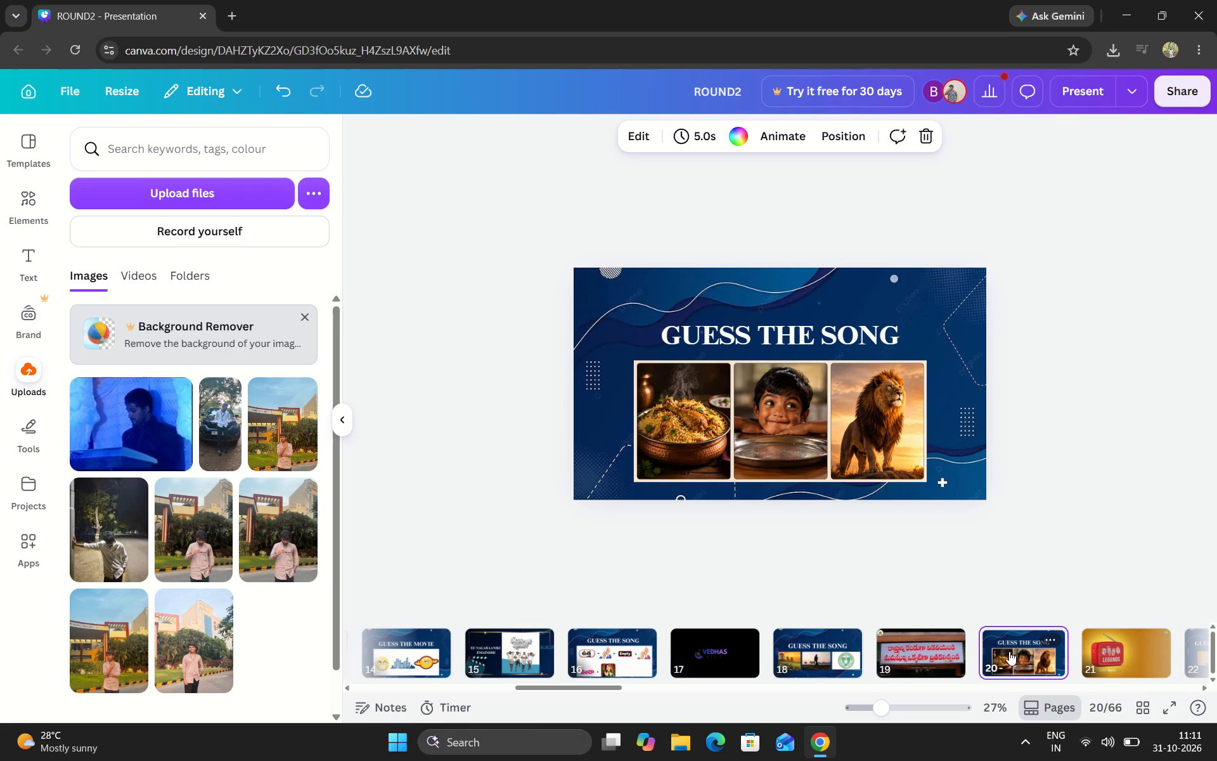
pyautogui.click(1138, 650)
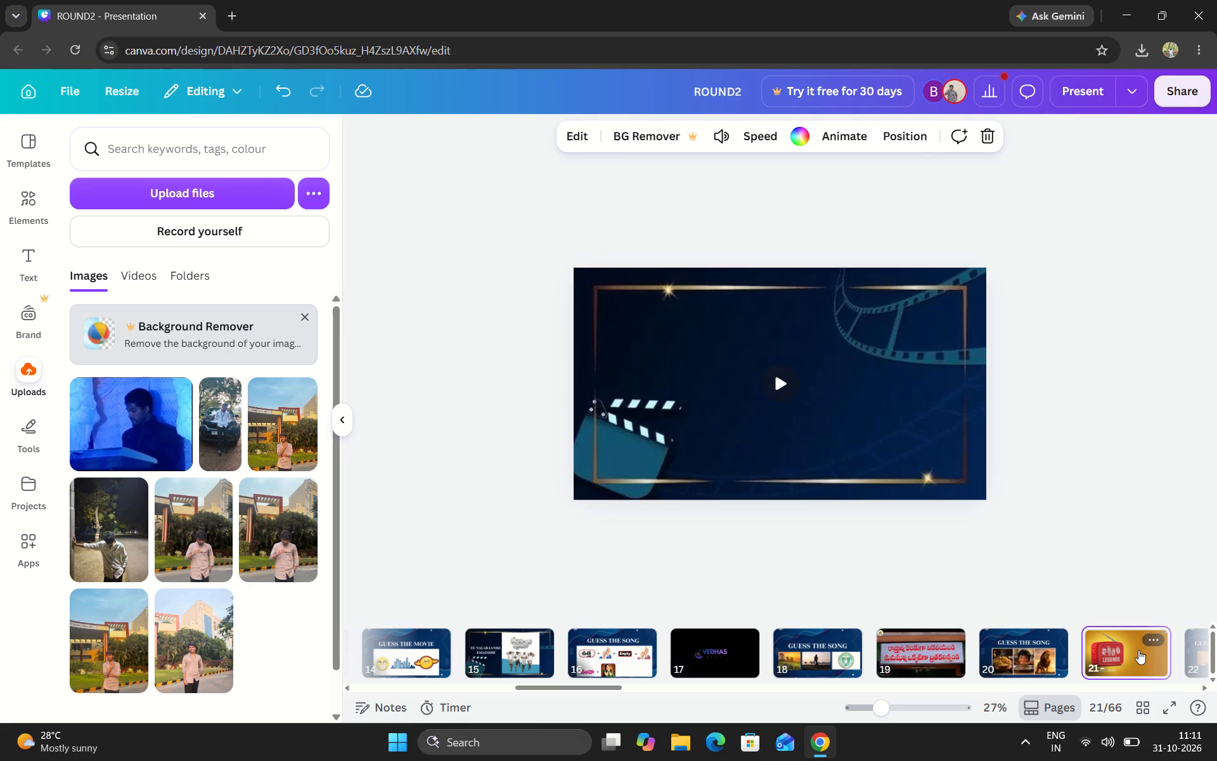
# Review the Guess the Celebrity and Guess the Song question and answer slides on pages 22 to 25.
pyautogui.hscroll(-3, 1138, 650)
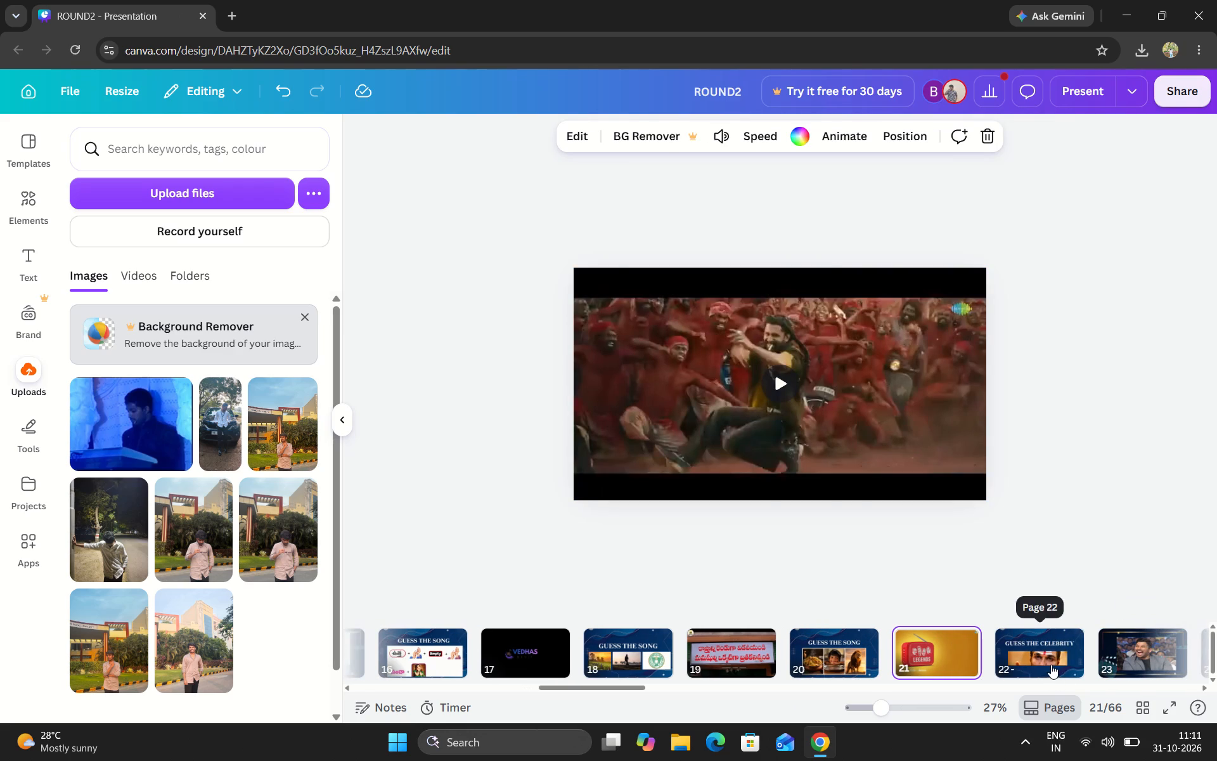
pyautogui.click(1051, 665)
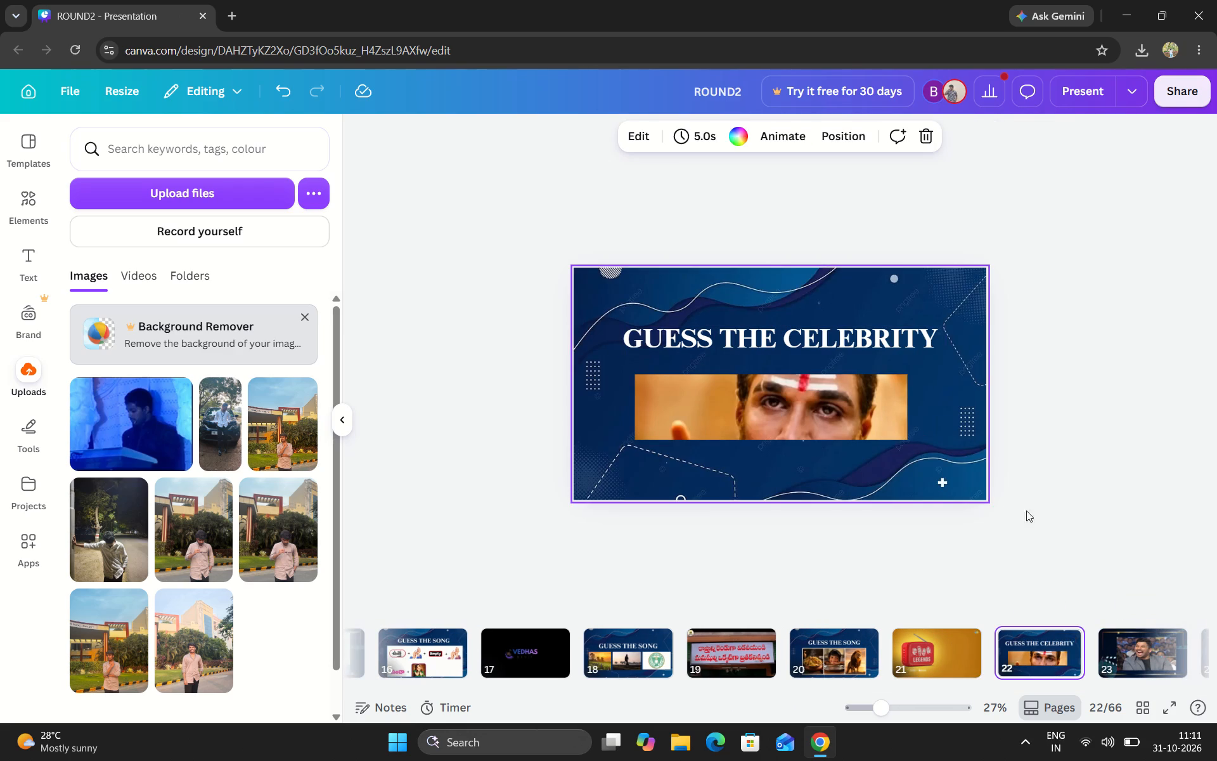
pyautogui.click(1122, 664)
pyautogui.hscroll(-1, 1122, 664)
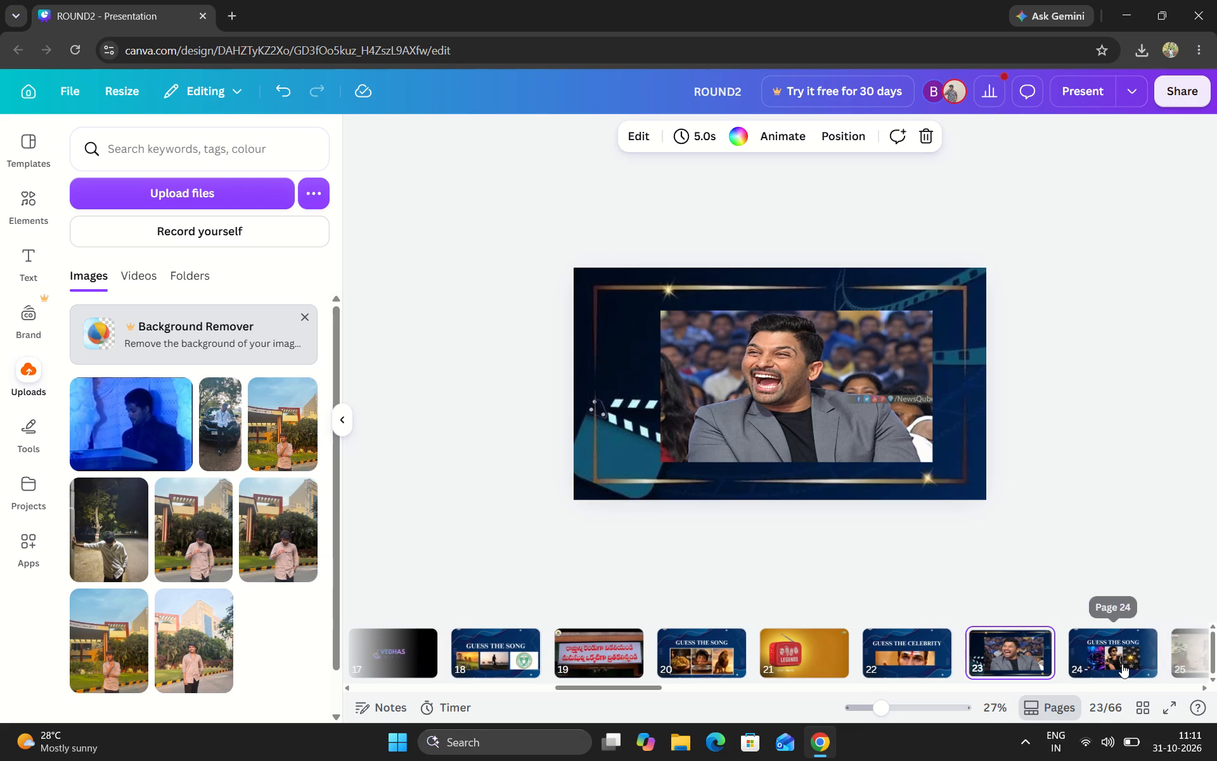
pyautogui.click(1098, 669)
pyautogui.hscroll(-2, 1098, 669)
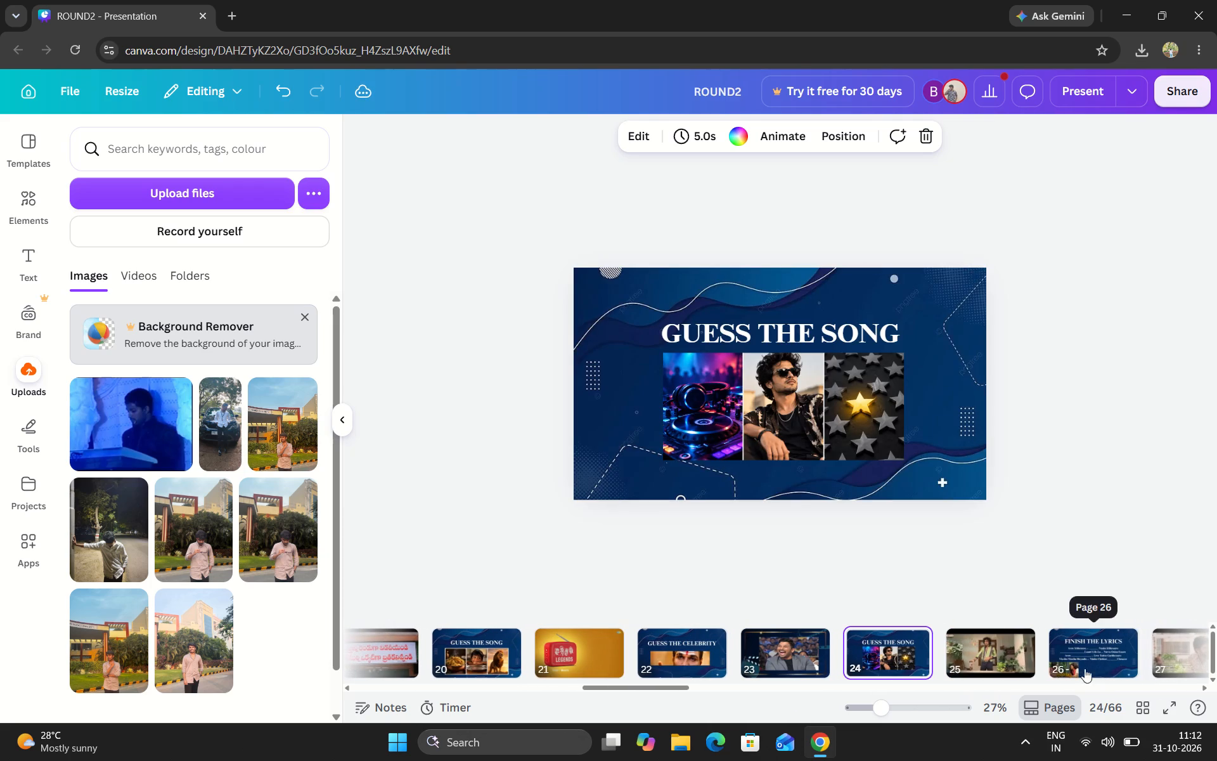
pyautogui.click(978, 659)
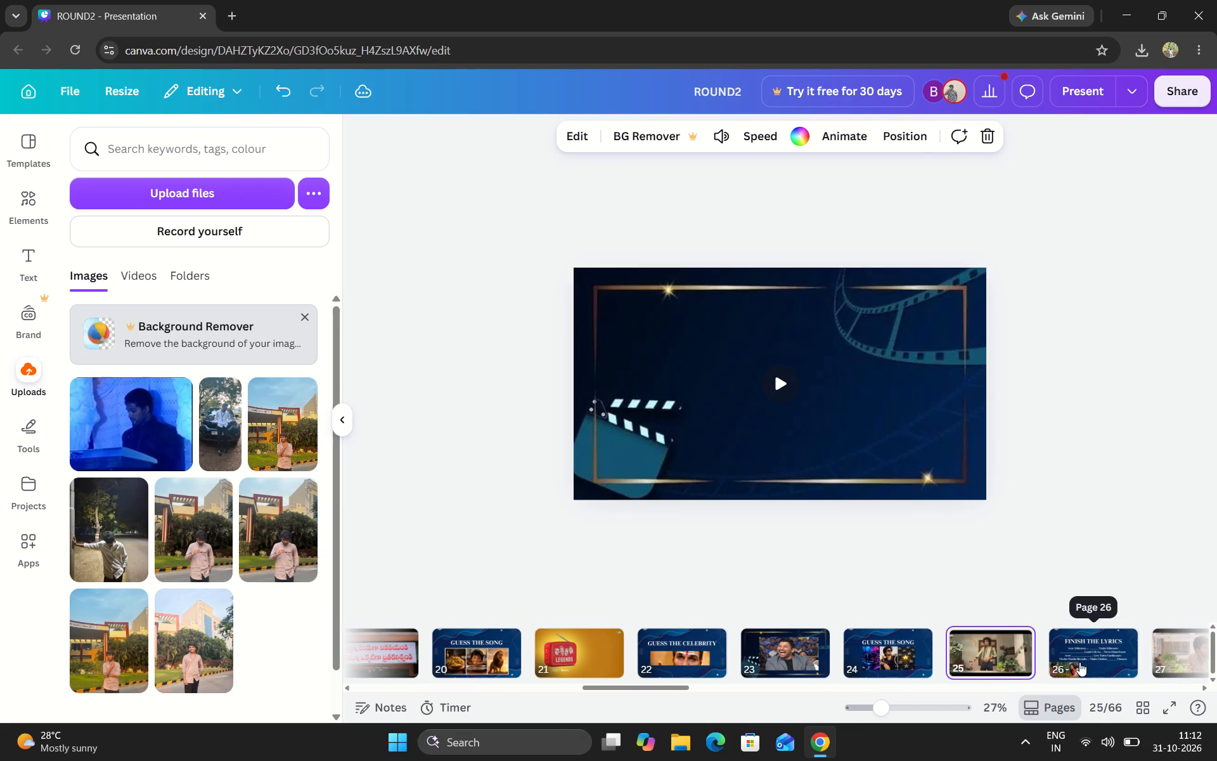
pyautogui.click(923, 647)
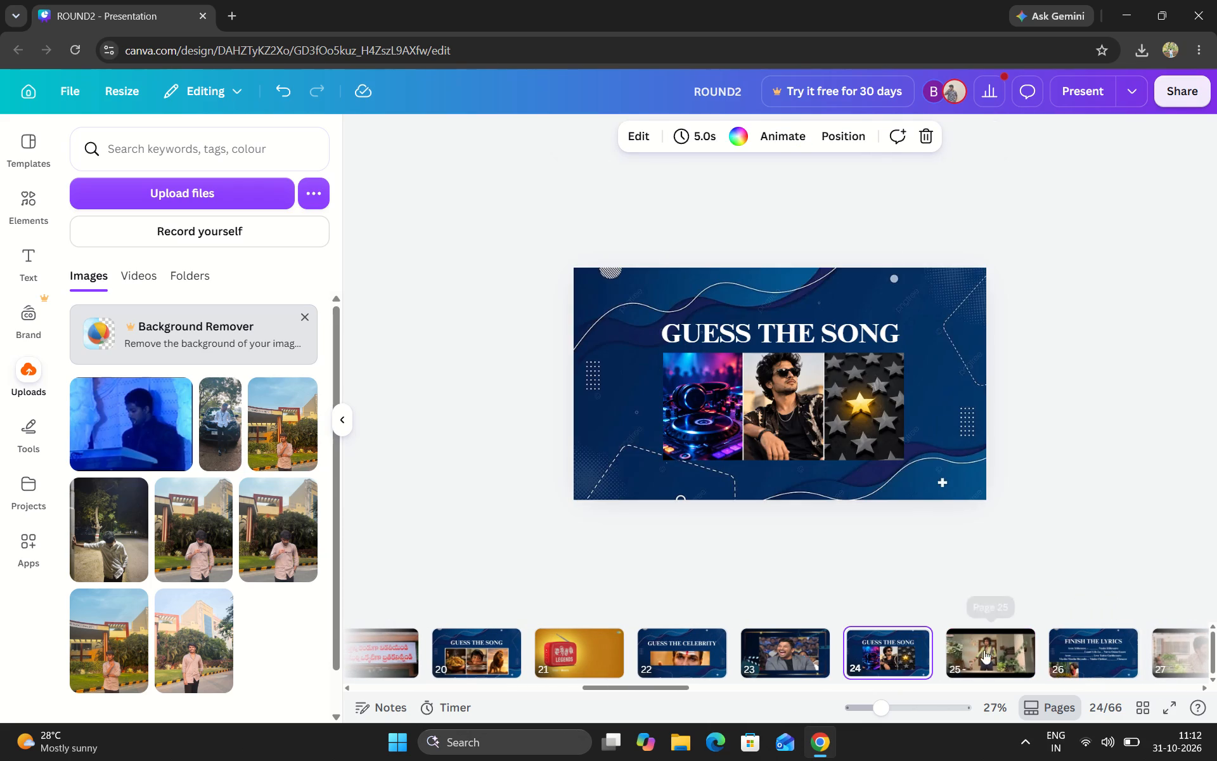
pyautogui.click(996, 653)
# Review the Finish the Lyrics and Guess the Muted Dialogue slides between page 26 and page 31.
pyautogui.click(1052, 658)
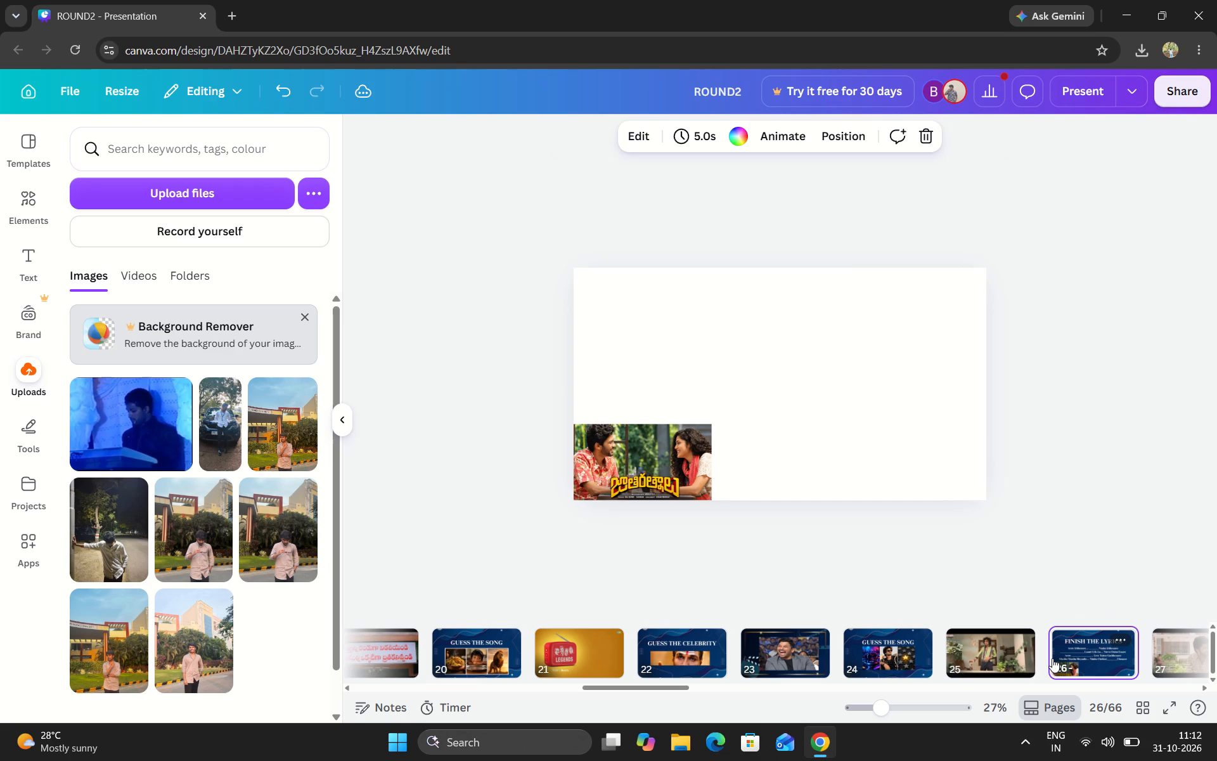
pyautogui.hscroll(-5, 1090, 656)
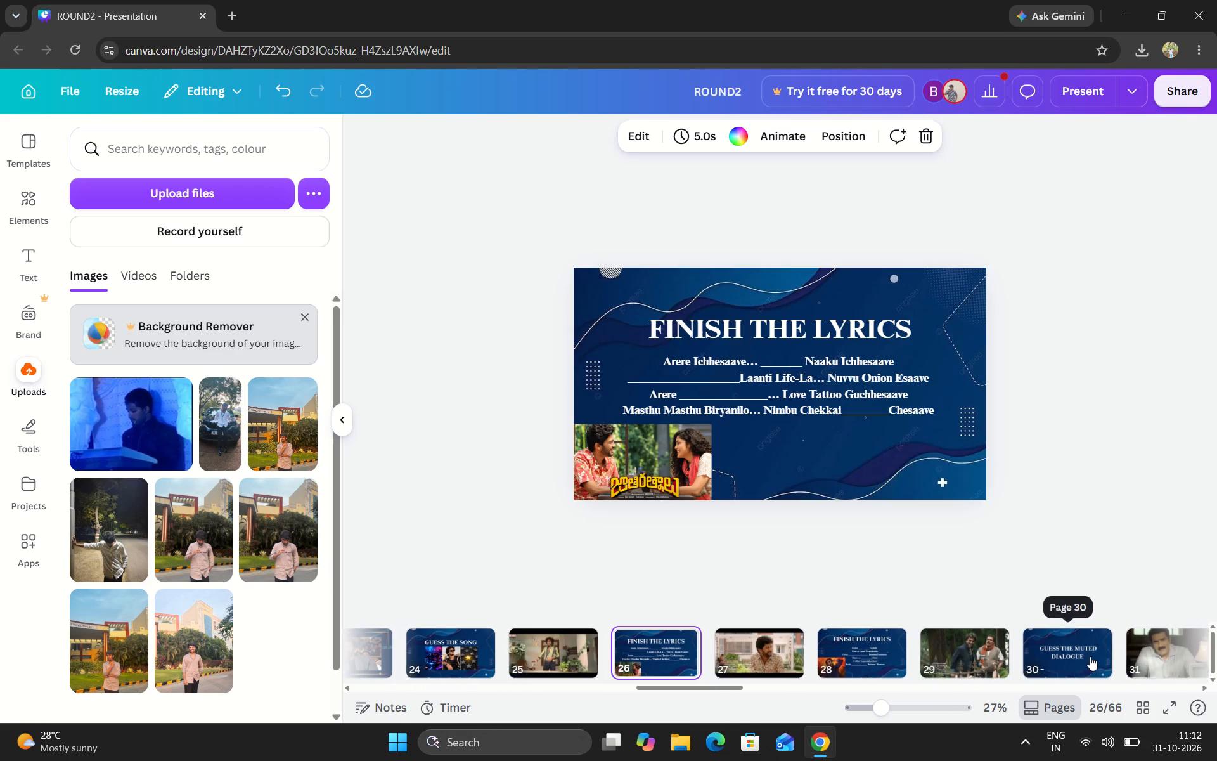
pyautogui.click(840, 658)
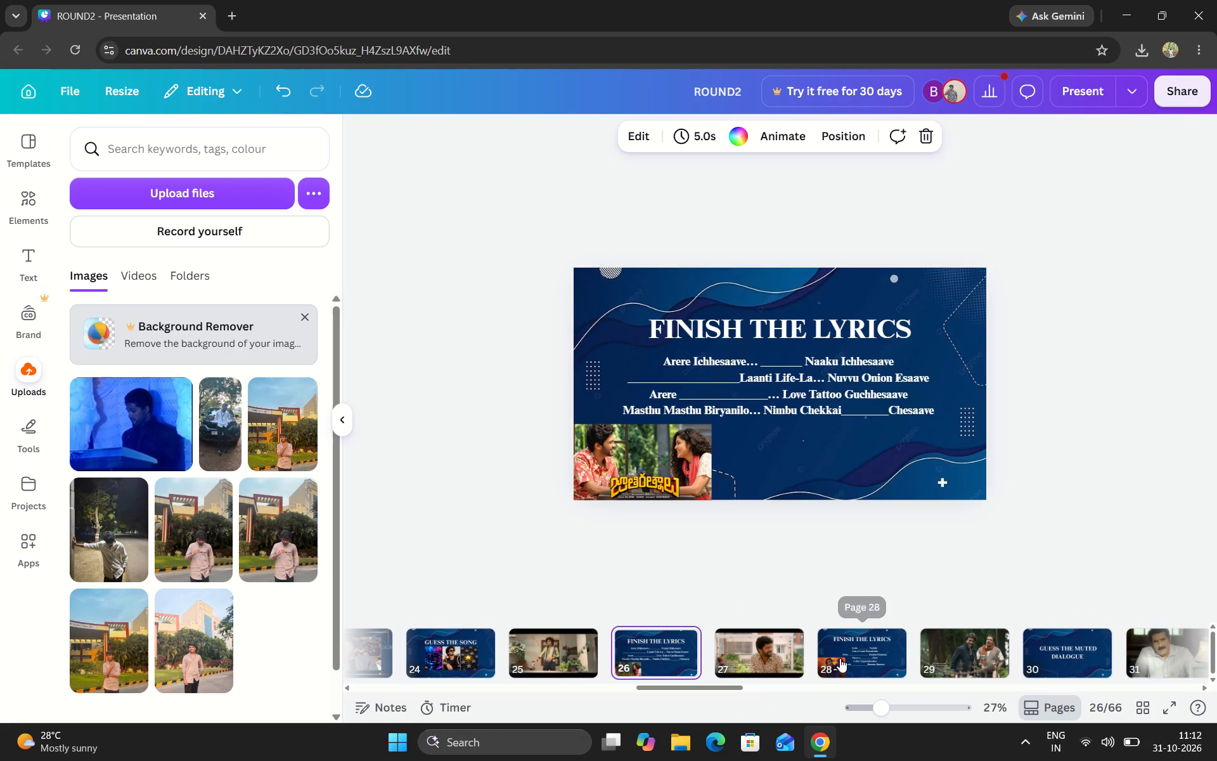
pyautogui.click(949, 656)
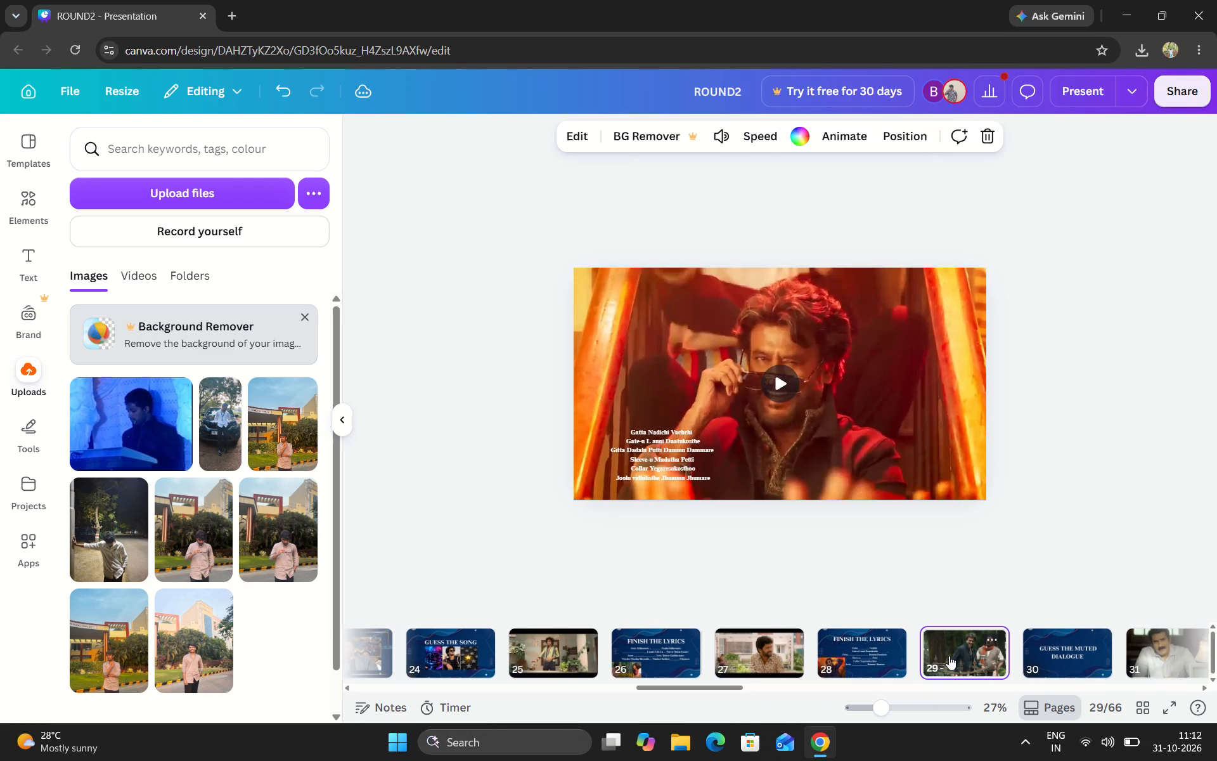
pyautogui.hscroll(-3, 949, 656)
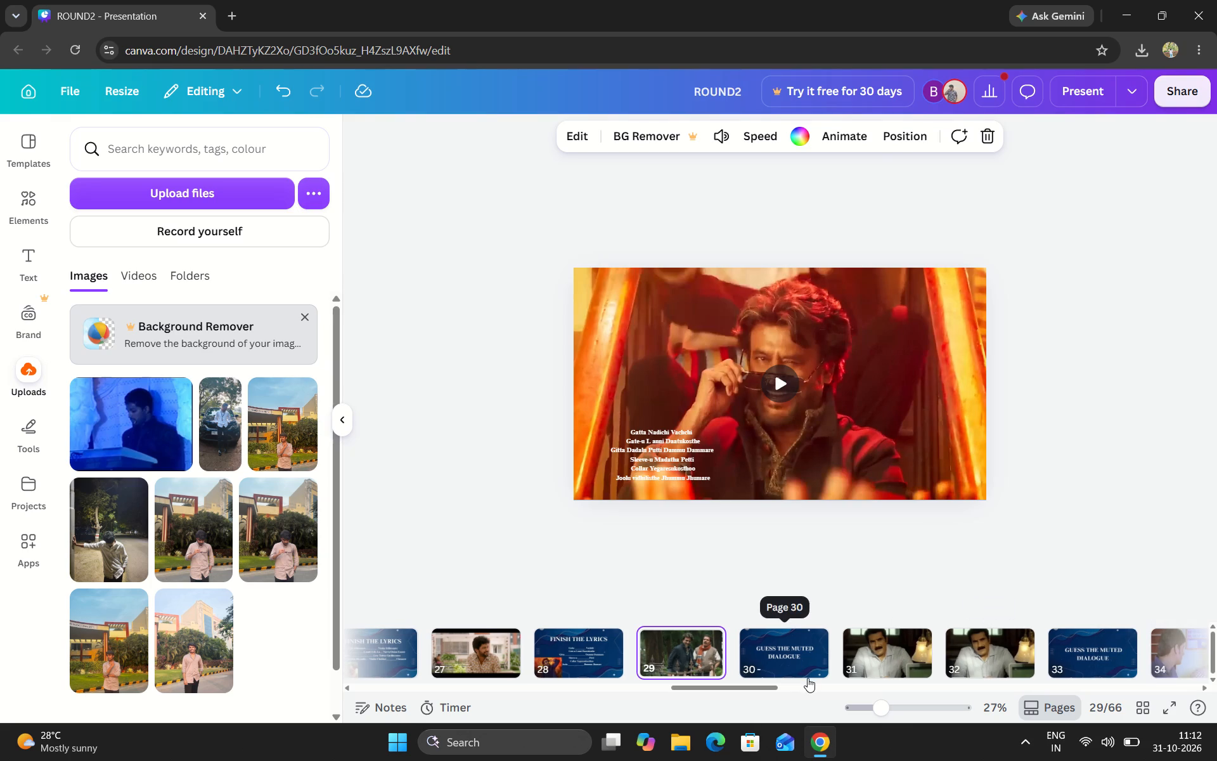
pyautogui.click(808, 678)
pyautogui.click(896, 663)
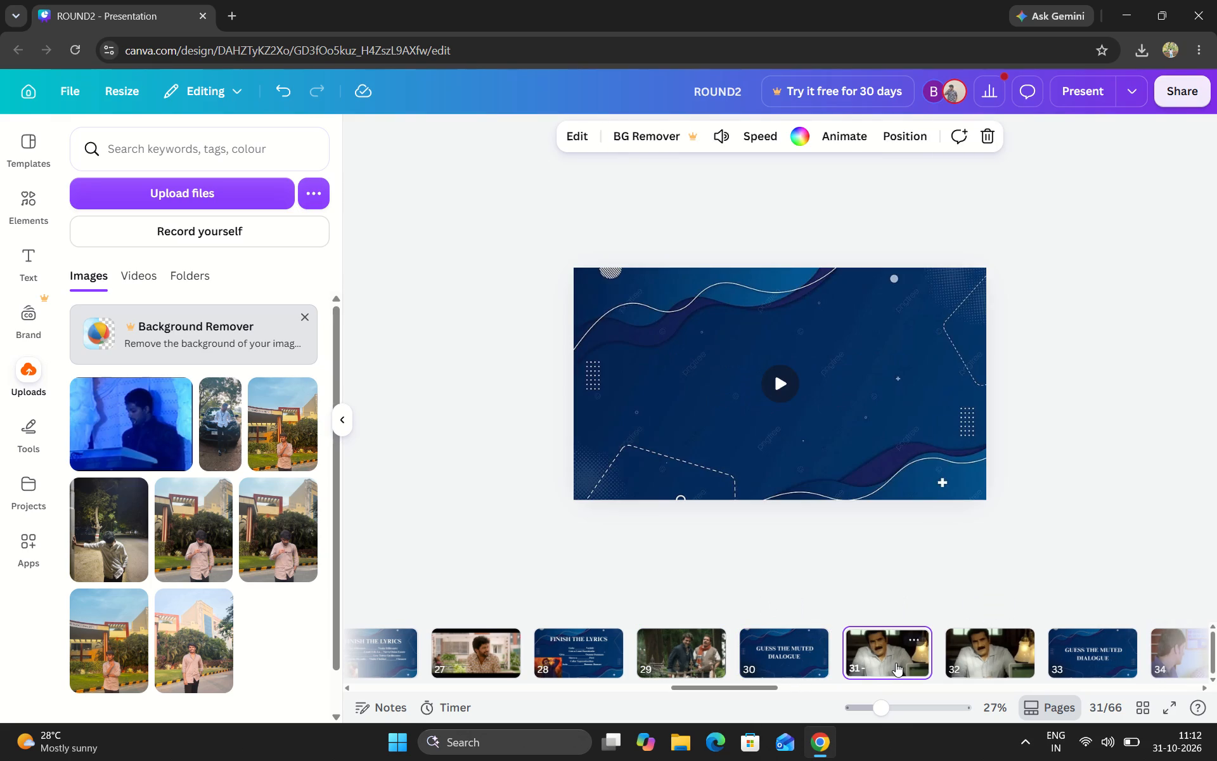
# Review the Guess the Muted Dialogue question and video slides on pages 31 to 35.
pyautogui.click(967, 654)
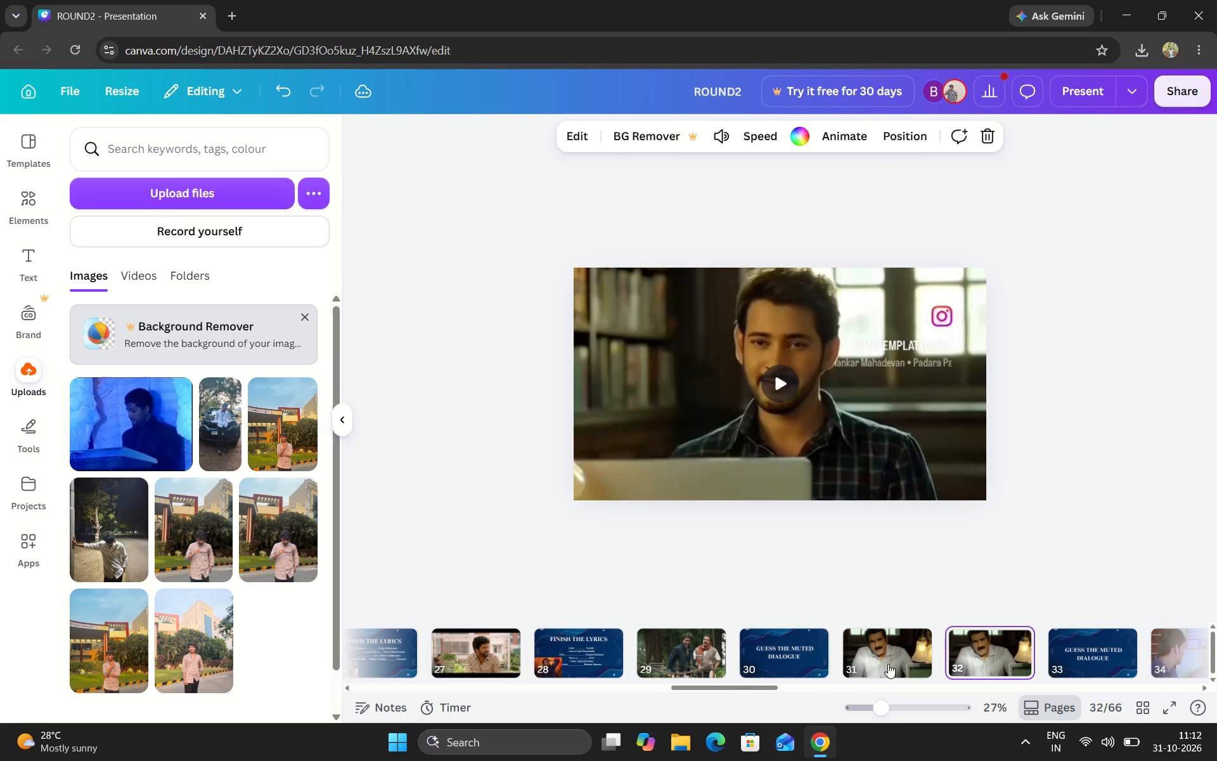
pyautogui.click(877, 651)
pyautogui.hscroll(-1, 985, 651)
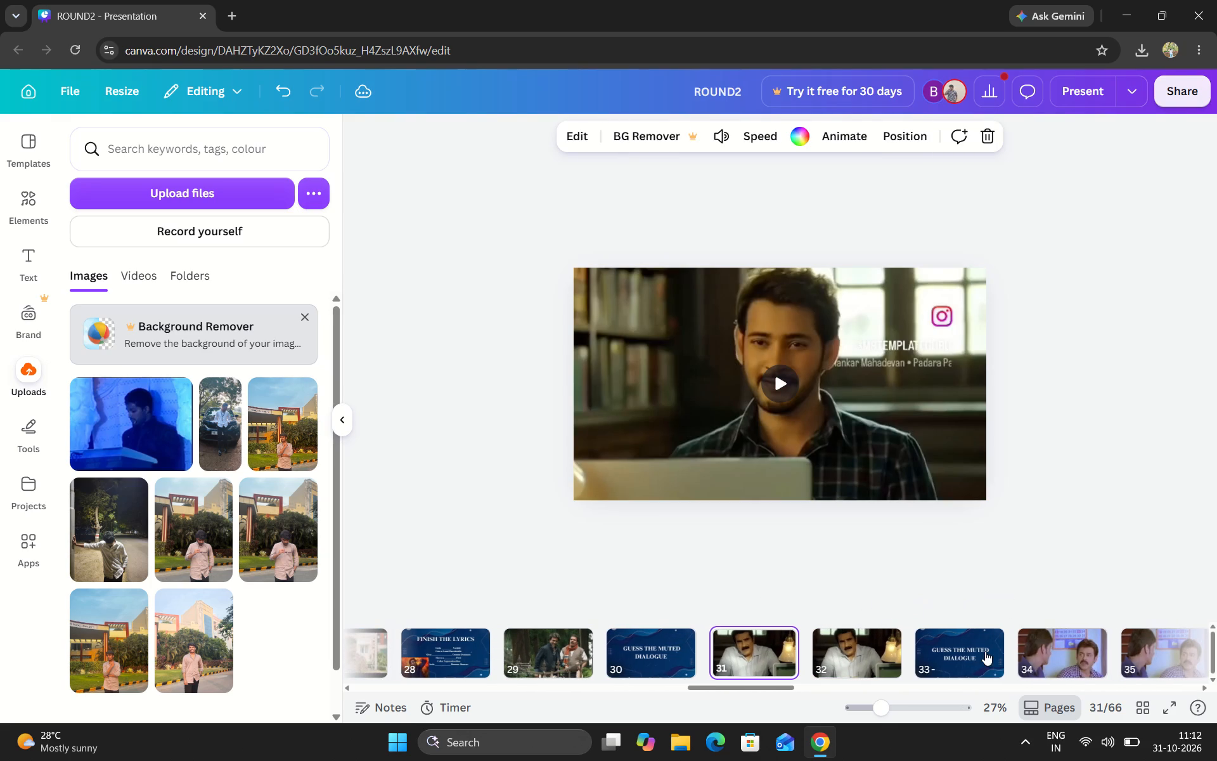
pyautogui.hscroll(-1, 985, 651)
pyautogui.click(955, 654)
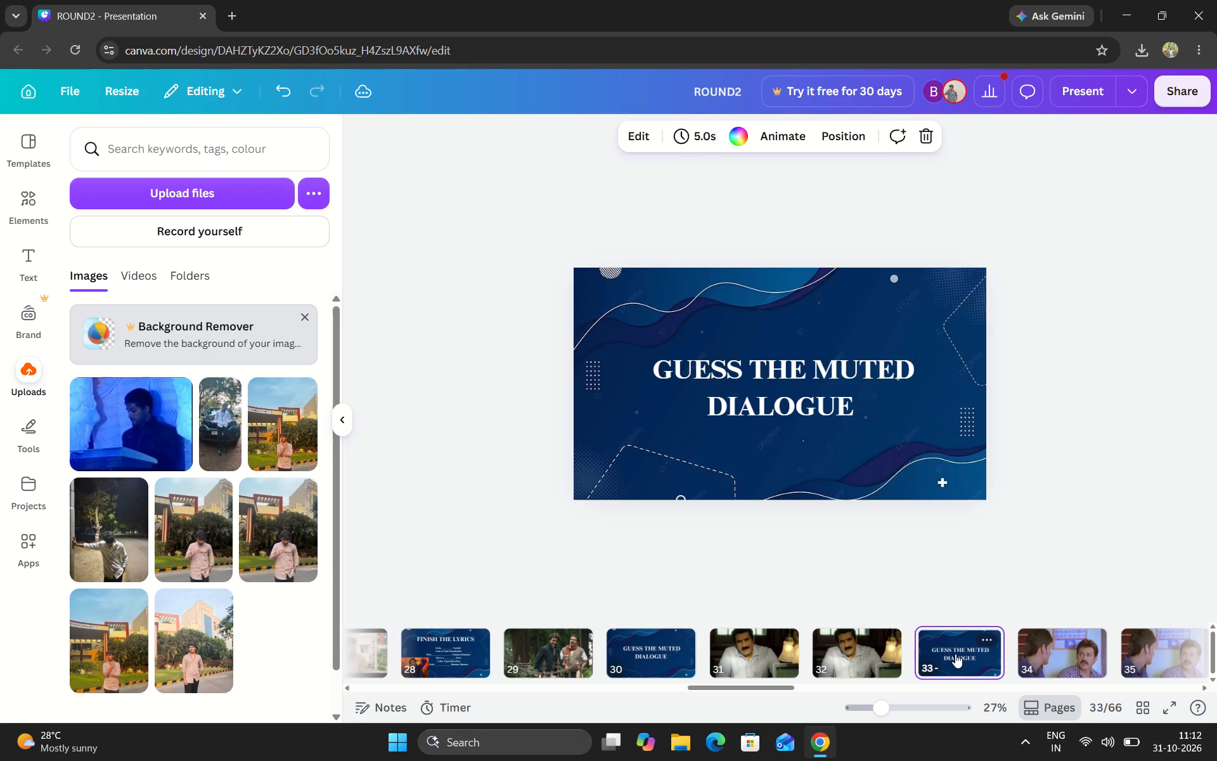
pyautogui.hscroll(-2, 955, 654)
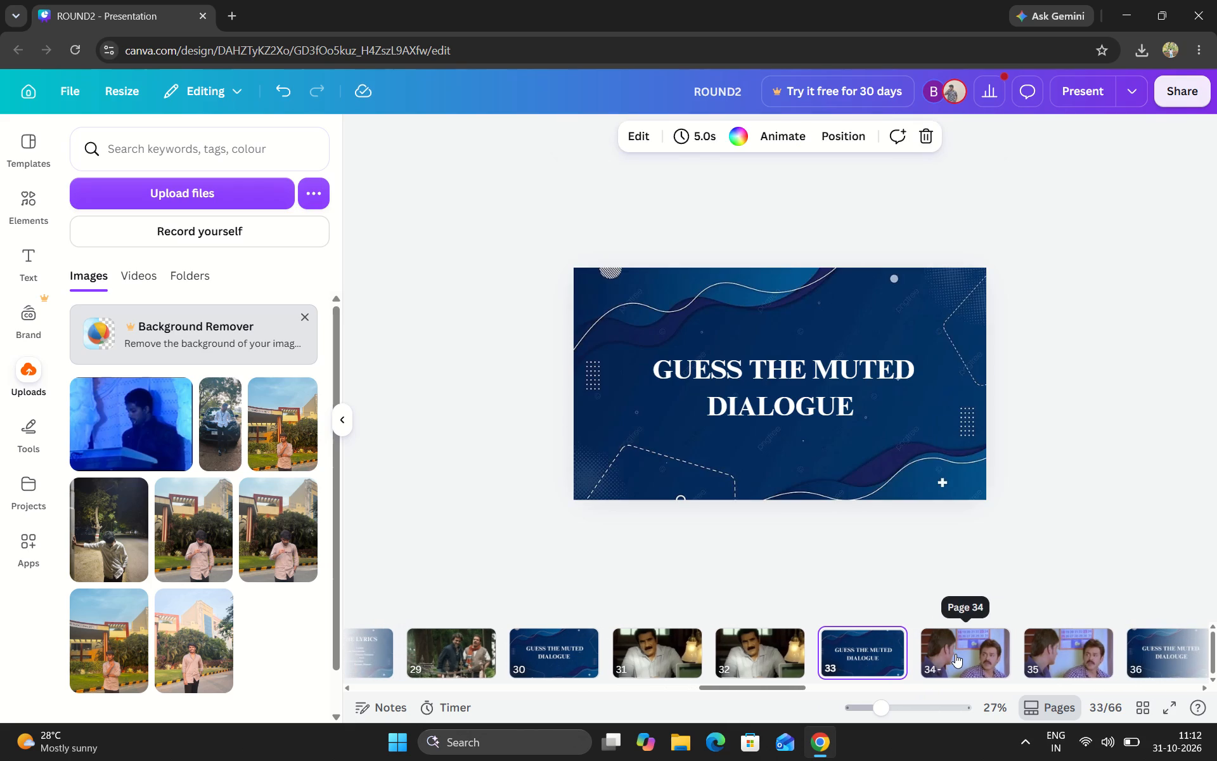
pyautogui.click(955, 654)
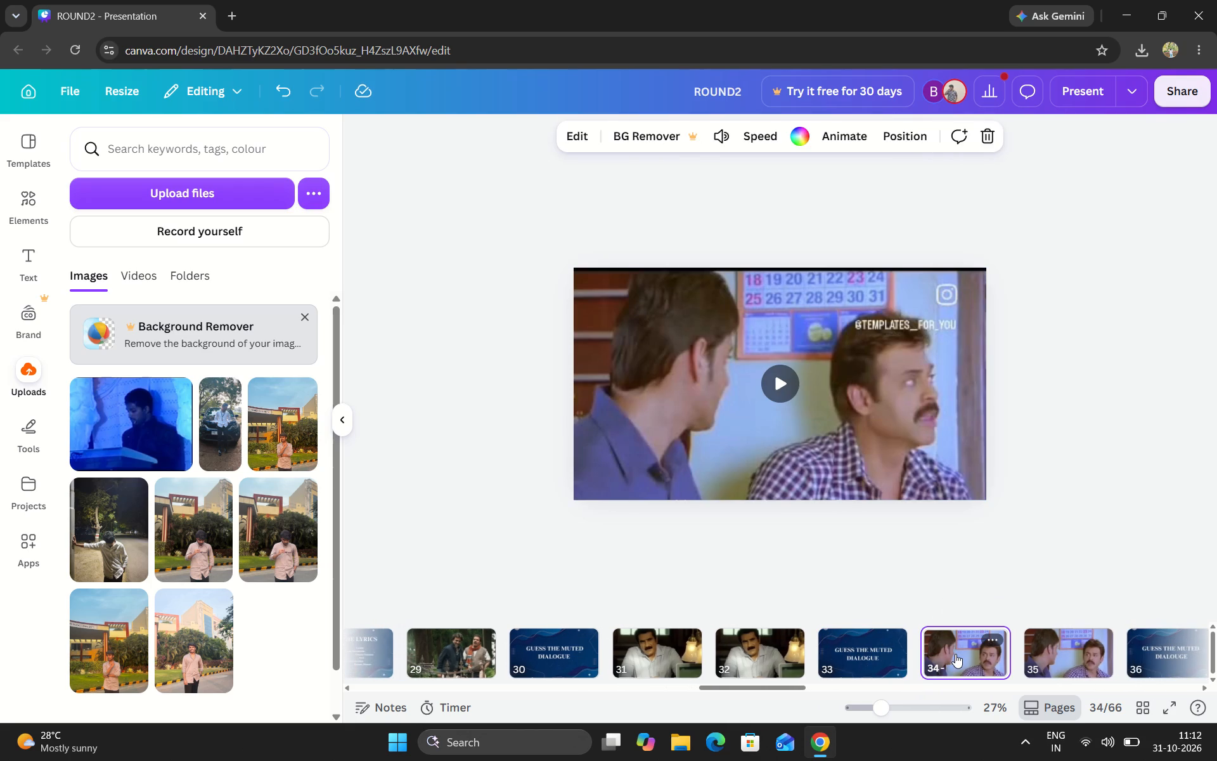
pyautogui.hscroll(-2, 955, 654)
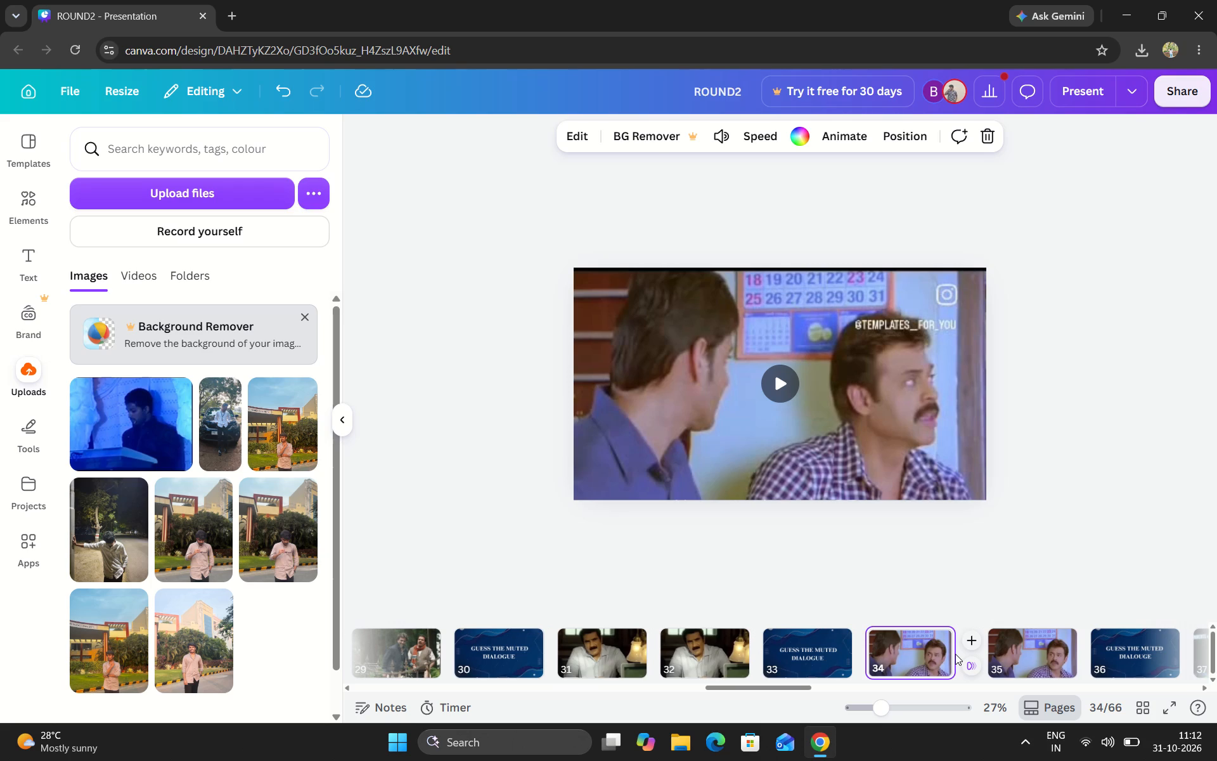
pyautogui.click(1014, 660)
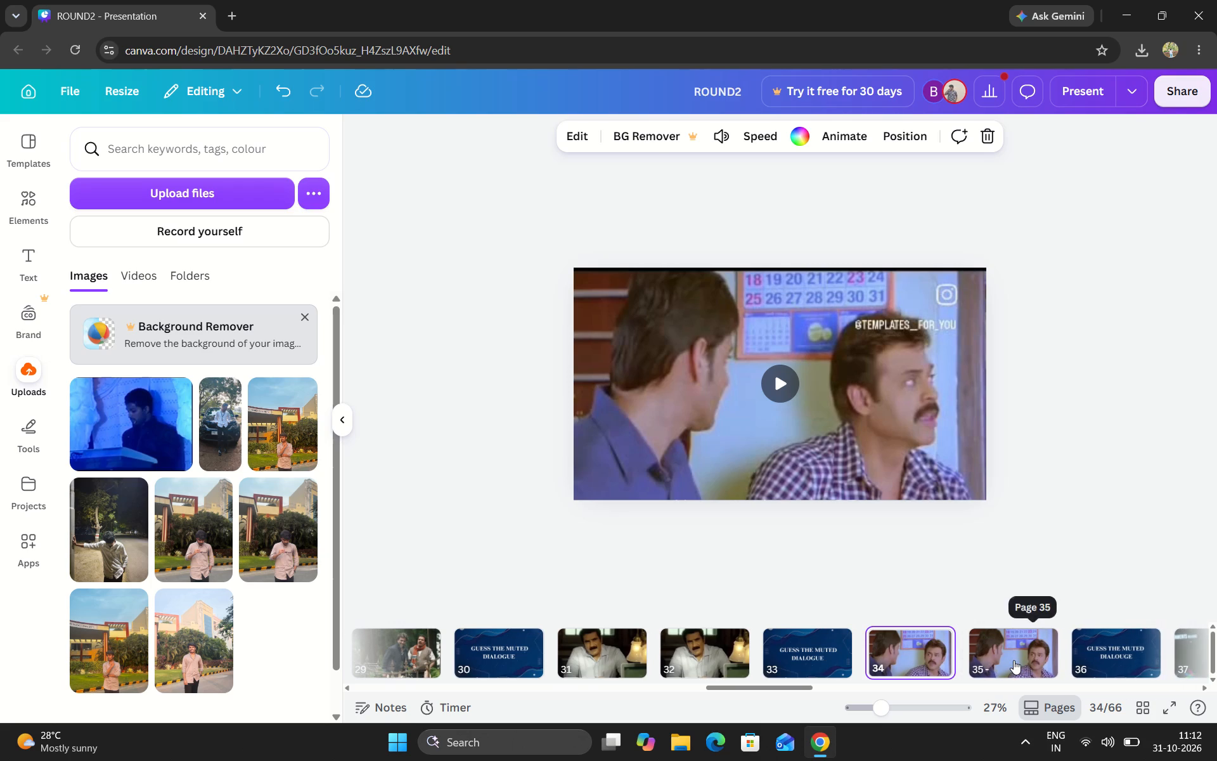
pyautogui.hscroll(-1, 1014, 660)
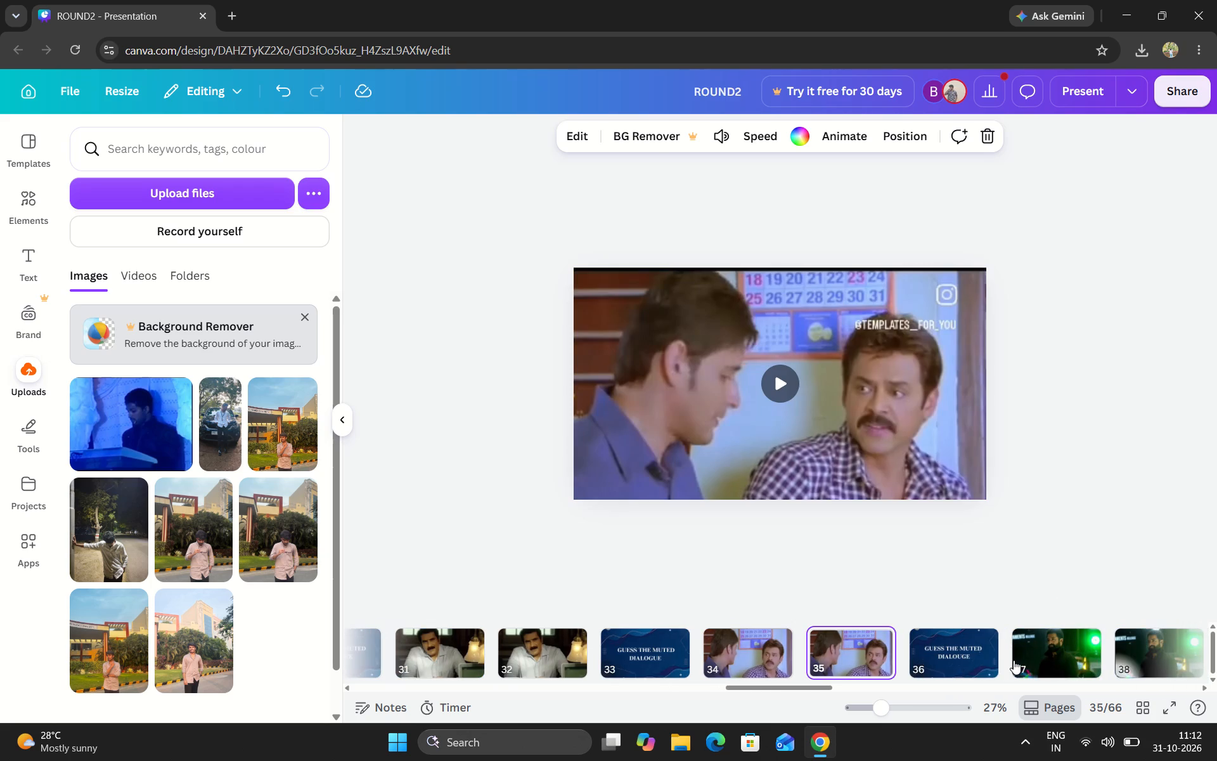
# Check the muted dialogue question on page 36 and play the videos on pages 37 and 38.
pyautogui.click(944, 642)
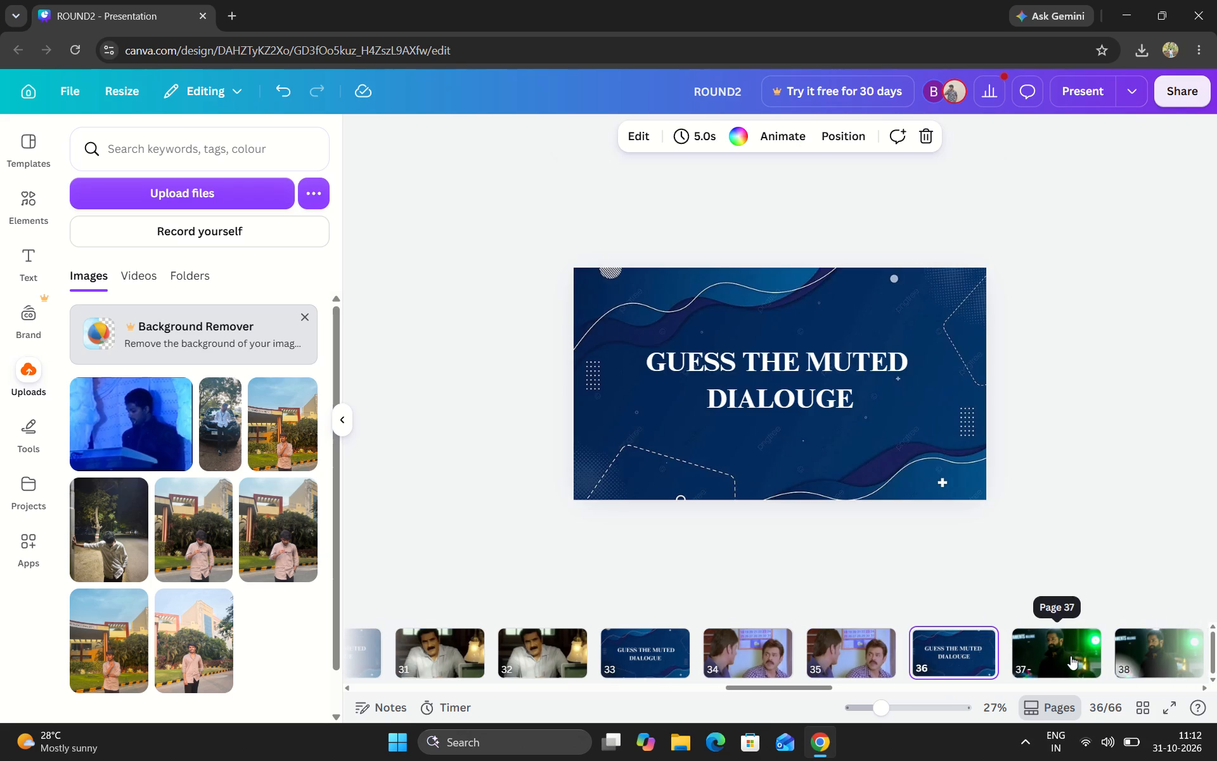
pyautogui.click(1071, 656)
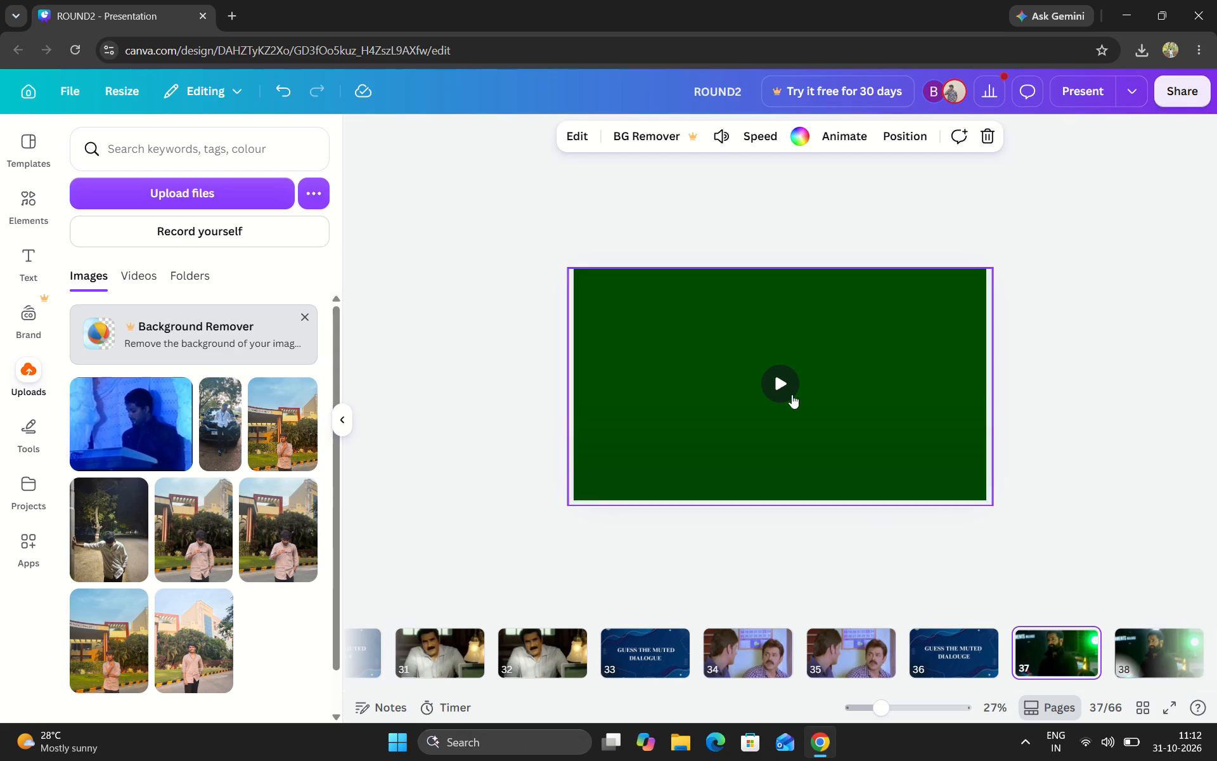
pyautogui.click(770, 384)
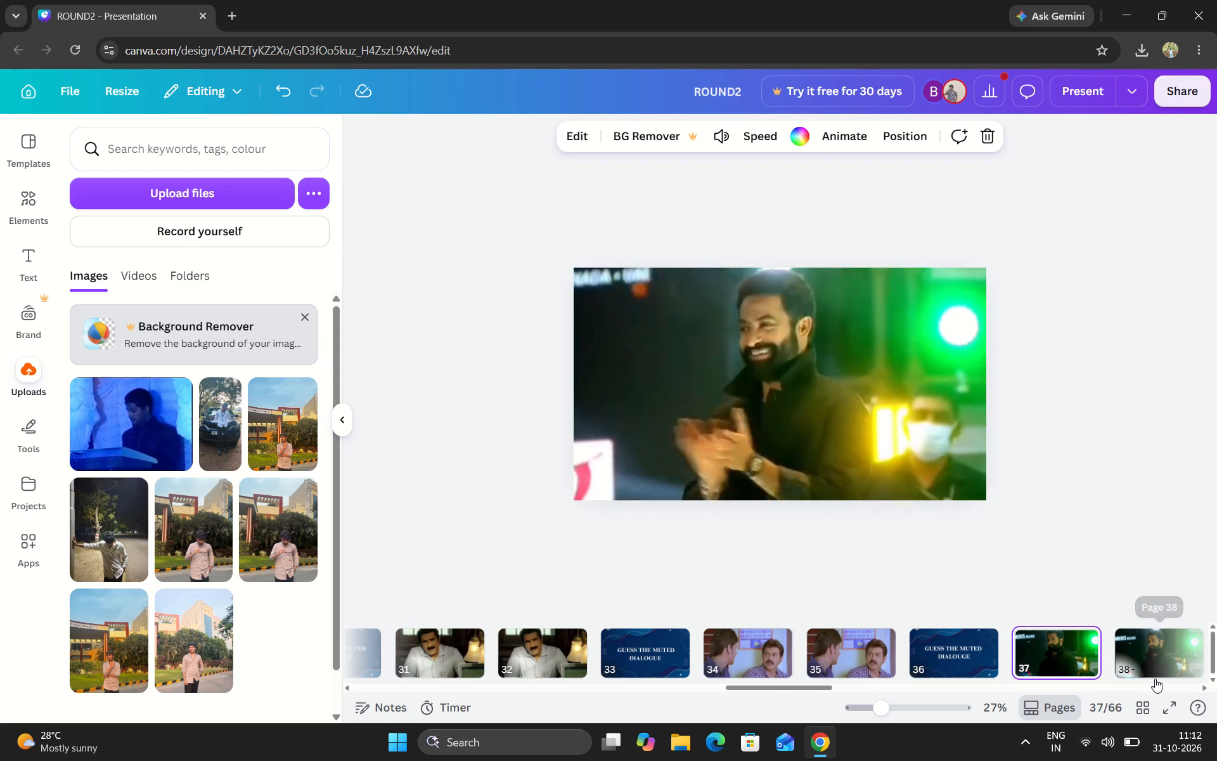
pyautogui.click(1149, 642)
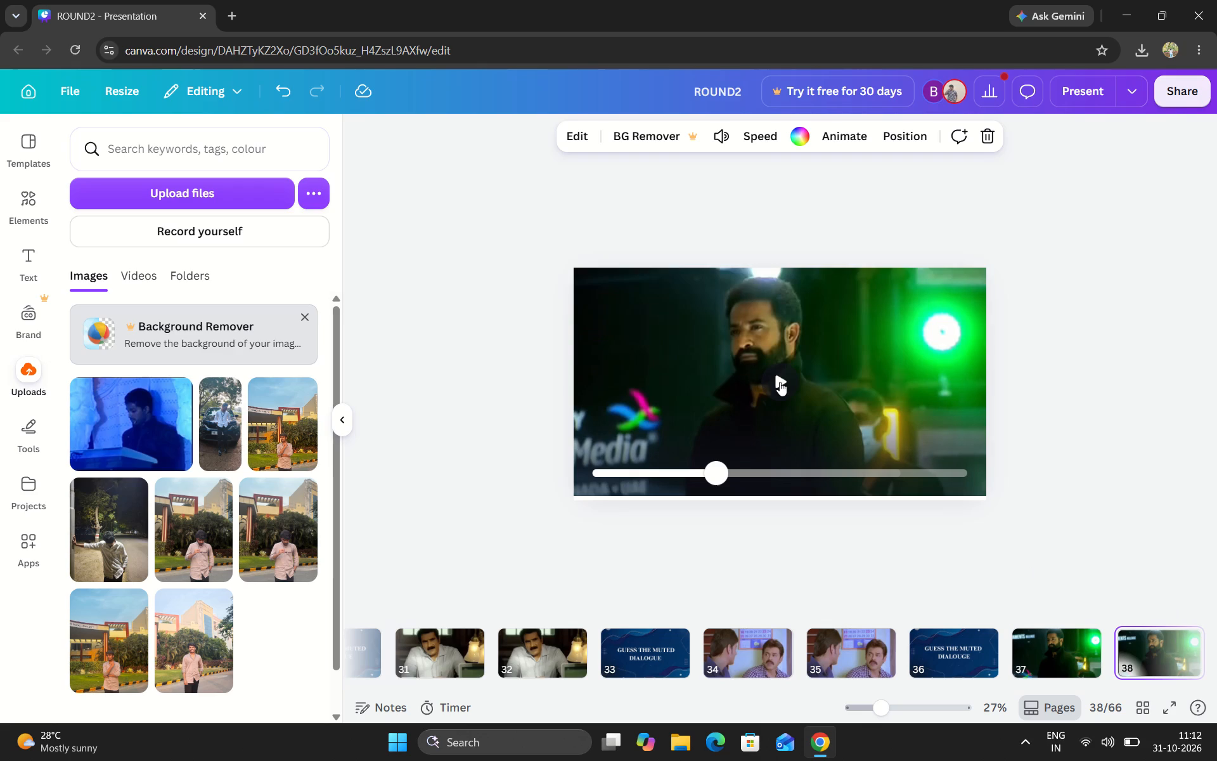
pyautogui.click(783, 382)
pyautogui.hscroll(-2, 828, 644)
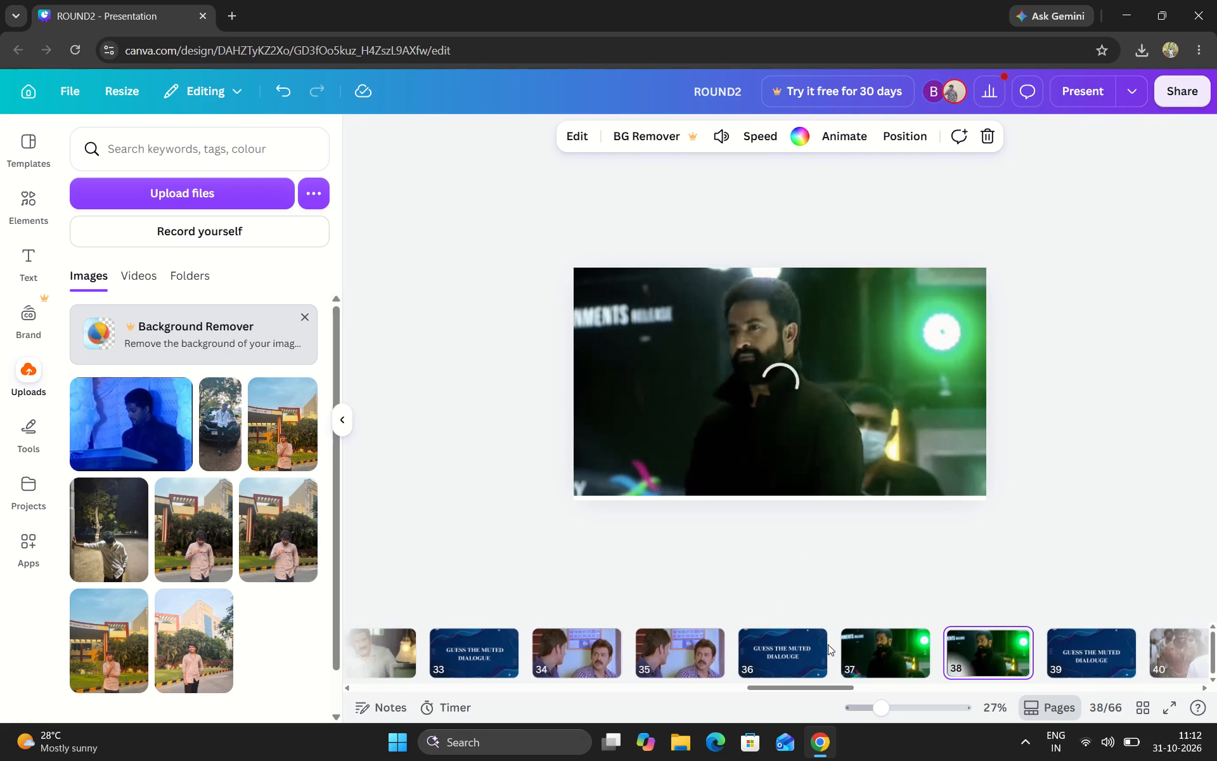
pyautogui.hscroll(-2, 828, 644)
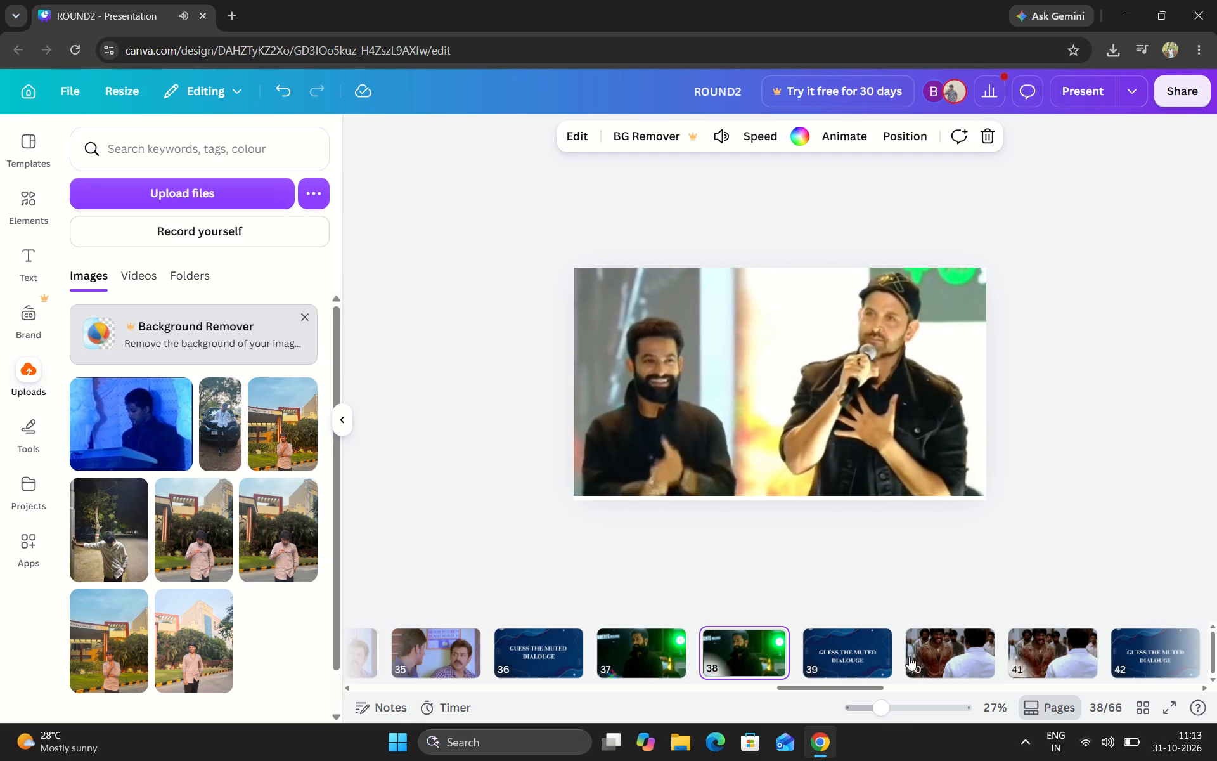
# Review the muted dialogue question and video slides on pages 39 to 43.
pyautogui.click(861, 651)
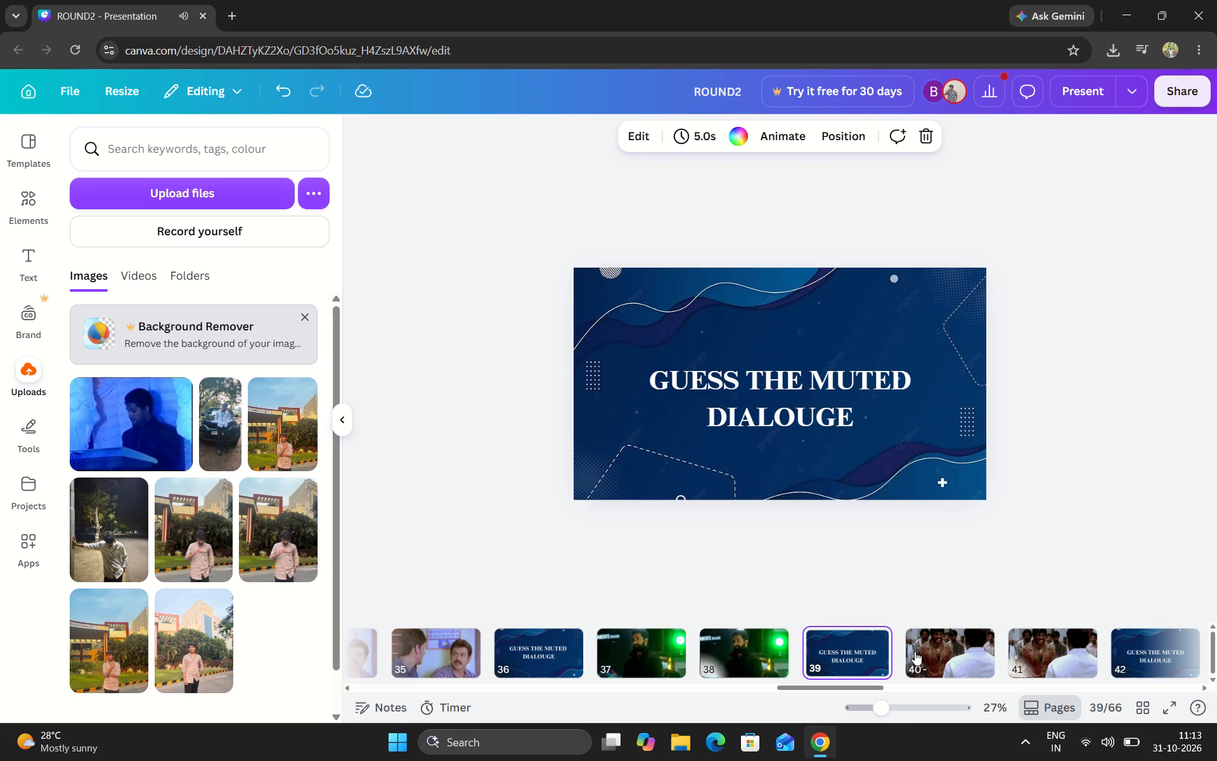
pyautogui.click(915, 651)
pyautogui.click(1036, 663)
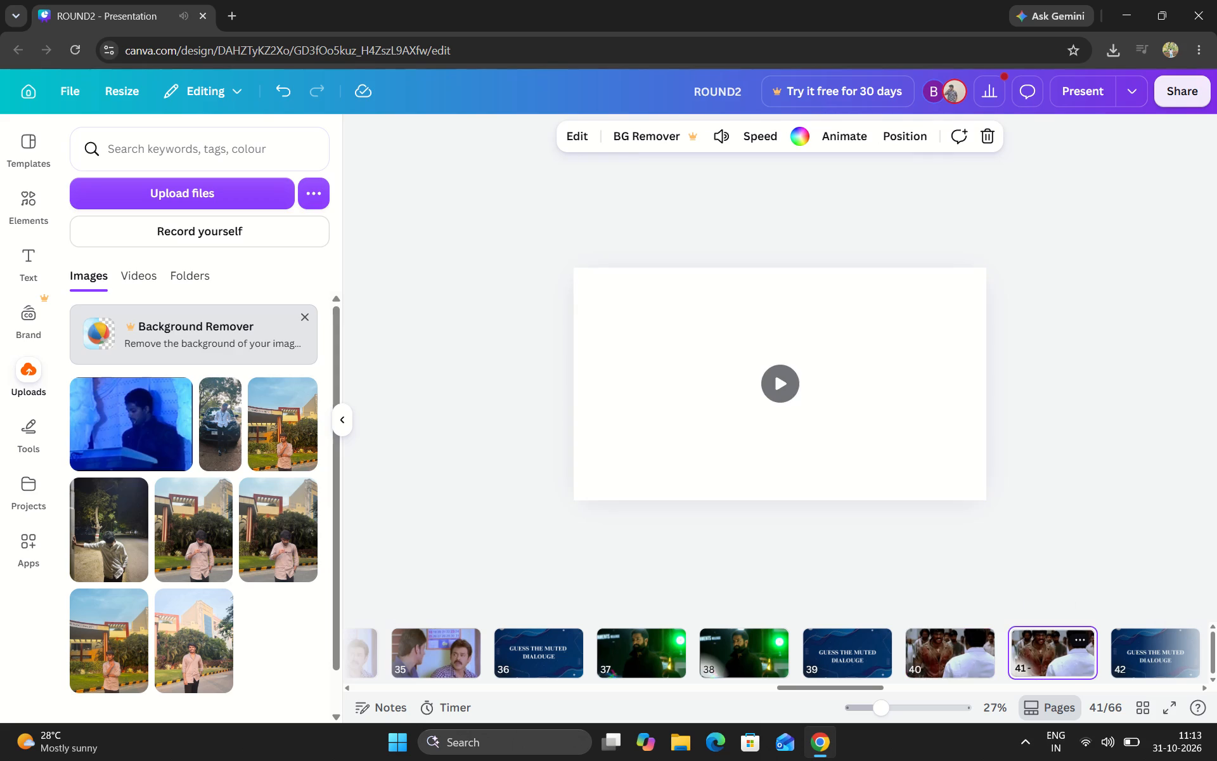
pyautogui.hscroll(-2, 1036, 663)
pyautogui.click(984, 656)
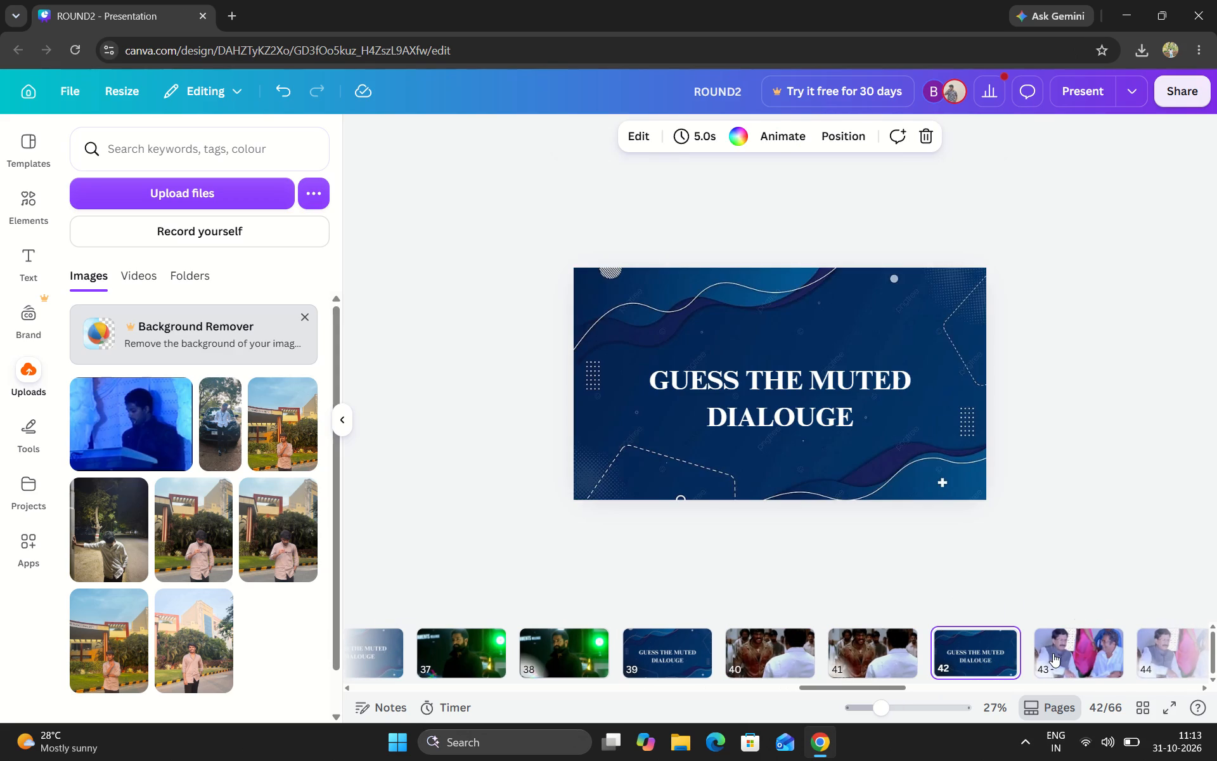
pyautogui.click(1053, 653)
pyautogui.hscroll(-3, 1053, 653)
# Review the Guess the Song questions on pages 45, 47 and 49, and play the answer video on page 50.
pyautogui.click(1053, 653)
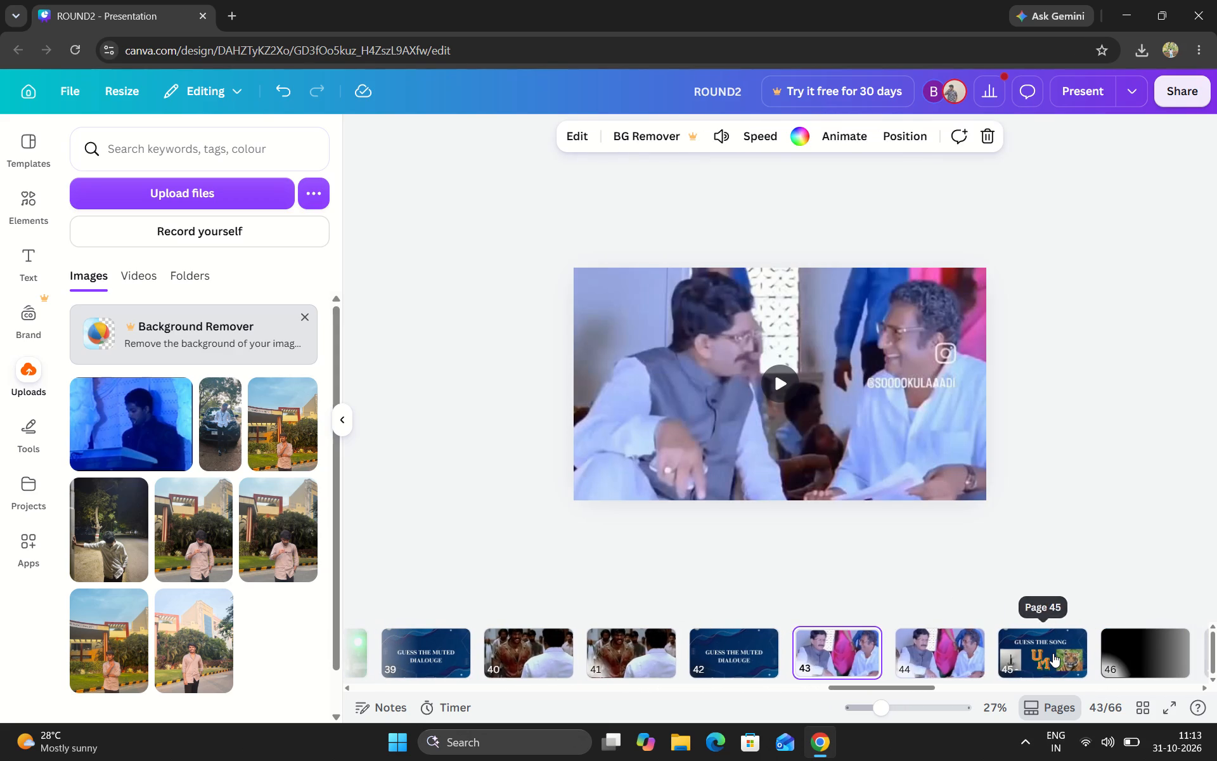
pyautogui.hscroll(-2, 1053, 653)
pyautogui.click(887, 662)
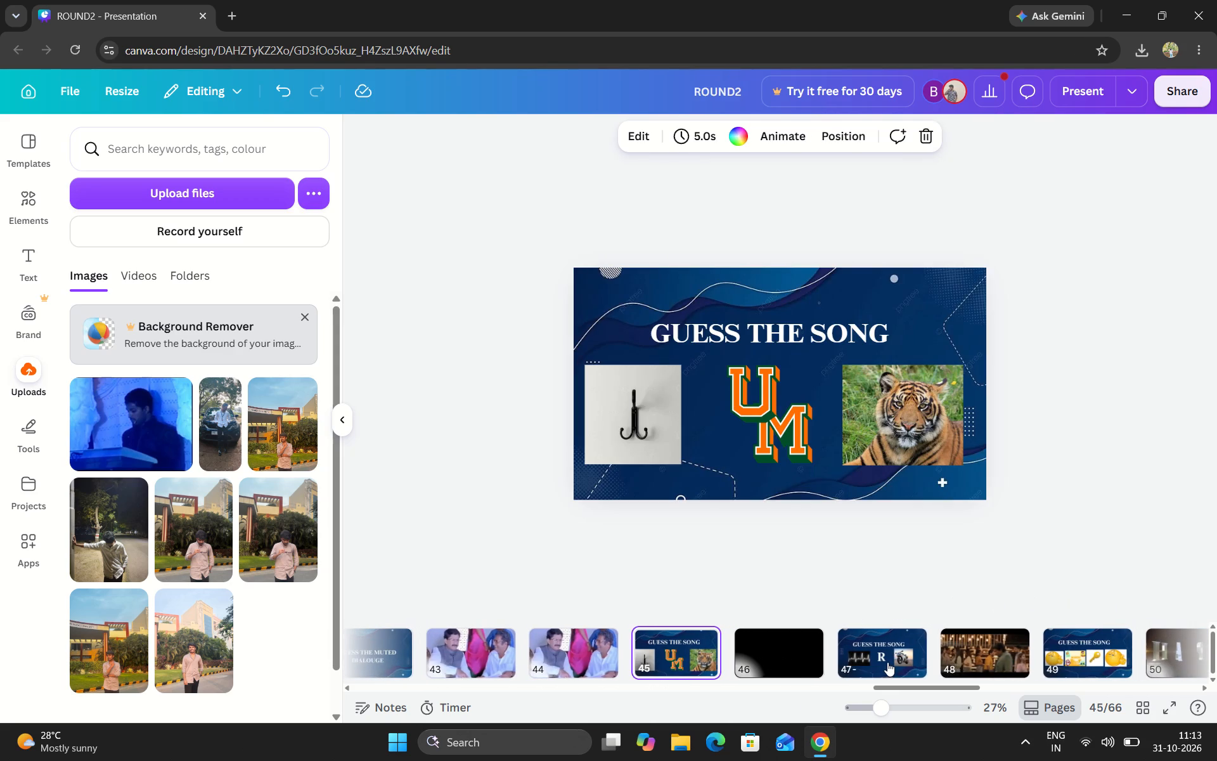
pyautogui.click(1078, 656)
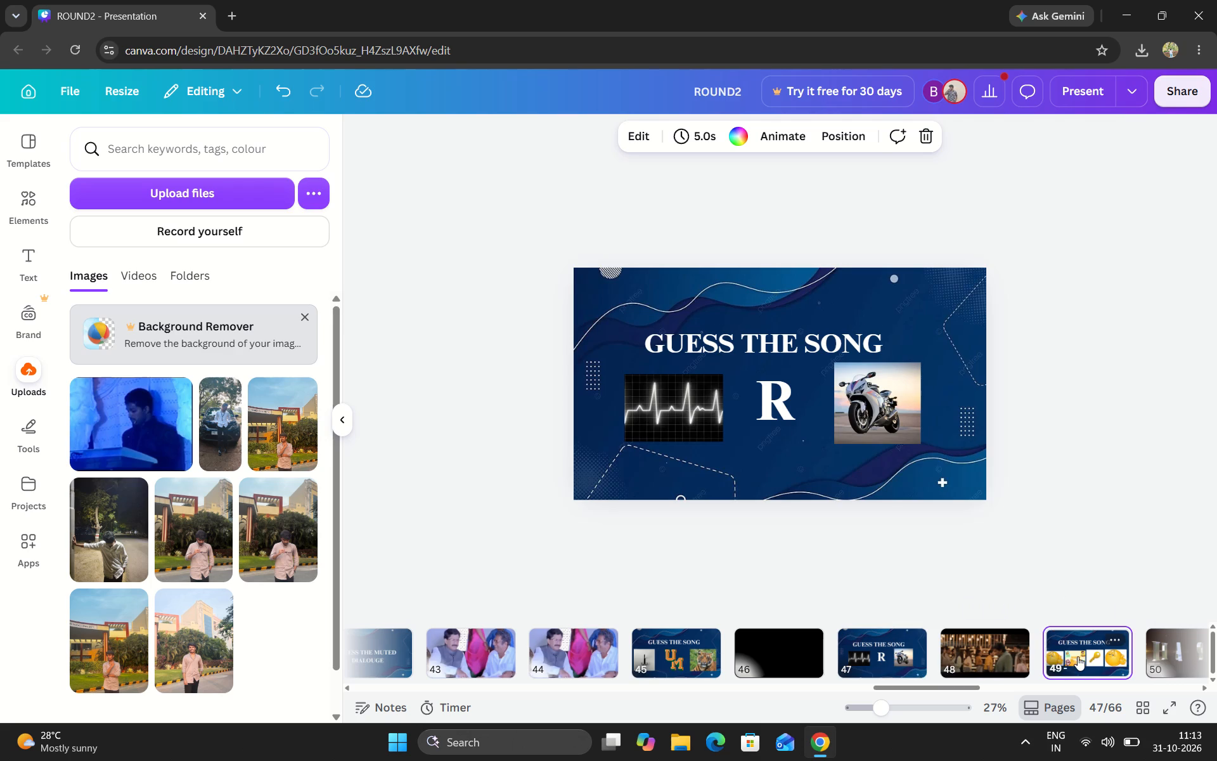
pyautogui.hscroll(-2, 1078, 656)
pyautogui.click(1011, 656)
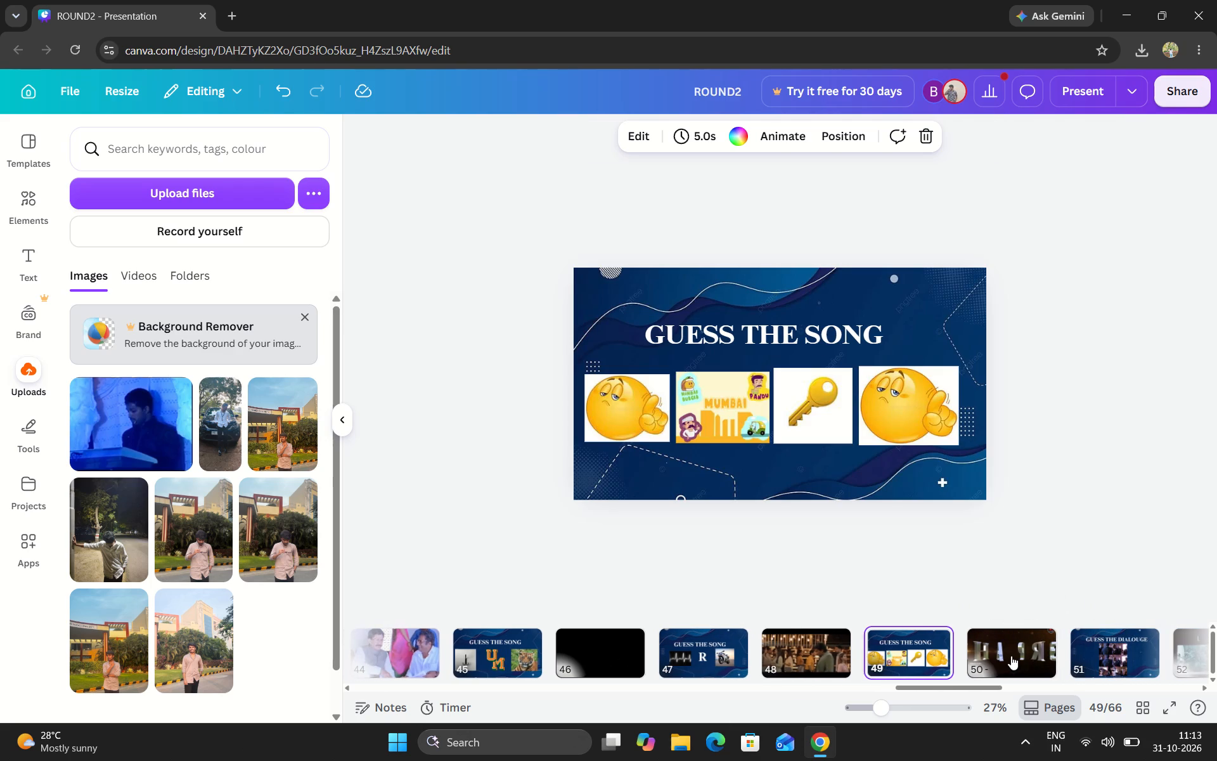
pyautogui.click(786, 390)
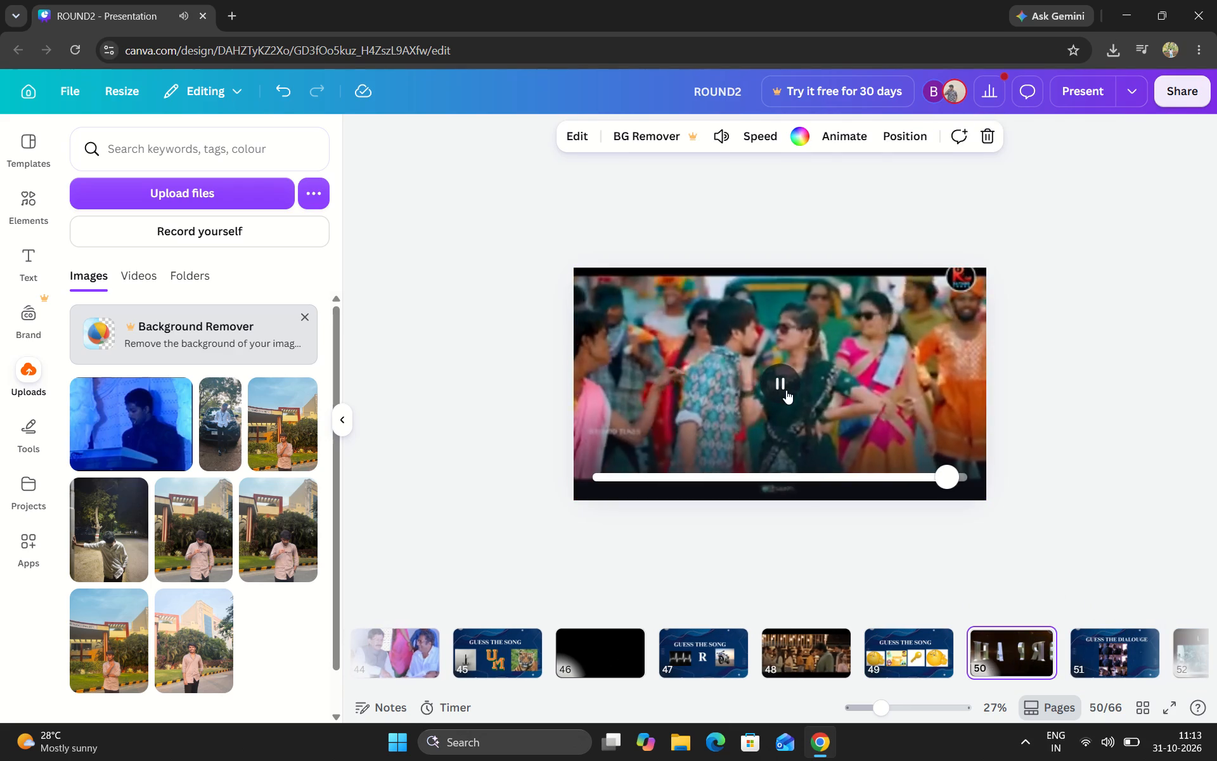
# Review the dialogue, lyrics and song questions on pages 51, 53 and 55, and play the answer video on page 56.
pyautogui.click(1102, 644)
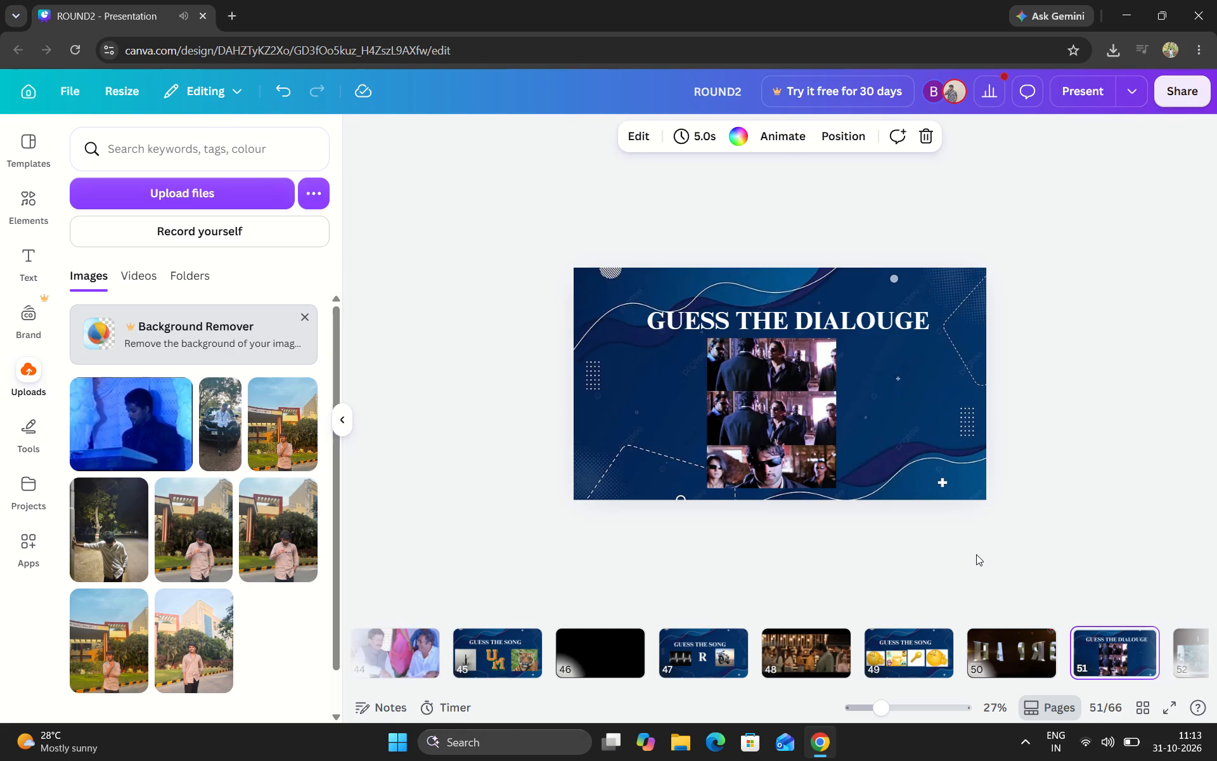
pyautogui.hscroll(-2, 976, 554)
pyautogui.hscroll(-4, 1072, 682)
pyautogui.click(900, 645)
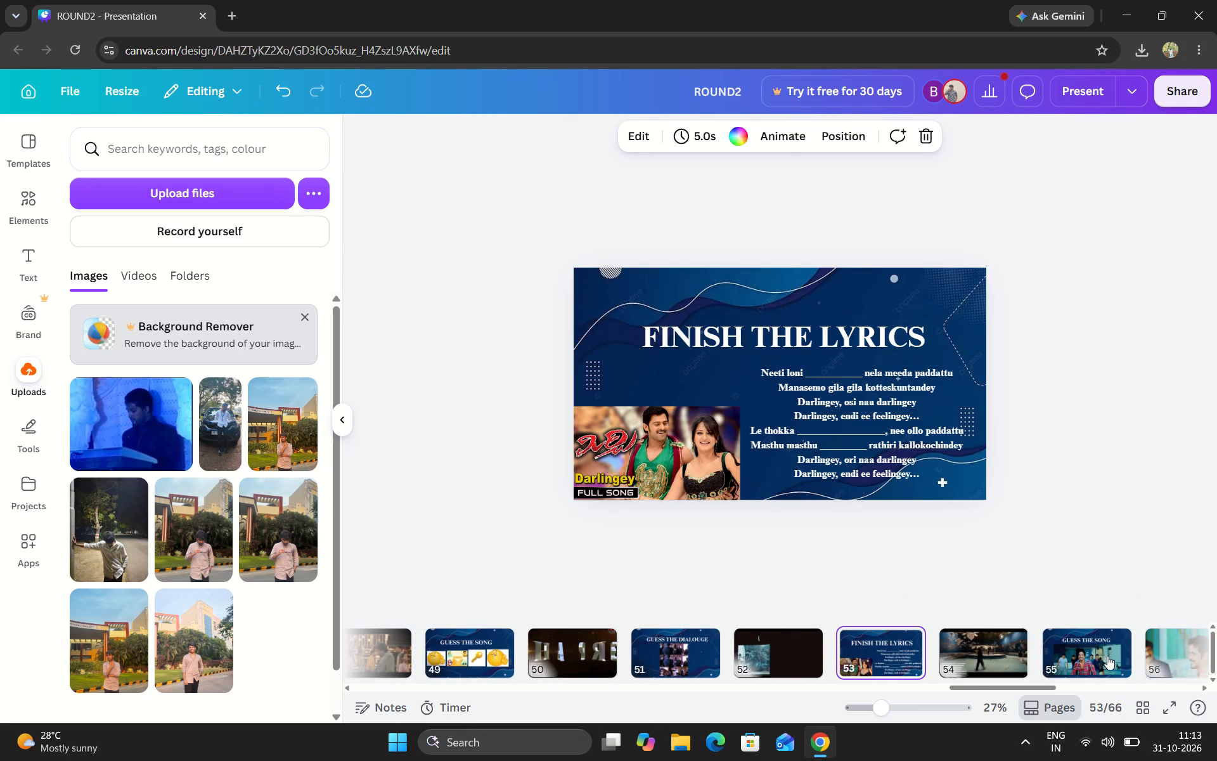
pyautogui.hscroll(-1, 1107, 649)
pyautogui.click(955, 656)
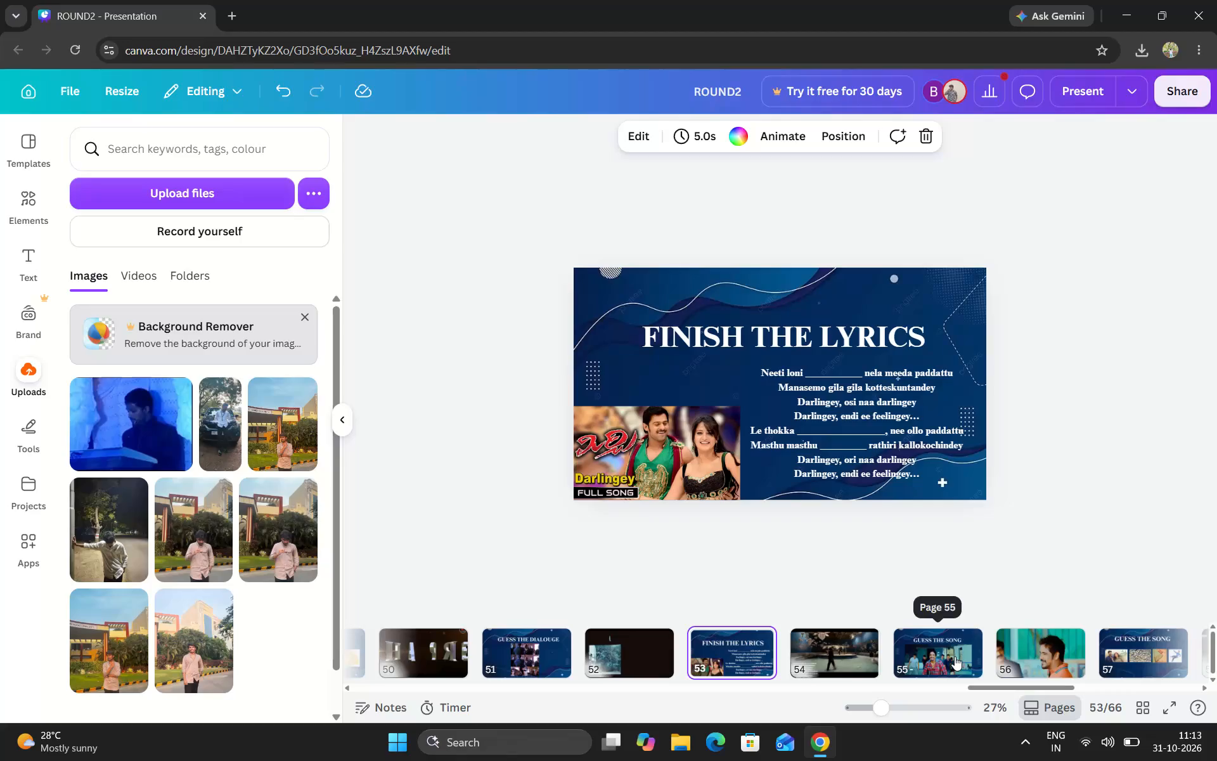
pyautogui.hscroll(-1, 955, 656)
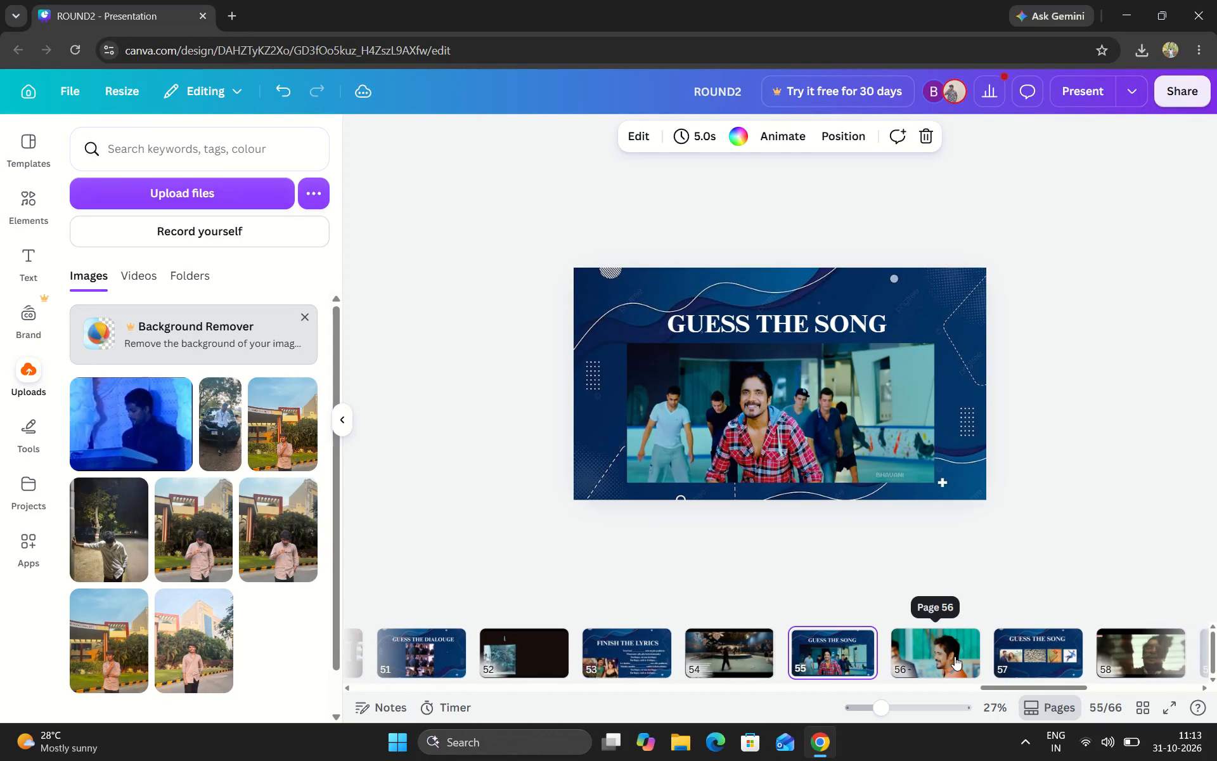
pyautogui.hscroll(-1, 955, 656)
pyautogui.click(812, 646)
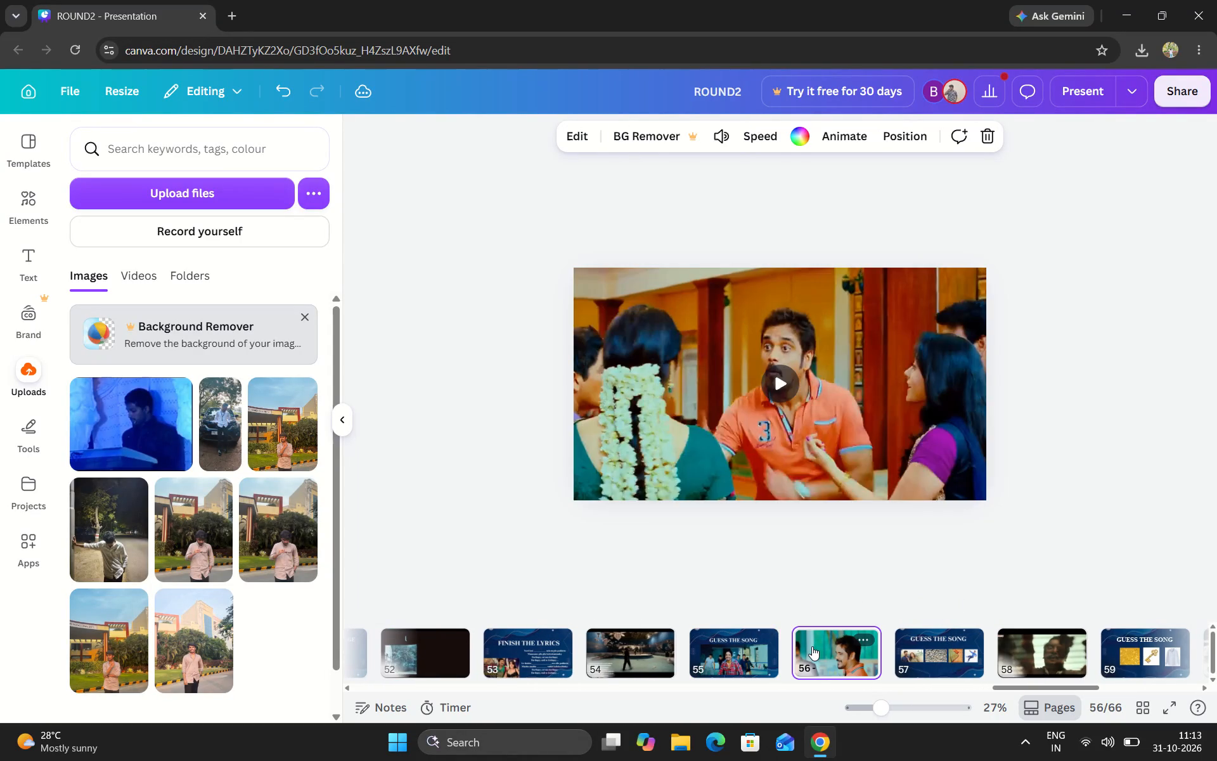
pyautogui.click(783, 386)
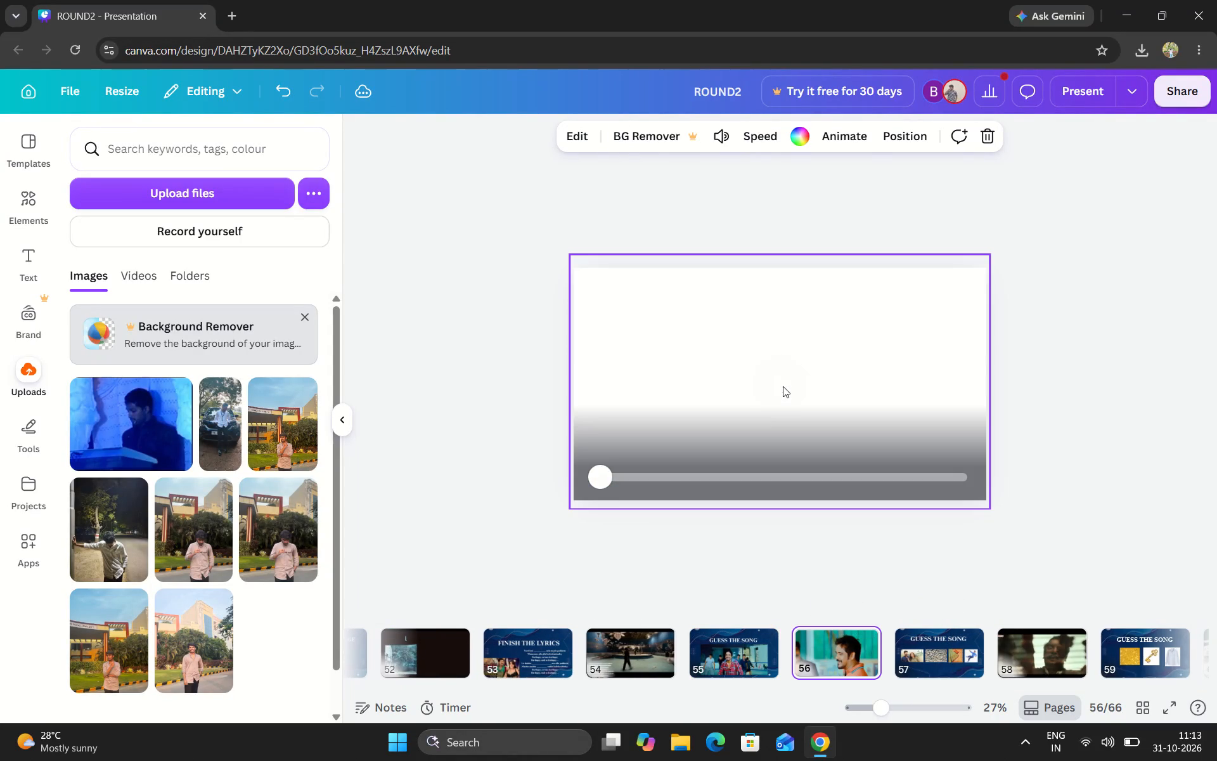
# Review the Guess the Song and Guess the Dialogue slides on pages 57 to 61.
pyautogui.click(929, 646)
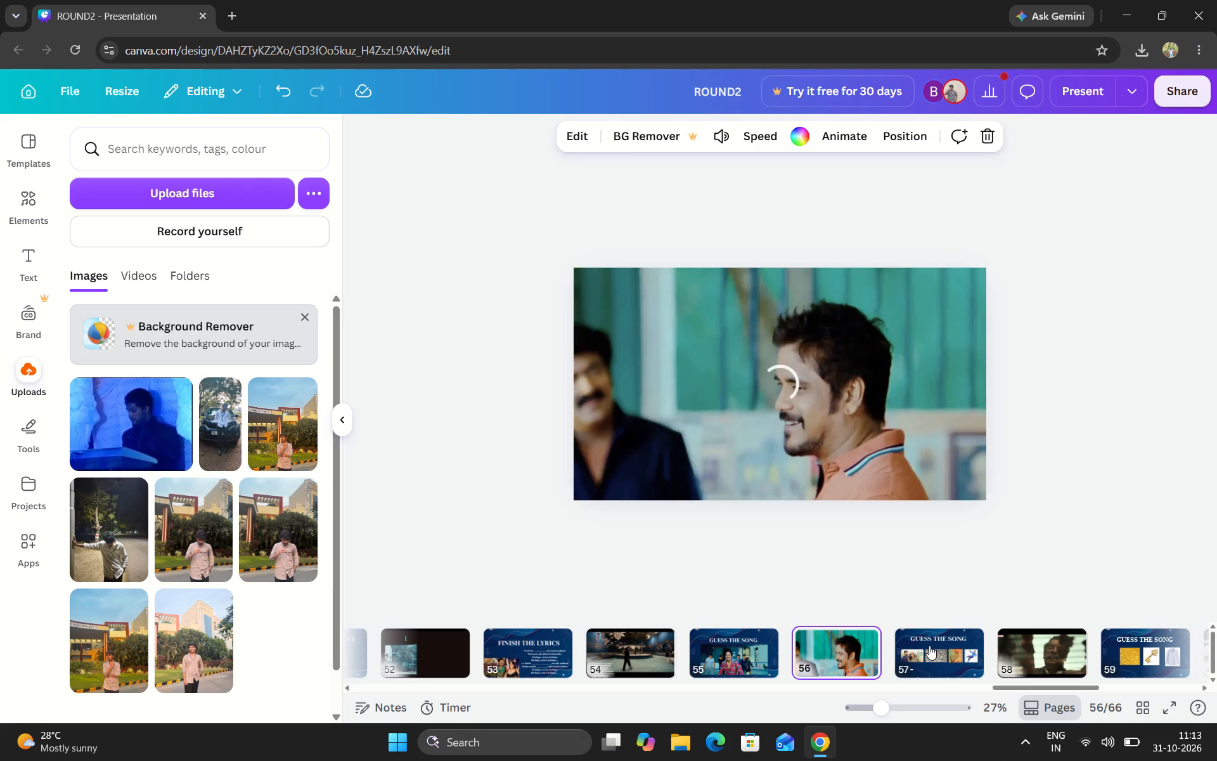
pyautogui.click(1021, 645)
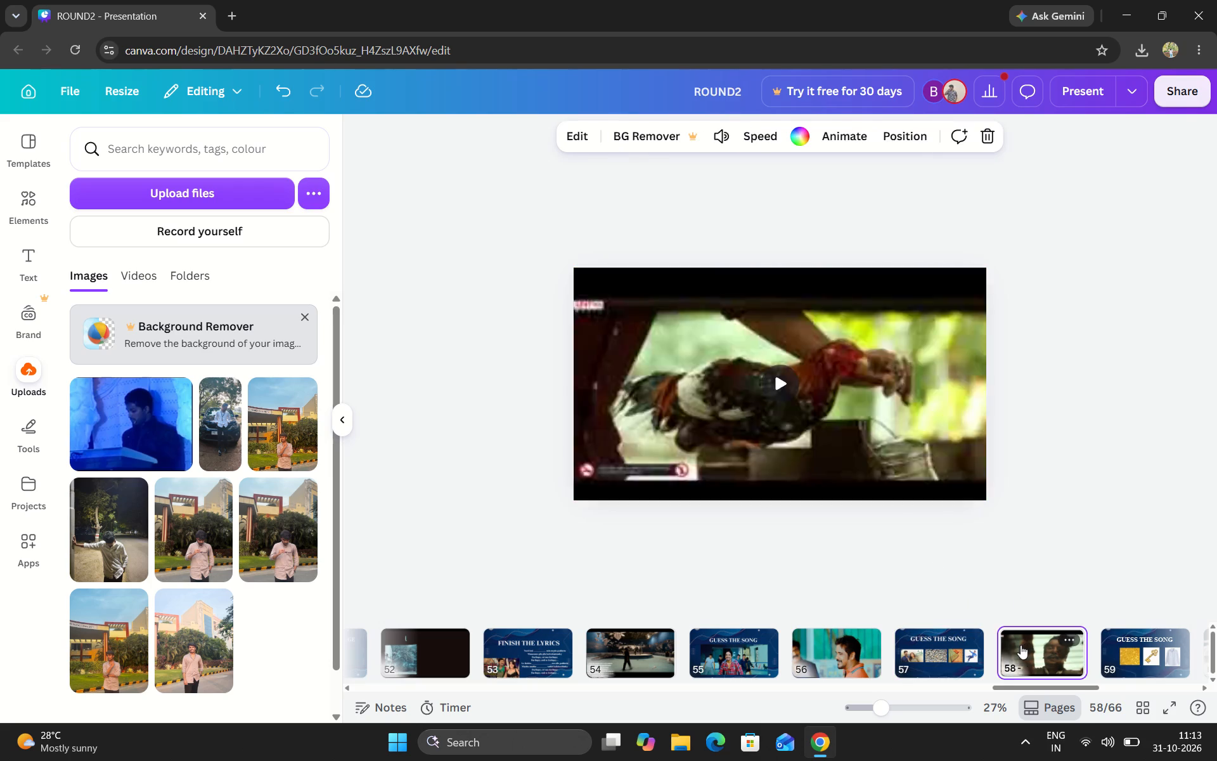
pyautogui.hscroll(-2, 1021, 645)
pyautogui.click(997, 654)
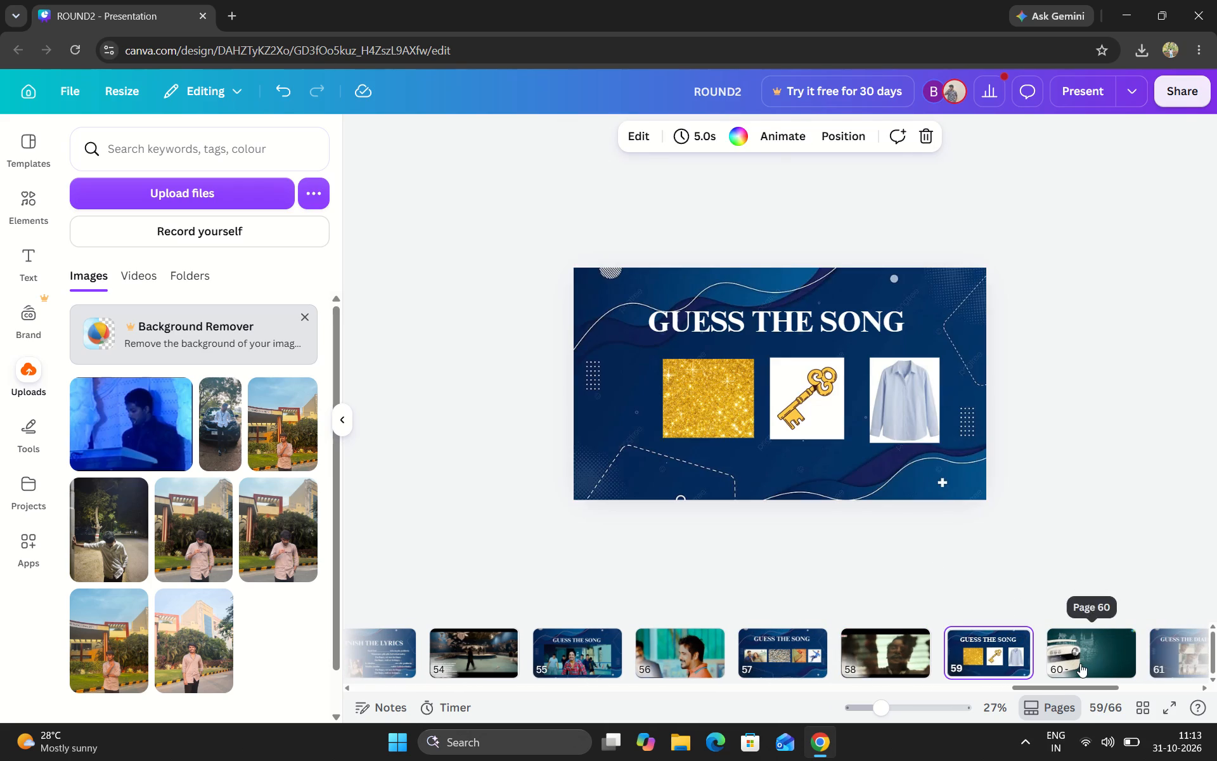
pyautogui.click(1080, 663)
pyautogui.hscroll(-2, 1080, 663)
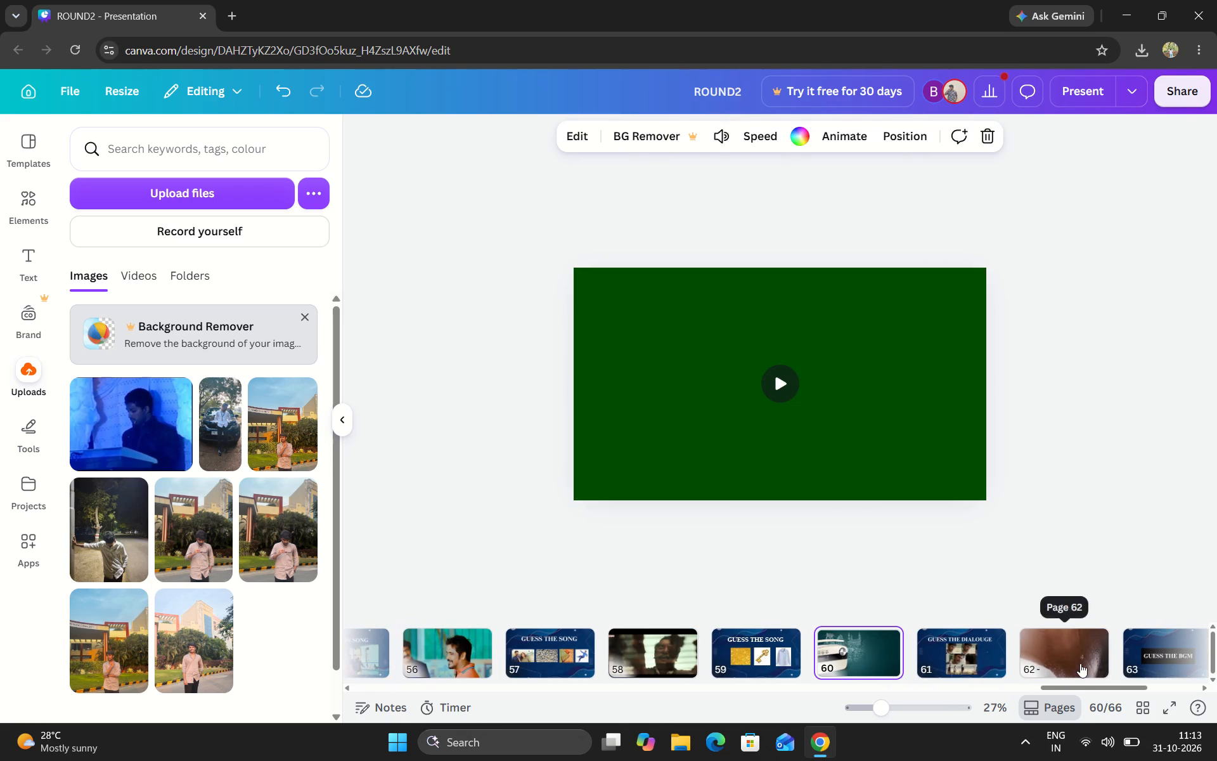
pyautogui.click(960, 650)
# Review the closing BGM and song slides on pages 63 to 66, playing the answer video on page 64.
pyautogui.hscroll(-1, 960, 650)
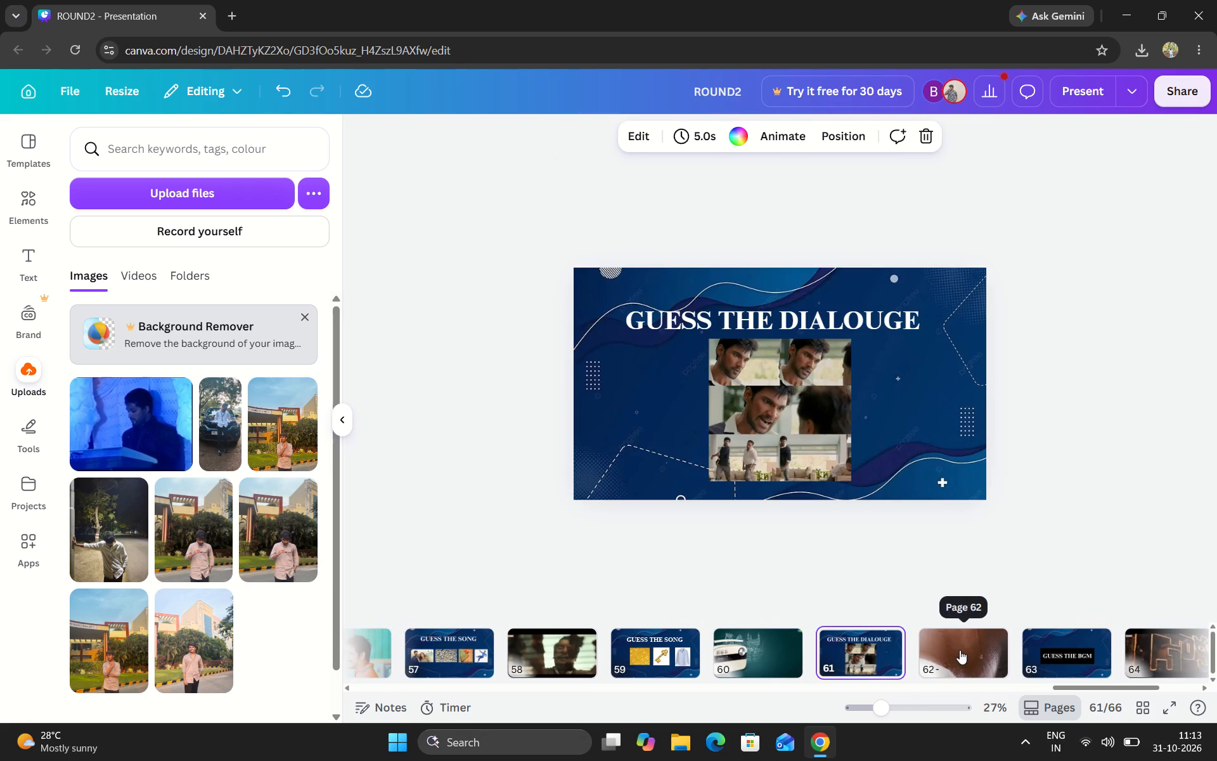
pyautogui.hscroll(-1, 960, 650)
pyautogui.click(960, 650)
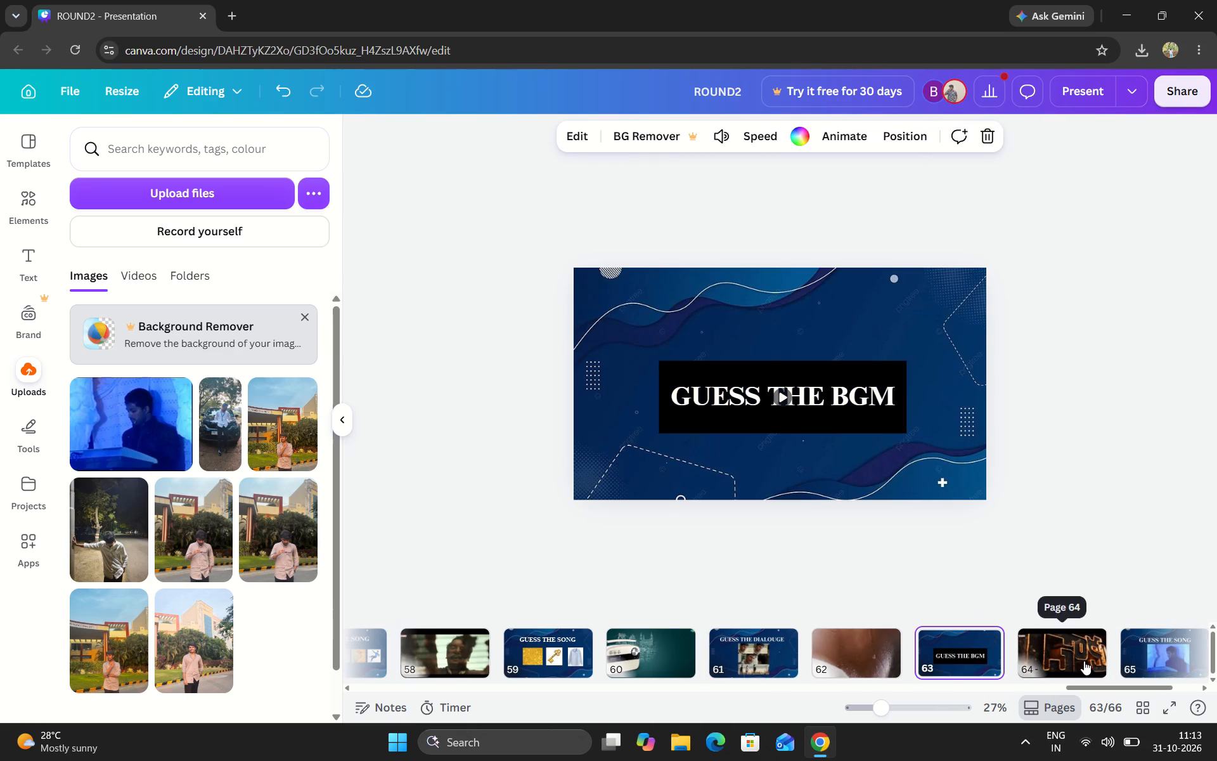
pyautogui.click(1084, 661)
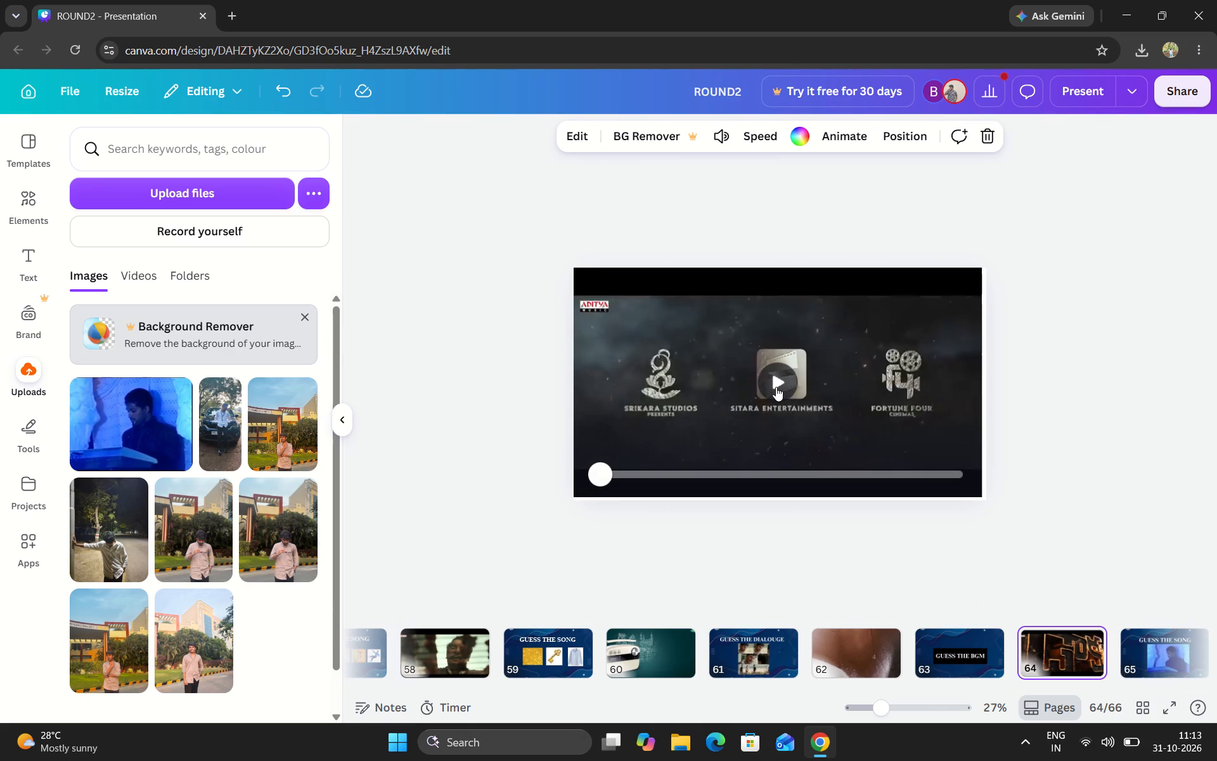
pyautogui.click(776, 387)
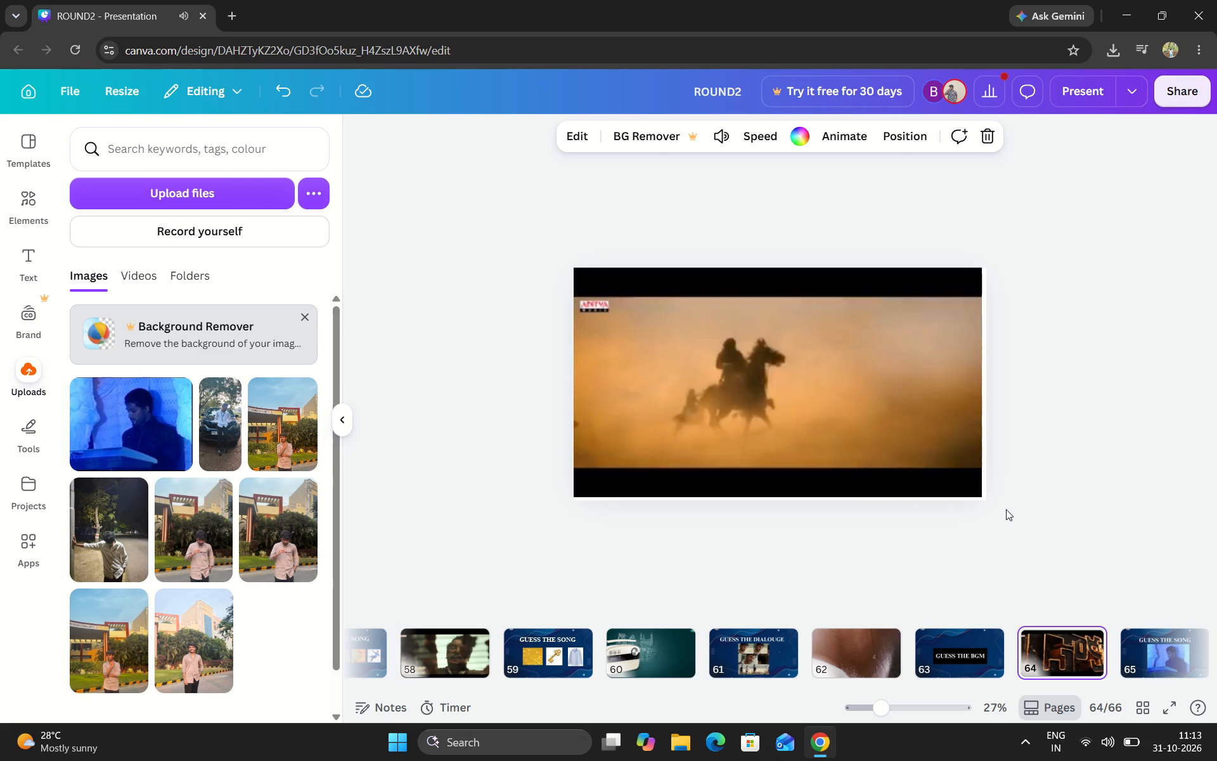
pyautogui.click(1145, 654)
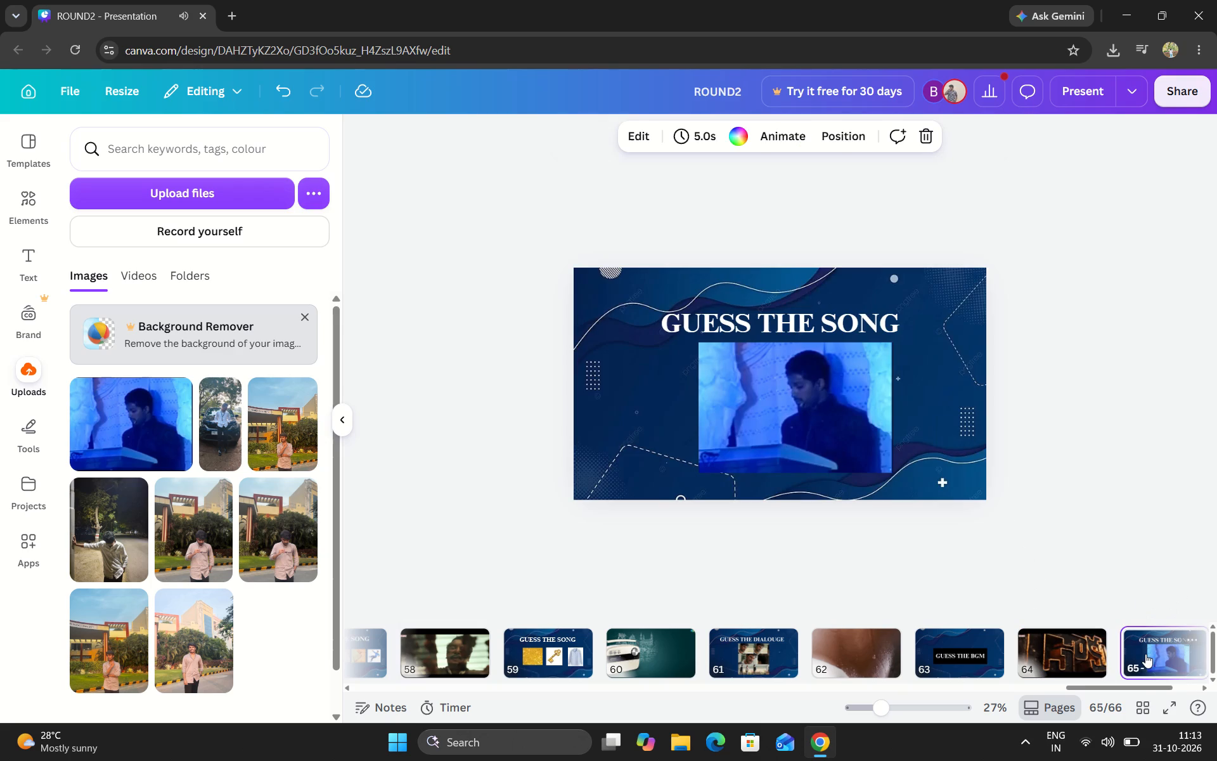
pyautogui.hscroll(-2, 1145, 654)
pyautogui.click(1067, 657)
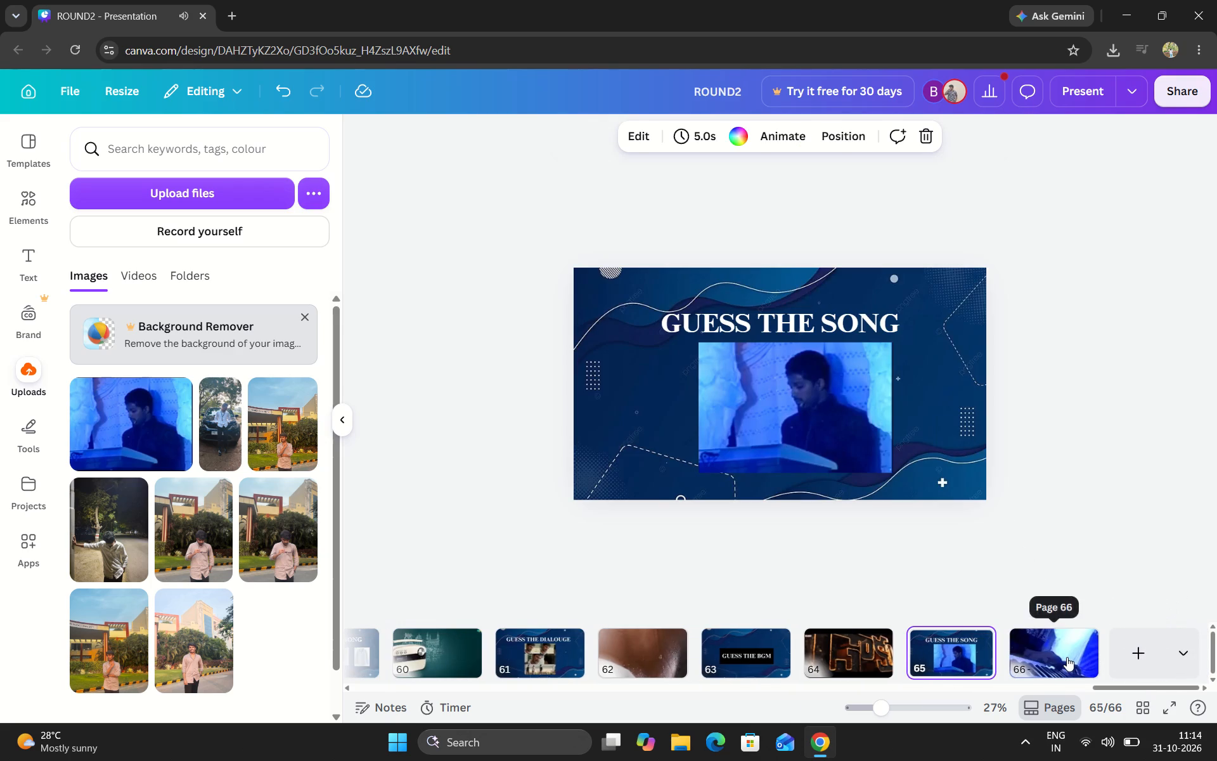
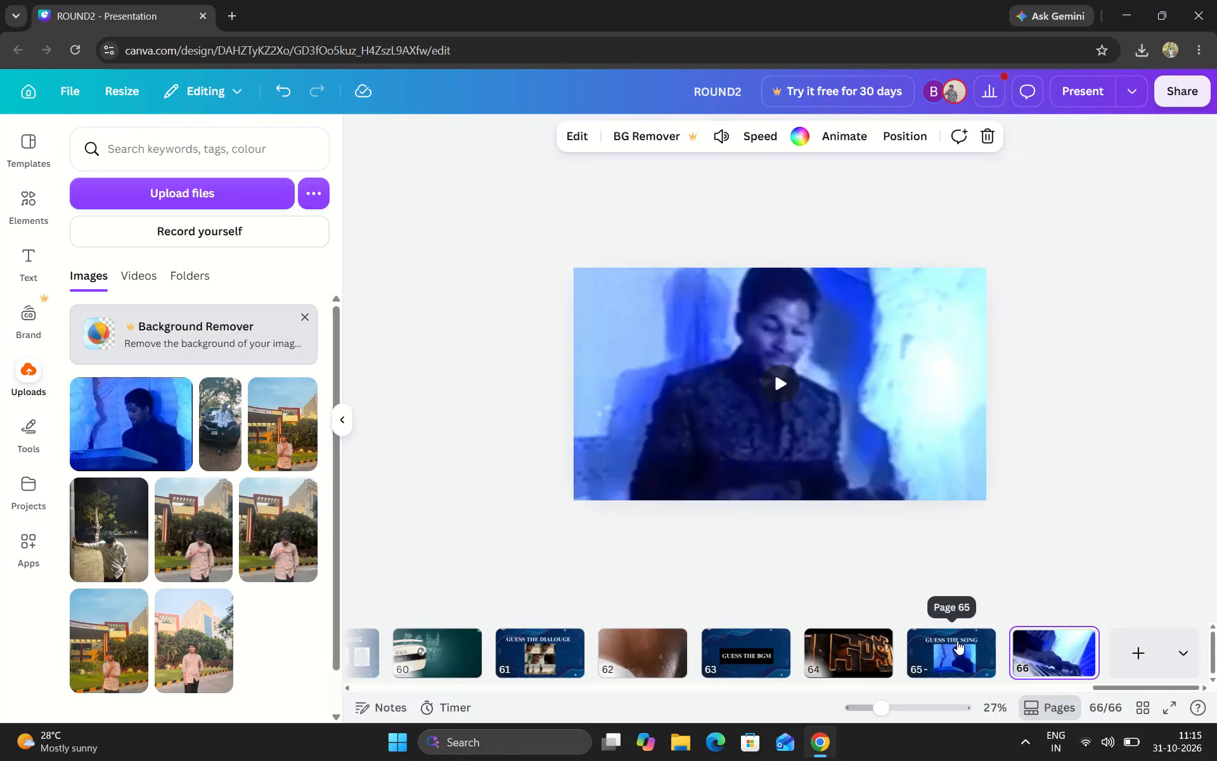
# Recheck the closing slides backwards from page 65 to 61, then page 57 and the answer video on page 56.
pyautogui.click(957, 641)
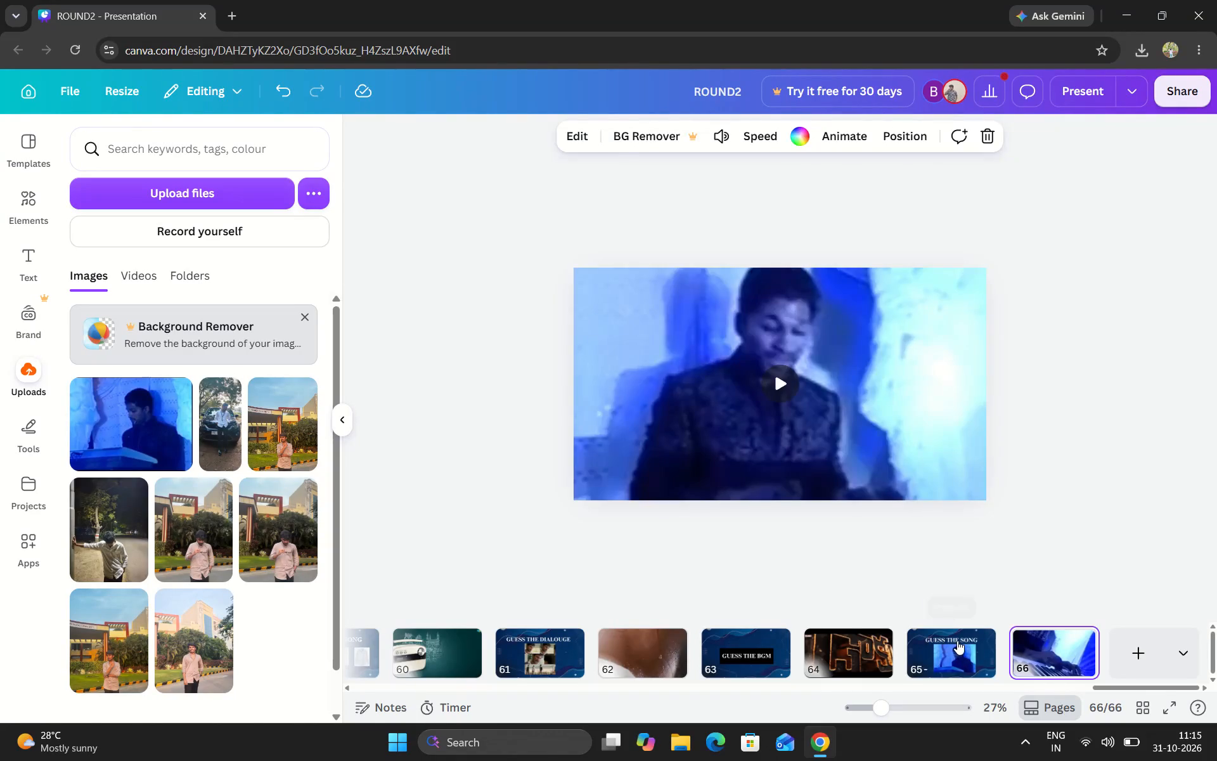
pyautogui.click(884, 656)
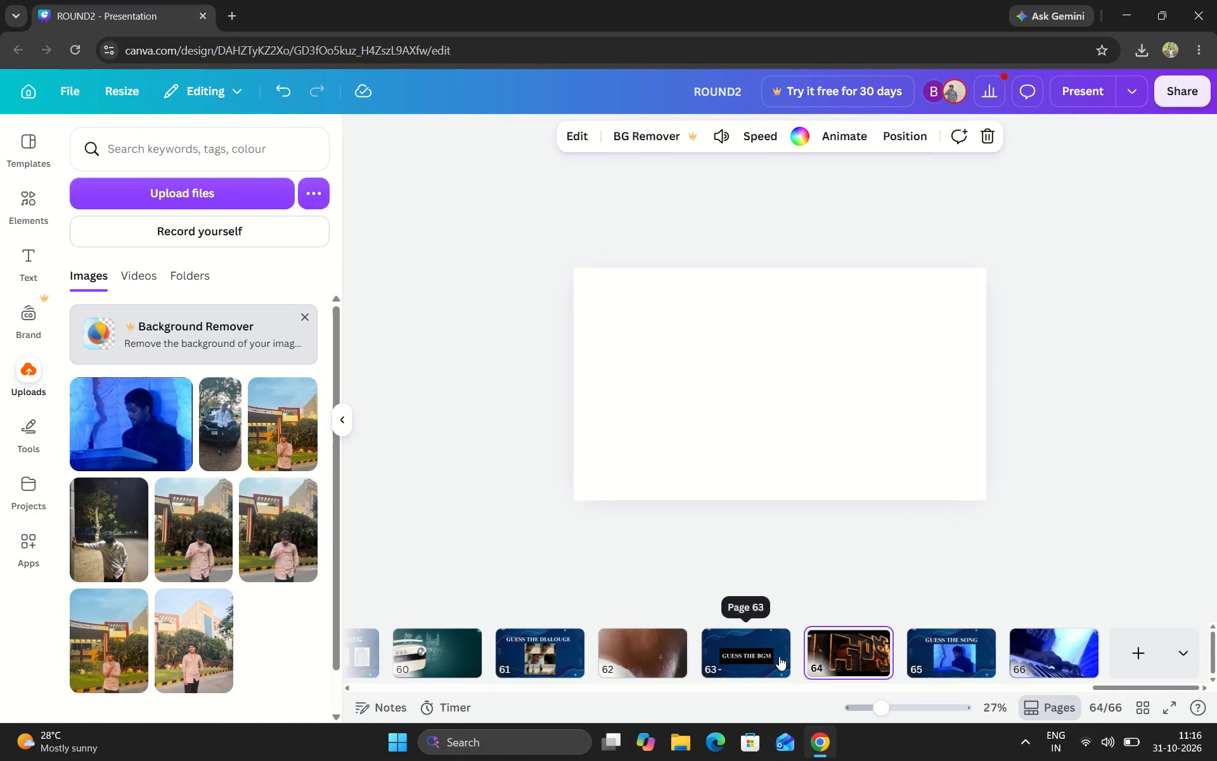
pyautogui.click(779, 656)
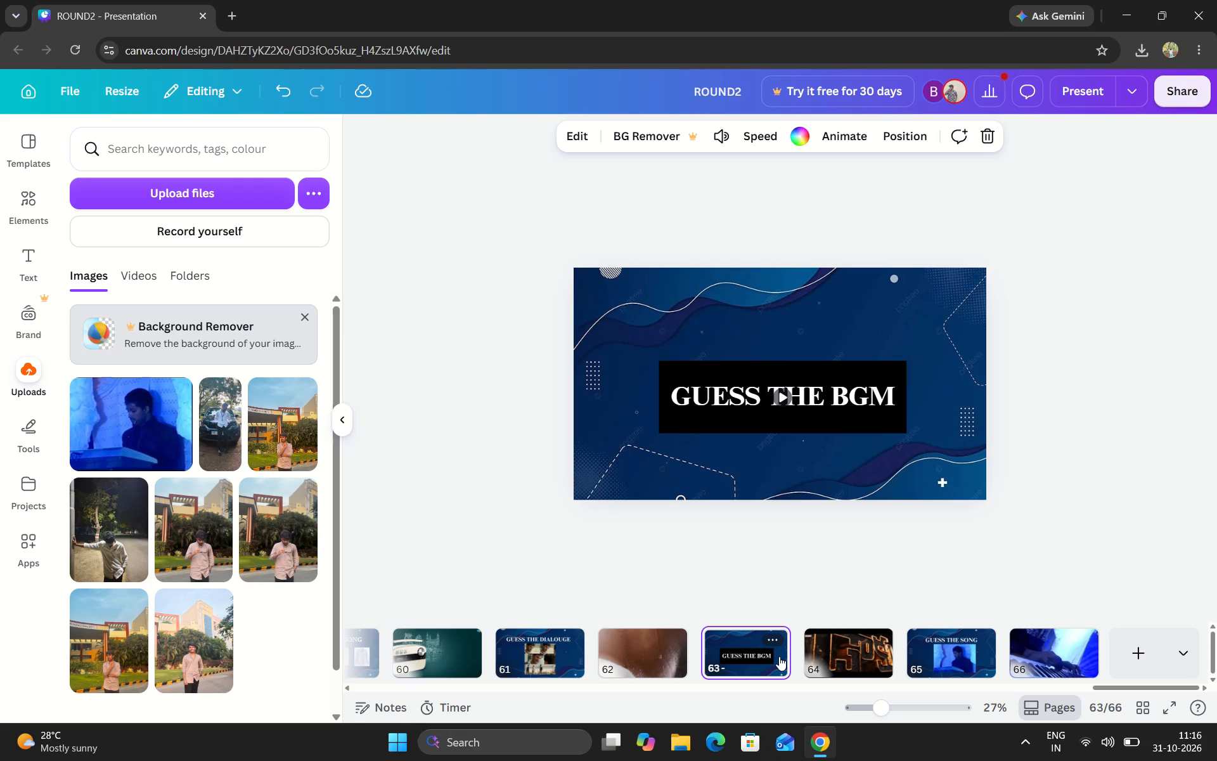
pyautogui.click(668, 648)
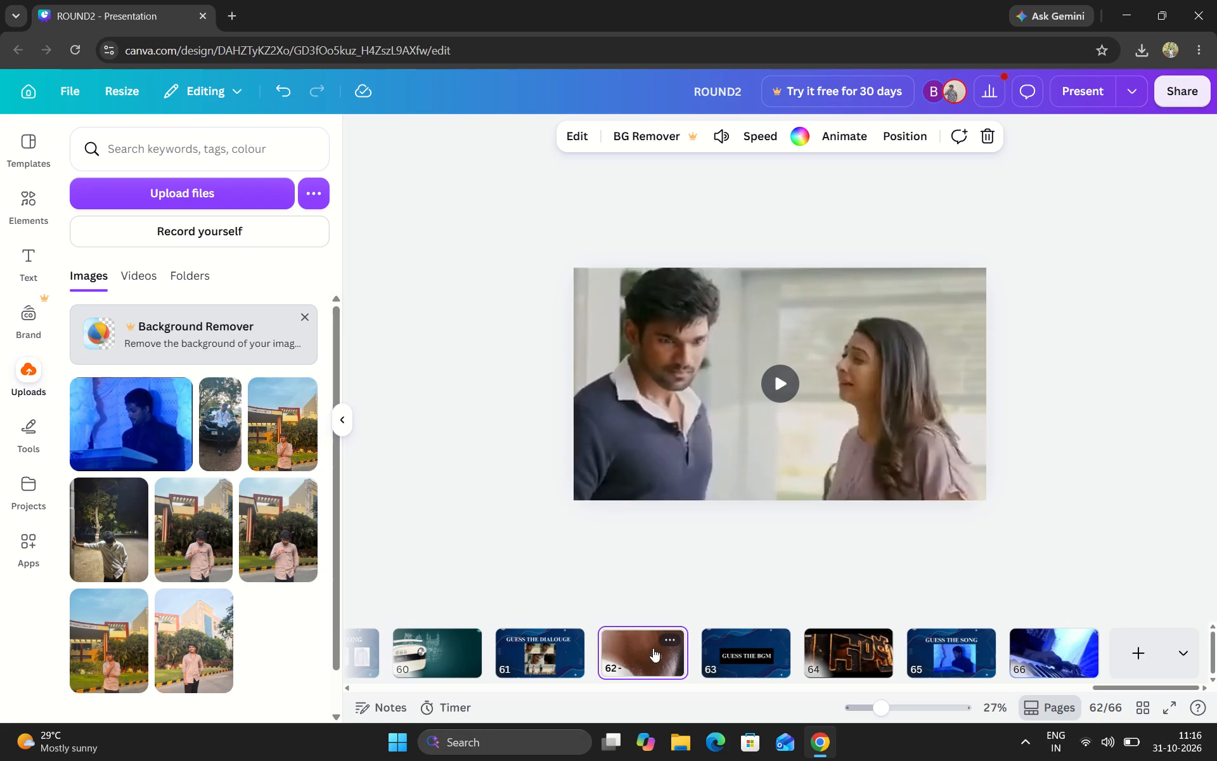
pyautogui.click(546, 656)
pyautogui.hscroll(2, 546, 656)
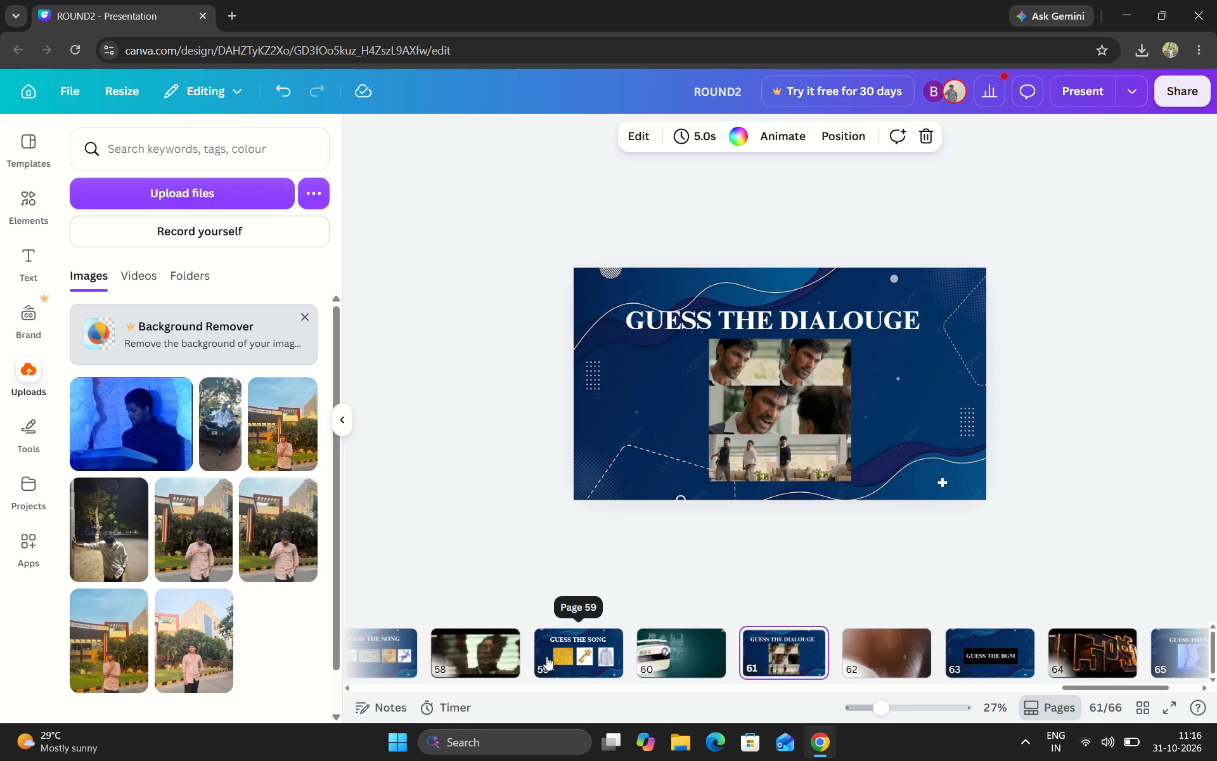
pyautogui.hscroll(1, 546, 656)
pyautogui.click(546, 656)
pyautogui.click(411, 656)
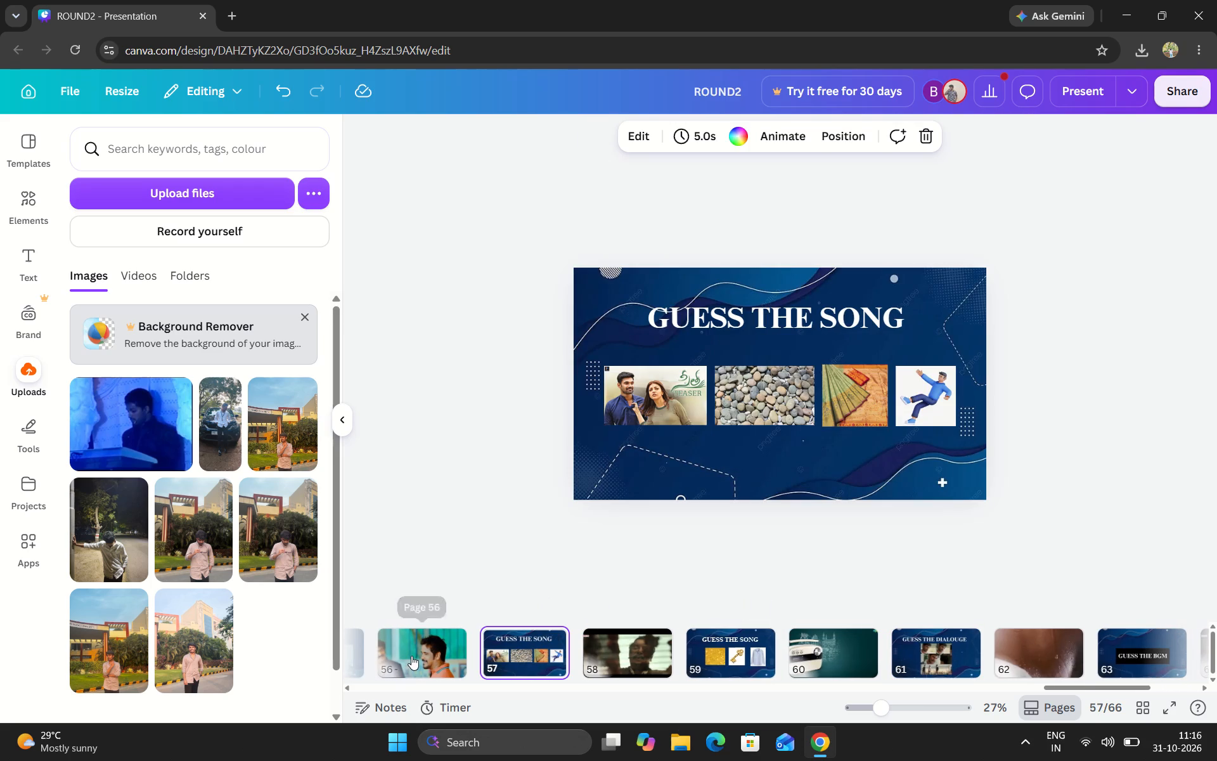
# Skim the page thumbnails back to page 1 and forward to page 66 while the page 56 answer video plays.
pyautogui.hscroll(19, 411, 656)
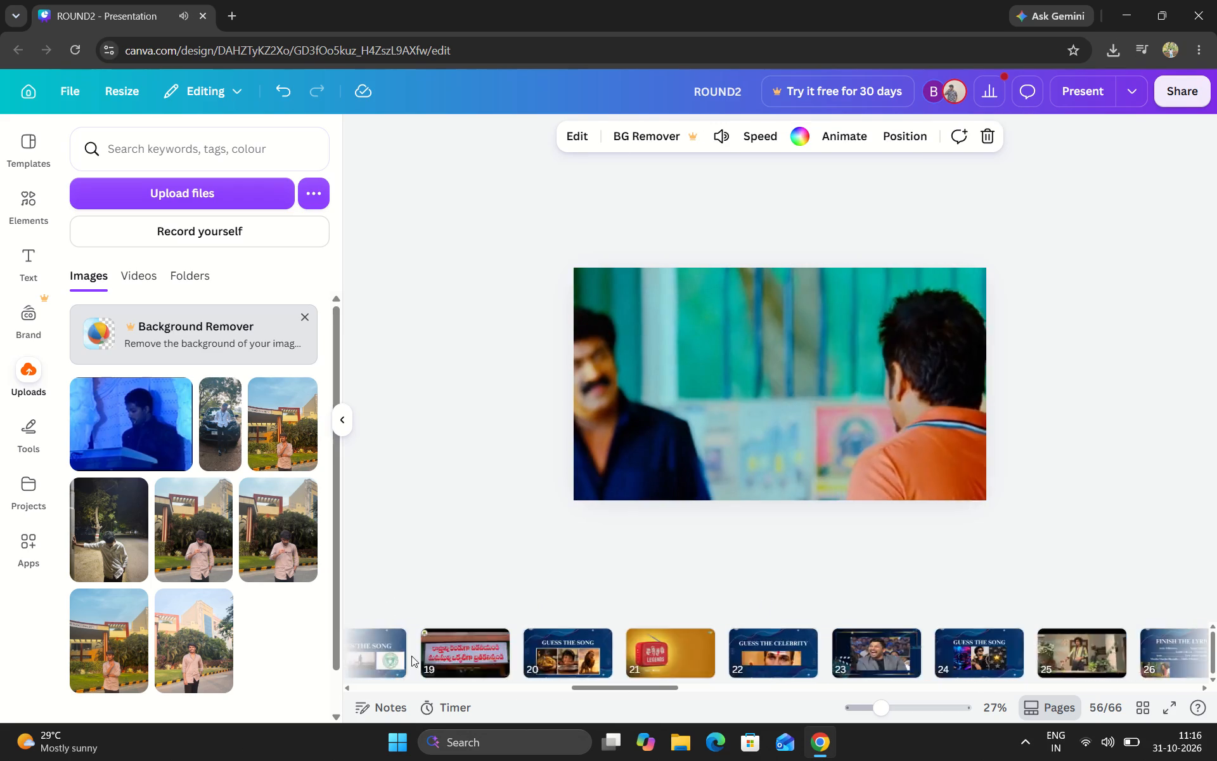
pyautogui.hscroll(4, 411, 656)
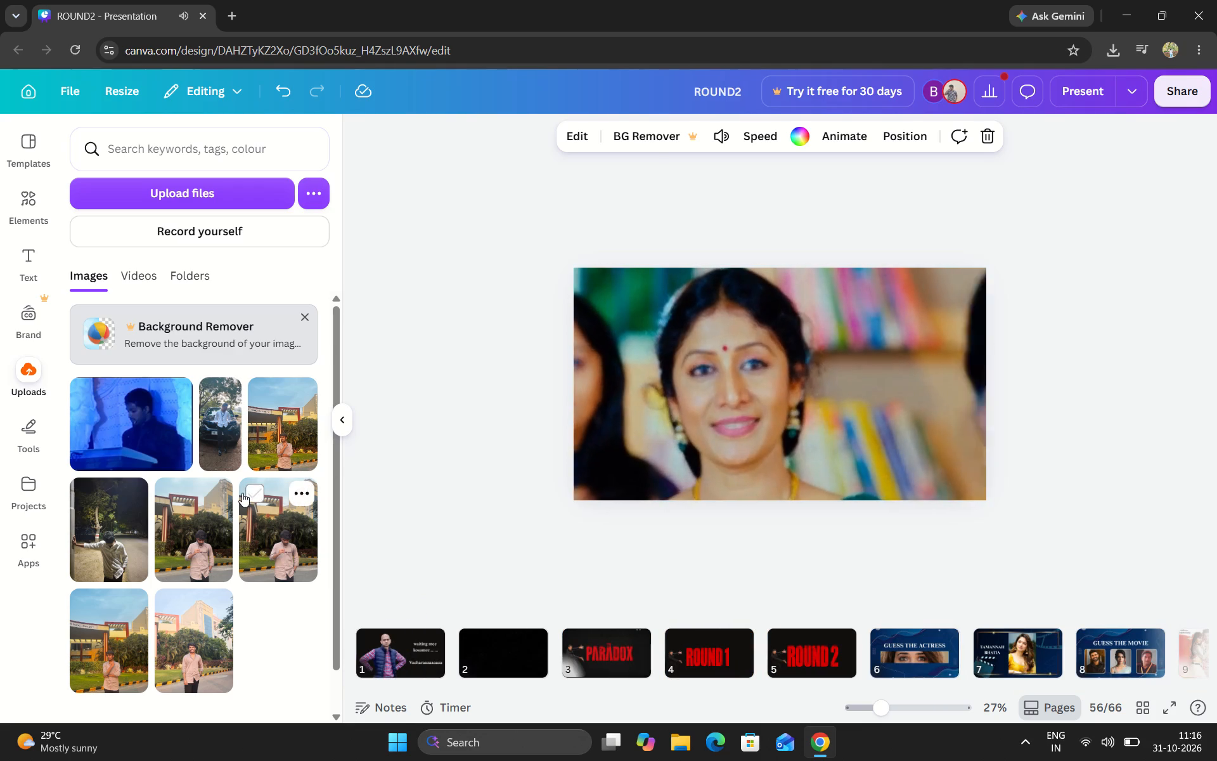
pyautogui.scroll(-5, 242, 493)
pyautogui.scroll(6, 242, 493)
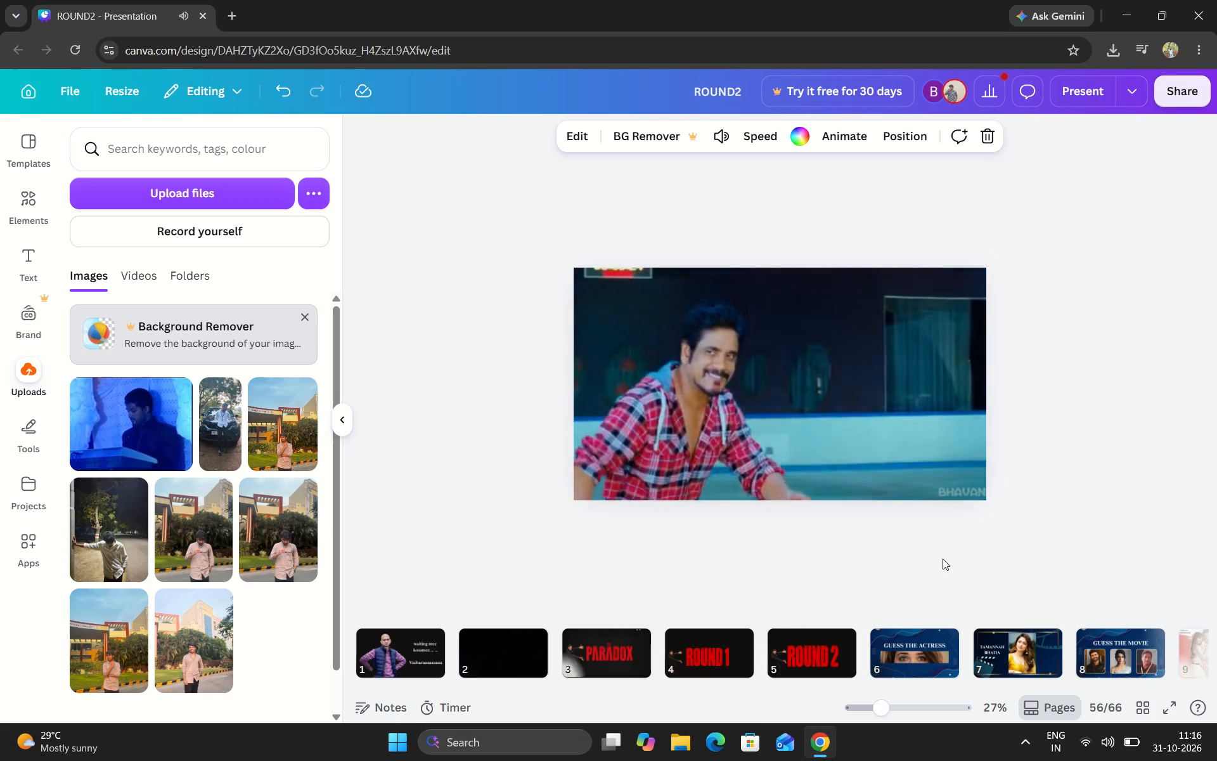
pyautogui.hscroll(-15, 981, 668)
pyautogui.hscroll(-15, 981, 668)
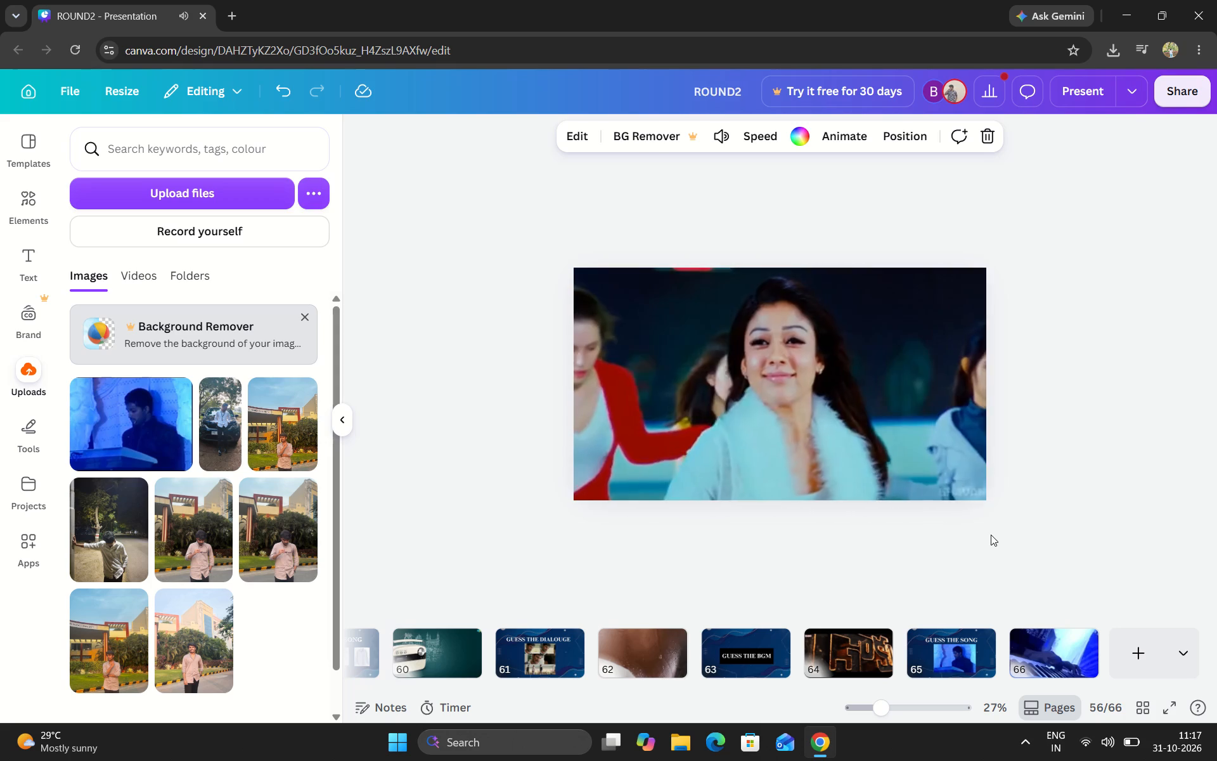
# Leave the answer video on page 56 and go back to the Guess the Song slide on page 55.
pyautogui.click(475, 472)
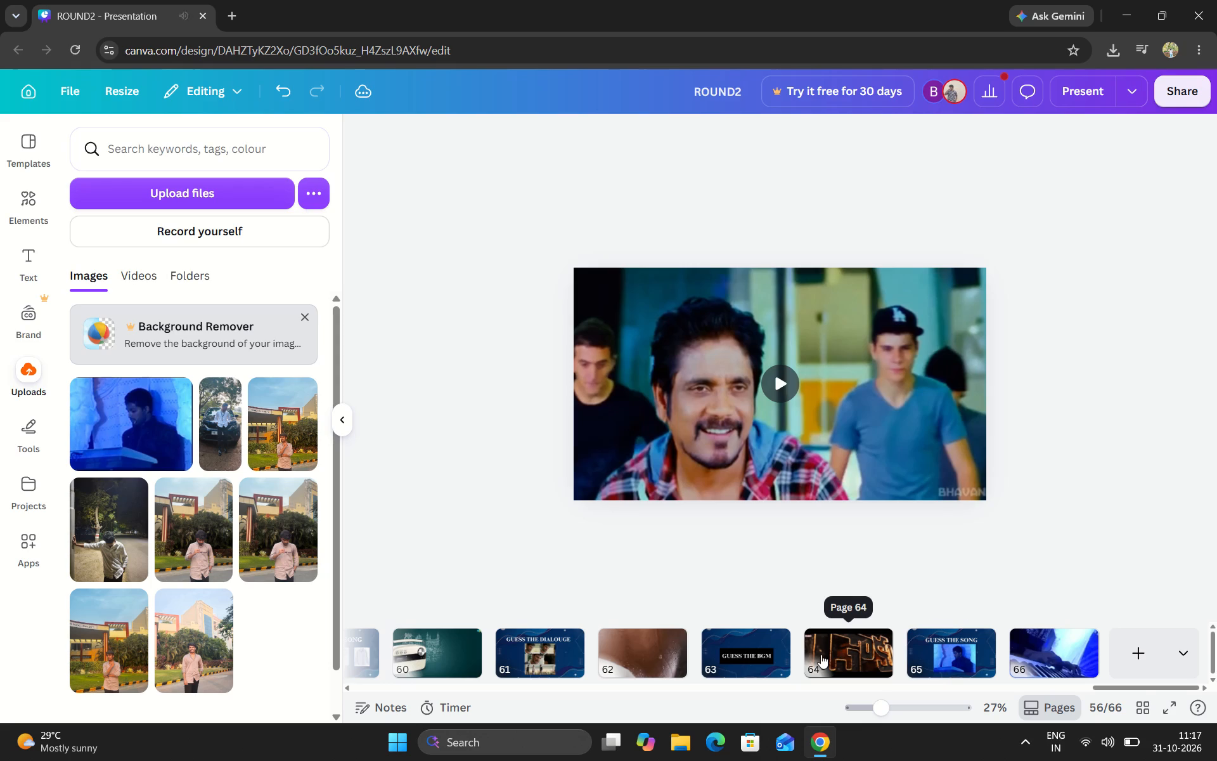
pyautogui.hscroll(9, 821, 654)
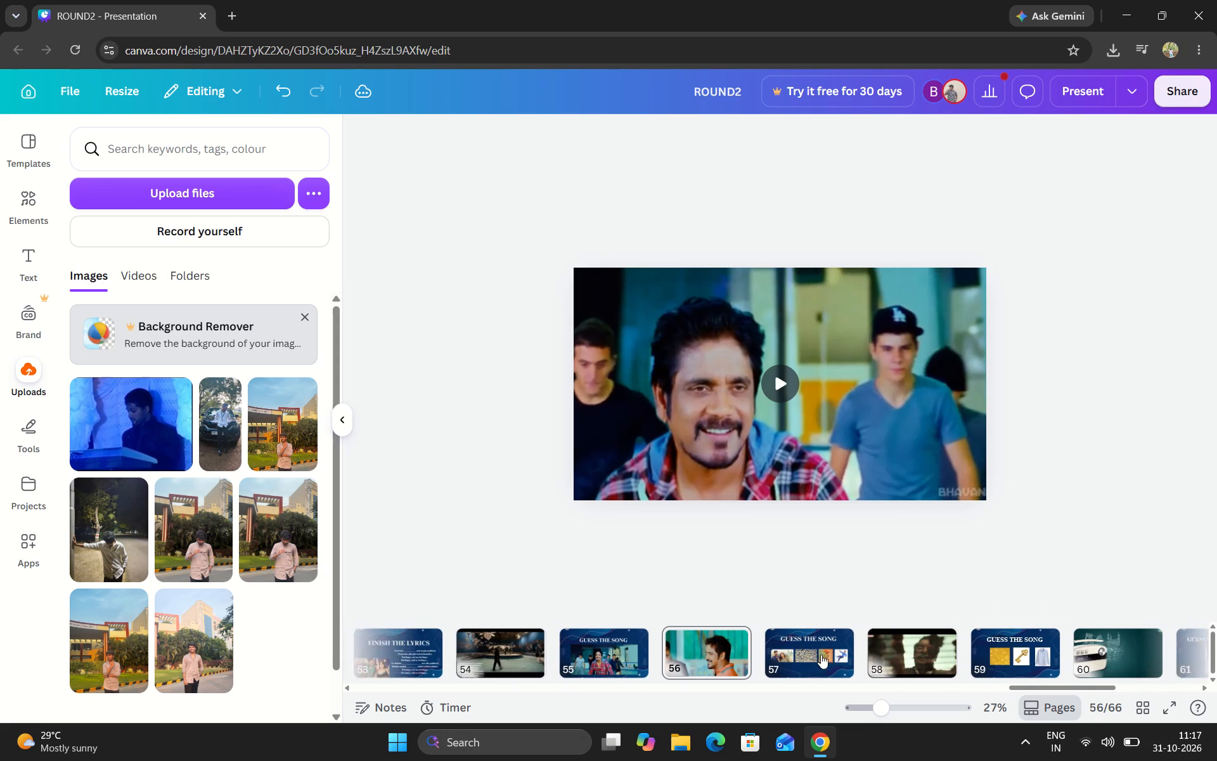